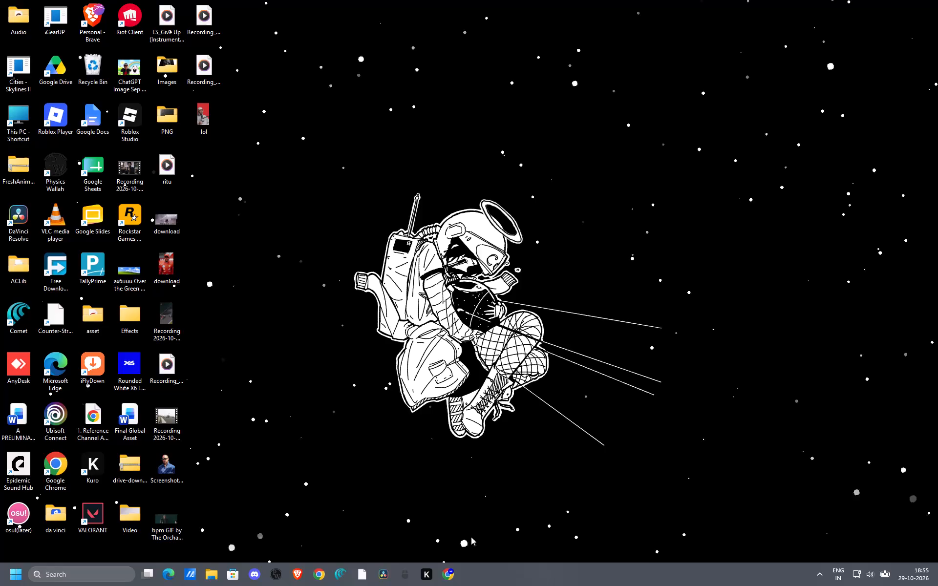
Launch the Kuro application from the desktop.
double_click(431, 575)
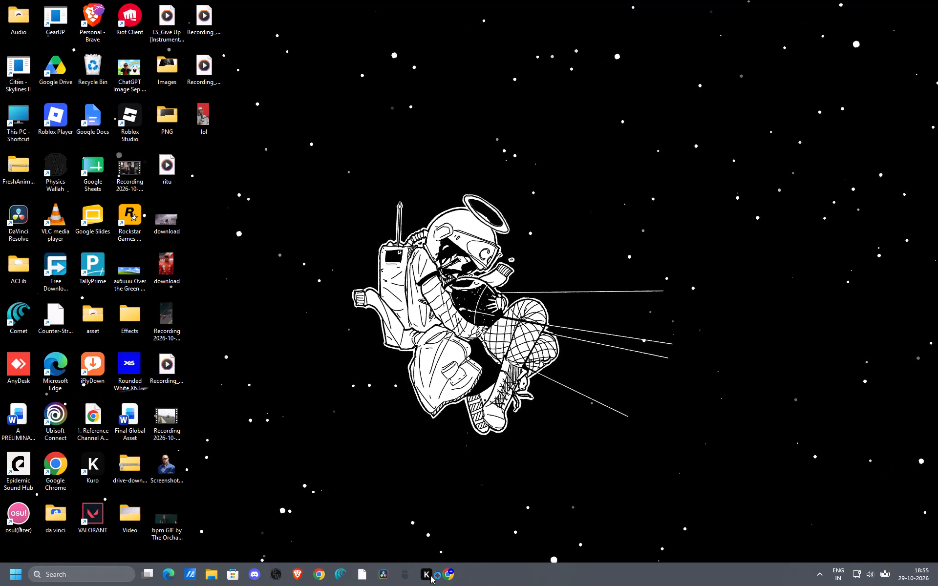
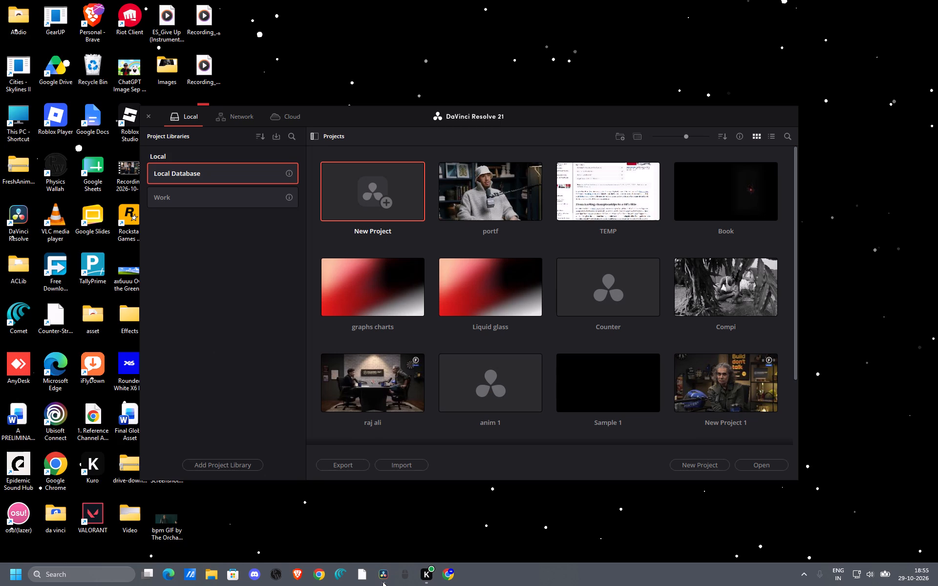
Open the portf project from the Local Database project library.
double_click(450, 197)
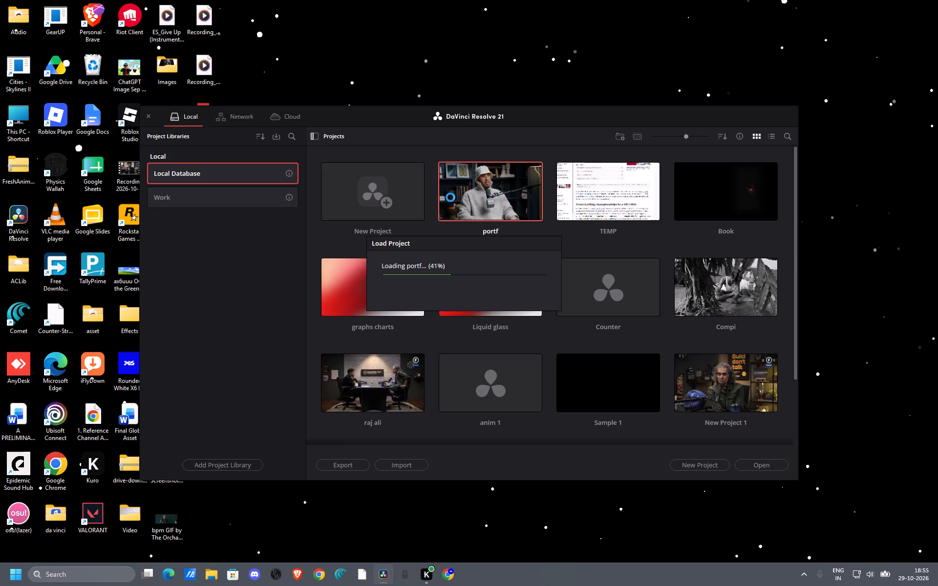
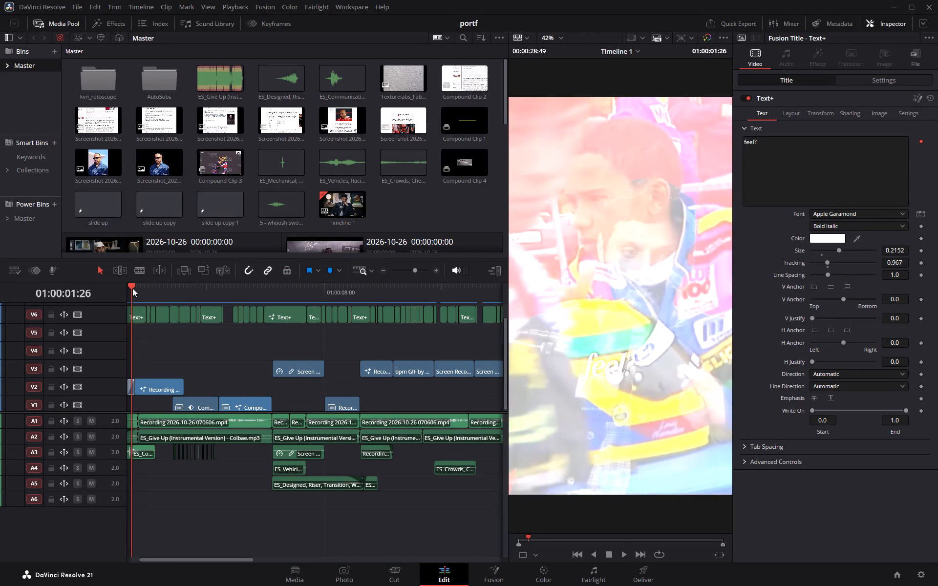
Play through the opening of Timeline 1, examining the caption timing around the transition between the first two V2 clips.
left_click_drag(130, 287, 68, 285)
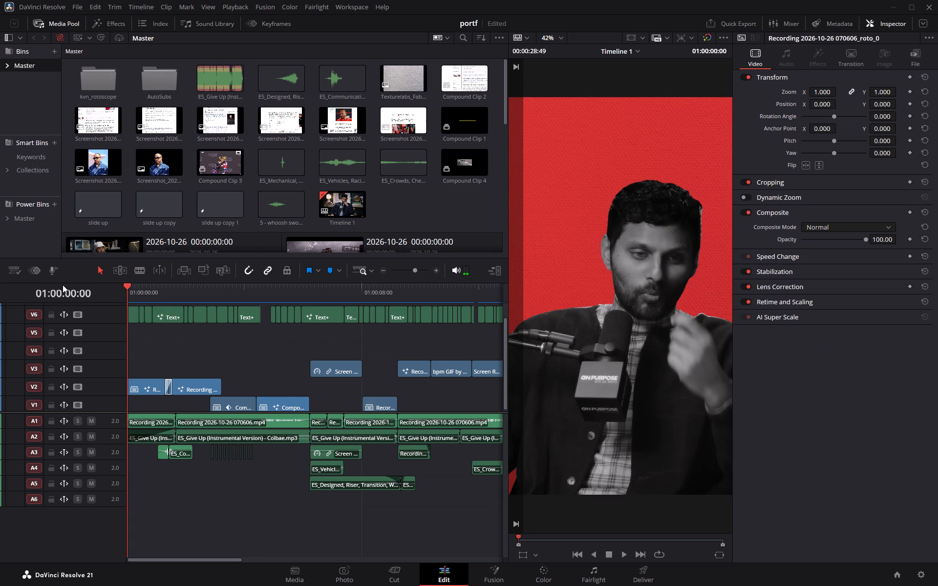
key("space")
key("space")
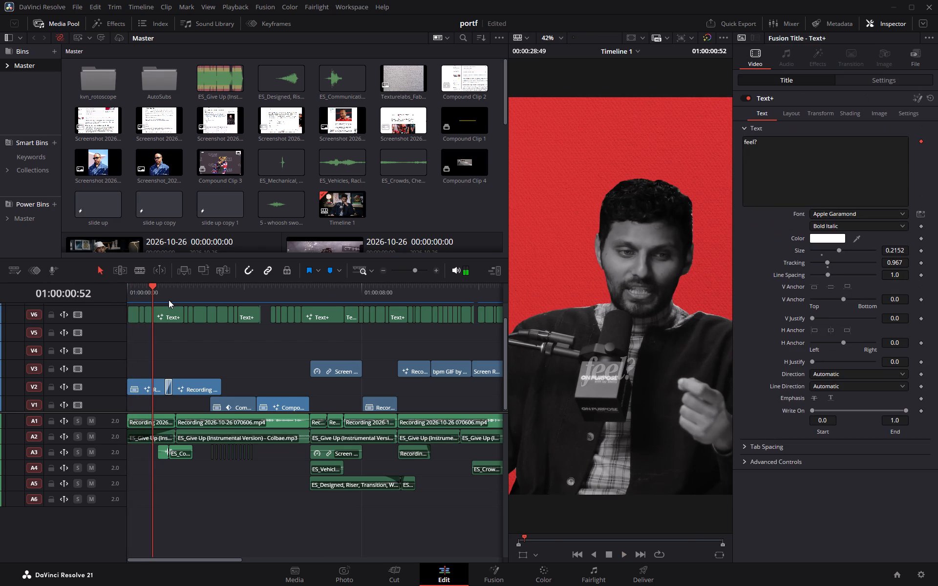
left_click(435, 271)
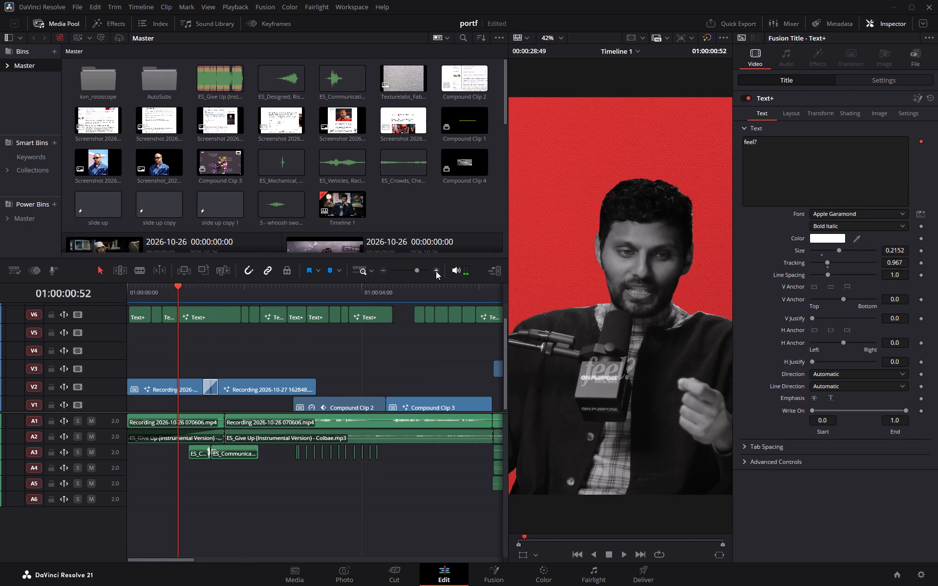
left_click_drag(179, 283, 59, 293)
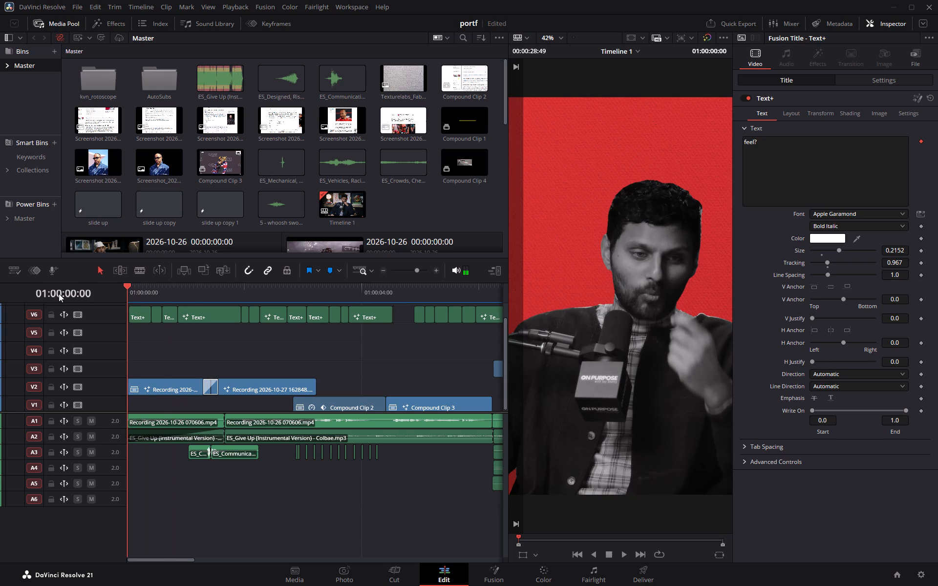
left_click_drag(59, 293, 190, 284)
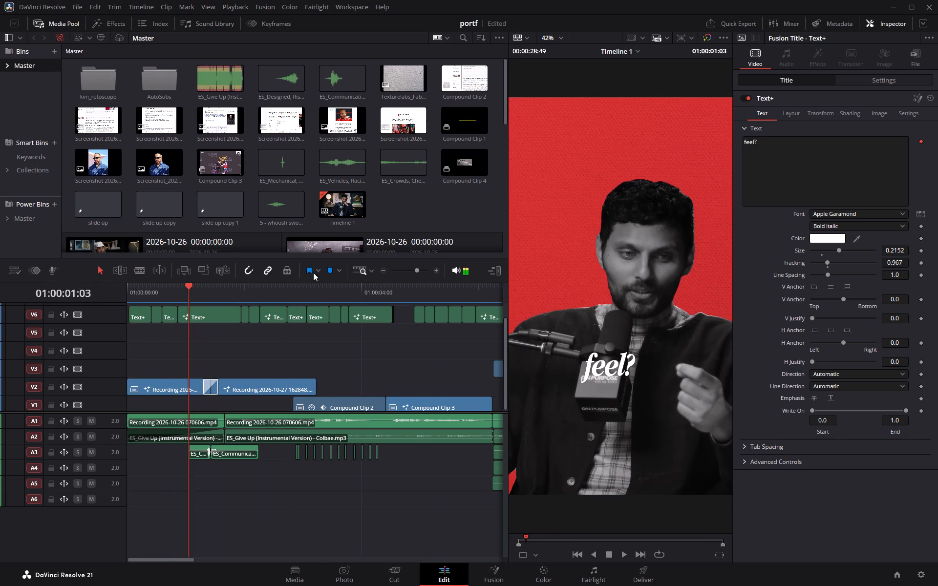
double_click(385, 270)
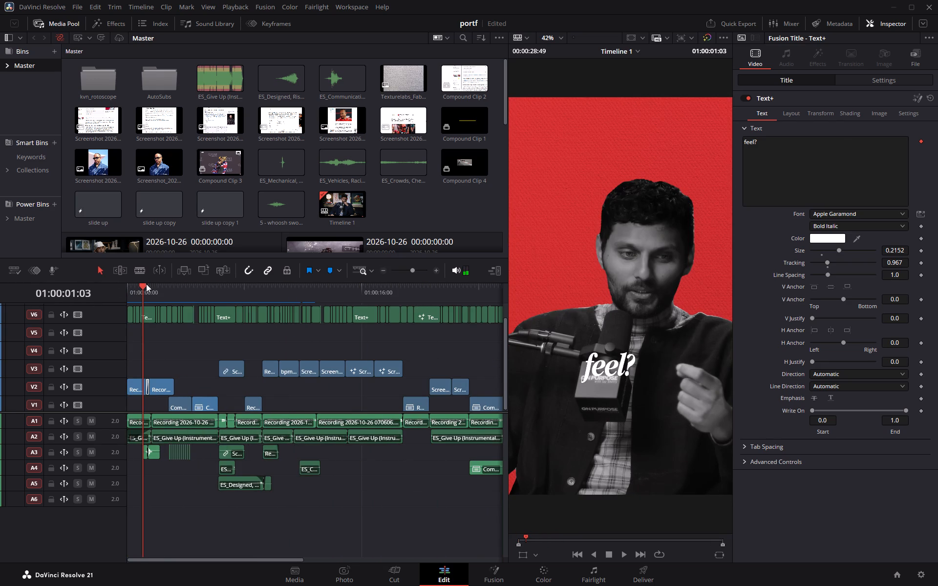
left_click_drag(146, 284, 42, 291)
triple_click(437, 270)
double_click(437, 270)
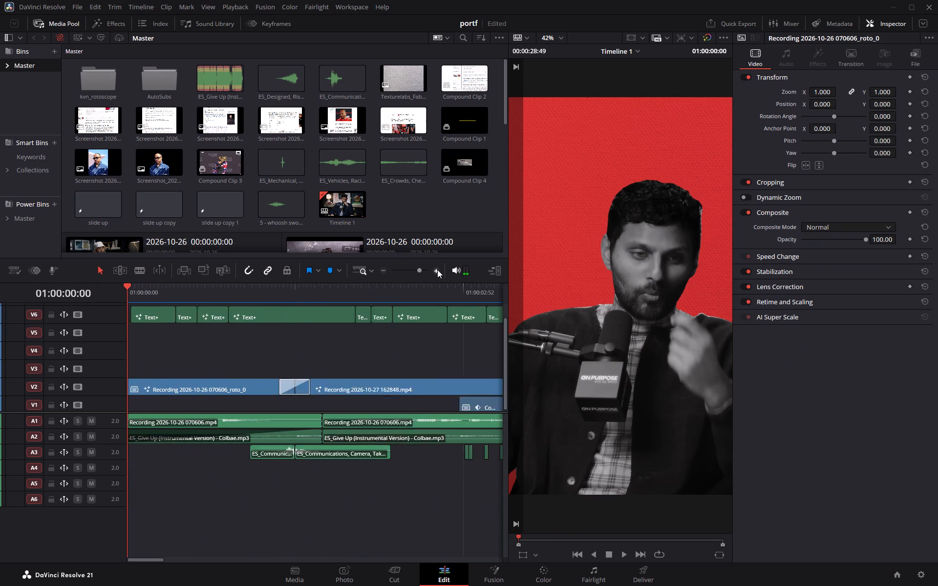
key("space")
key("space")
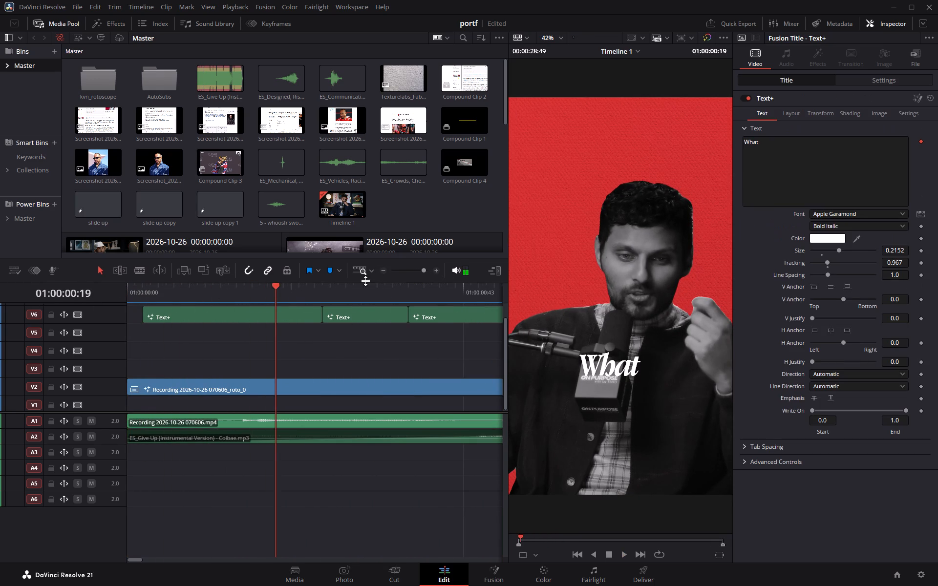
left_click_drag(279, 284, 52, 292)
key("space")
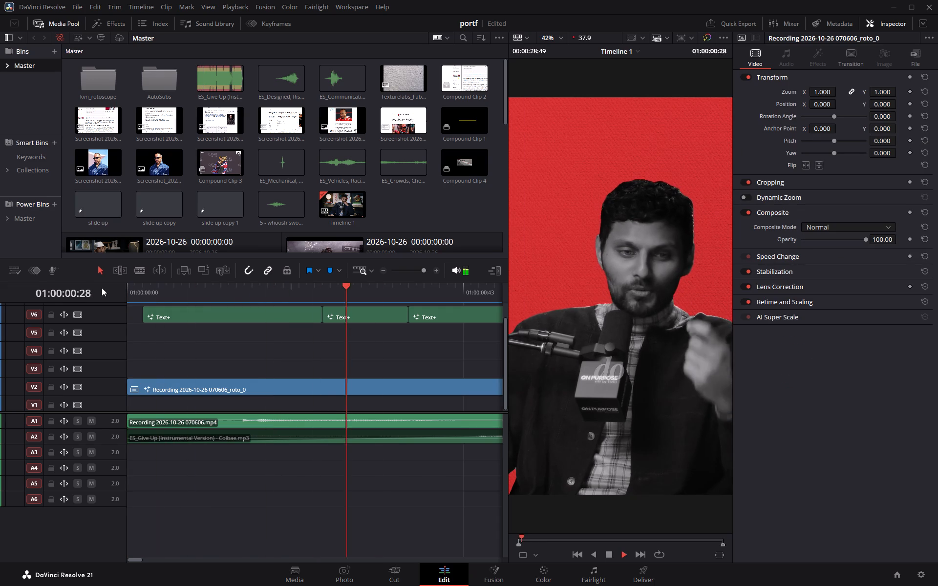
key("space")
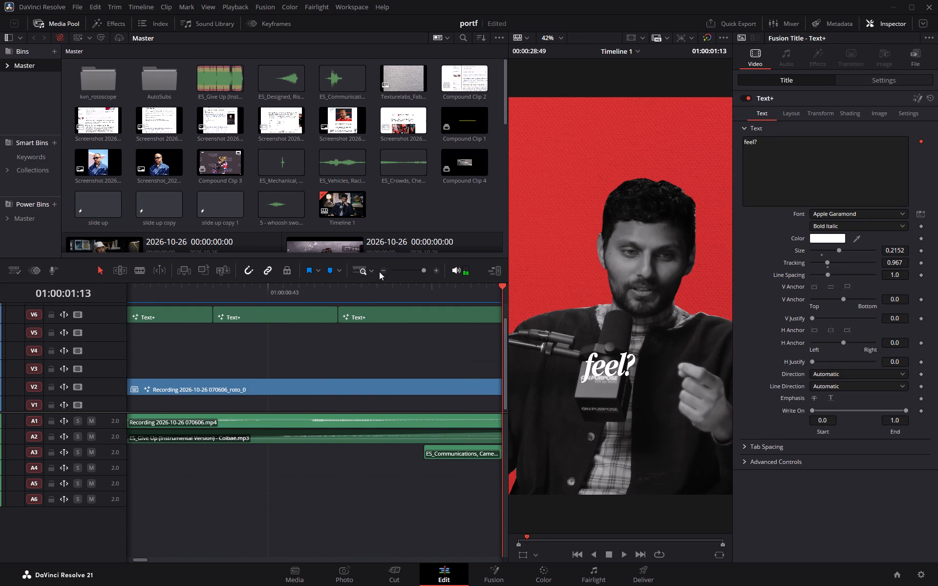
double_click(381, 271)
key("space")
key("space")
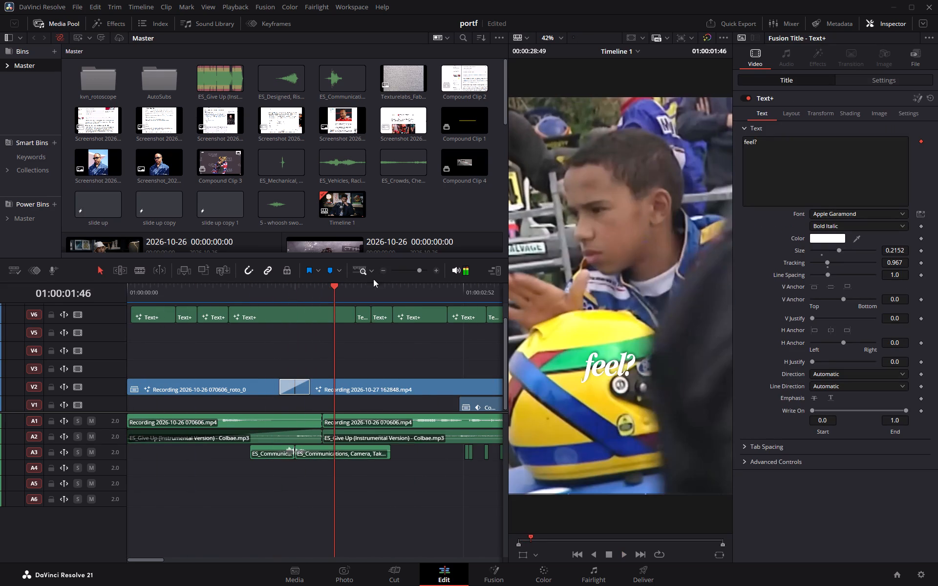
left_click_drag(332, 293, 269, 294)
key("space")
key("space")
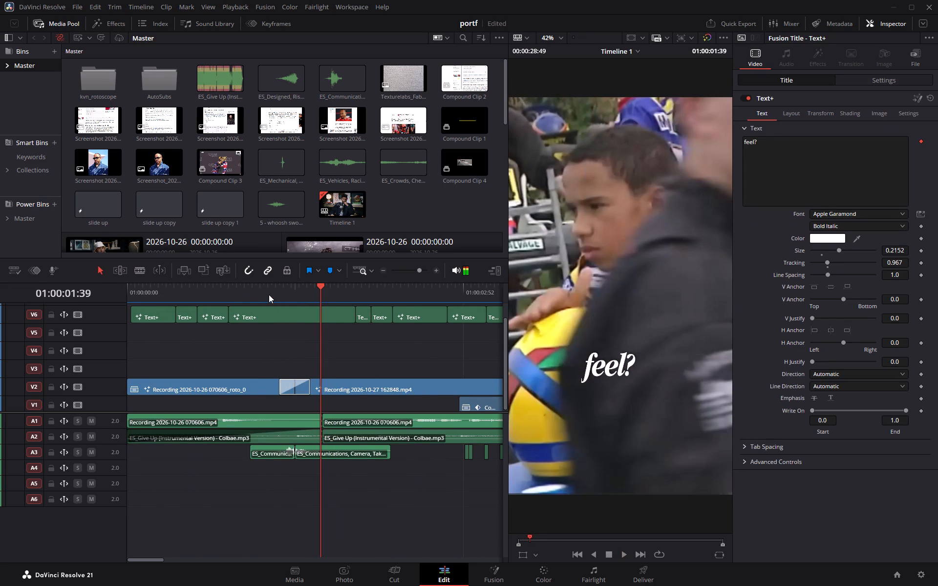
Split the "feel?" title on V6 at the middle of the first V2 transition and delete the part after the cut.
left_click_drag(327, 292, 296, 291)
left_click(317, 313)
key("s")
left_click_drag(294, 288, 319, 291)
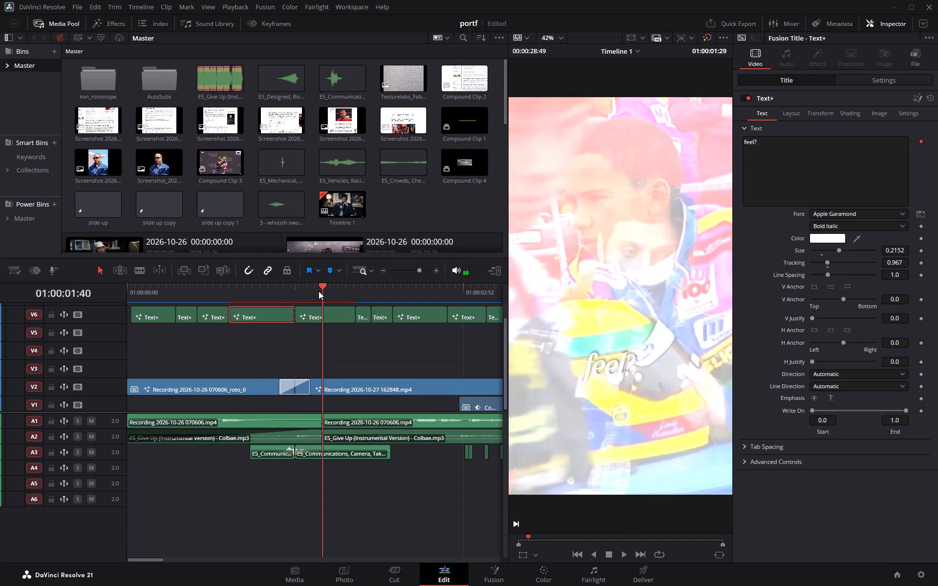
left_click_drag(319, 291, 318, 291)
left_click_drag(322, 335, 327, 316)
key("BackSpace")
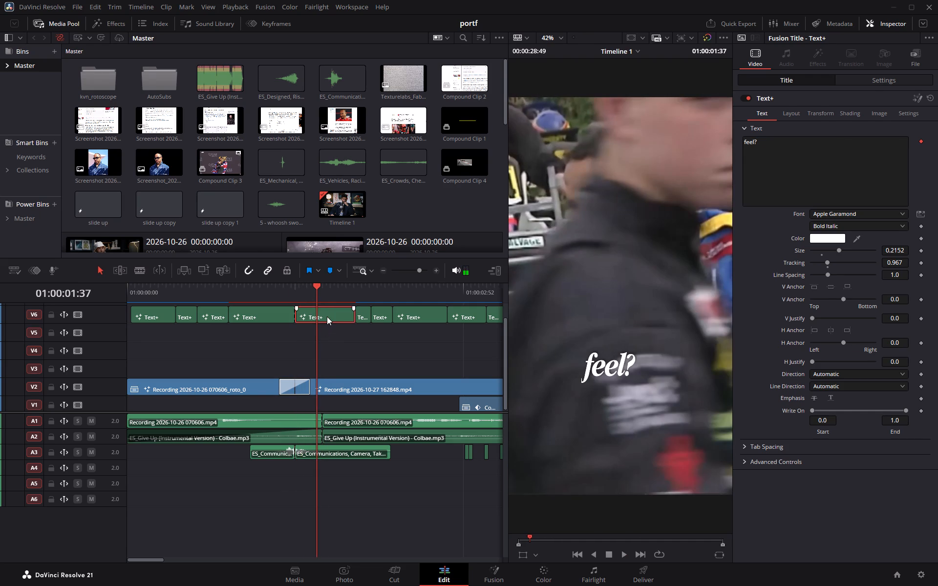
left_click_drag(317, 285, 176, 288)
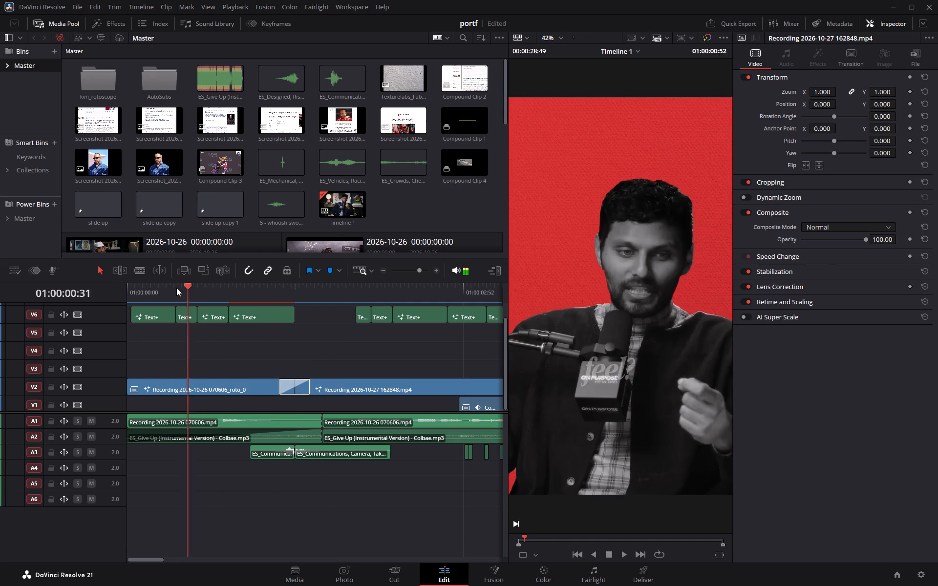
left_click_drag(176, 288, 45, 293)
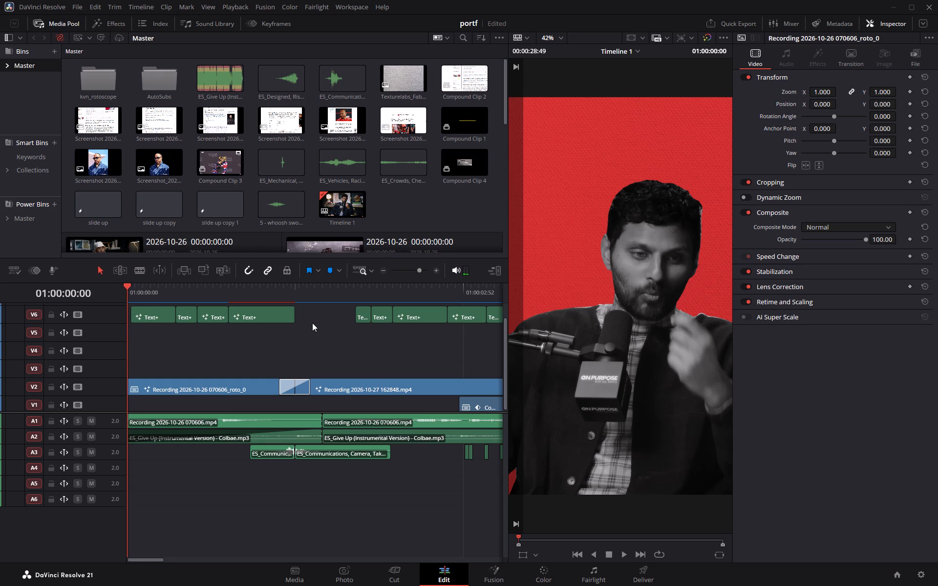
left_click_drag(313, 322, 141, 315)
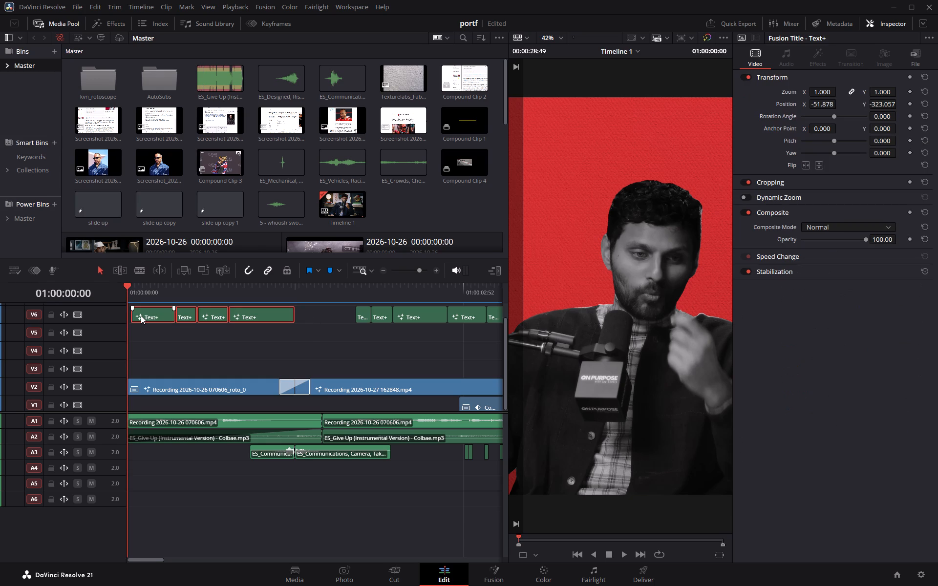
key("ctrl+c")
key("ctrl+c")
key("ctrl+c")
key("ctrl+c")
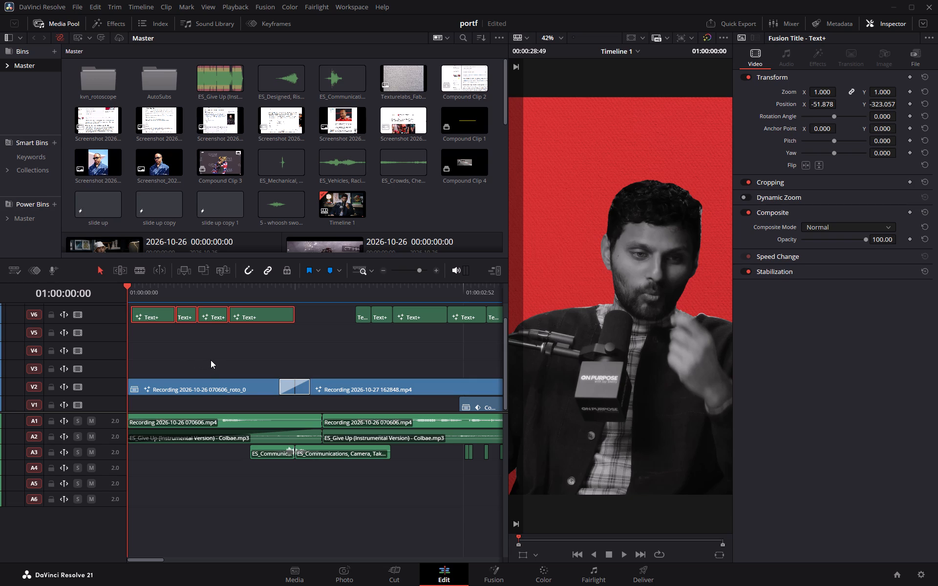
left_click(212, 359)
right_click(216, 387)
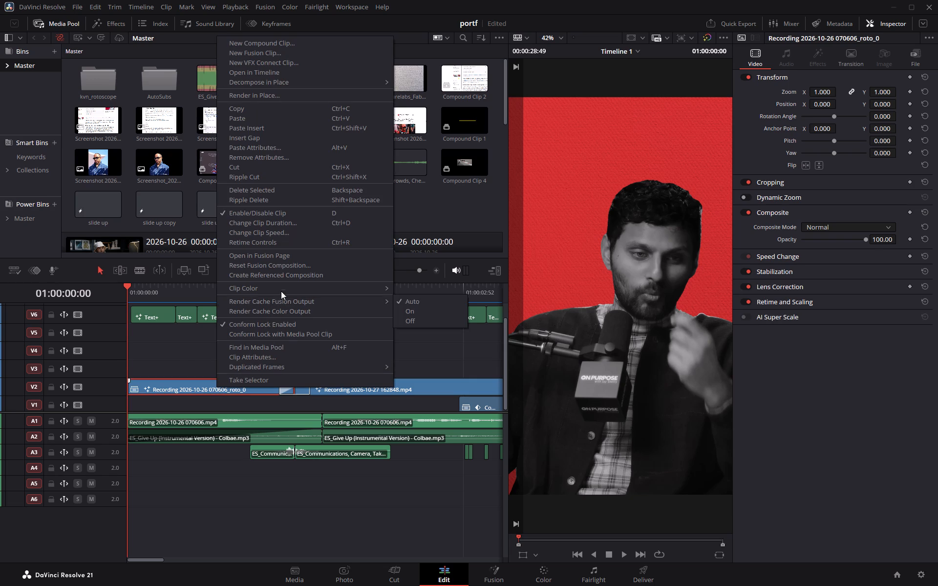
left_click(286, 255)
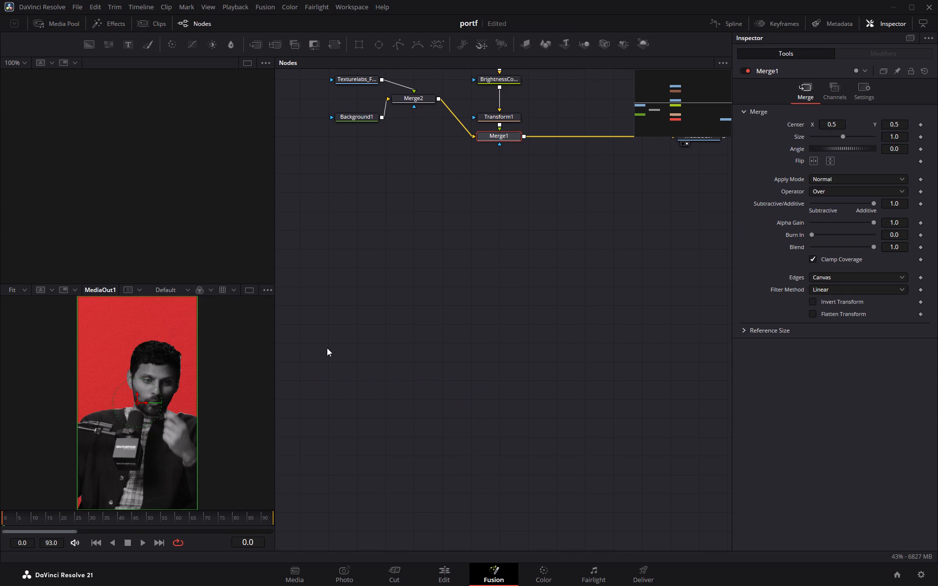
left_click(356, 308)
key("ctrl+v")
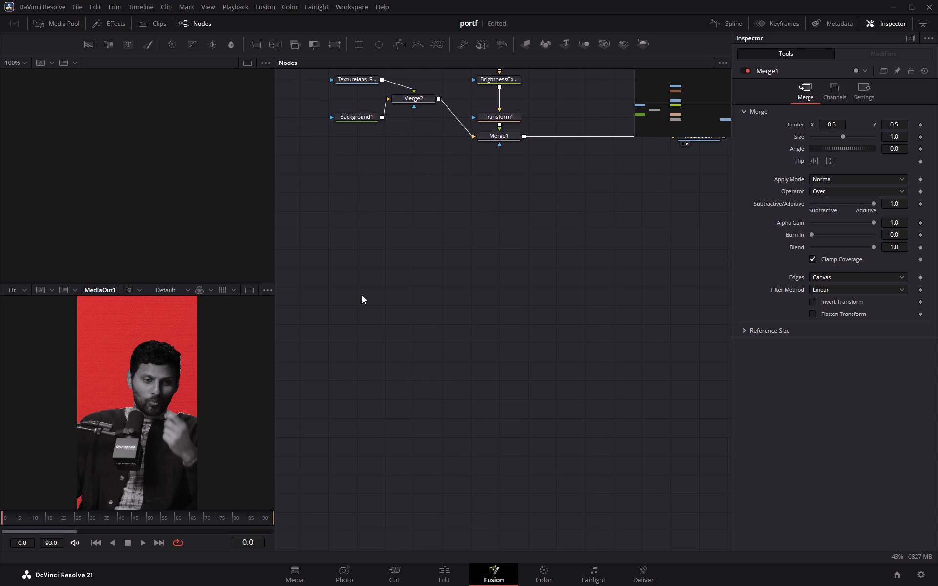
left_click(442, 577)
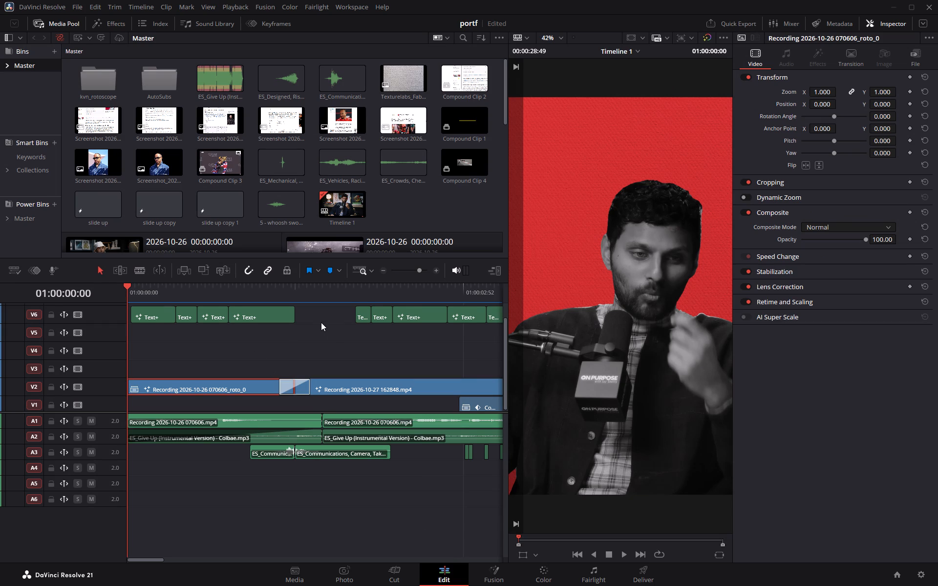
Delete the four opening Text+ titles above the roto clip from track V6.
left_click_drag(318, 318, 142, 323)
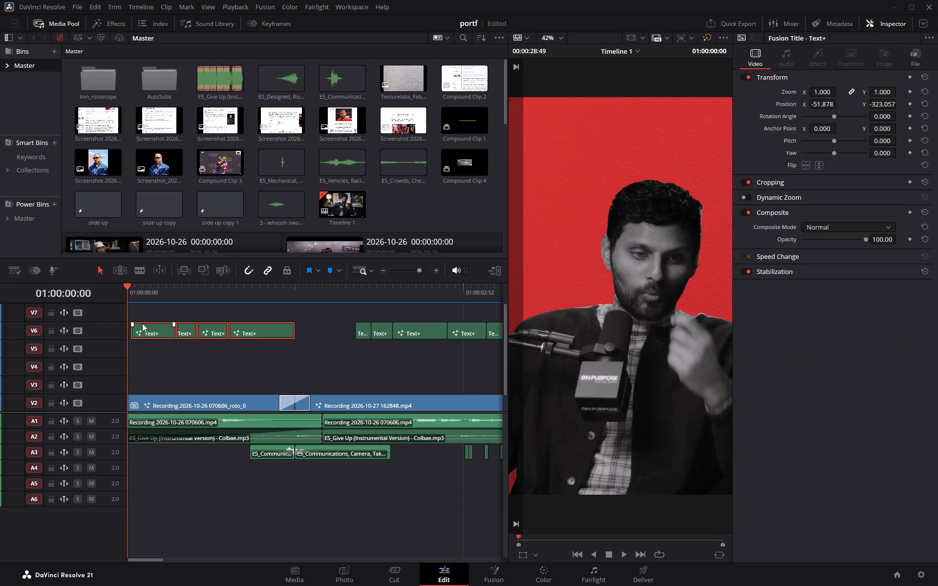
key("BackSpace")
left_click(162, 402)
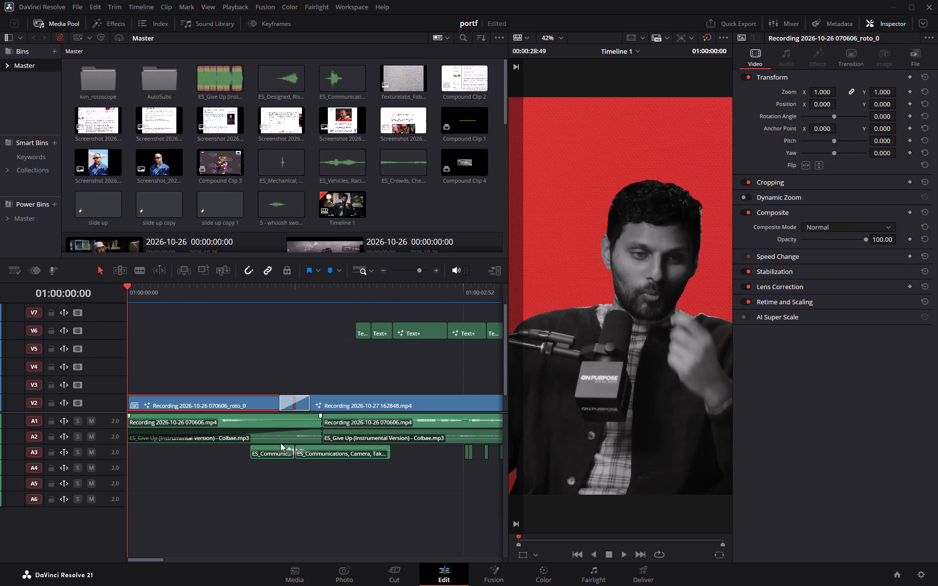
left_click(504, 579)
key("space")
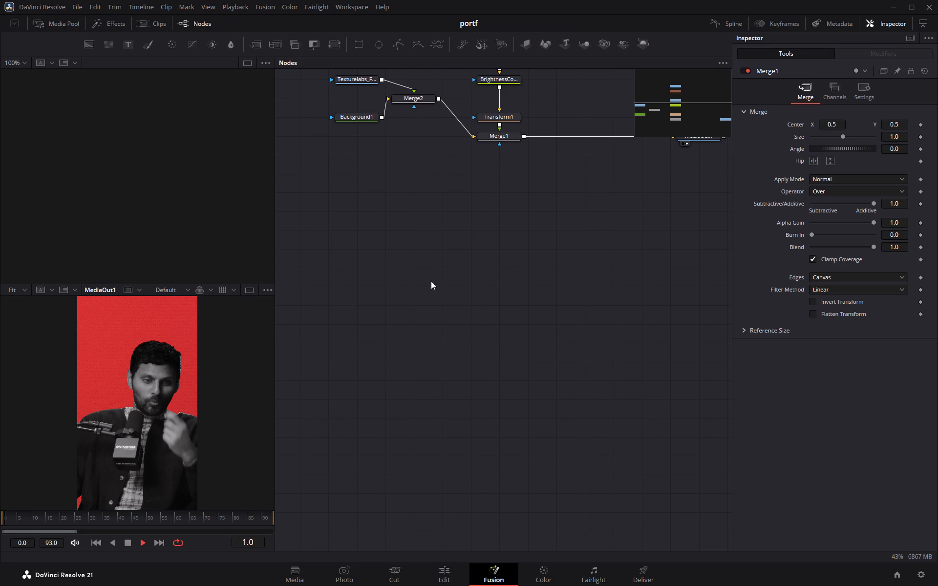
middle_click_drag(475, 259, 423, 423)
scroll(423, 423, "up", 1)
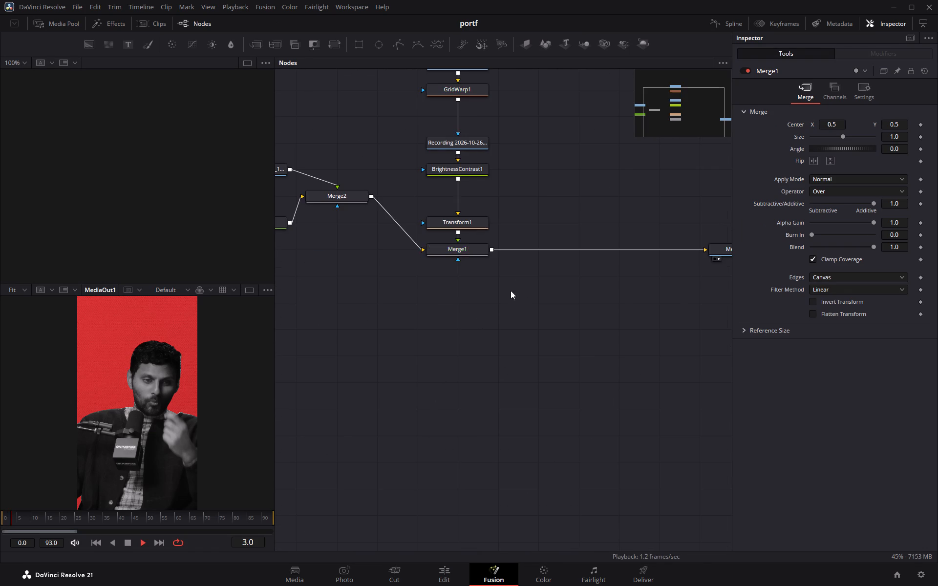
scroll(519, 276, "down", 1)
middle_click_drag(519, 276, 510, 320)
left_click_drag(40, 518, 0, 521)
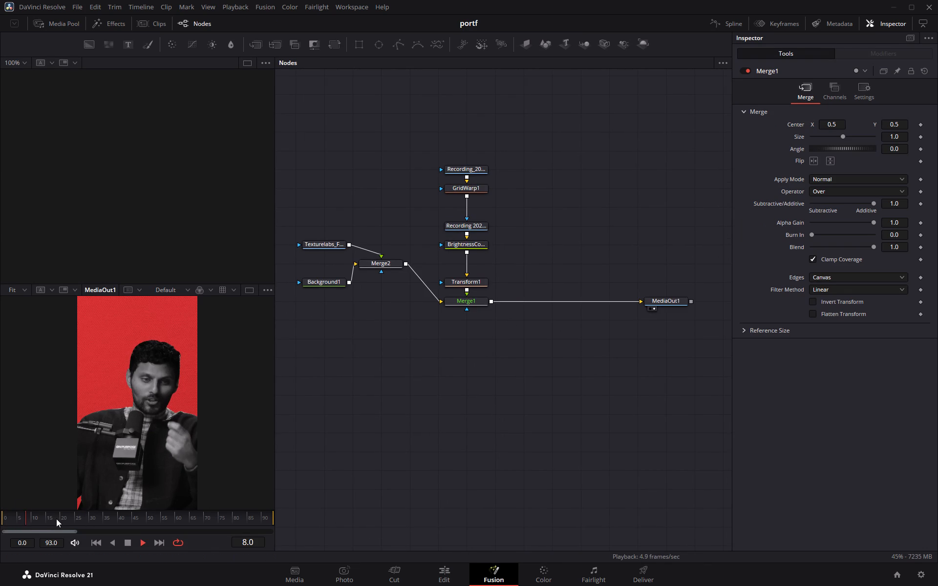
key("space")
left_click_drag(60, 519, 0, 525)
key("space")
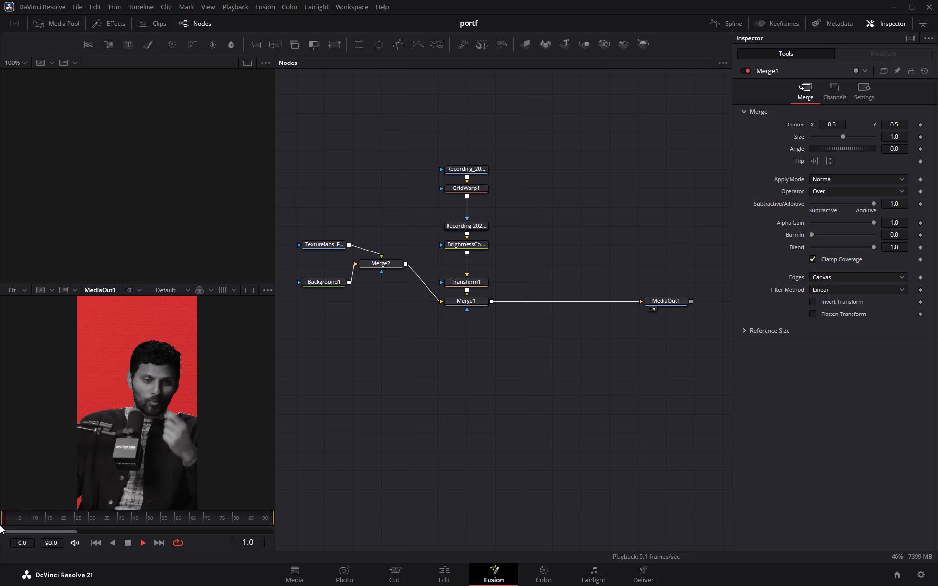
key("space")
left_click_drag(27, 521, 0, 524)
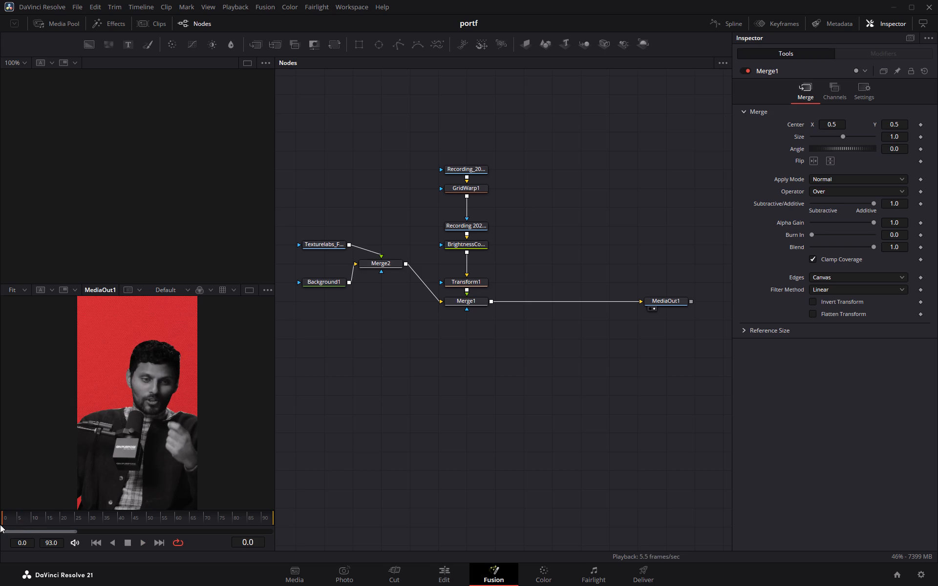
key("space")
key("space")
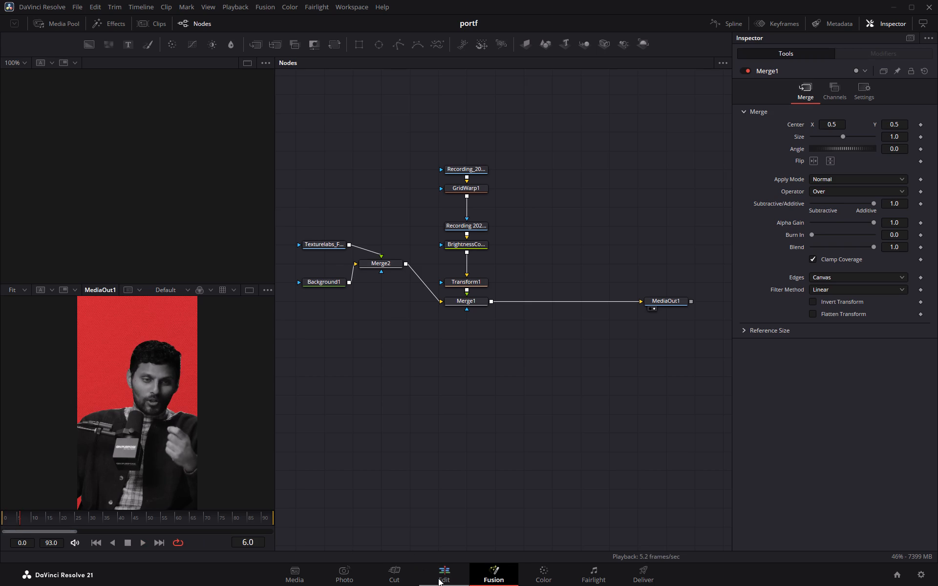
Play the opening on the Edit page from the timeline start through the transition into the second V2 clip.
left_click(438, 578)
left_click_drag(134, 293, 65, 300)
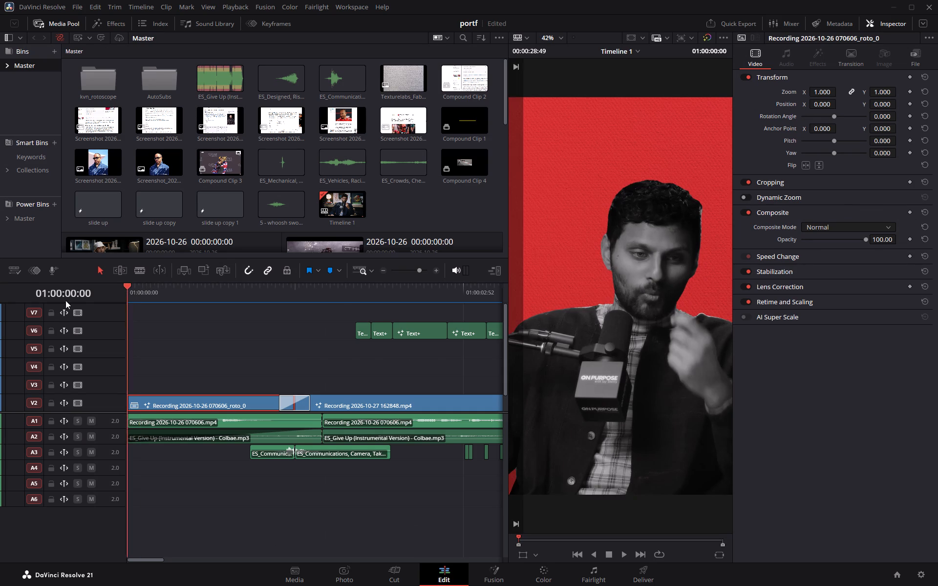
left_click_drag(65, 300, 59, 303)
key("space")
key("space")
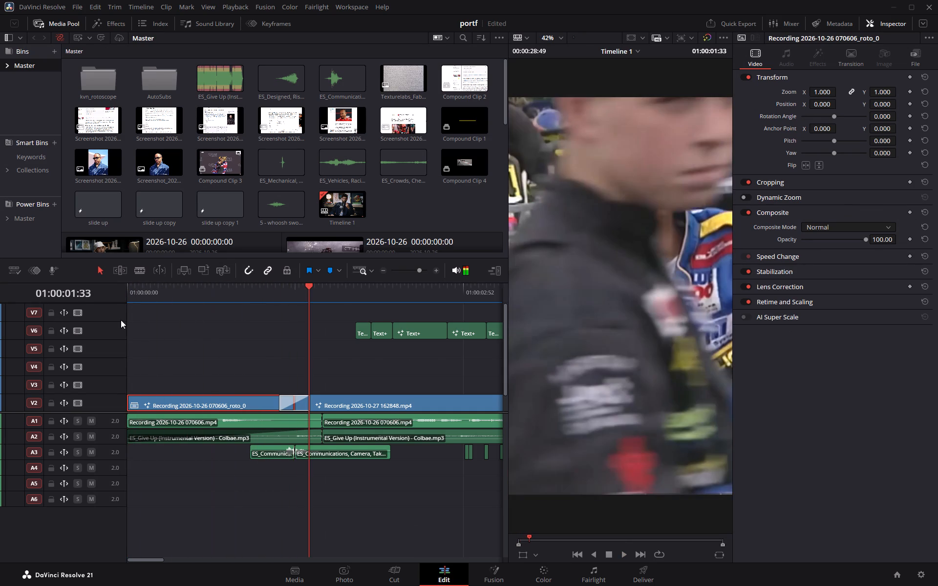
Reopen the roto clip's Fusion composition at frame 59, with the timeline playhead placed before the transition.
left_click(491, 580)
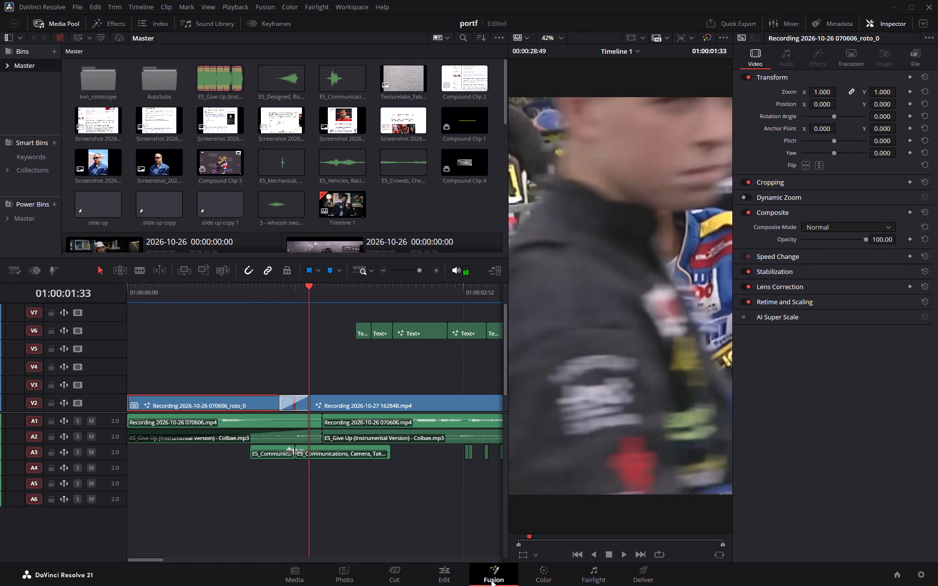
left_click(445, 566)
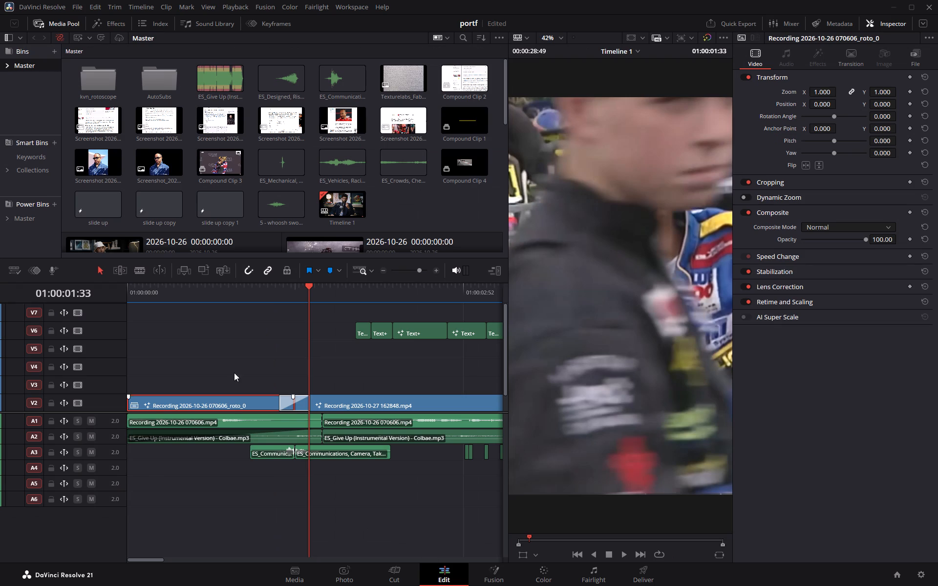
left_click_drag(308, 290, 242, 295)
left_click(486, 576)
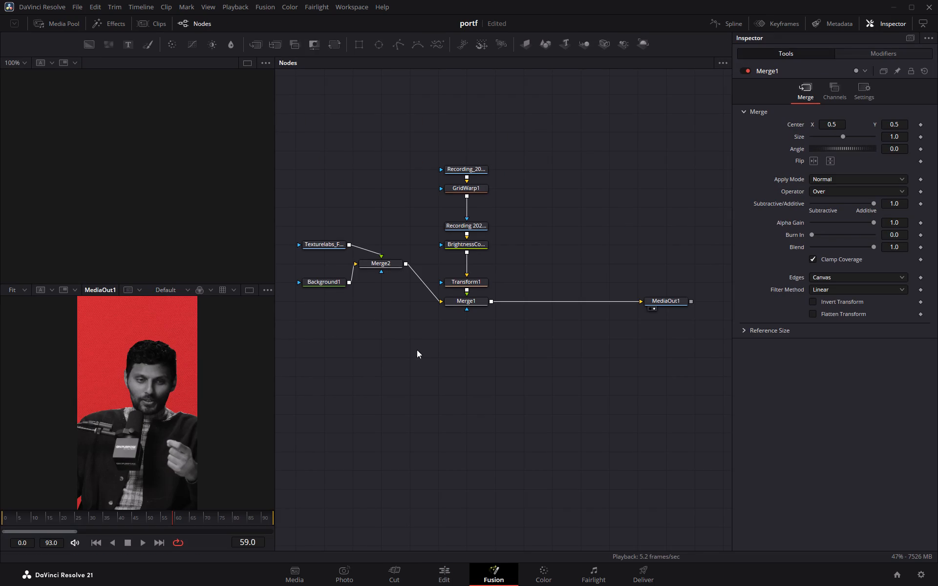
Move the Texturelabs, Background1 and Merge2 nodes well away from Merge1, lining Merge2 up level with Merge1.
key("space")
key("space")
left_click_drag(169, 520, 5, 523)
left_click_drag(5, 523, 17, 525)
middle_click_drag(372, 429, 368, 439)
scroll(372, 429, "up", 1)
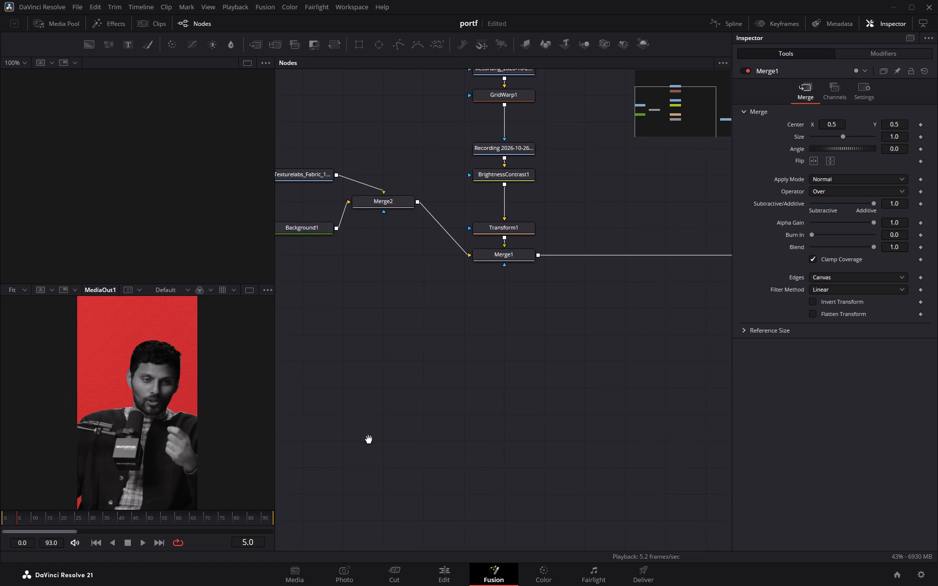
middle_click_drag(368, 439, 450, 531)
left_click_drag(333, 201, 513, 361)
left_click_drag(480, 299, 420, 322)
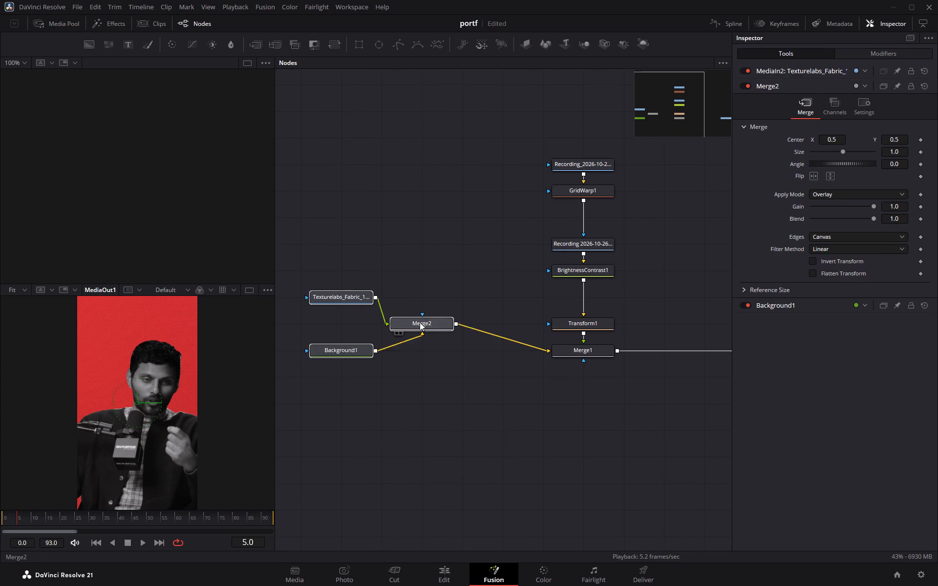
left_click_drag(420, 322, 387, 335)
scroll(555, 374, "down", 2)
scroll(501, 392, "up", 1)
middle_click_drag(501, 392, 555, 399)
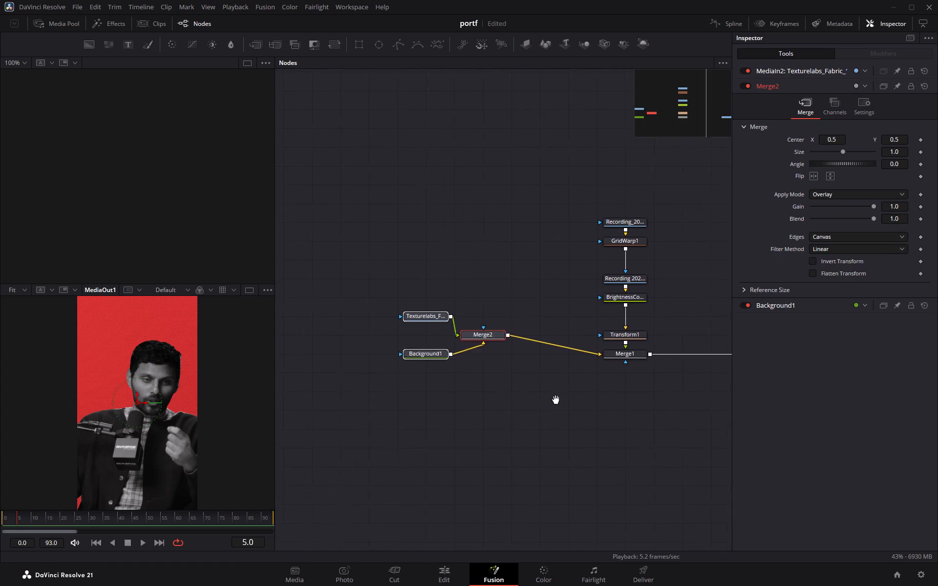
middle_click_drag(555, 399, 556, 399)
left_click_drag(384, 248, 571, 434)
left_click_drag(524, 341, 344, 371)
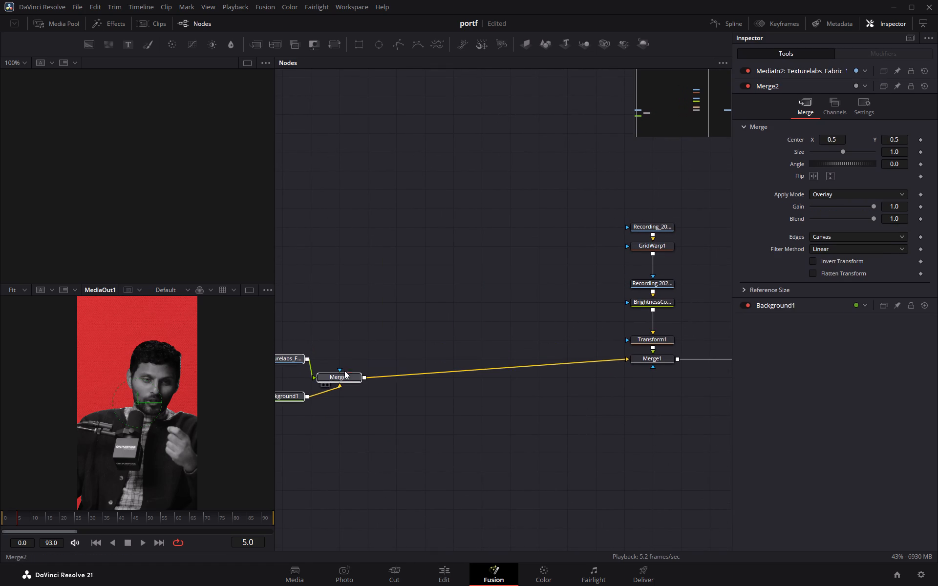
left_click_drag(344, 371, 344, 370)
left_click_drag(353, 378, 347, 361)
left_click(467, 418)
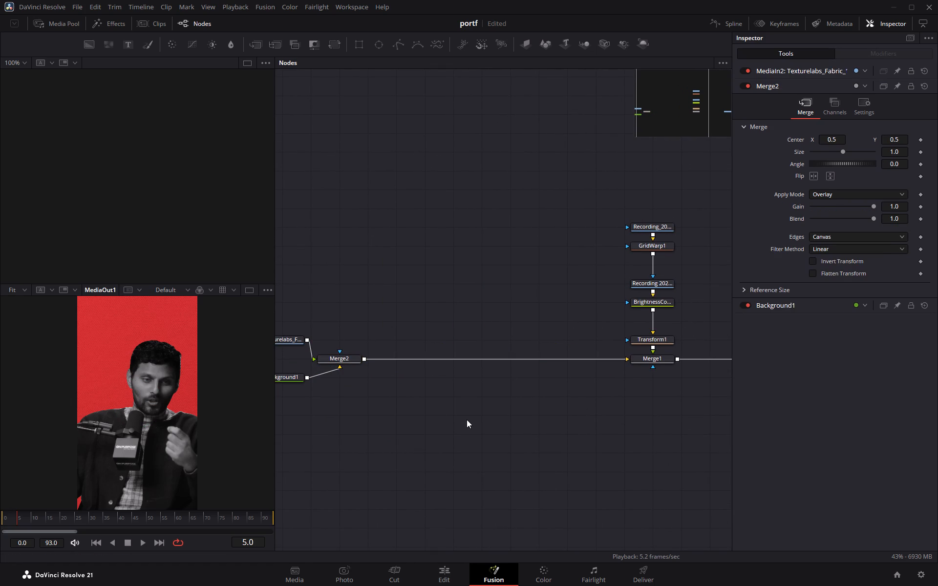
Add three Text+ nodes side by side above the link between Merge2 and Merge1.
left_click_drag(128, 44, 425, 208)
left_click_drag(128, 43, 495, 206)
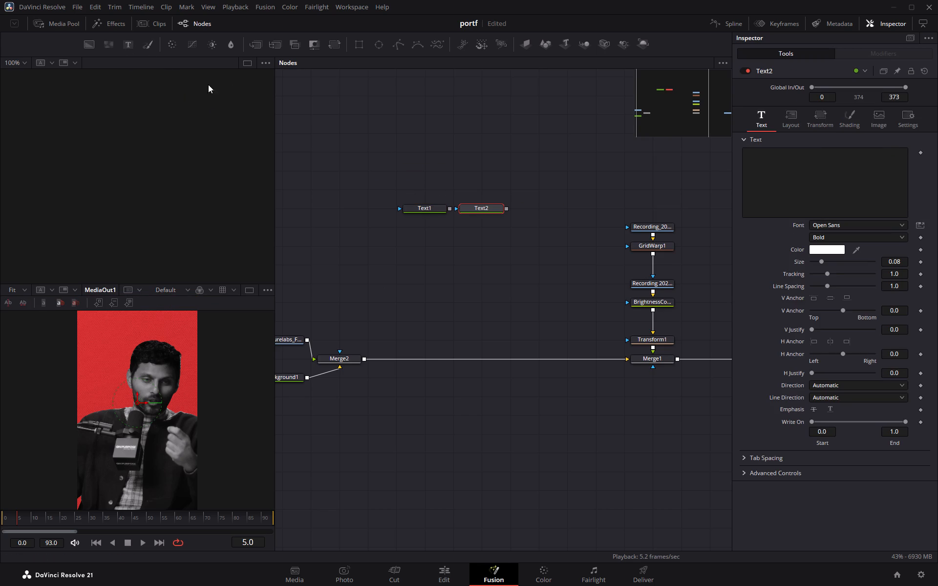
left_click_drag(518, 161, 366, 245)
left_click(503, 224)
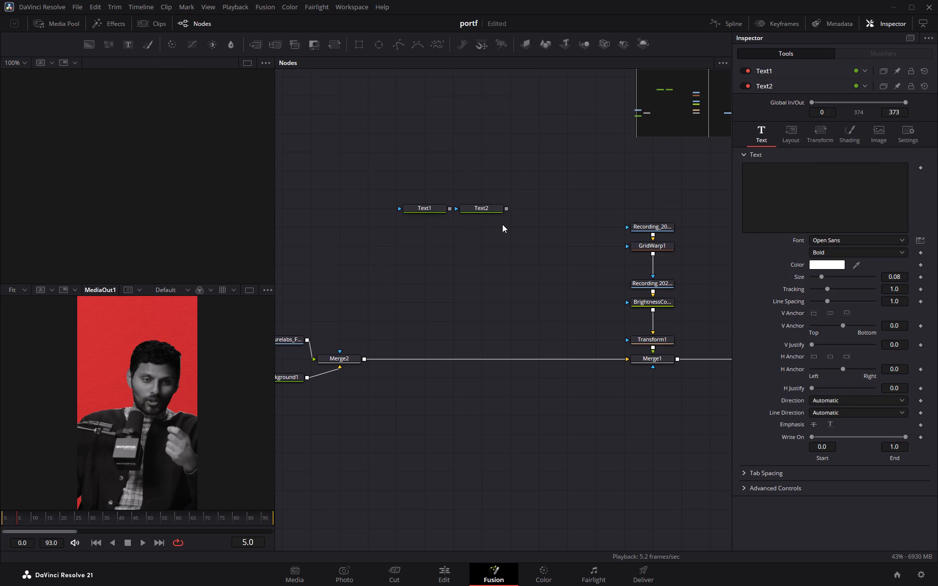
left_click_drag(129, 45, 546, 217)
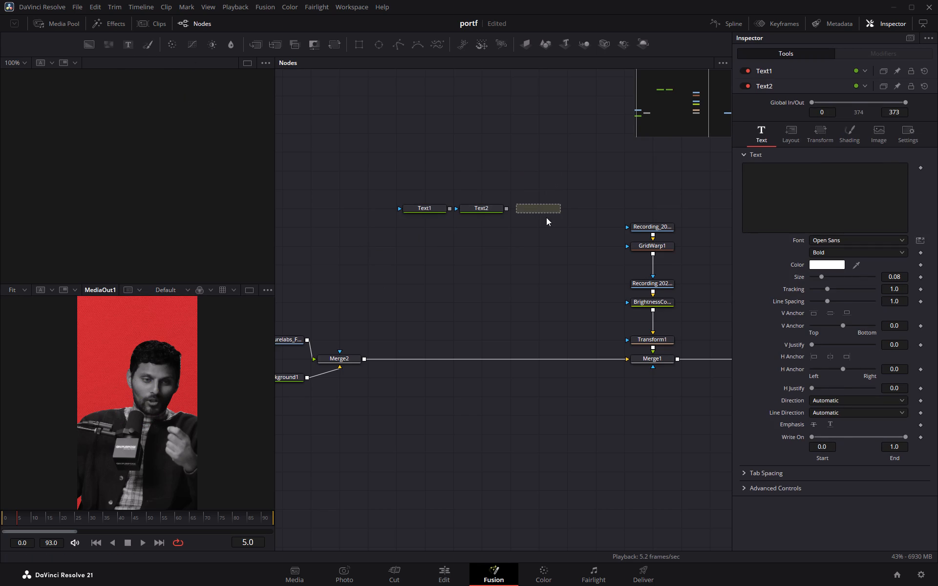
Play the opening in Fusion and on the Edit page through the transition, then return to the roto composition at frame 41.
left_click_drag(23, 518, 0, 522)
key("space")
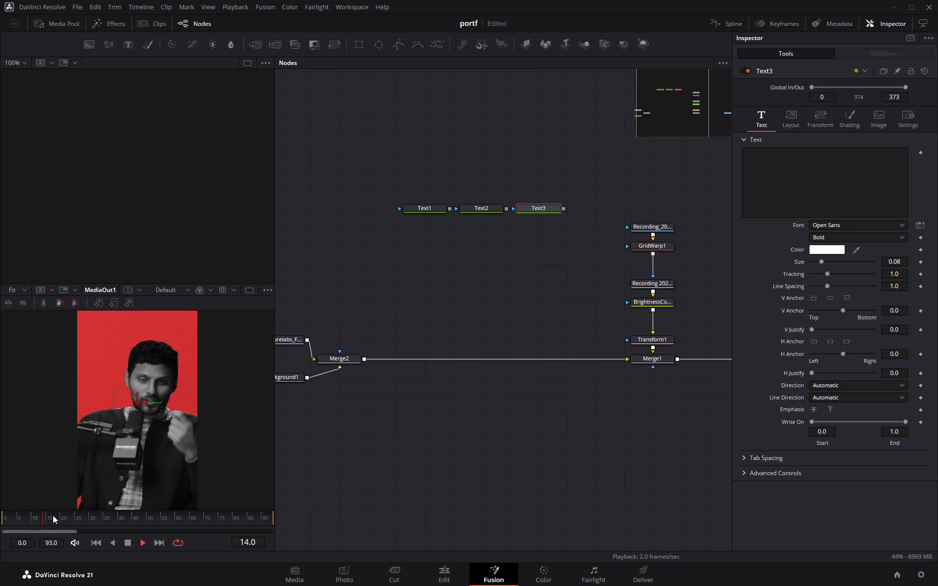
key("space")
left_click(445, 578)
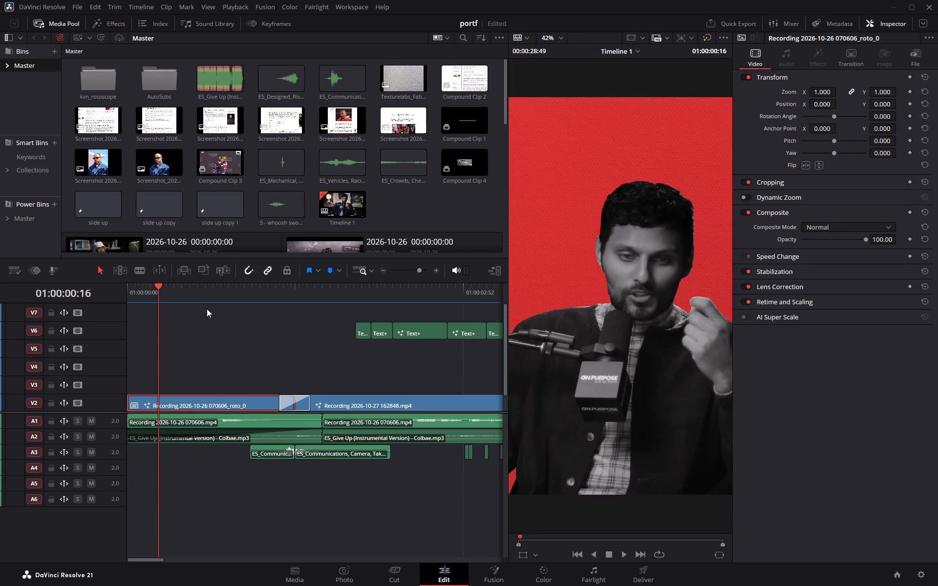
left_click_drag(153, 284, 119, 284)
key("space")
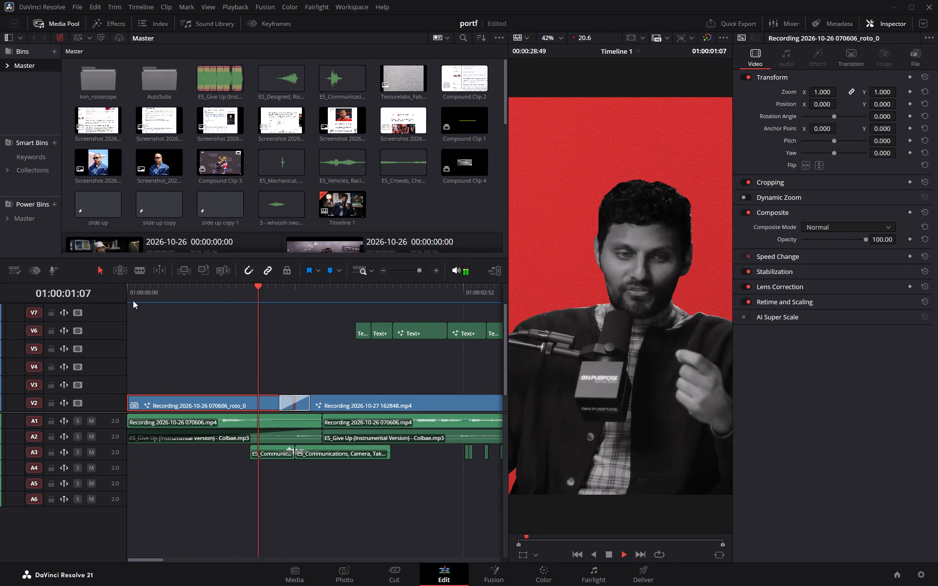
key("space")
right_click(217, 401)
left_click(218, 405)
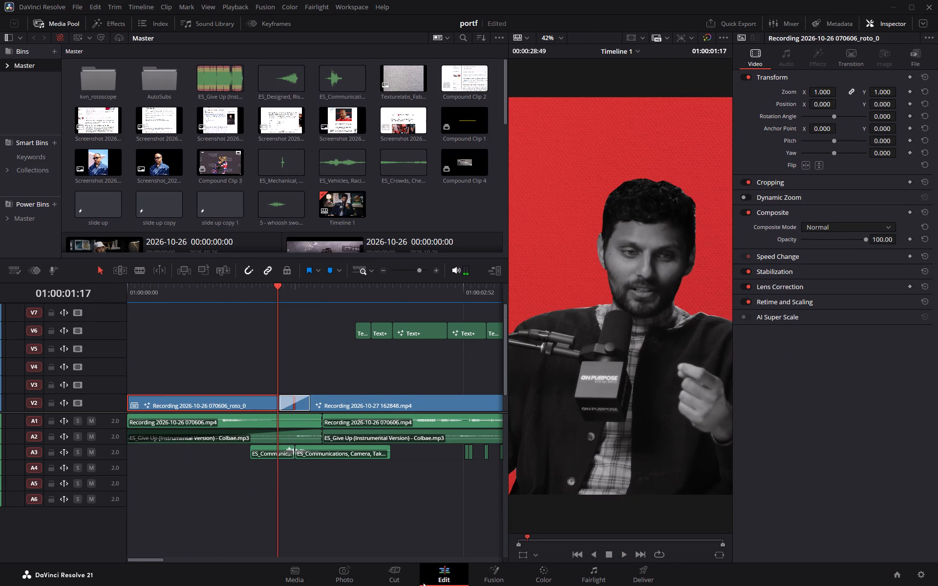
key("space")
key("space")
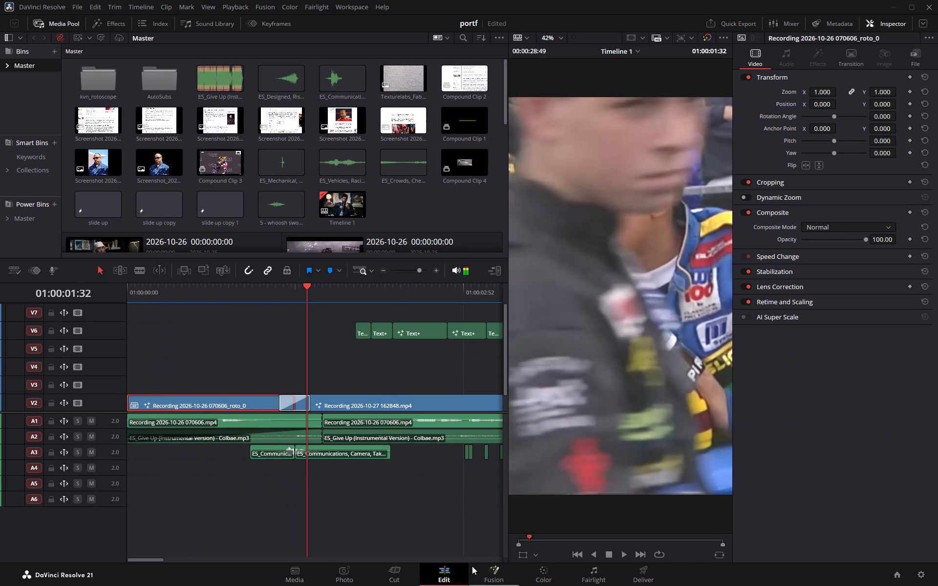
left_click_drag(310, 294, 207, 302)
left_click(503, 571)
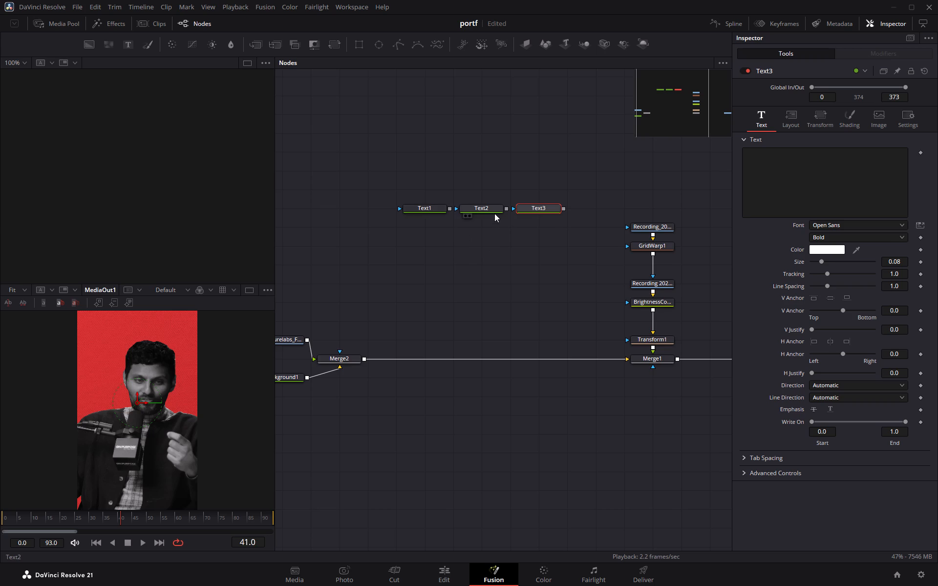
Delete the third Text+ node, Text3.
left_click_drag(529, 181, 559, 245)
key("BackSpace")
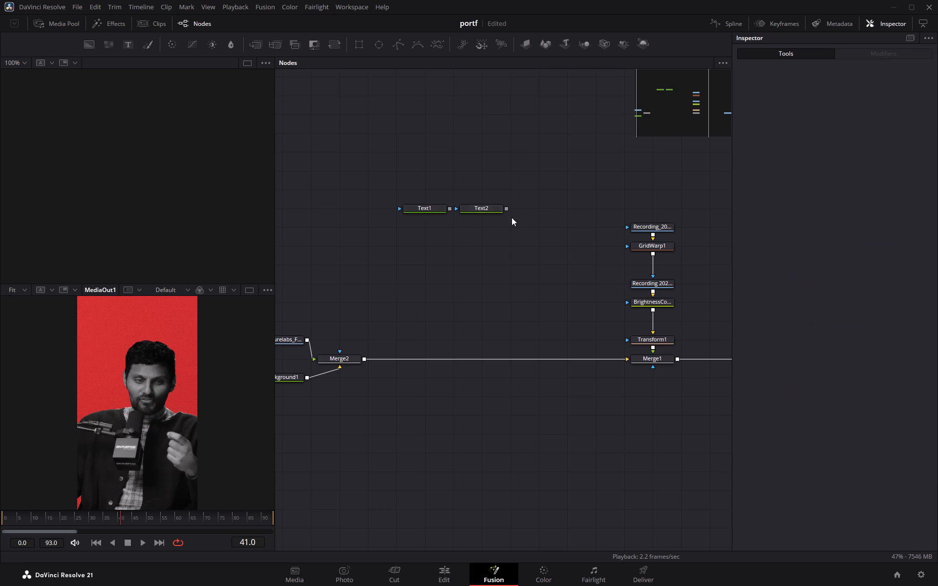
Space out the two Text+ nodes, add a MultiMerge node below them and connect Text1 and Text2 to it.
left_click_drag(448, 209, 366, 362)
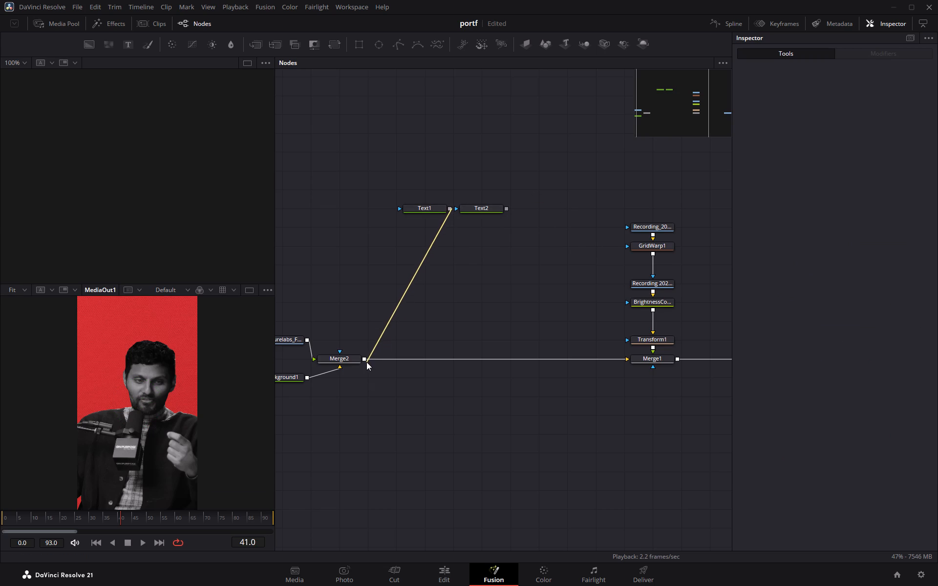
left_click_drag(366, 362, 431, 286)
left_click_drag(481, 206, 523, 202)
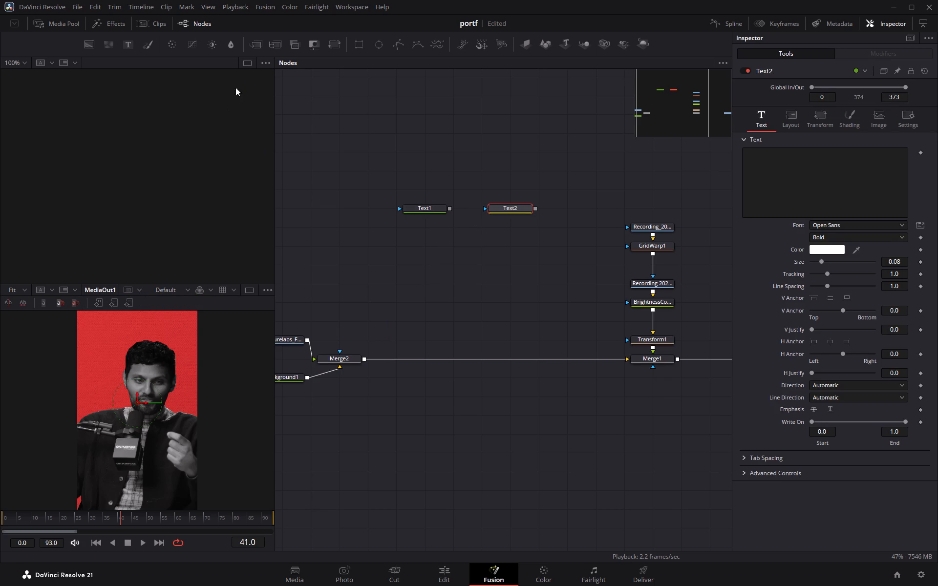
left_click_drag(276, 44, 460, 255)
left_click_drag(450, 207, 451, 260)
left_click_drag(534, 209, 463, 268)
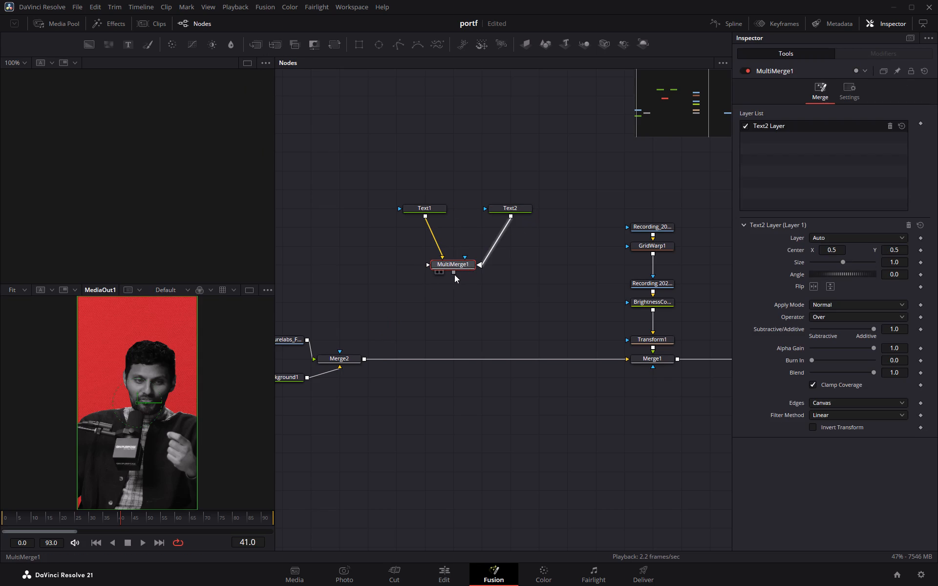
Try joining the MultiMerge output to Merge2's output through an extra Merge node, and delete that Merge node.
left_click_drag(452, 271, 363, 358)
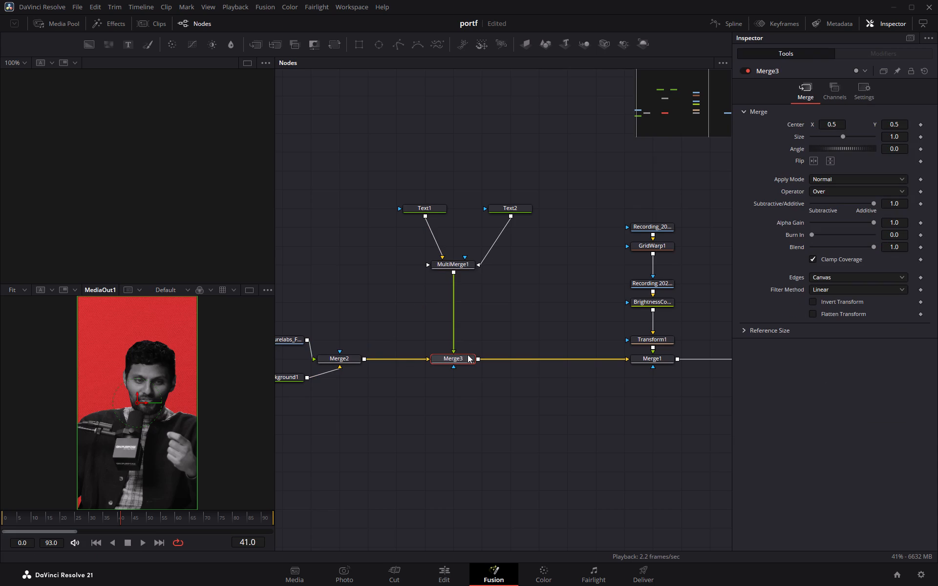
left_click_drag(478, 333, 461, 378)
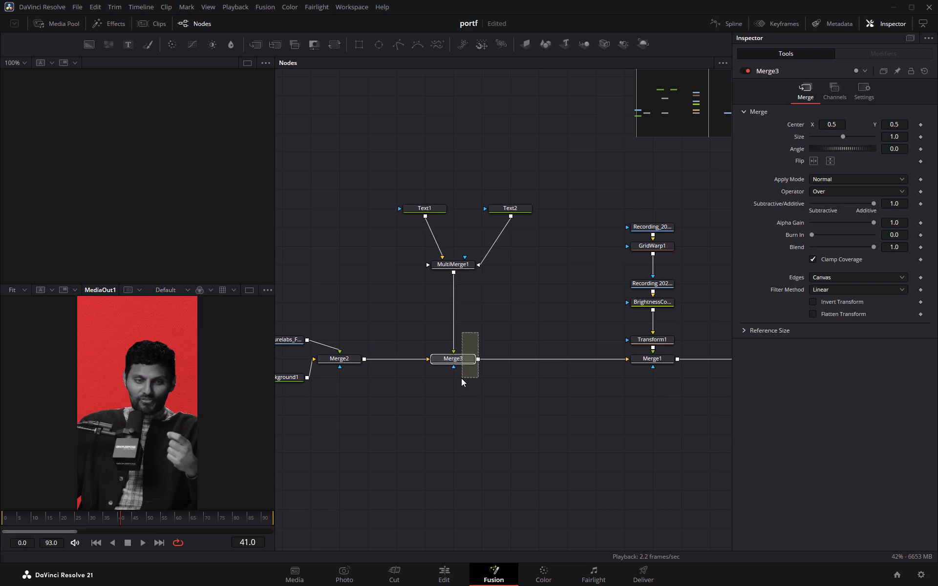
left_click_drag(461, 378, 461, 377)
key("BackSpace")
Insert the MultiMerge node into the connection between Merge2 and Merge1.
left_click_drag(460, 266, 464, 304)
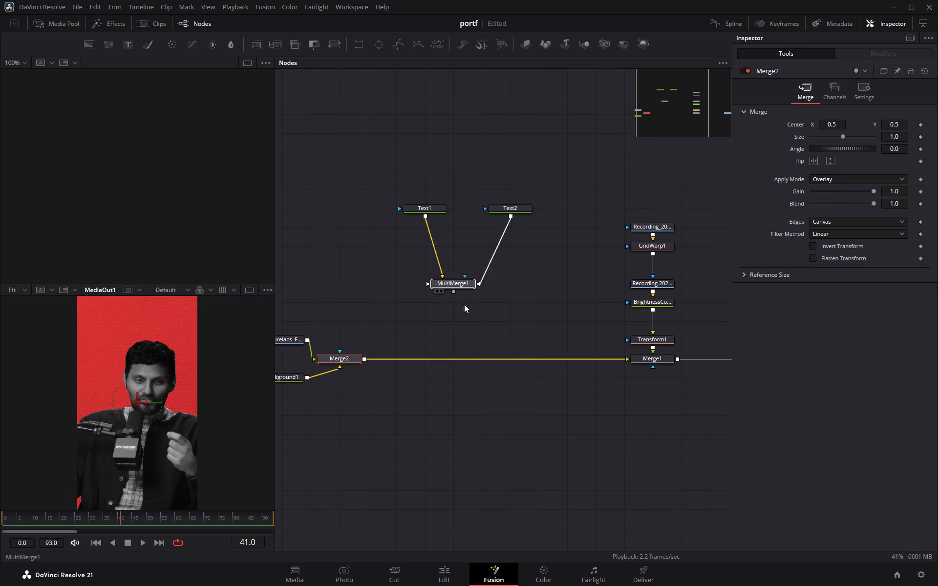
left_click_drag(464, 304, 461, 361)
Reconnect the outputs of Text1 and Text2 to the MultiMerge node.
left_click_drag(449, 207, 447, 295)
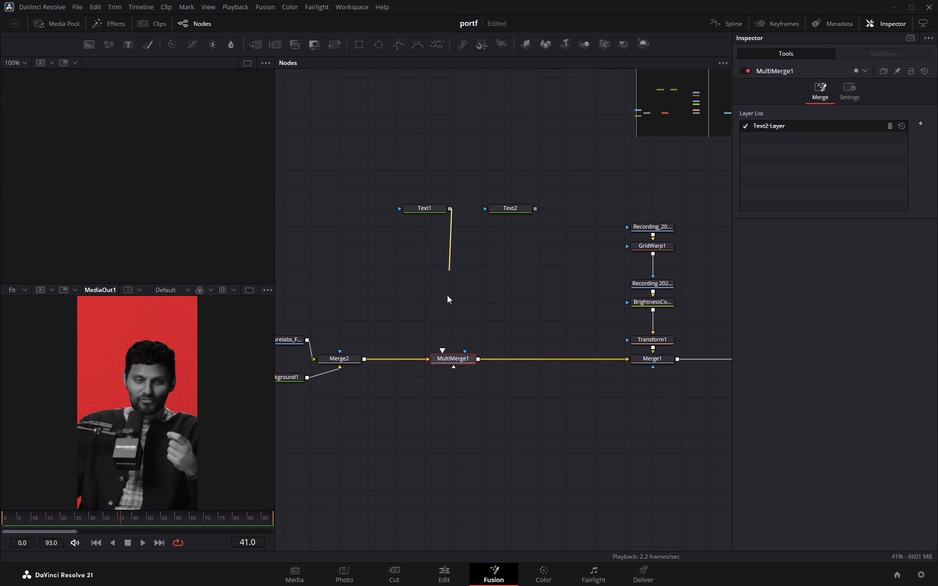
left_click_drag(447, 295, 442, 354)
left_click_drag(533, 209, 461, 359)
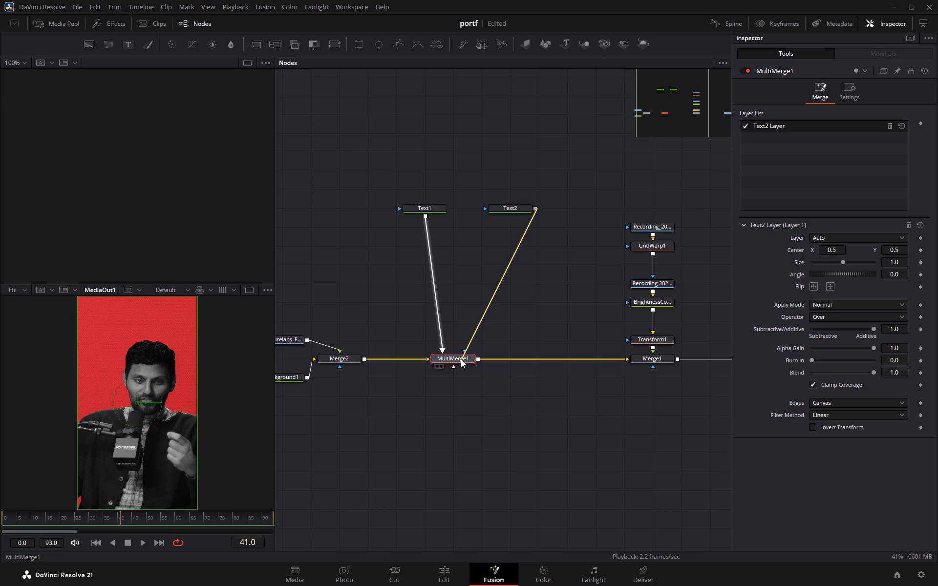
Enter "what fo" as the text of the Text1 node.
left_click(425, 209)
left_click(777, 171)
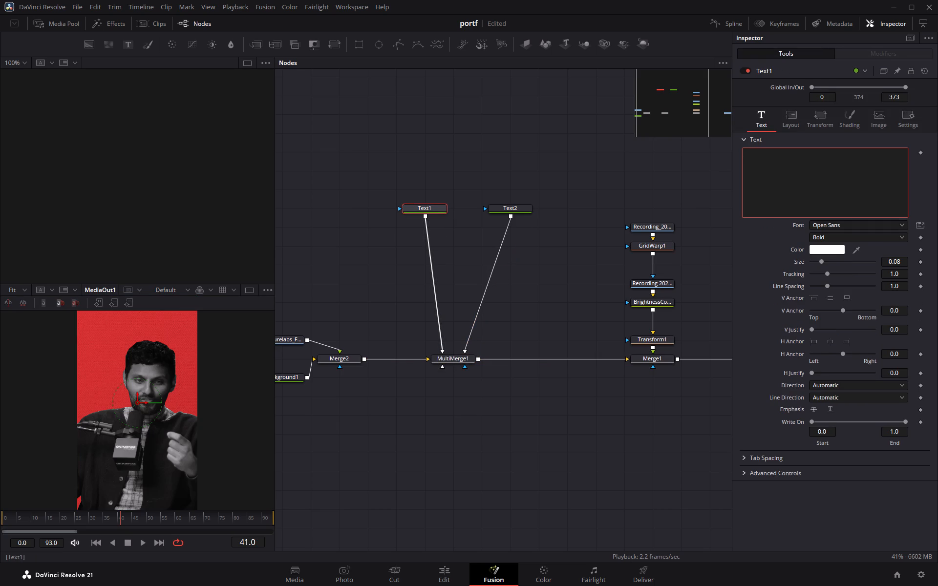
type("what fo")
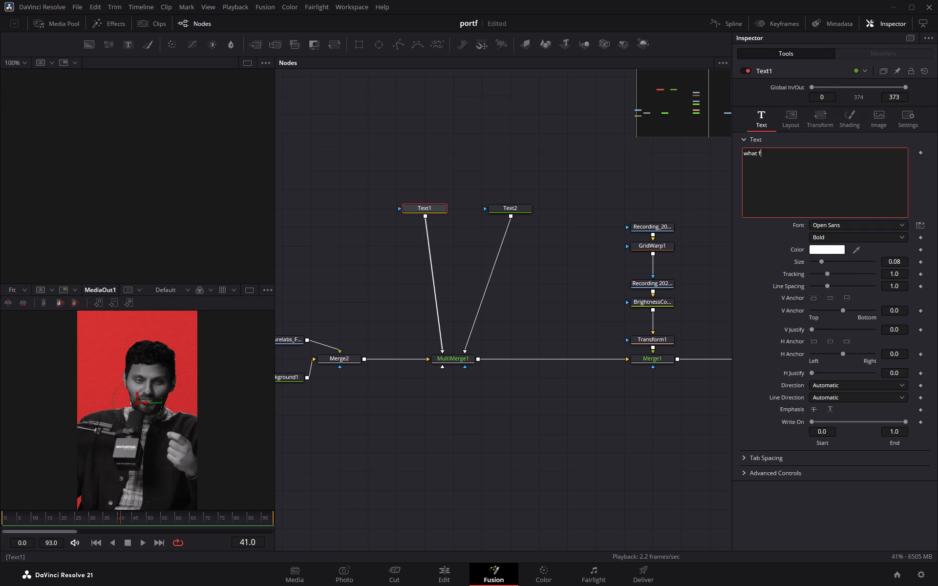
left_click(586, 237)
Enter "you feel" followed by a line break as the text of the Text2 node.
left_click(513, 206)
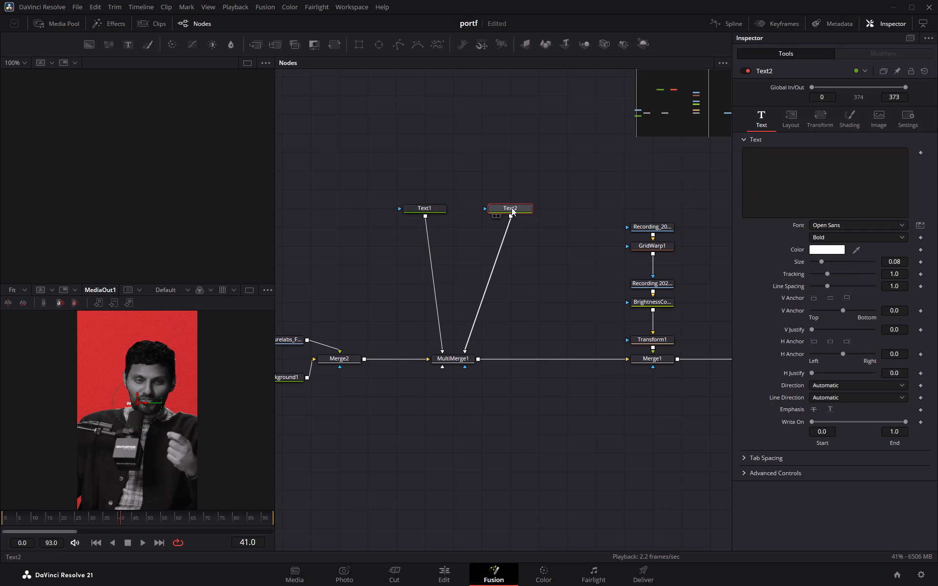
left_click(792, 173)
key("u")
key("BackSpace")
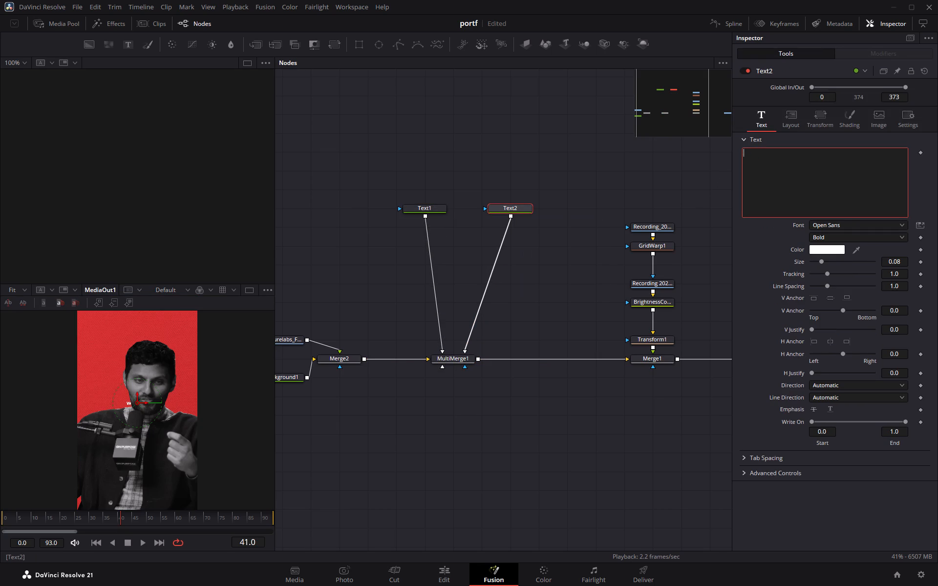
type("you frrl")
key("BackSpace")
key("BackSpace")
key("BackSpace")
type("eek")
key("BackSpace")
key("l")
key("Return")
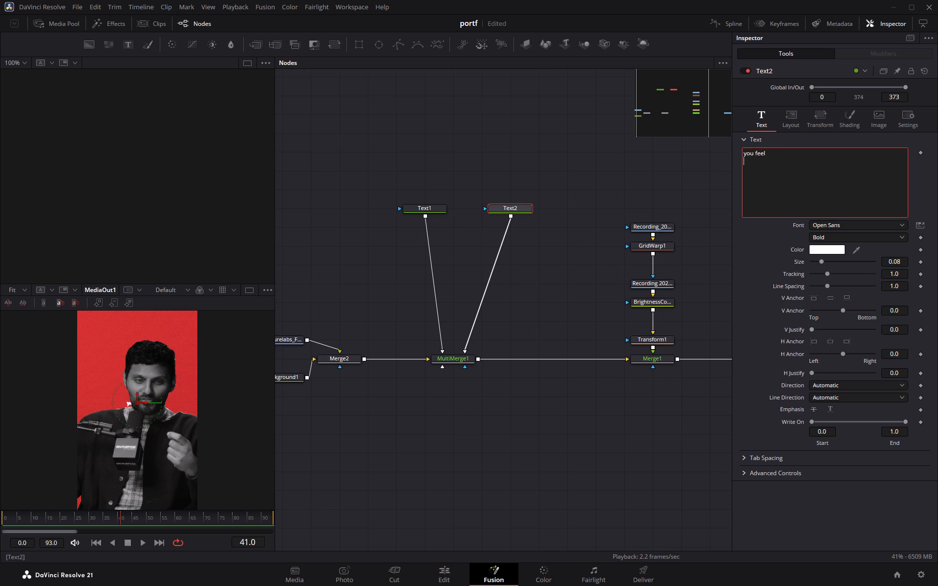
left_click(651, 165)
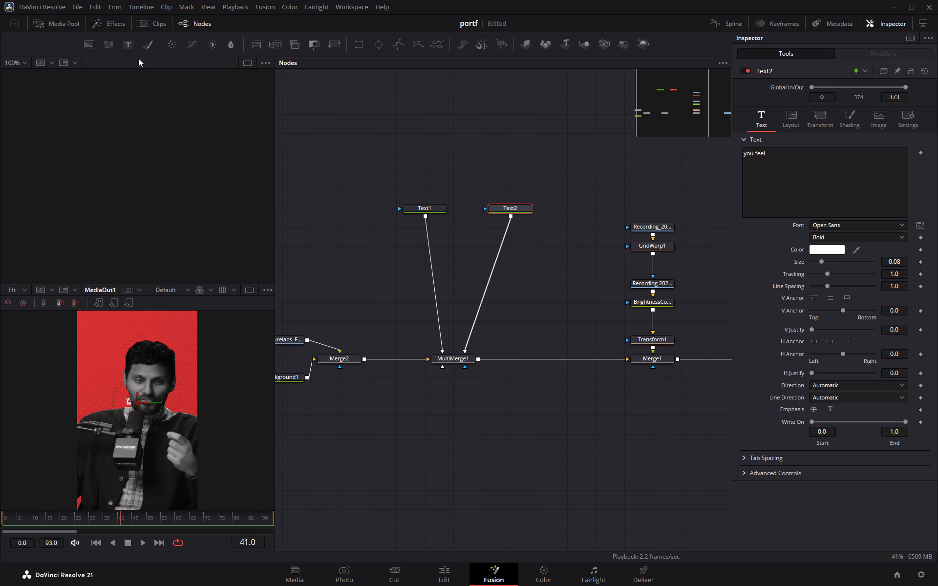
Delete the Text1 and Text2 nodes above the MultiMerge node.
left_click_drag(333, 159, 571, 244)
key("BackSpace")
Add a Neo TextMotion Lite node to the composition, place it above Merge2 and select it.
left_click(538, 209)
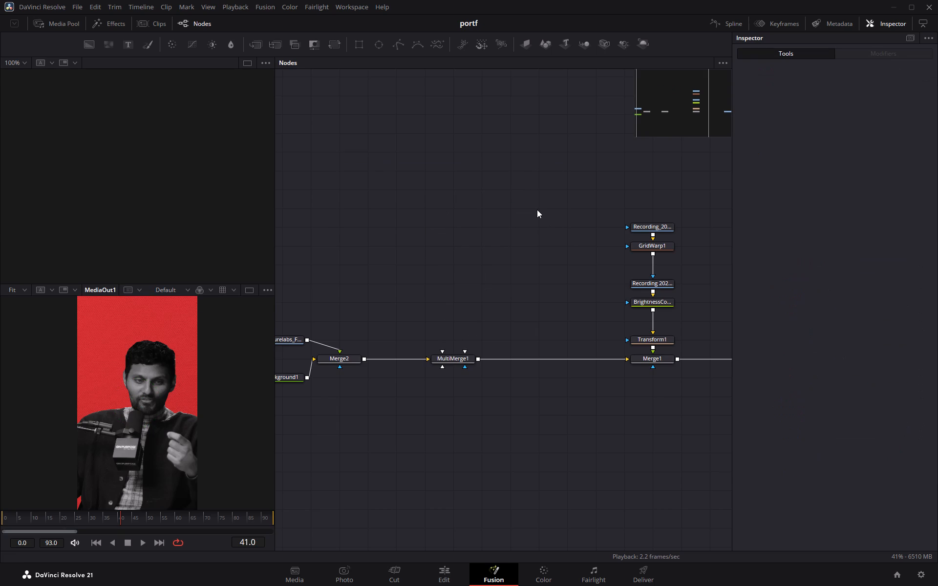
key("shift+space")
type("neo")
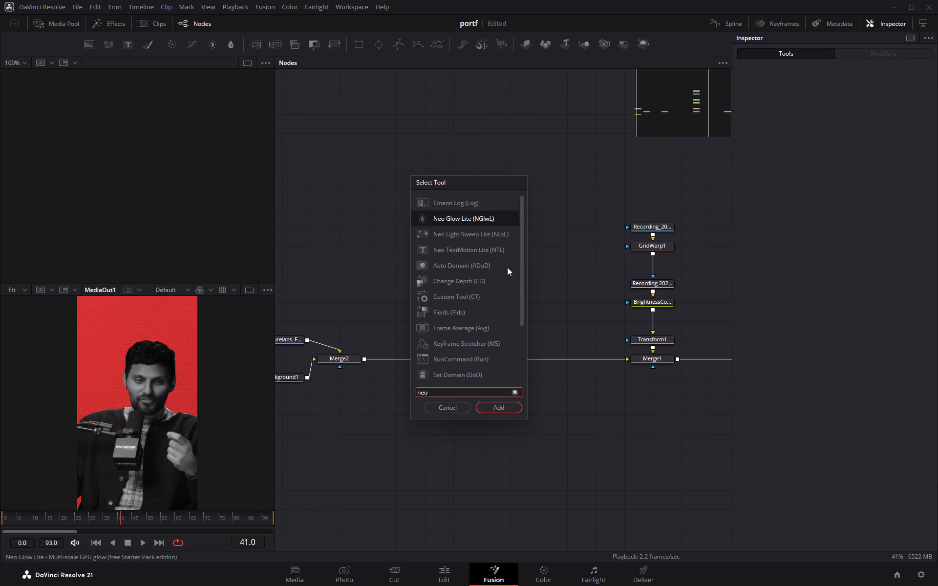
left_click(481, 248)
left_click(506, 407)
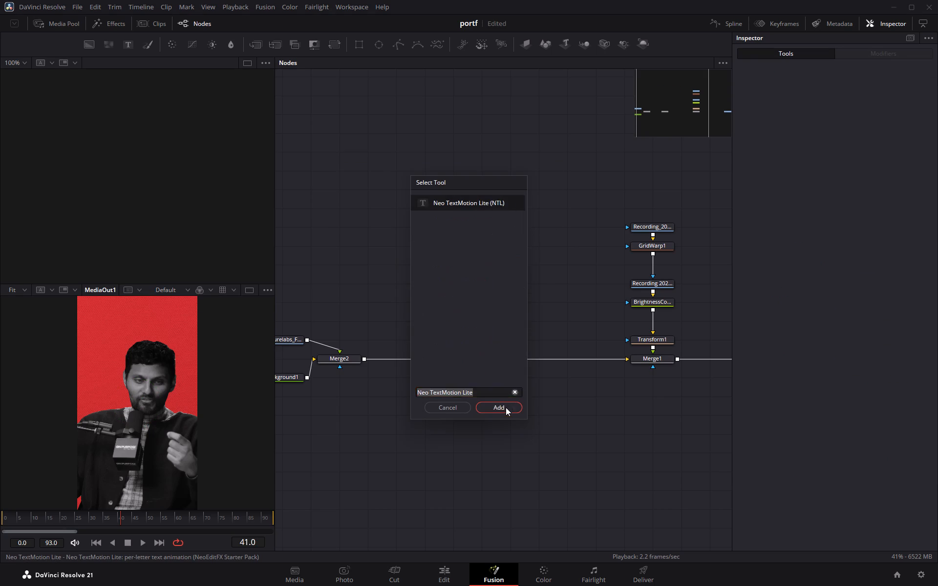
left_click_drag(535, 203, 373, 200)
left_click_drag(545, 208, 452, 209)
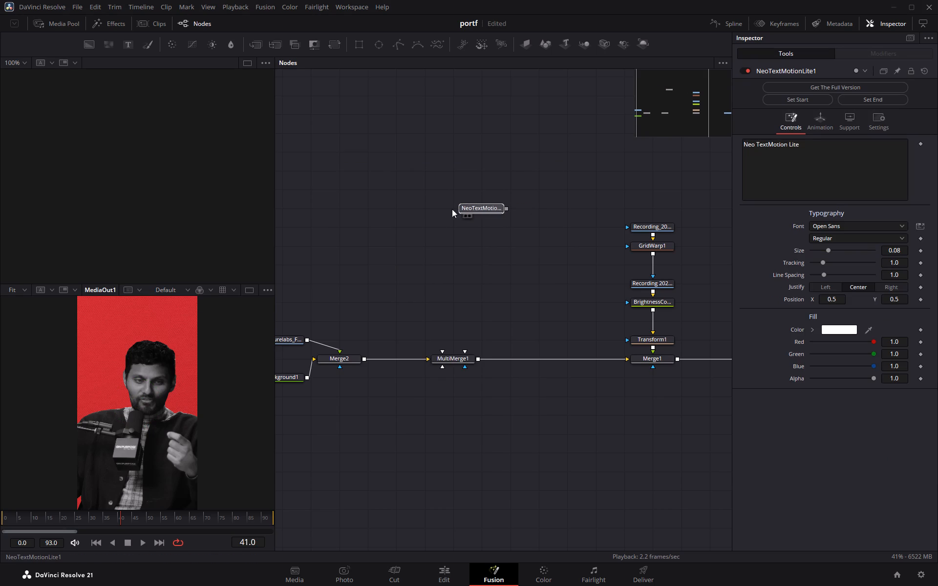
left_click_drag(452, 209, 378, 211)
left_click(374, 210)
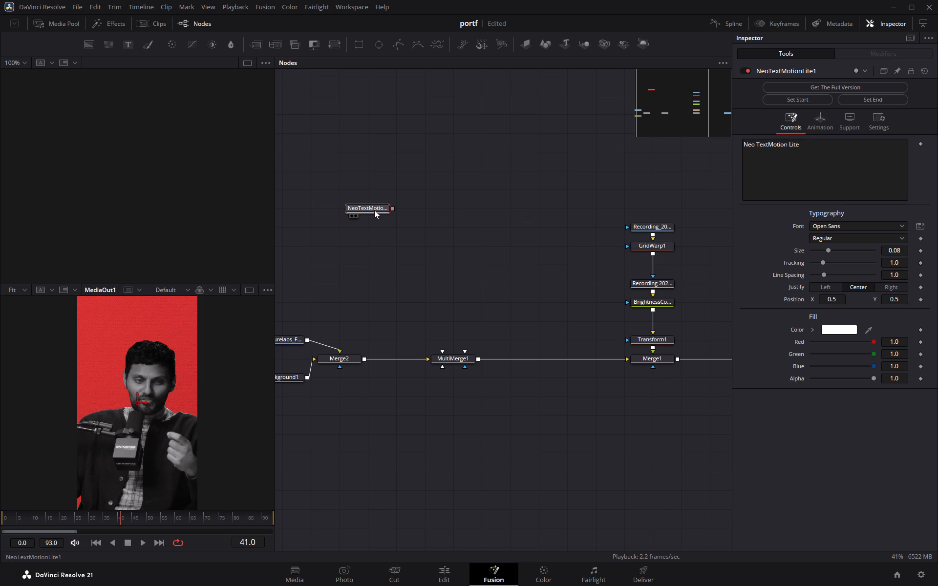
Duplicate the Neo TextMotion Lite node and place the copy beside the original above MultiMerge1.
key("ctrl+c")
left_click(453, 215)
key("ctrl+v")
left_click_drag(457, 209, 487, 209)
Connect both Neo TextMotion Lite nodes to MultiMerge1 as foreground layers and line them up side by side.
left_click_drag(389, 209, 457, 284)
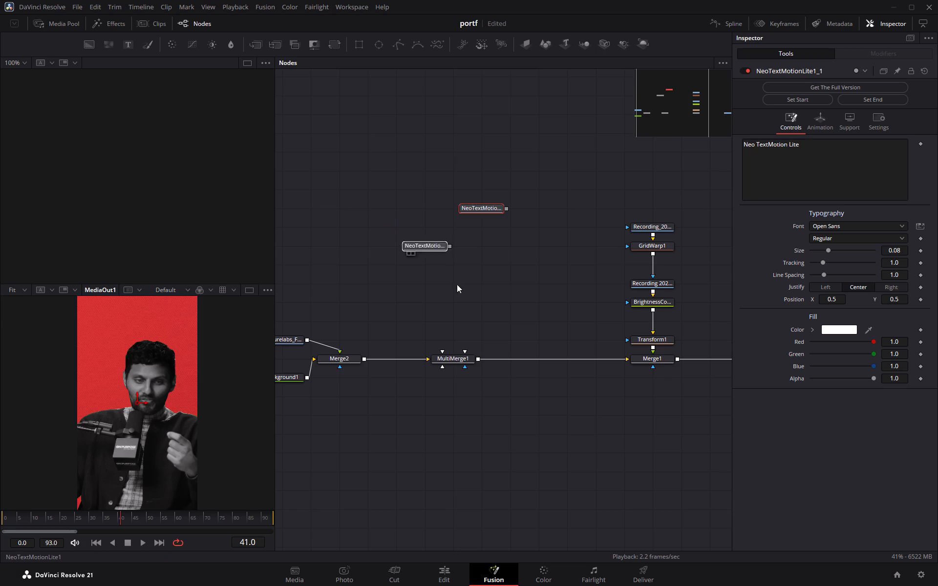
left_click_drag(457, 284, 382, 223)
left_click(373, 224)
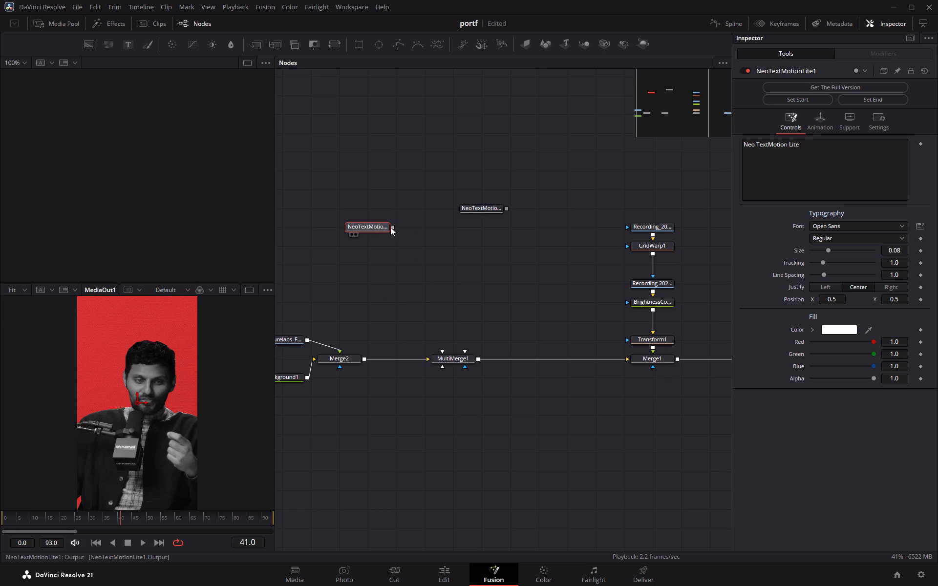
left_click_drag(390, 227, 451, 358)
left_click_drag(505, 209, 460, 348)
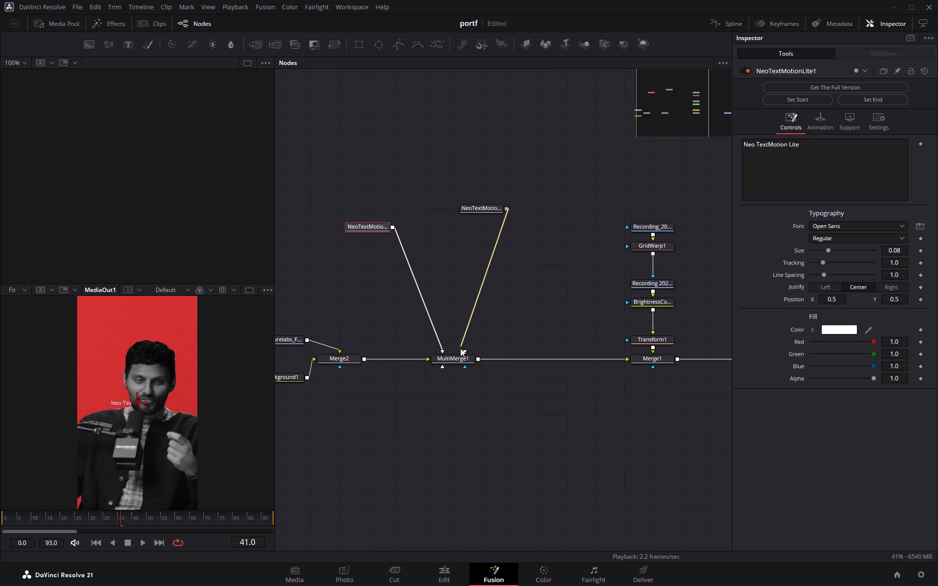
left_click_drag(460, 348, 458, 357)
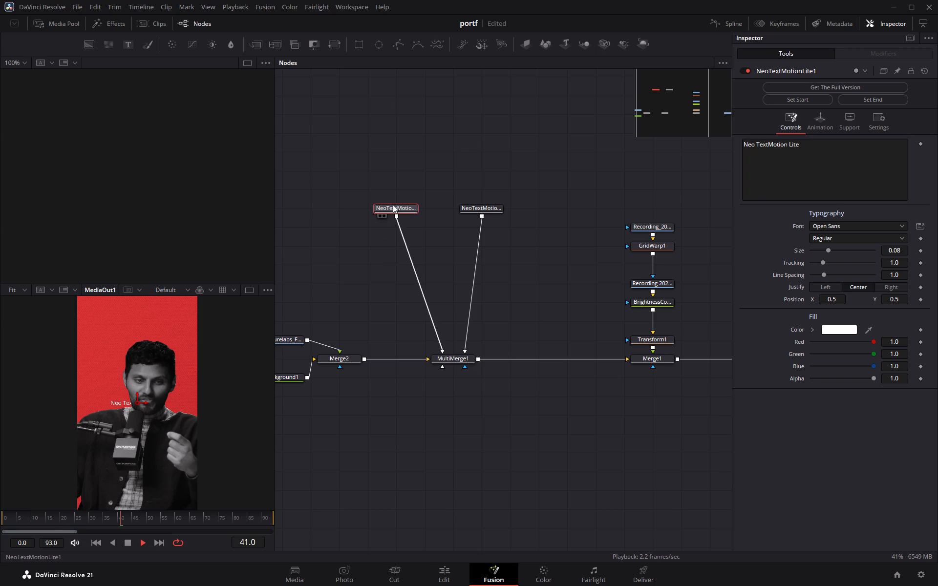
Insert a Transform node between the first Neo TextMotion Lite title and MultiMerge1, and stop playback.
key("shift+space")
key("BackSpace")
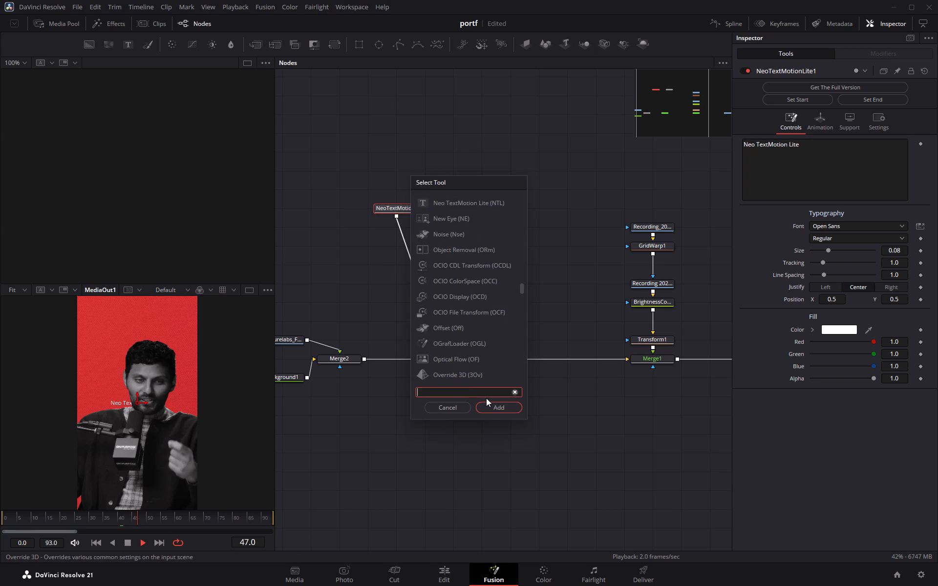
type("TRAN")
key("space")
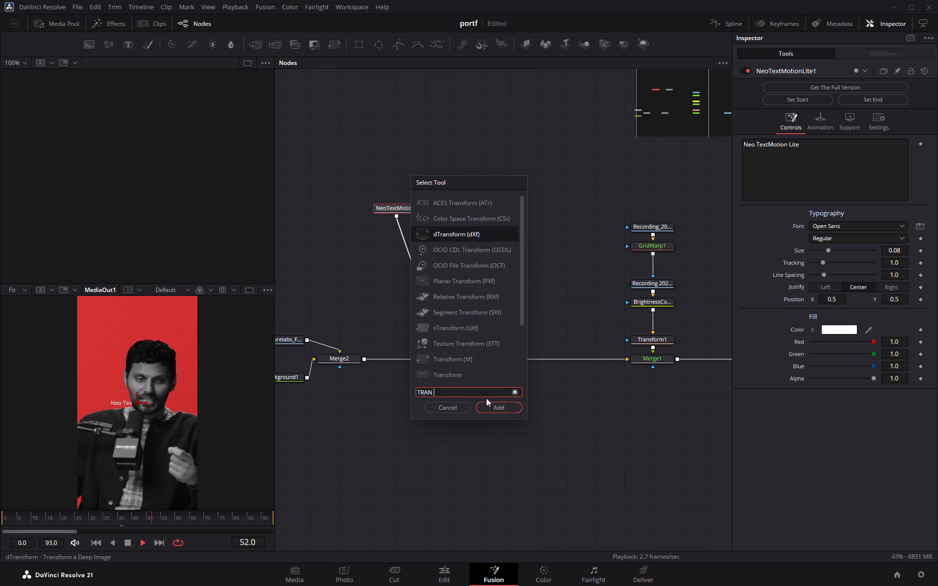
key("BackSpace")
left_click(476, 276)
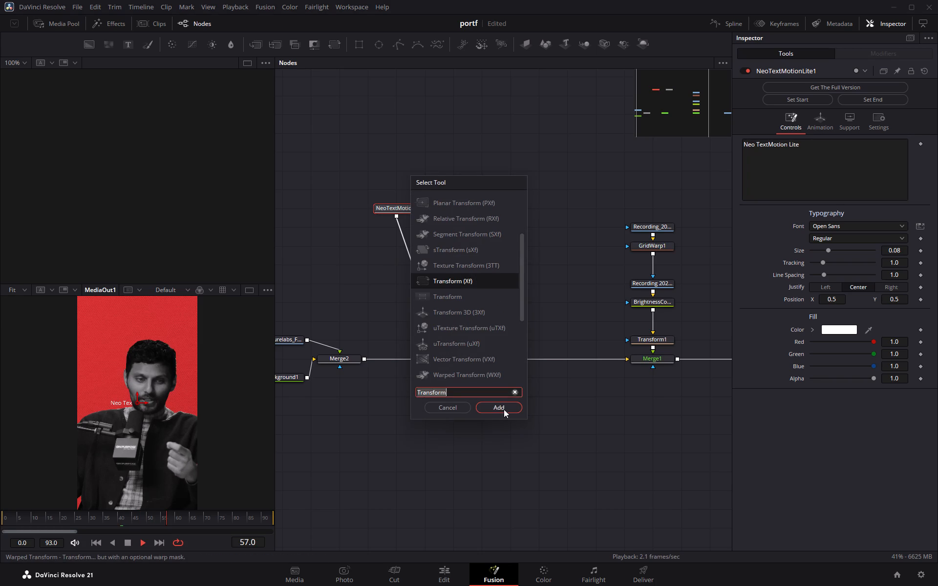
left_click(503, 408)
left_click(127, 541)
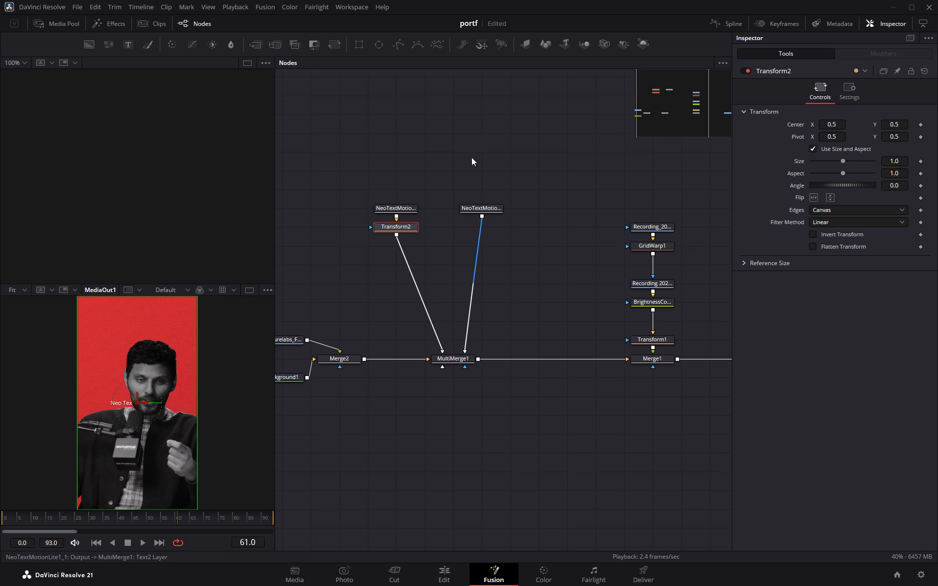
Copy the Transform2 node and paste it after the second Neo TextMotion Lite title.
left_click(404, 228)
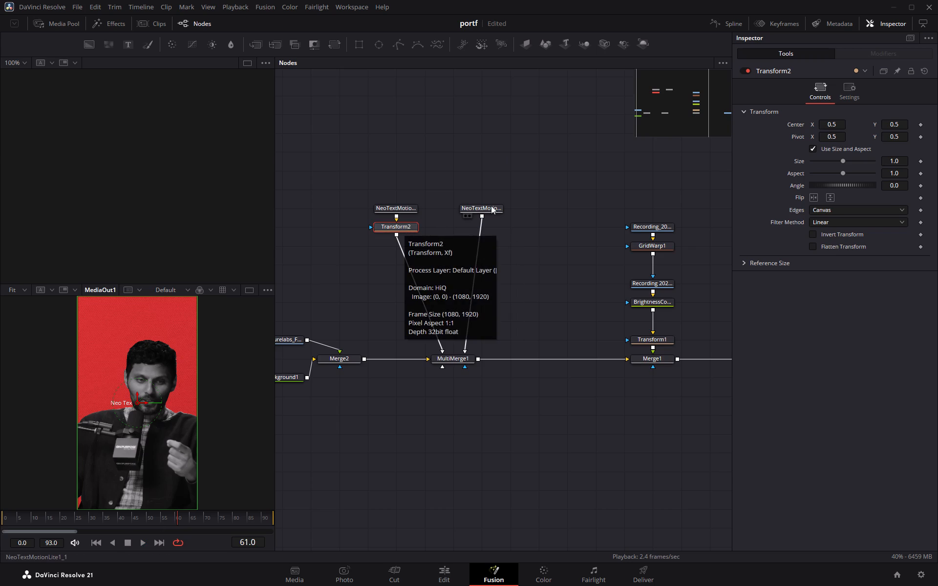
left_click(490, 206)
left_click(393, 227)
key("ctrl+c")
key("ctrl+c")
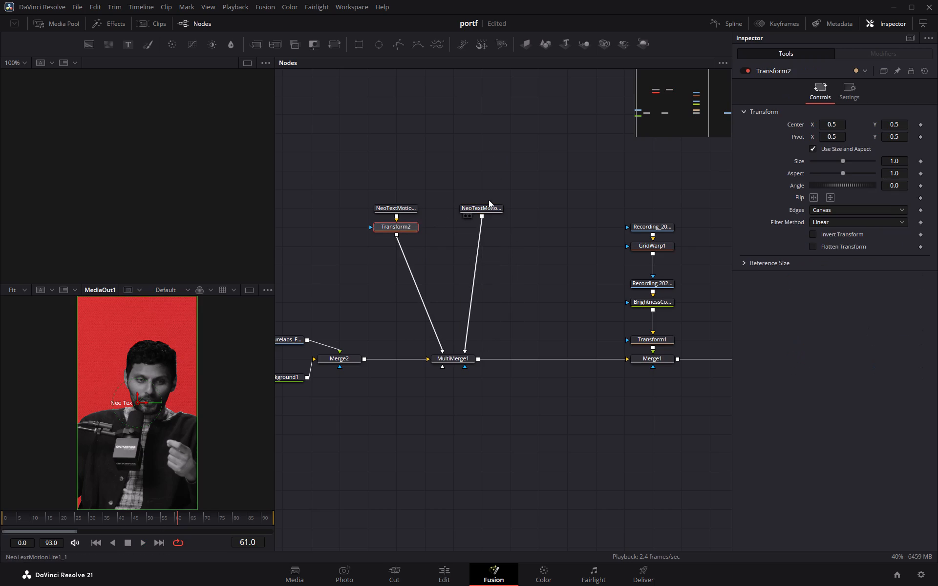
left_click(493, 208)
key("ctrl+v")
Replace the text of the first Neo TextMotion Lite title with "What do".
left_click(399, 208)
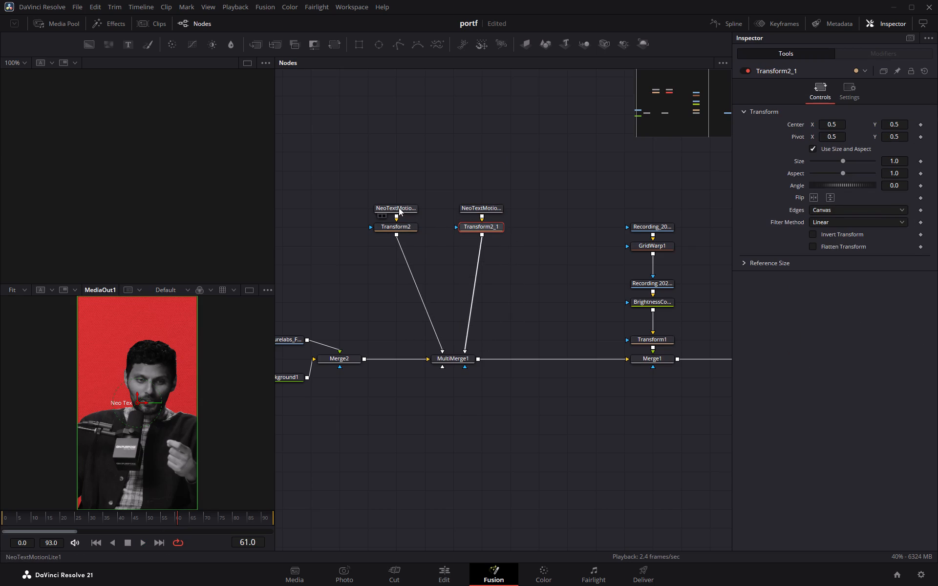
left_click(820, 157)
key("BackSpace")
key("BackSpace")
key("BackSpace")
key("BackSpace")
key("BackSpace")
key("BackSpace")
key("BackSpace")
key("BackSpace")
key("BackSpace")
key("BackSpace")
key("BackSpace")
key("BackSpace")
key("BackSpace")
key("BackSpace")
key("BackSpace")
key("BackSpace")
key("BackSpace")
key("BackSpace")
key("BackSpace")
key("BackSpace")
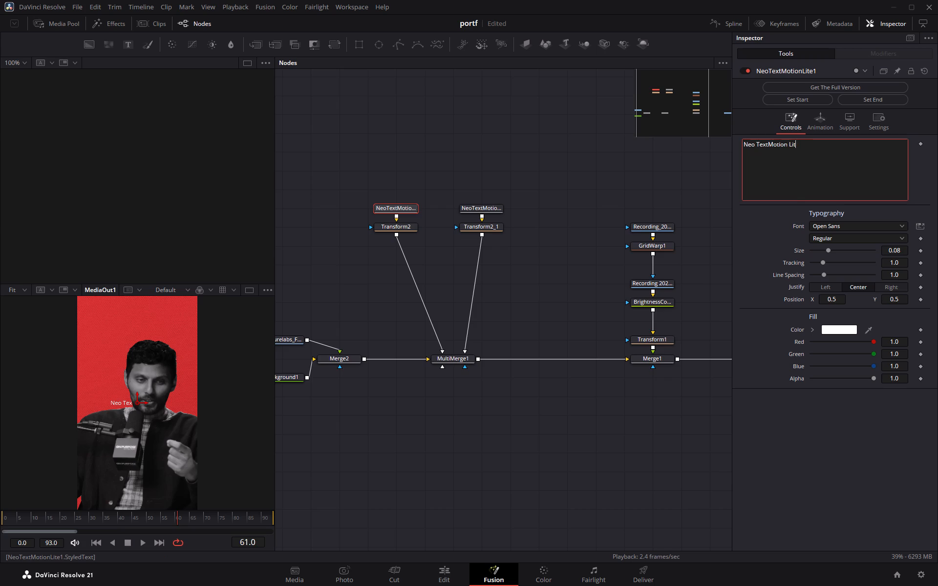
type("WHAT")
type("Wht")
key("BackSpace")
type("at")
key("space")
type("do")
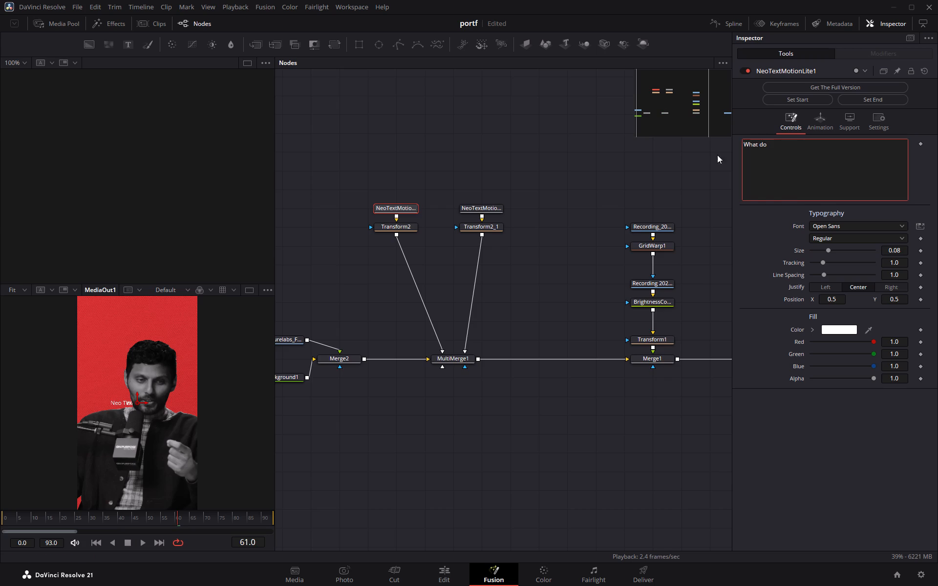
Move the "What do" title above the speaker's shoulder by setting Transform2's center to X 0.256, Y 0.813.
left_click(409, 228)
left_click_drag(836, 126, 822, 118)
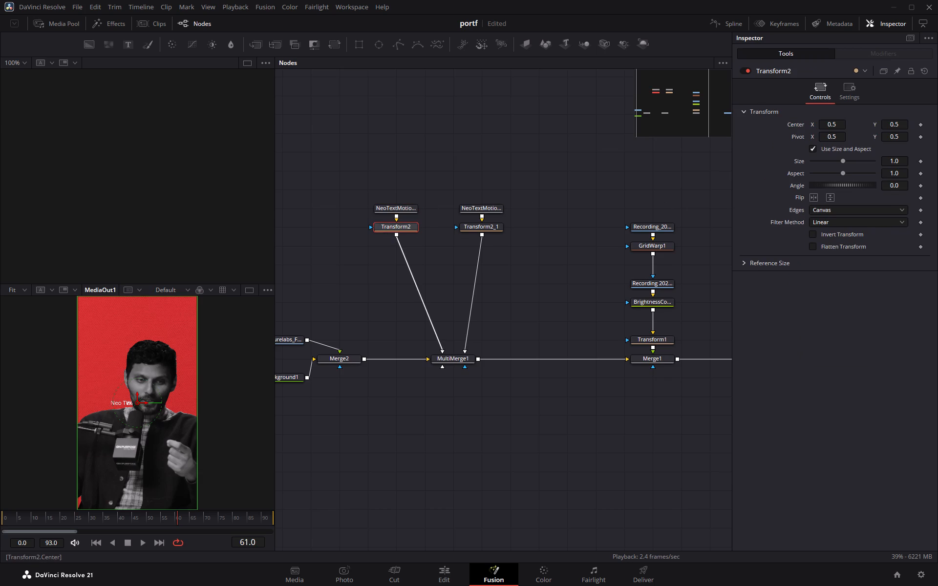
left_click_drag(822, 118, 730, 109)
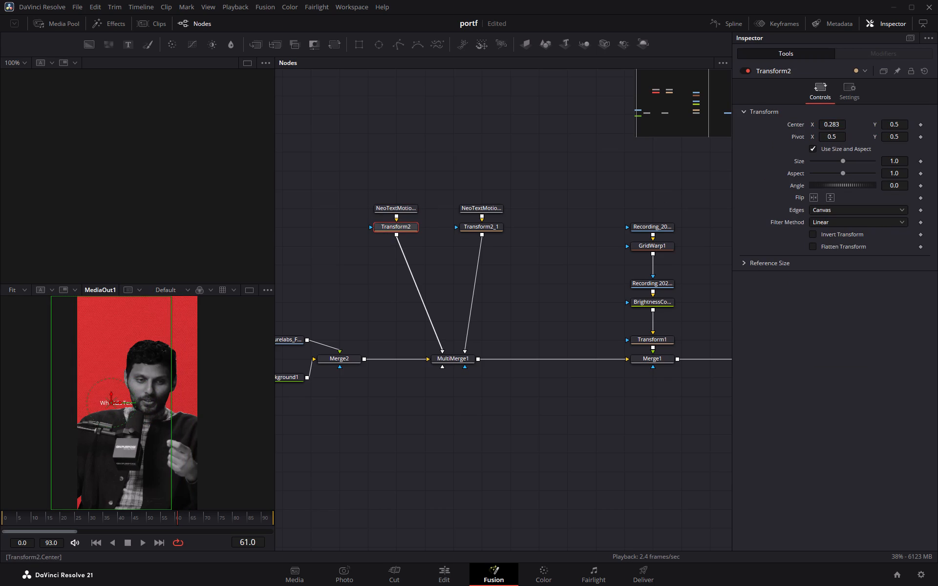
left_click_drag(890, 124, 583, 138)
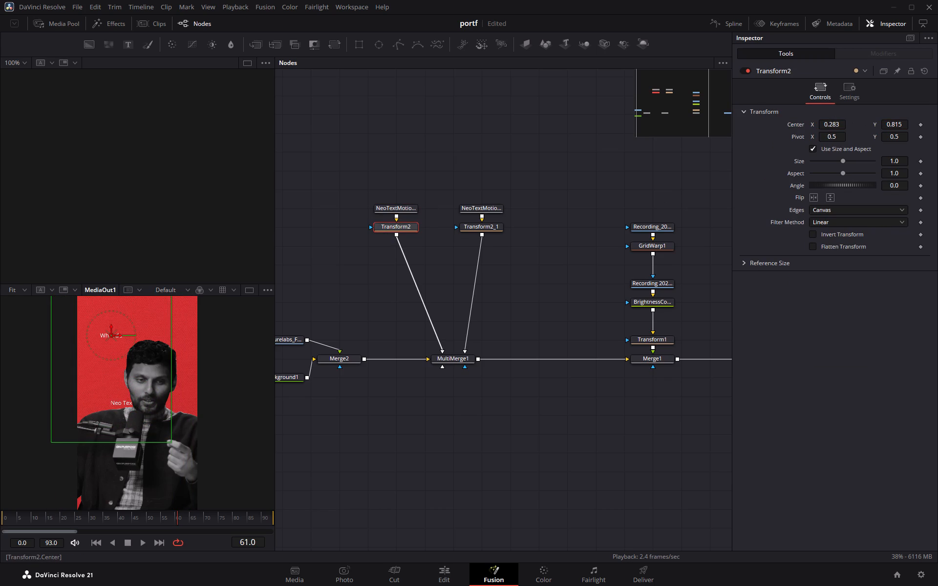
left_click_drag(835, 121, 822, 124)
left_click(897, 123)
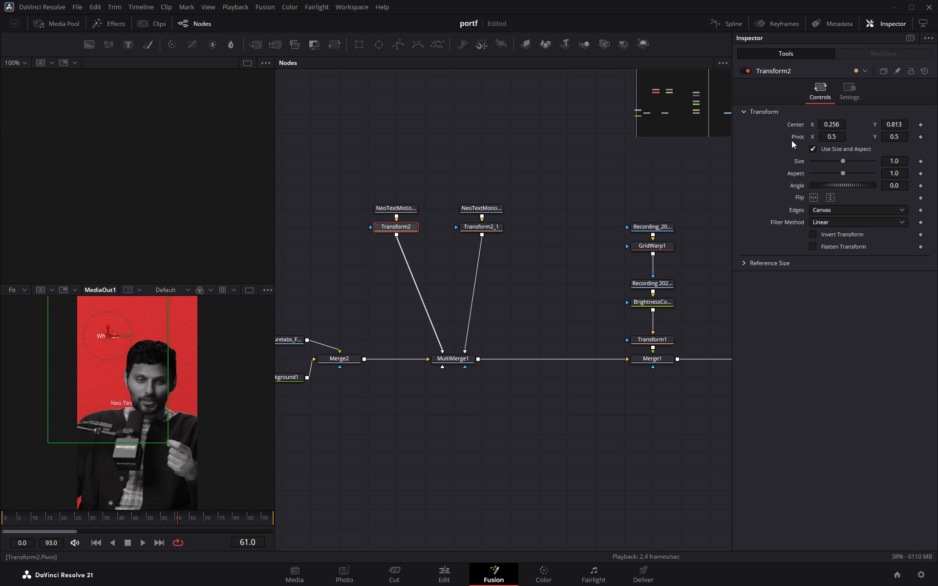
Set the font of the "What do" title to Inter.
left_click(399, 207)
left_click(841, 225)
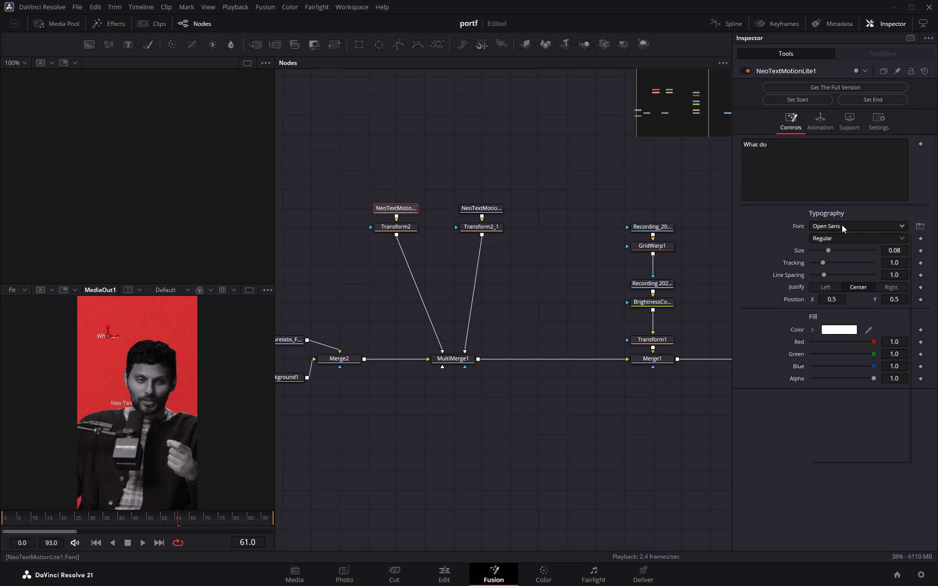
scroll(861, 354, "down", 4)
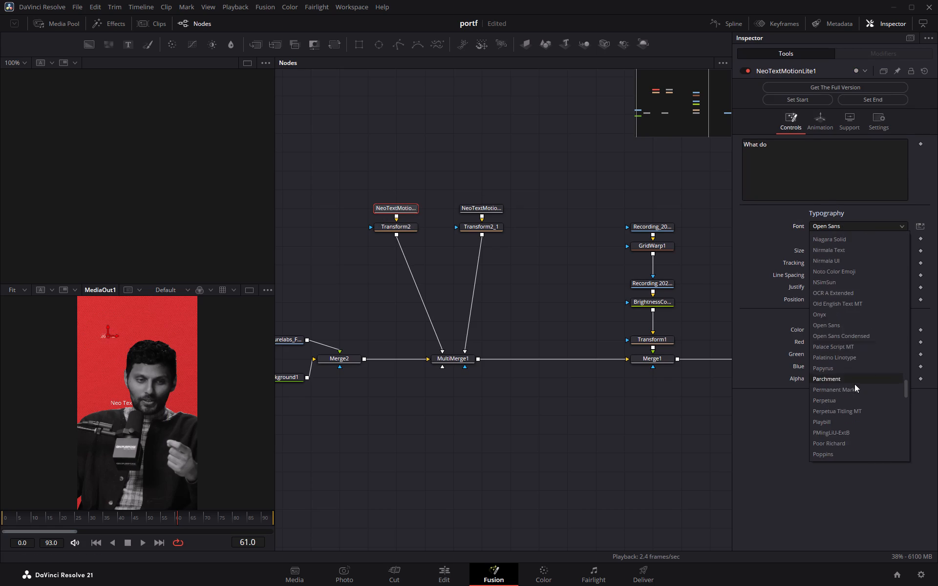
scroll(854, 384, "down", 9)
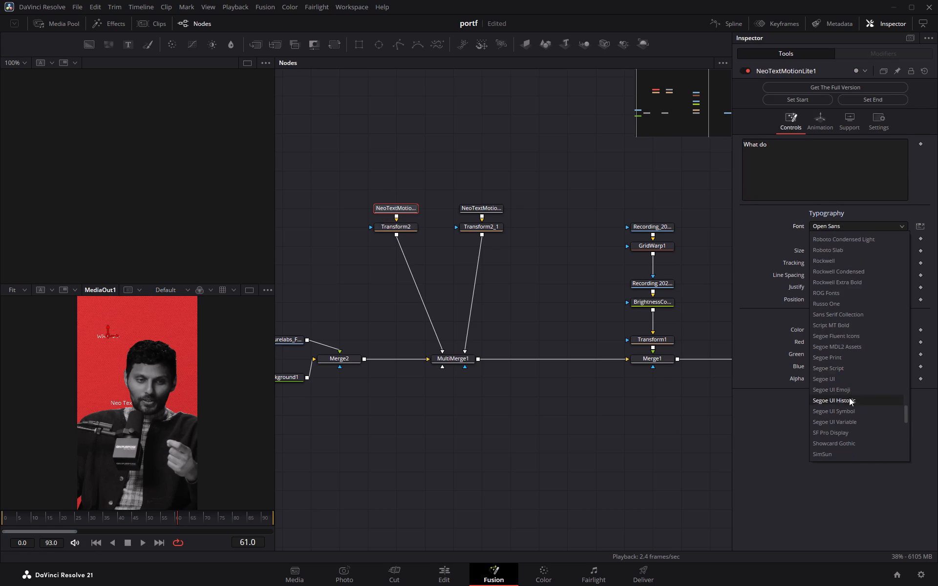
scroll(849, 398, "down", 10)
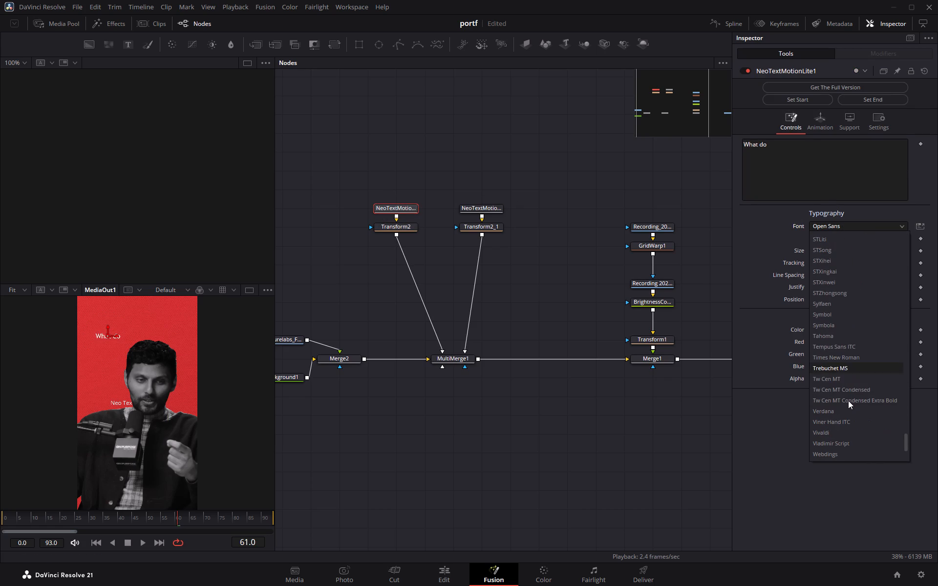
scroll(844, 382, "down", 2)
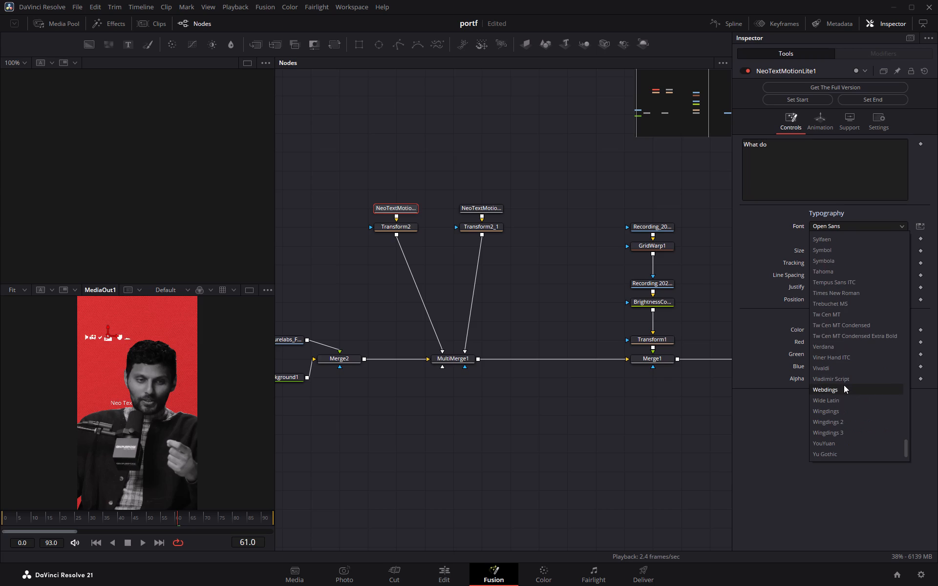
scroll(844, 385, "up", 9)
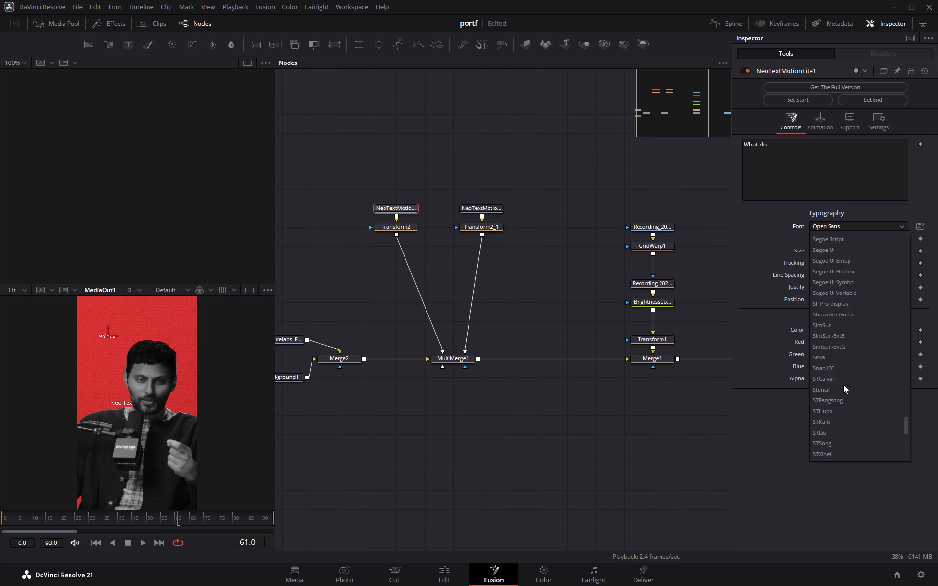
scroll(843, 385, "up", 17)
scroll(843, 385, "up", 8)
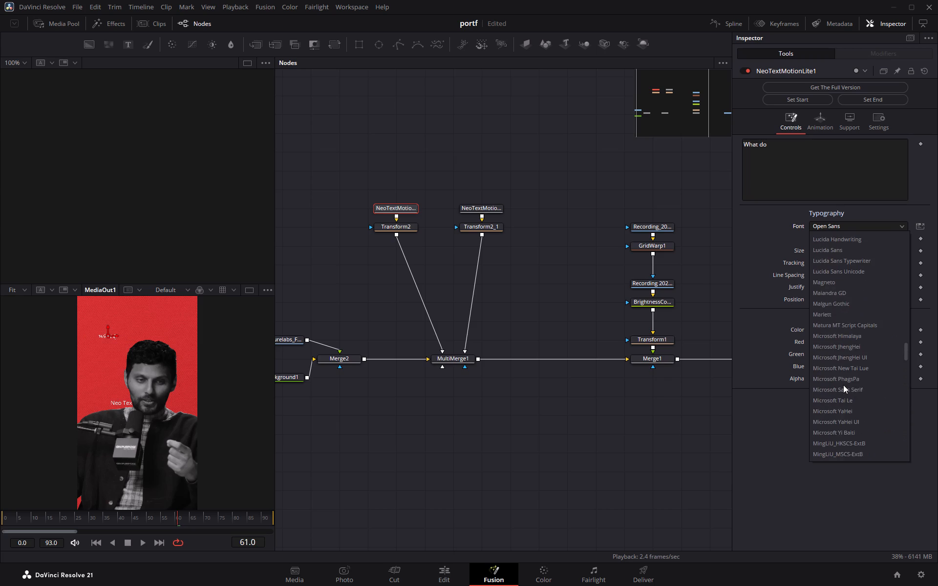
scroll(843, 385, "up", 7)
scroll(843, 385, "down", 11)
scroll(843, 385, "up", 14)
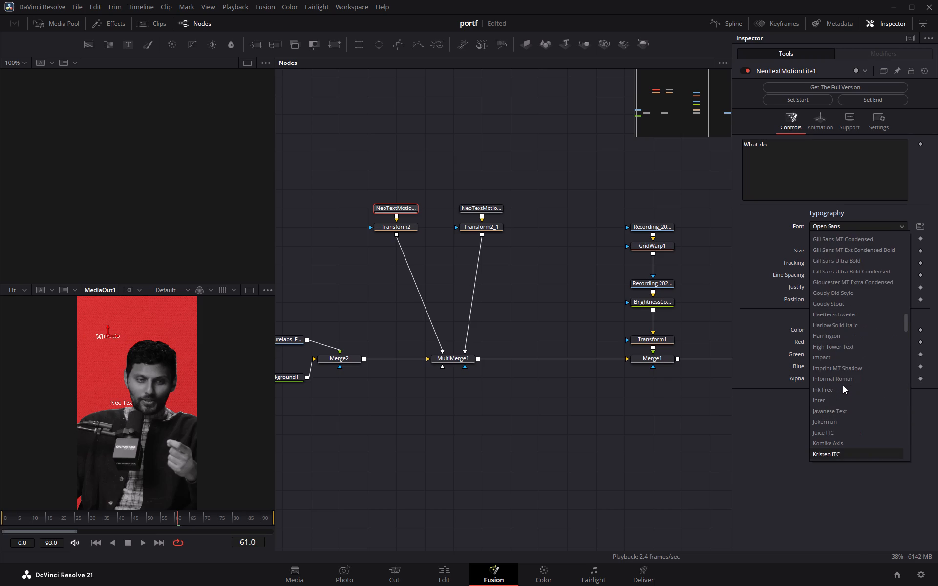
left_click(835, 398)
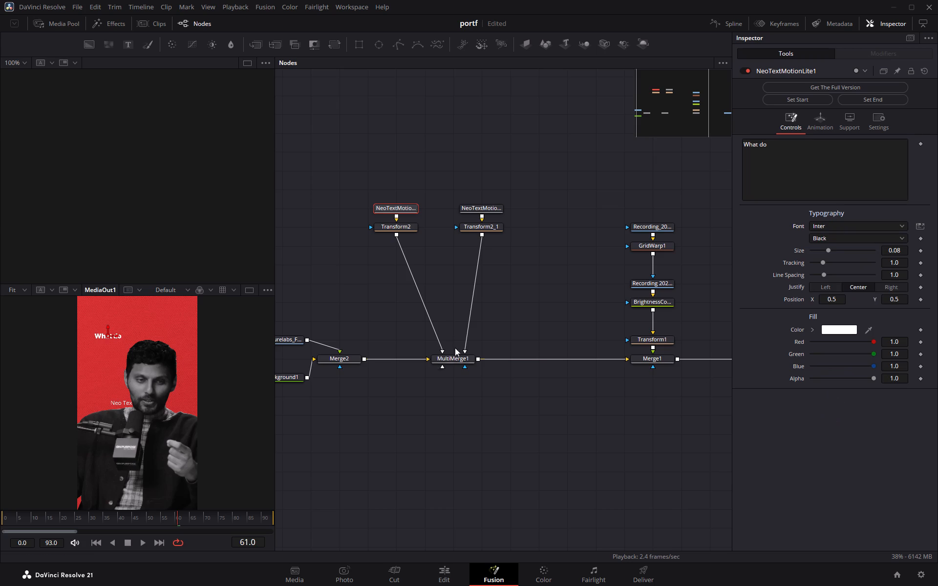
Set the font of the second Neo TextMotion Lite title to Inter.
left_click(490, 208)
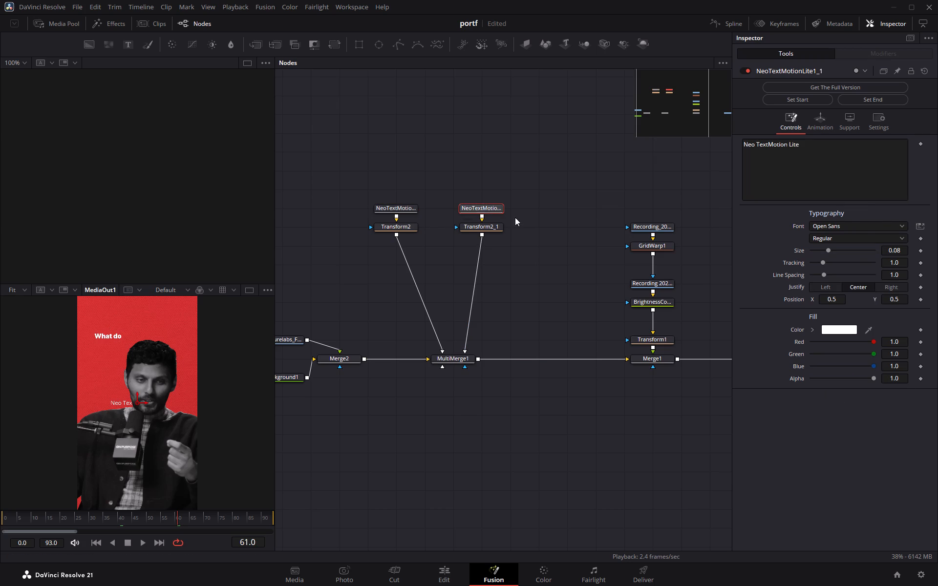
left_click(863, 222)
scroll(868, 305, "down", 6)
scroll(859, 347, "down", 11)
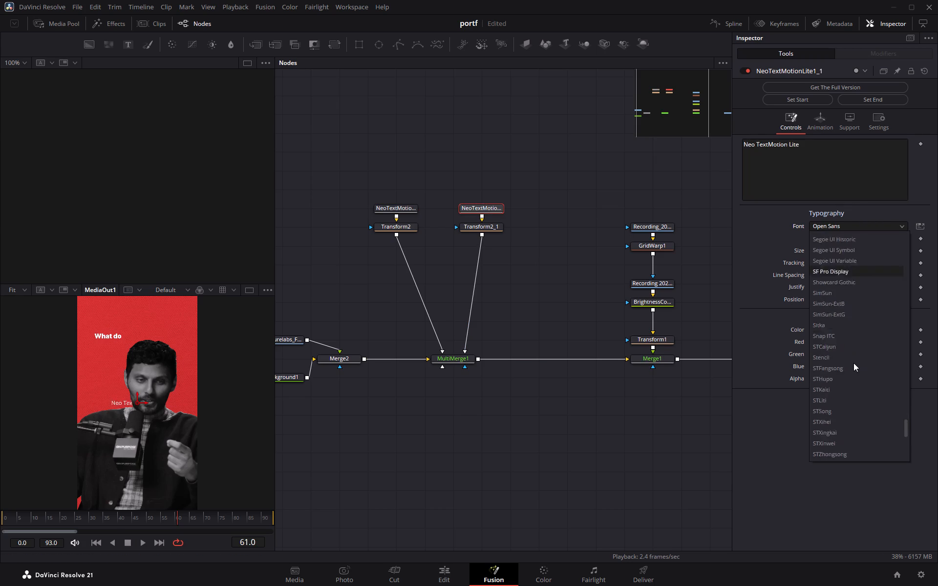
scroll(853, 363, "down", 17)
scroll(853, 363, "up", 6)
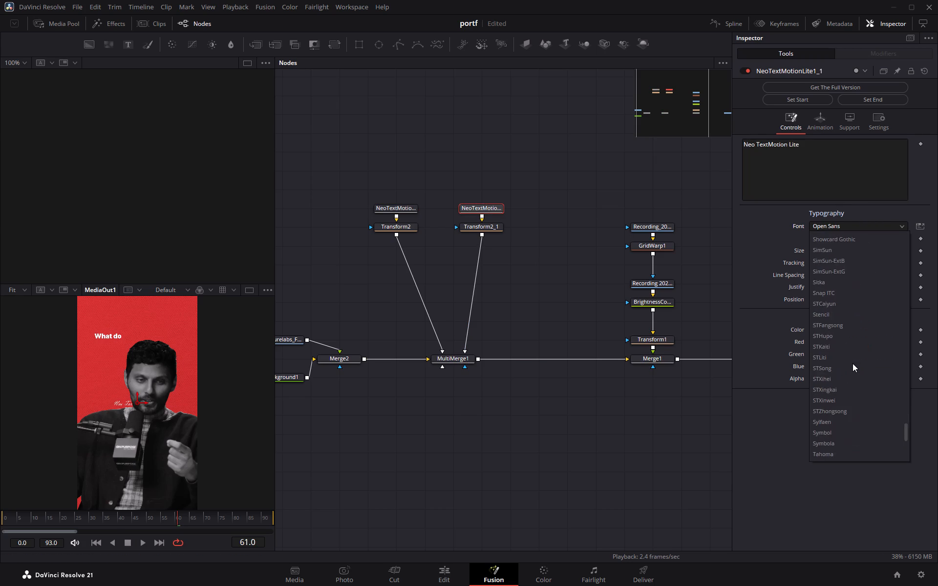
scroll(853, 363, "up", 13)
scroll(853, 363, "up", 19)
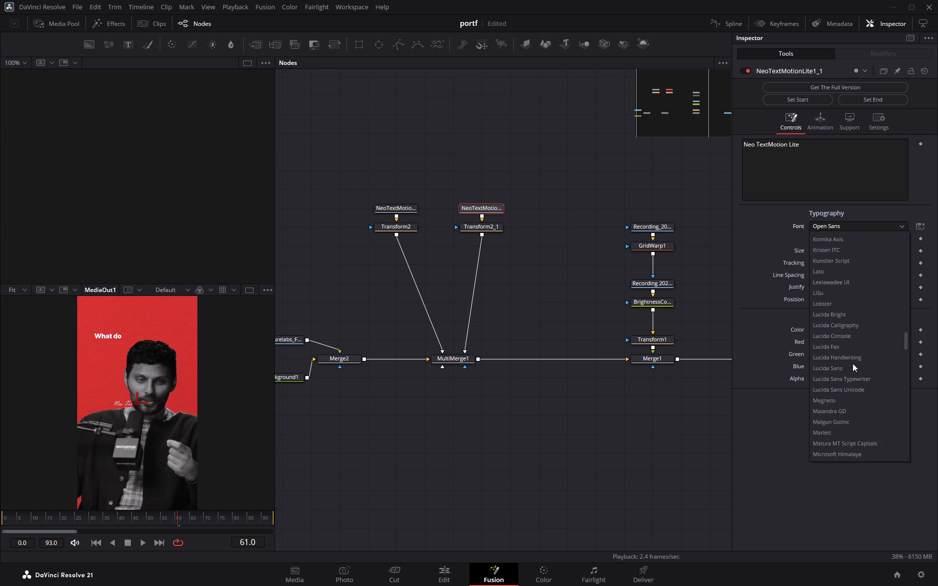
scroll(853, 363, "up", 7)
left_click(836, 423)
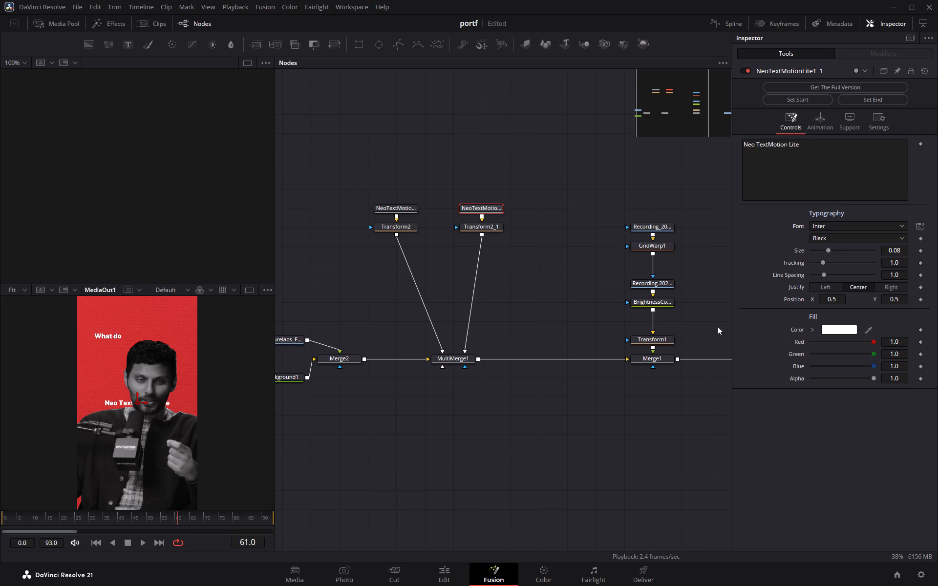
Move the second title just below "What do" by setting Transform2_1's center to X 0.427, Y 0.778.
left_click(491, 227)
left_click_drag(841, 126, 806, 129)
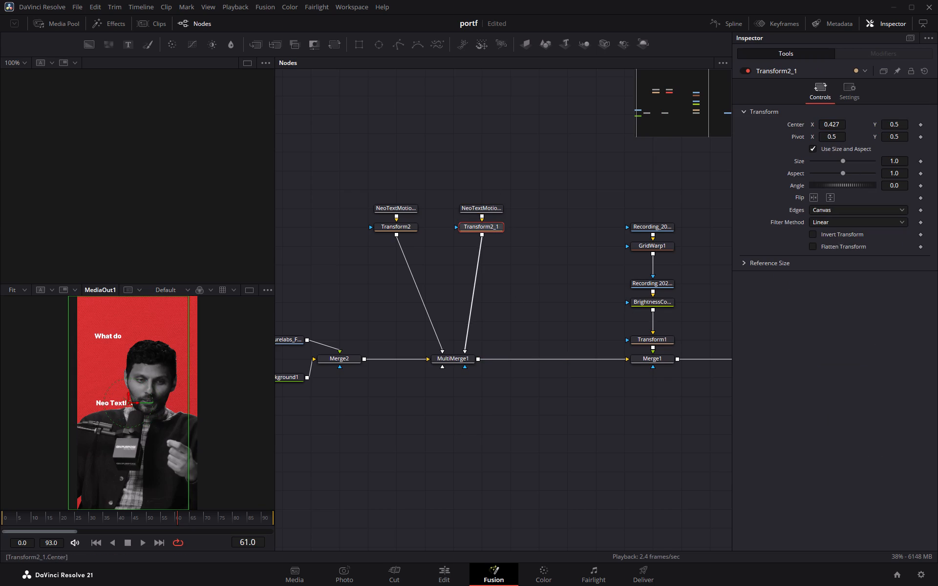
left_click_drag(892, 124, 567, 128)
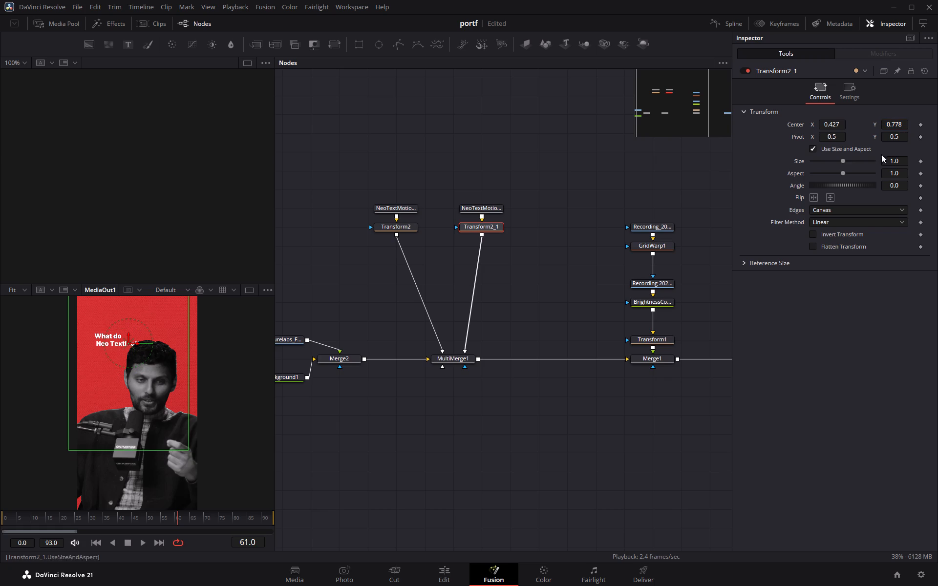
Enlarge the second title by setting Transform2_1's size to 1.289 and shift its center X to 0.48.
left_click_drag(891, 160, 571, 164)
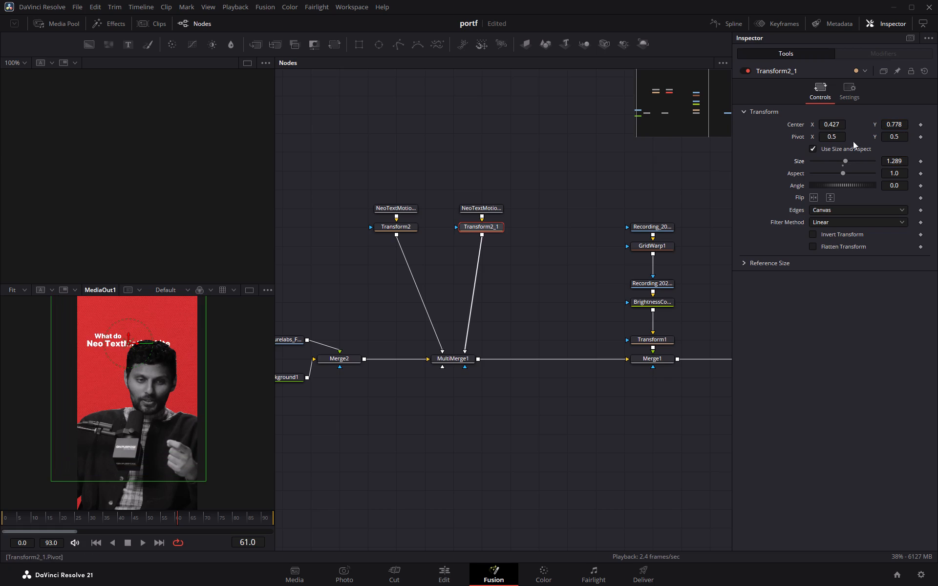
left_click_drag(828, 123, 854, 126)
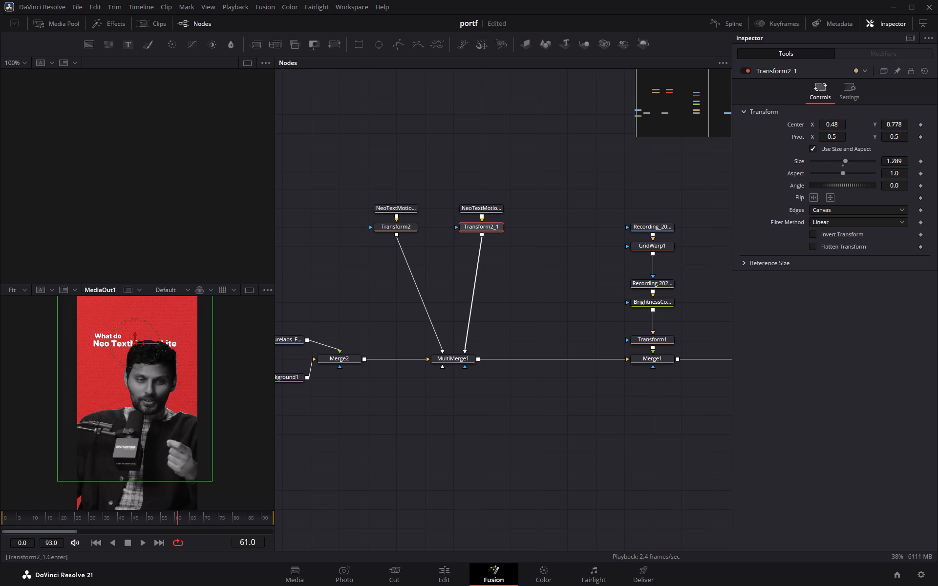
Replace the placeholder text of the second Neo TextMotion Lite title with "you feel".
left_click(489, 206)
left_click(805, 151)
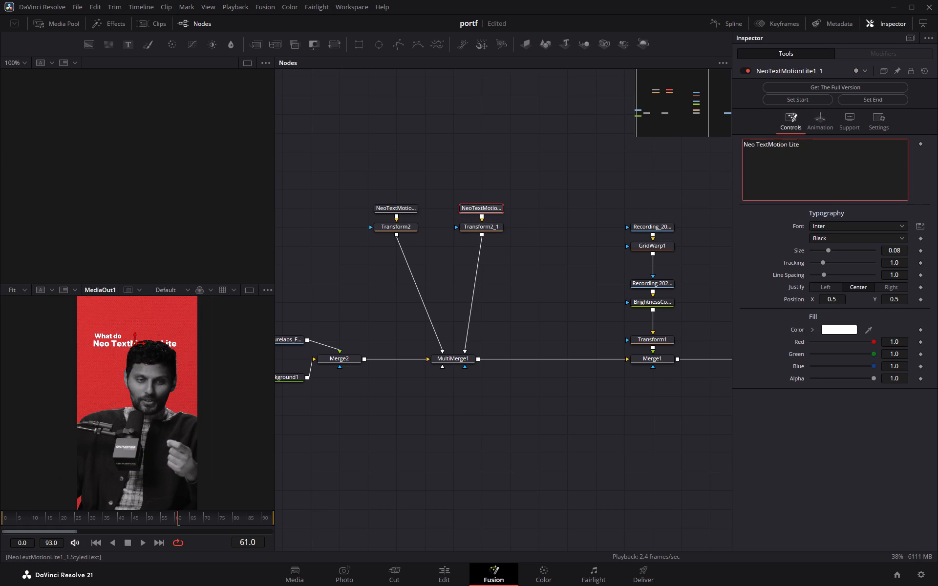
key("BackSpace")
key("BackSpace")
key("BackSpace")
key("BackSpace")
key("BackSpace")
key("BackSpace")
key("BackSpace")
key("BackSpace")
key("BackSpace")
key("BackSpace")
key("BackSpace")
key("BackSpace")
key("BackSpace")
key("BackSpace")
key("BackSpace")
key("BackSpace")
key("BackSpace")
key("BackSpace")
key("BackSpace")
key("BackSpace")
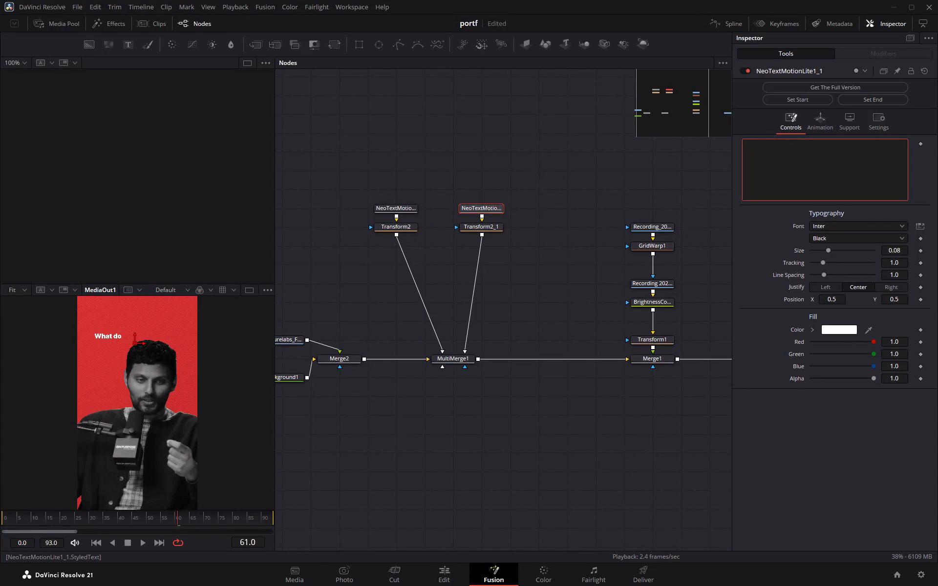
key("shift+y")
key("BackSpace")
type("you feel")
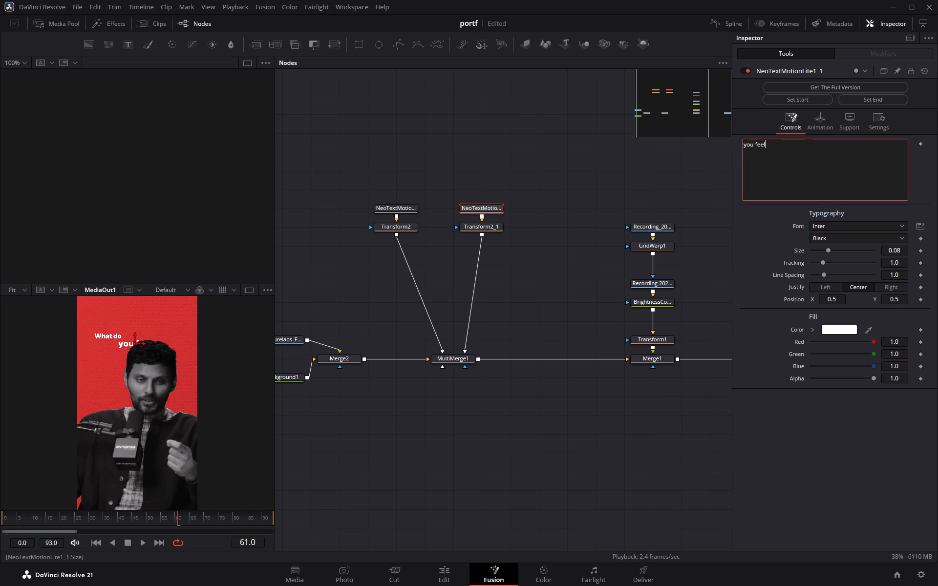
Set the font size of the "you feel" title to 0.1059.
left_click_drag(892, 251, 556, 253)
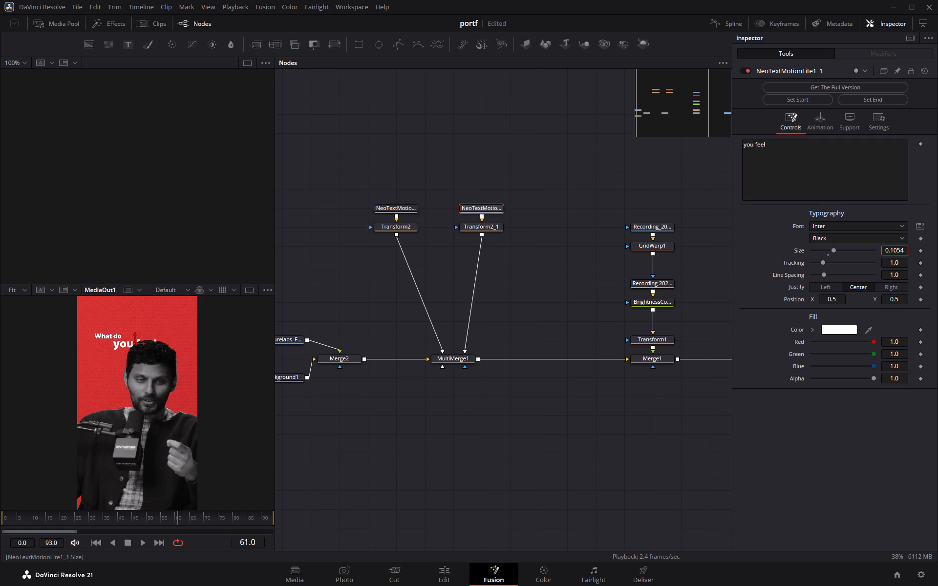
left_click_drag(556, 253, 559, 253)
left_click(824, 129)
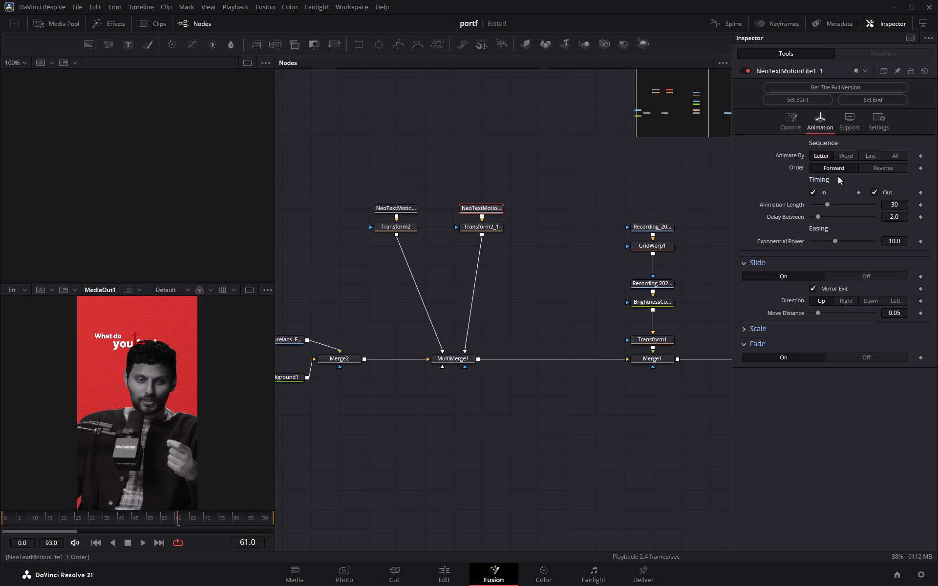
left_click(798, 118)
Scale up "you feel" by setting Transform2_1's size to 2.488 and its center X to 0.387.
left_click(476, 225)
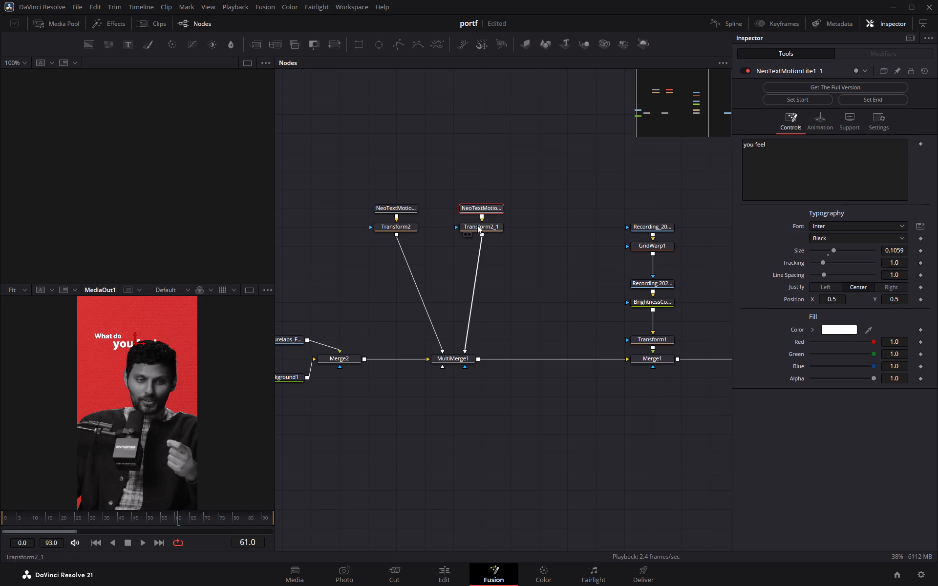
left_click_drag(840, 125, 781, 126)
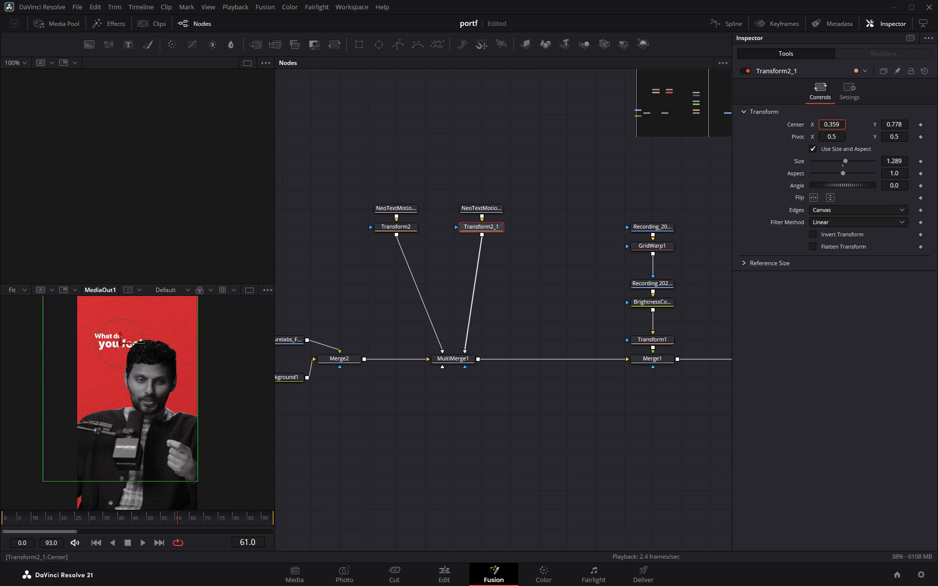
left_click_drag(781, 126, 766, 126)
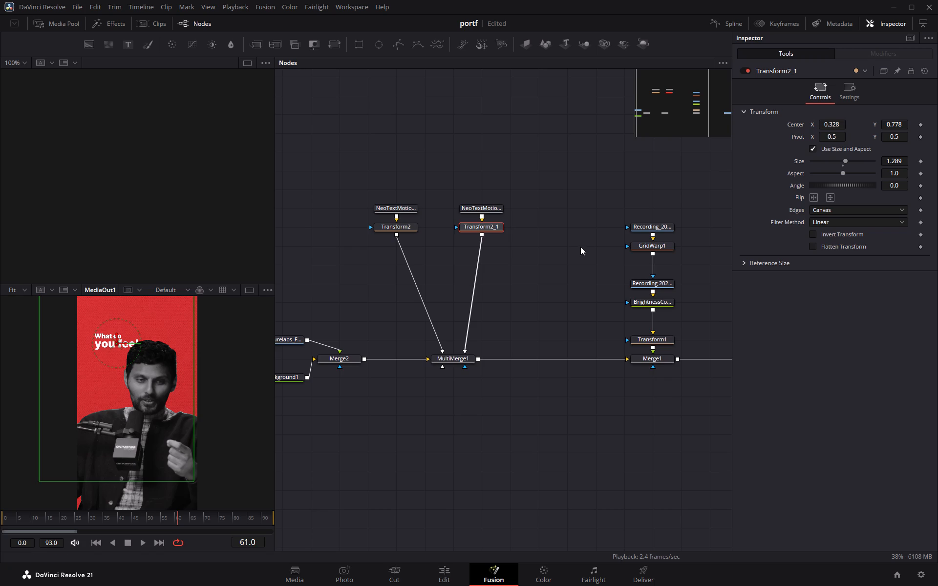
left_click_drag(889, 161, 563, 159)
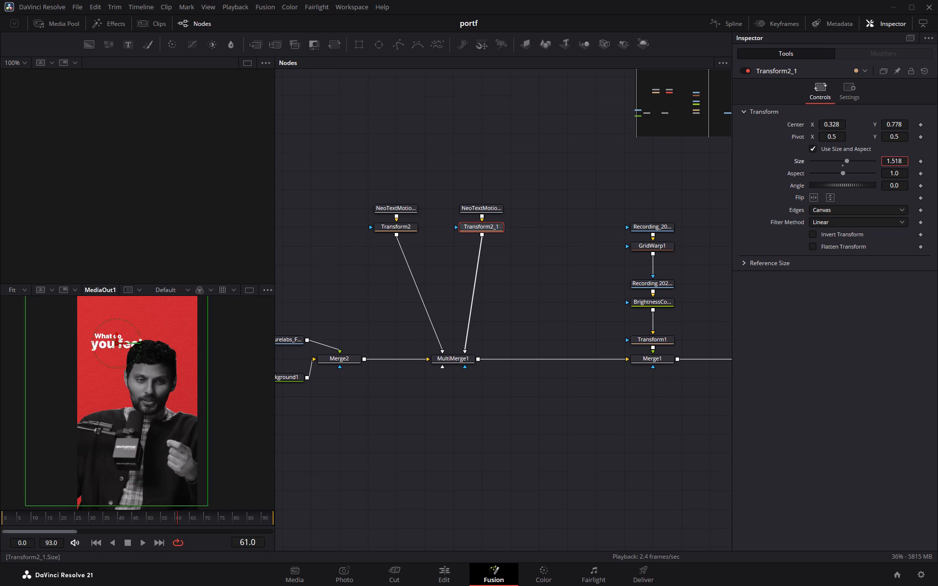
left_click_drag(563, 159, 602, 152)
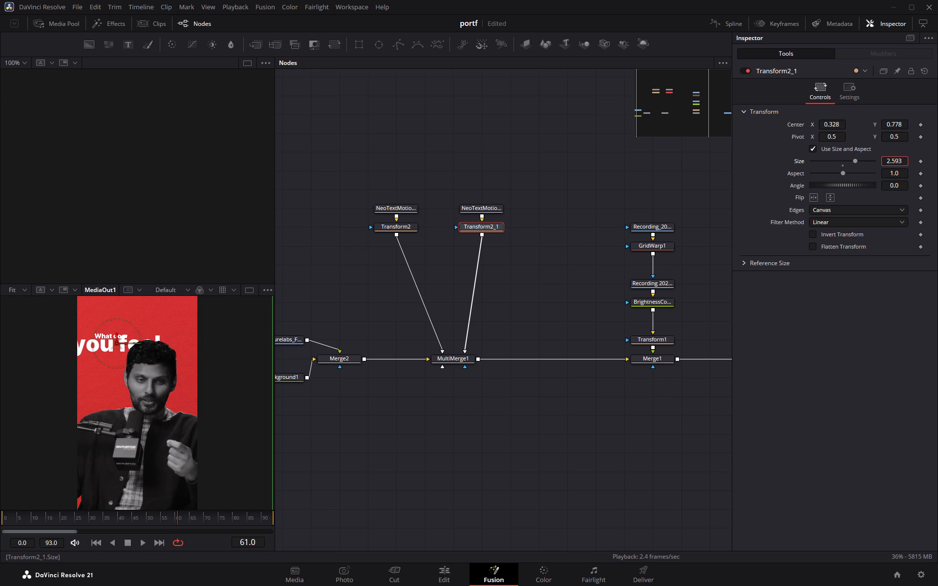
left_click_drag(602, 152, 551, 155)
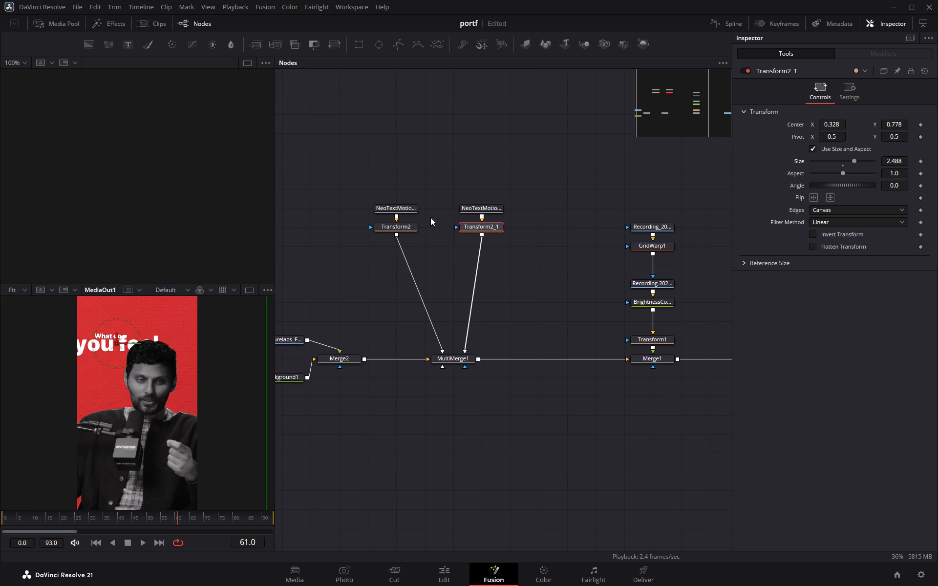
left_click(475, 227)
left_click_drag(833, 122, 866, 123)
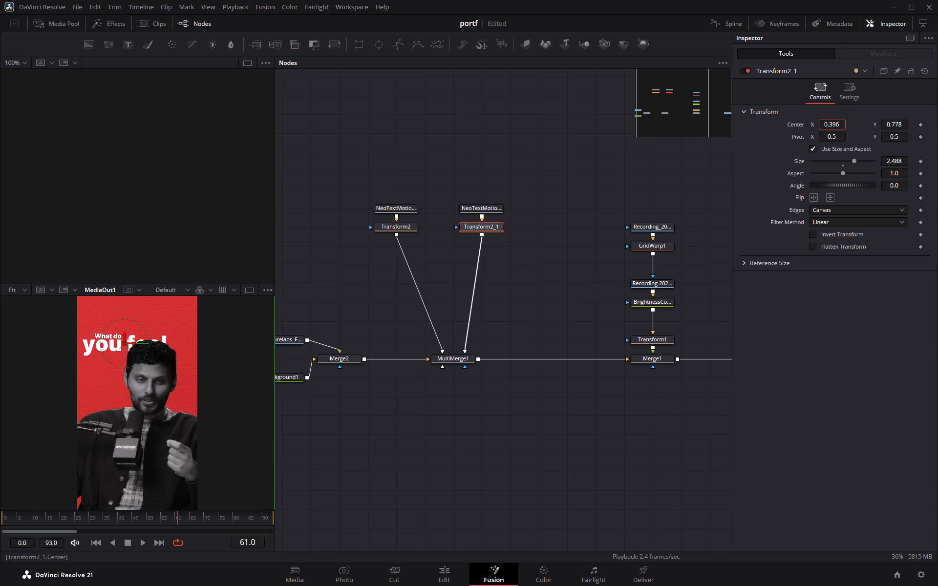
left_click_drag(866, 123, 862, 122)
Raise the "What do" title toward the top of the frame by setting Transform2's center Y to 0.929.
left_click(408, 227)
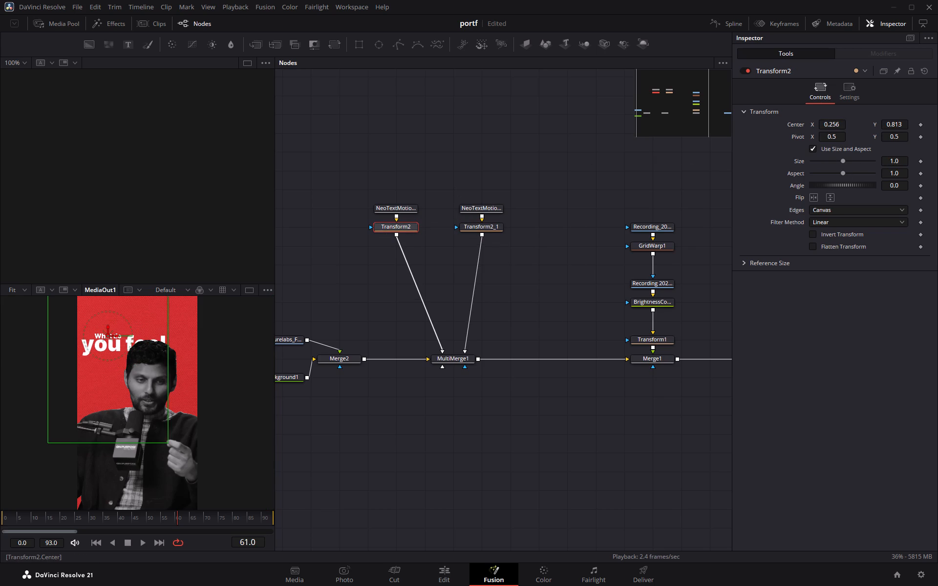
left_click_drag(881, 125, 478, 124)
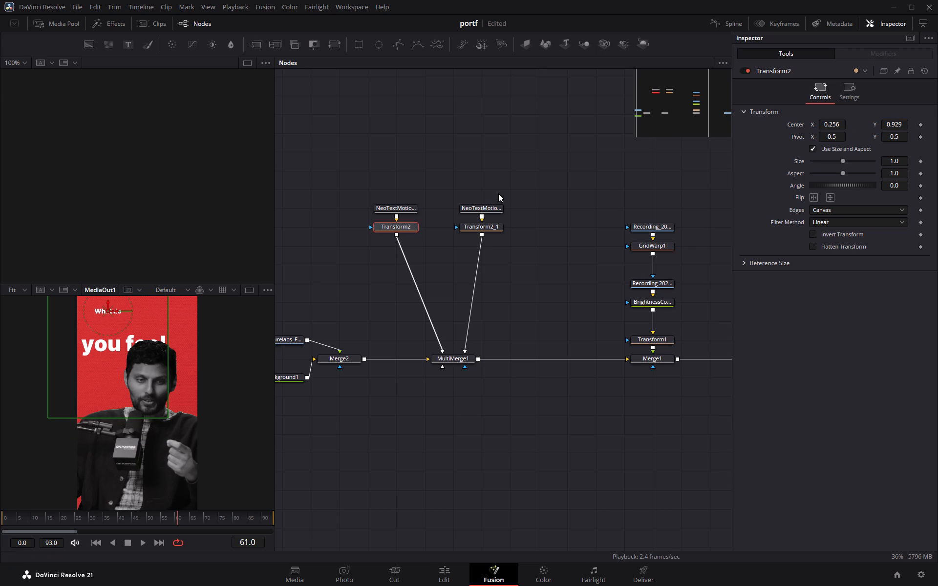
Raise and slightly enlarge "you feel" with Transform2_1 at center X 0.372, Y 0.809 and size 2.609.
left_click(488, 229)
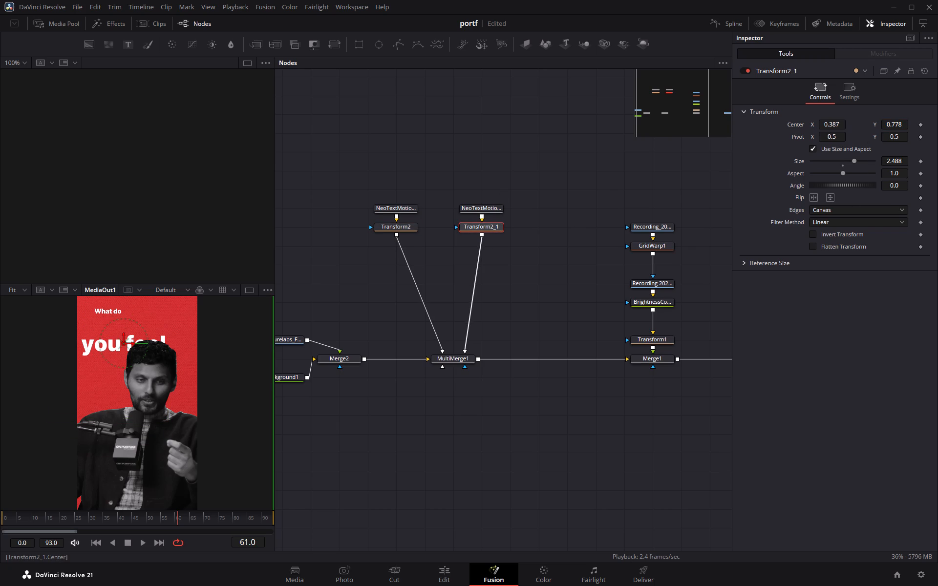
left_click_drag(831, 126, 819, 128)
left_click_drag(896, 124, 917, 126)
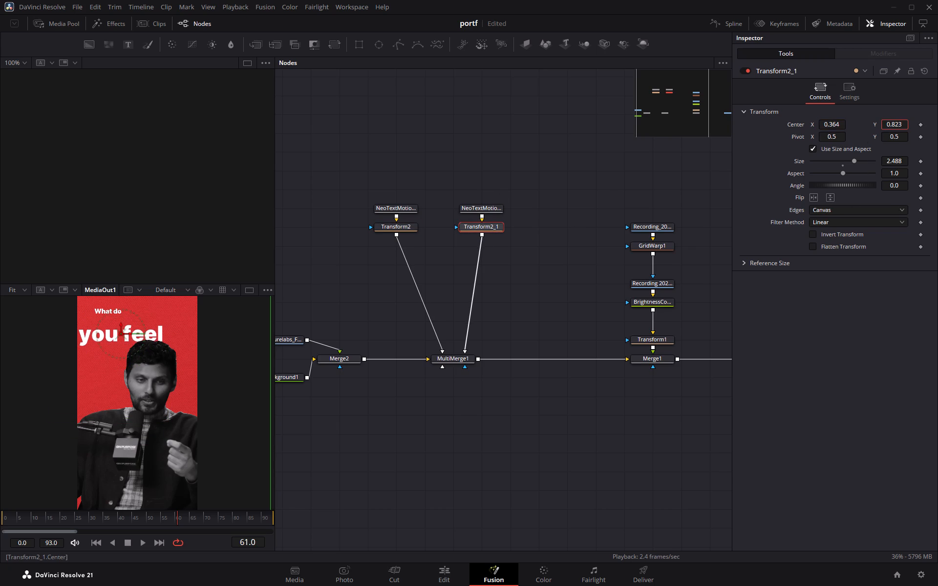
left_click_drag(917, 126, 917, 125)
left_click_drag(887, 159, 475, 162)
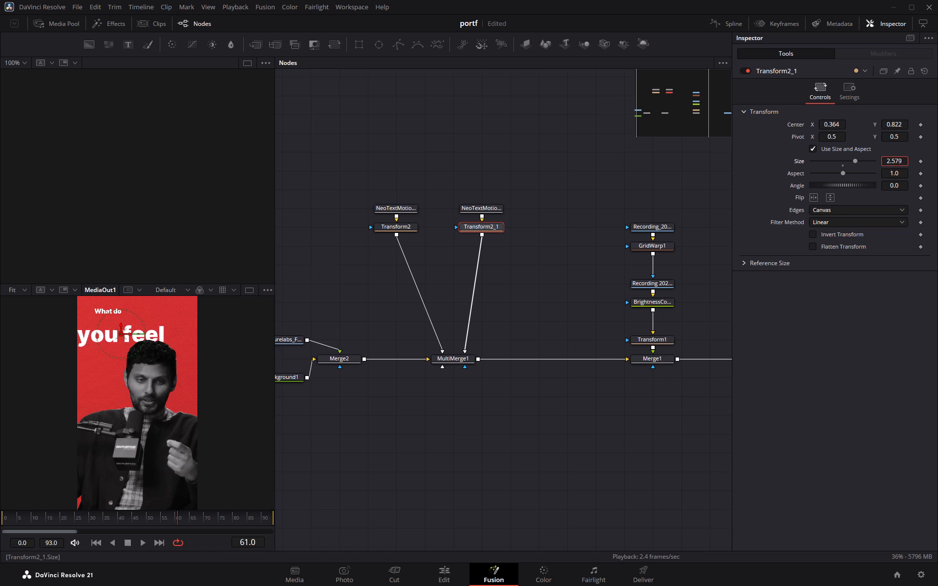
left_click_drag(475, 162, 487, 163)
left_click(825, 122)
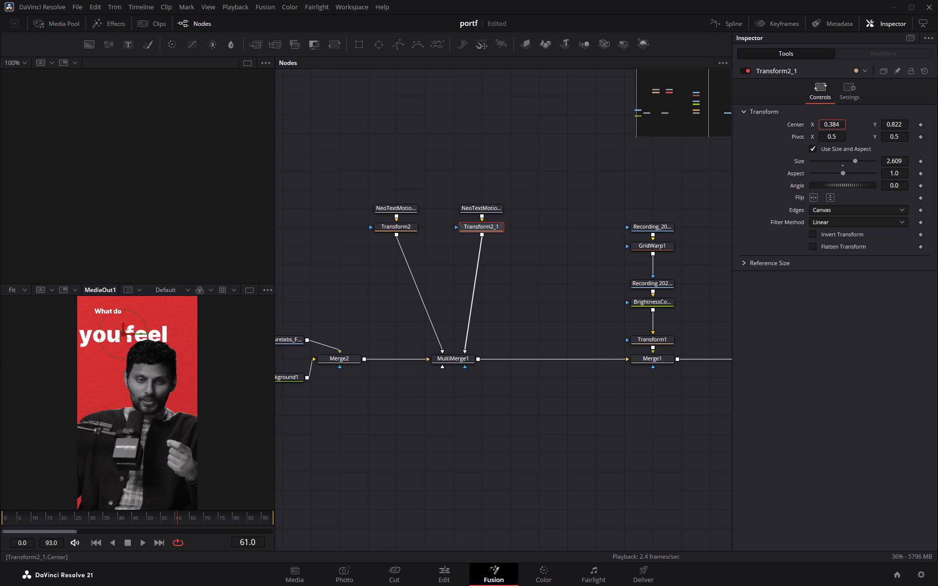
left_click_drag(899, 120, 893, 122)
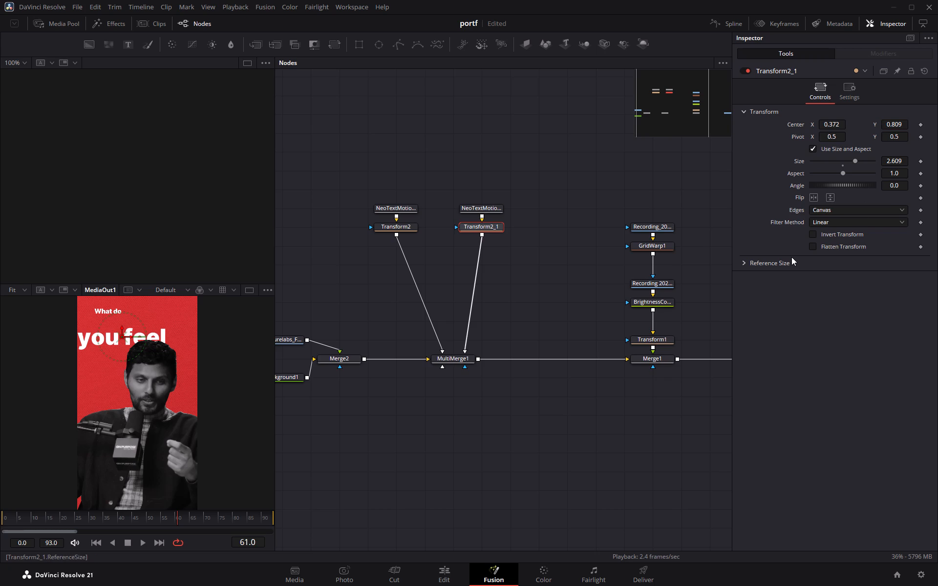
Enlarge "you feel" across the frame by setting Transform2_1's size to 3.001 and center X to 0.487.
left_click_drag(887, 160, 482, 158)
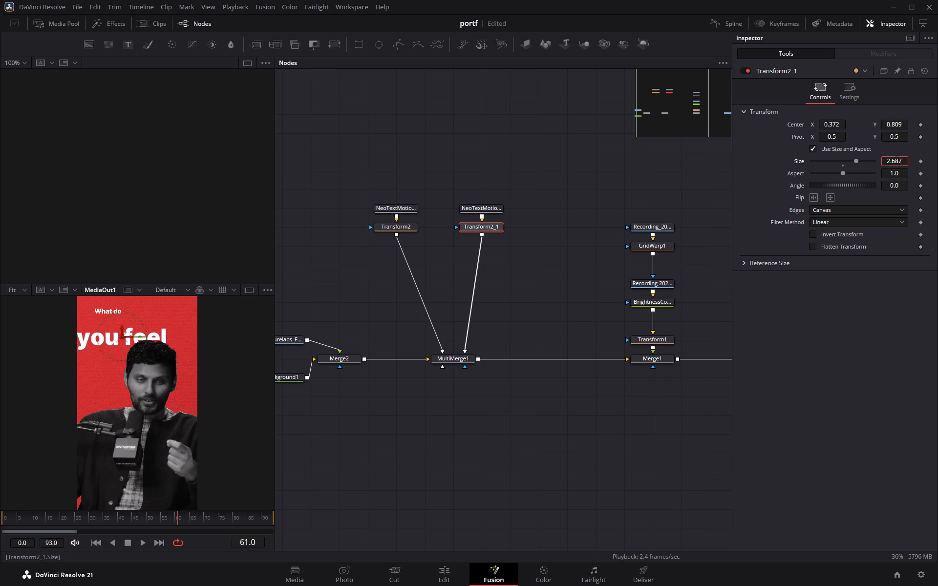
left_click_drag(482, 158, 615, 149)
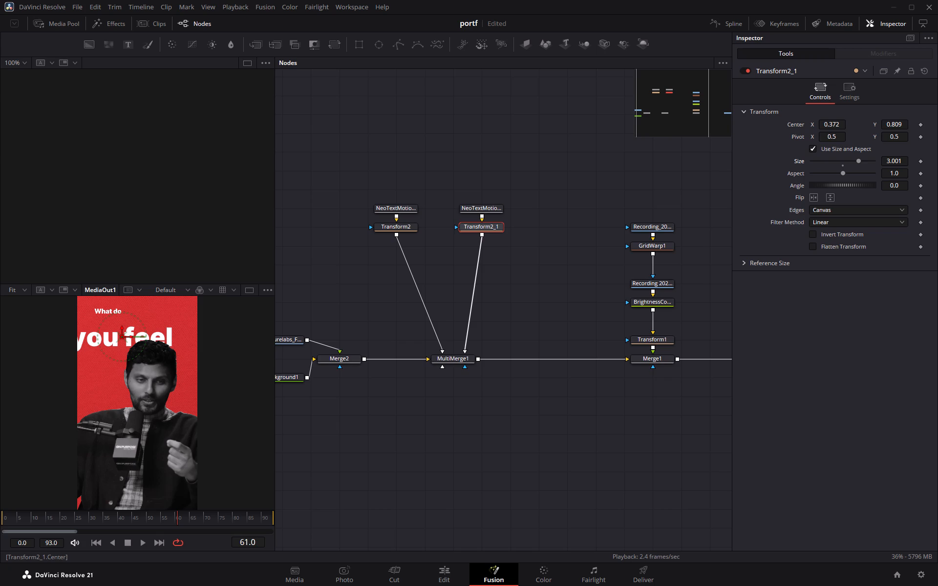
left_click_drag(826, 124, 837, 124)
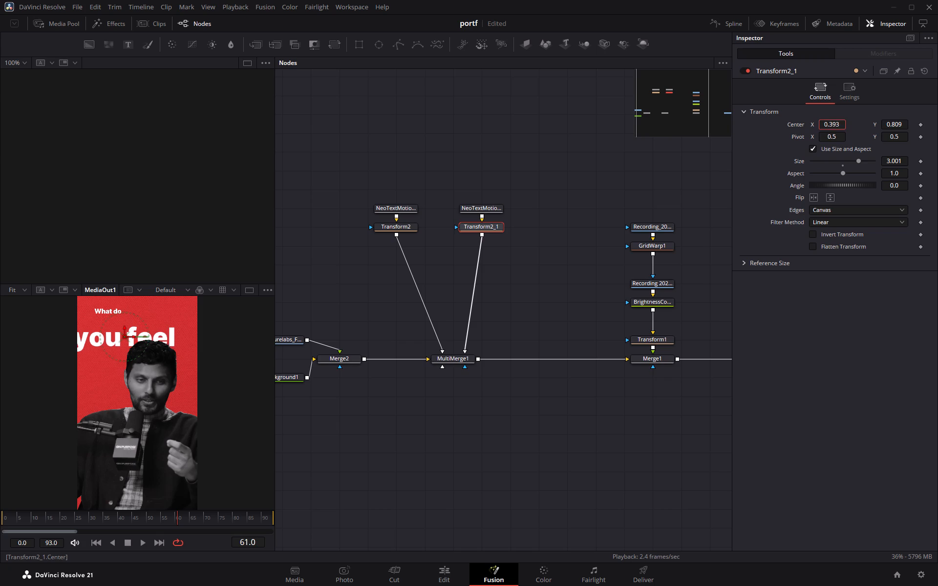
left_click_drag(837, 124, 862, 125)
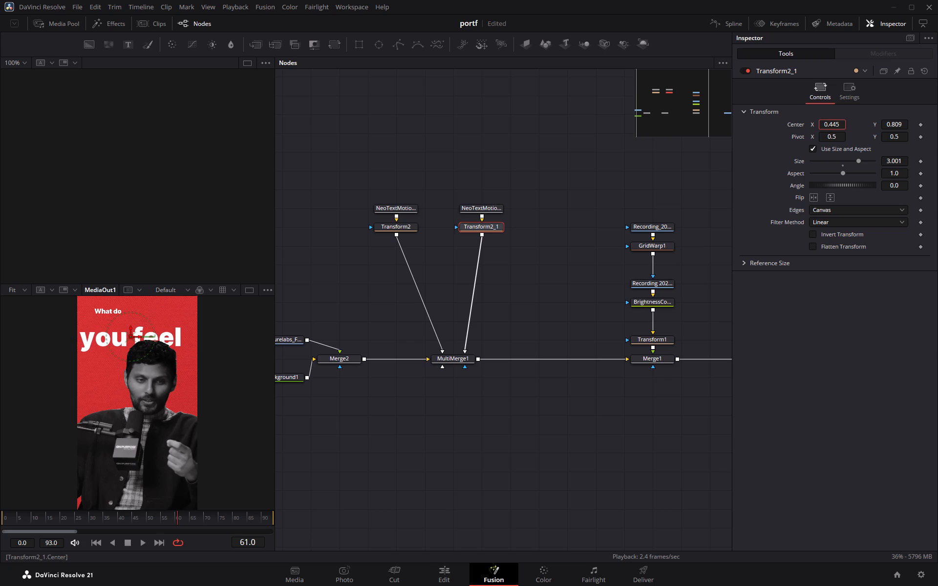
left_click_drag(862, 125, 882, 125)
Add a question mark to the second title so its text reads "you feel?".
left_click(493, 208)
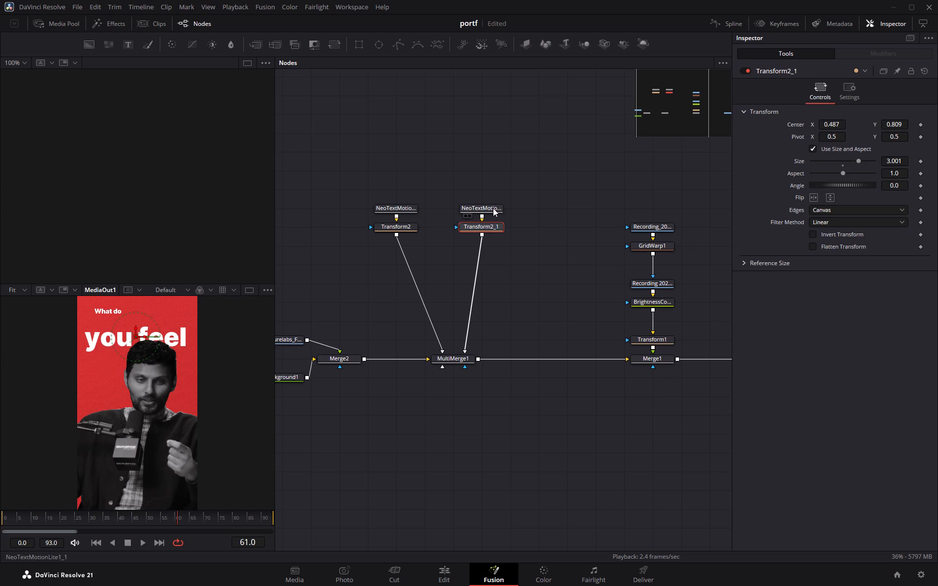
left_click(796, 152)
key("shift+question")
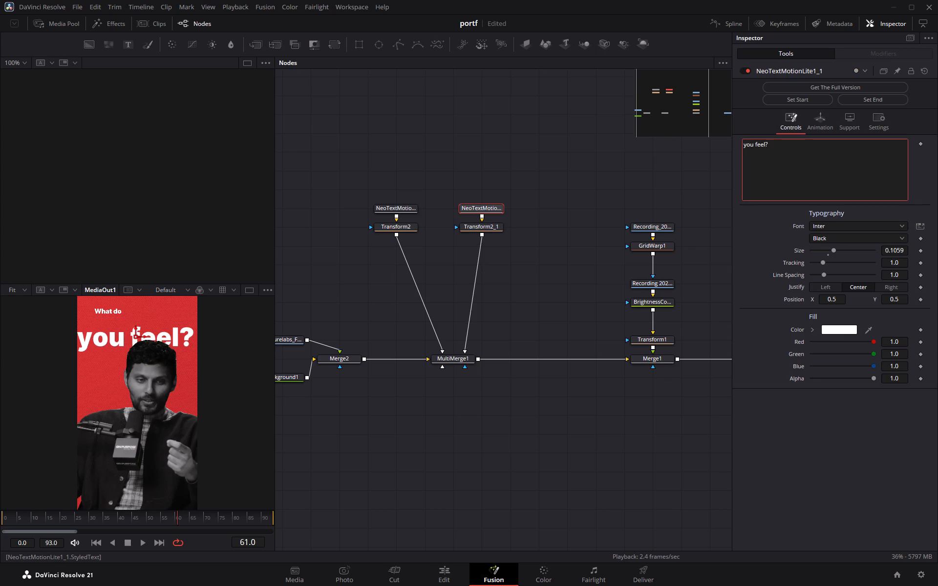
left_click(591, 171)
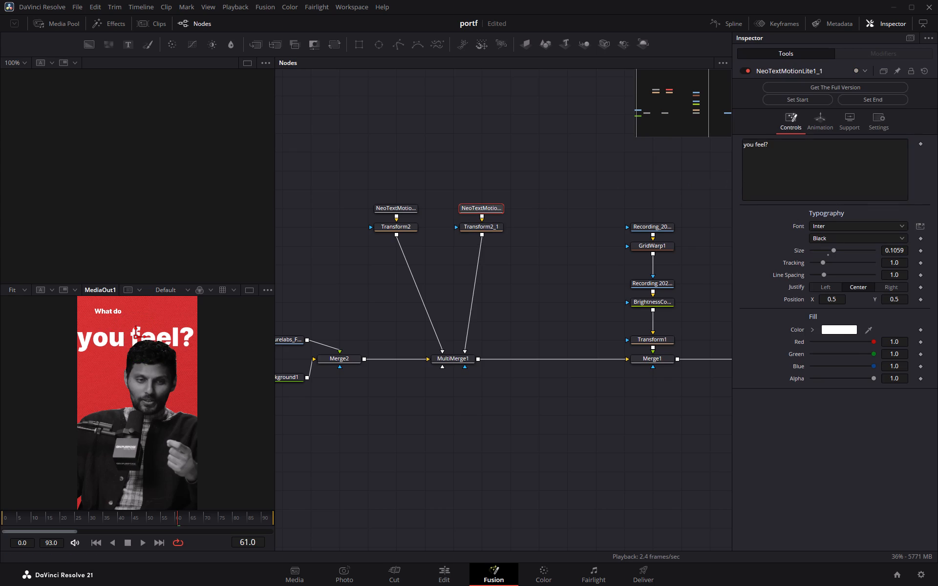
left_click(816, 130)
left_click(794, 126)
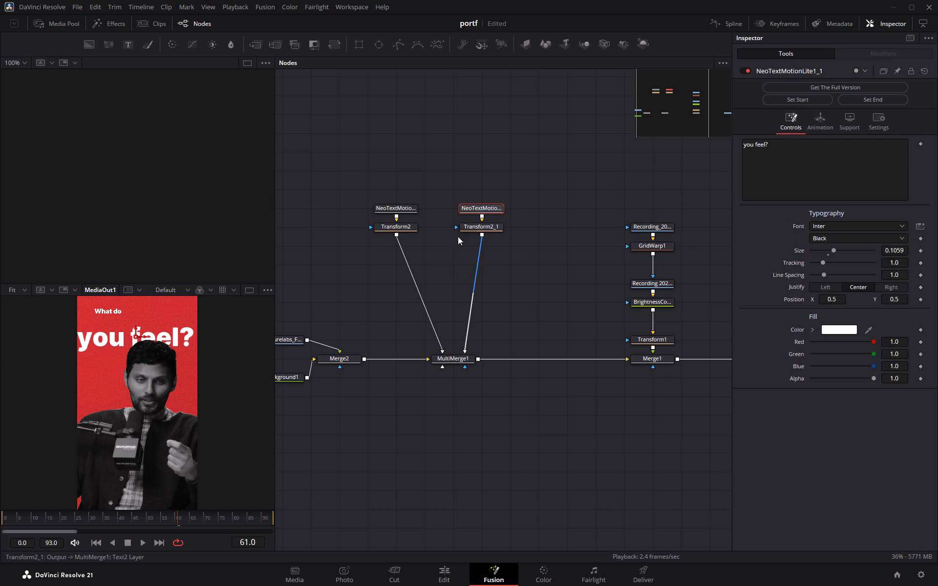
Shift "you feel?" slightly to the right within the frame by increasing Transform2_1's center X.
left_click(474, 225)
left_click_drag(826, 125, 838, 125)
Bring "What do" down to just above "you feel?" by setting Transform2's center Y to 0.878.
left_click(402, 209)
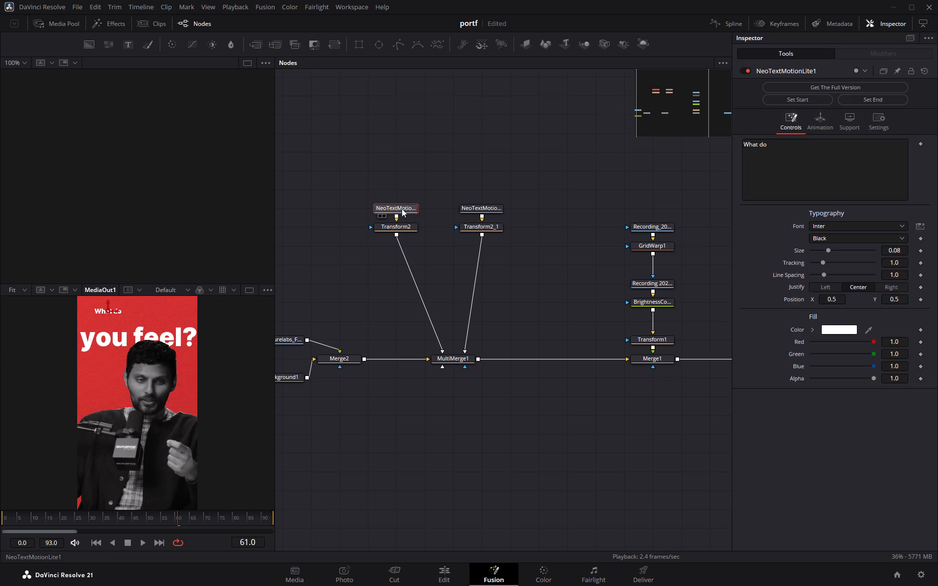
left_click(402, 224)
left_click_drag(893, 124, 915, 127)
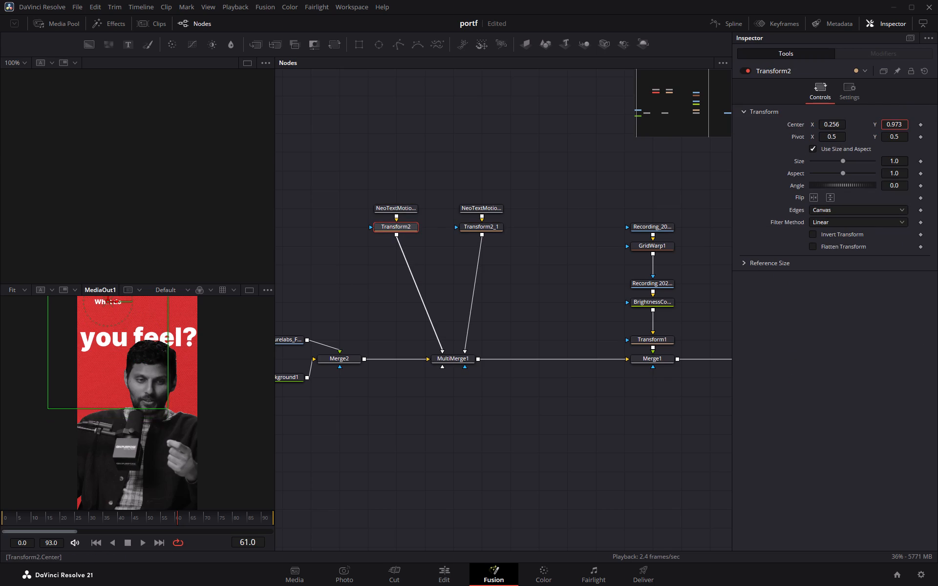
left_click_drag(915, 127, 868, 131)
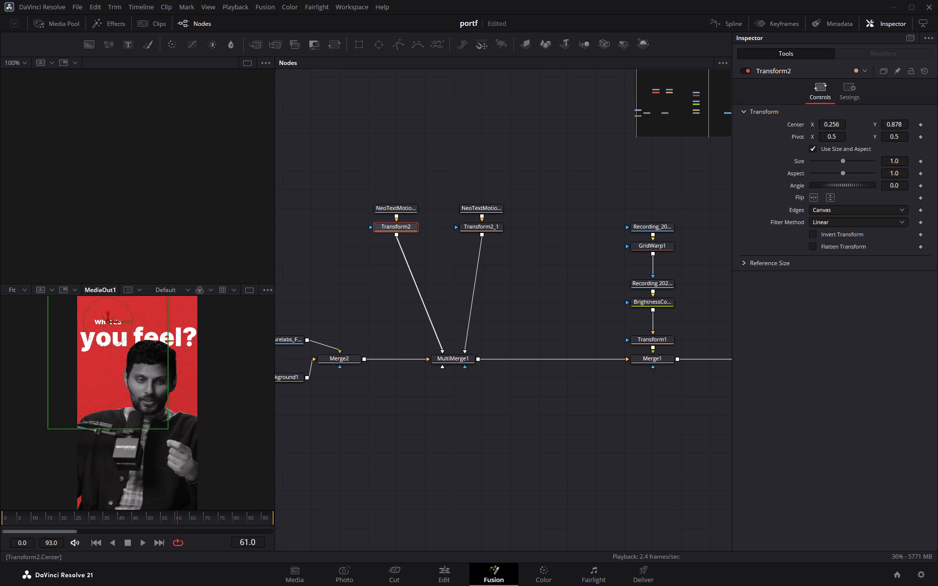
Enlarge "What do" by setting Transform2's size to 1.512 and adjust its center X to 0.246.
left_click_drag(894, 158, 507, 157)
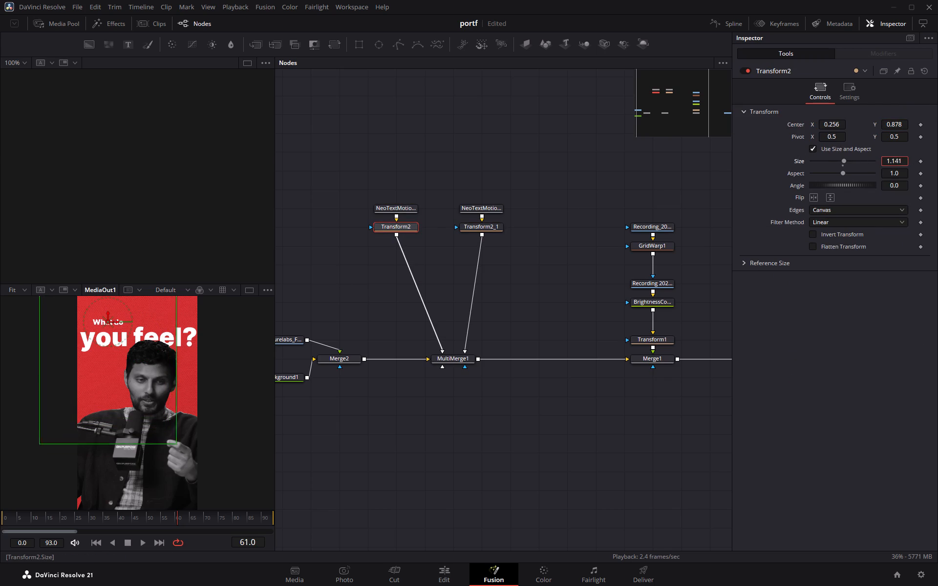
left_click_drag(507, 157, 683, 154)
left_click_drag(837, 126, 832, 126)
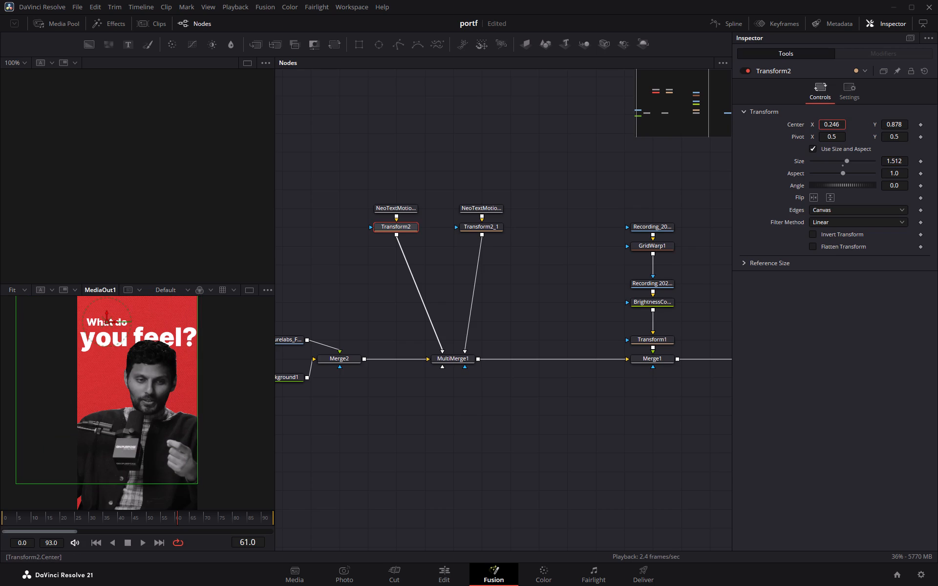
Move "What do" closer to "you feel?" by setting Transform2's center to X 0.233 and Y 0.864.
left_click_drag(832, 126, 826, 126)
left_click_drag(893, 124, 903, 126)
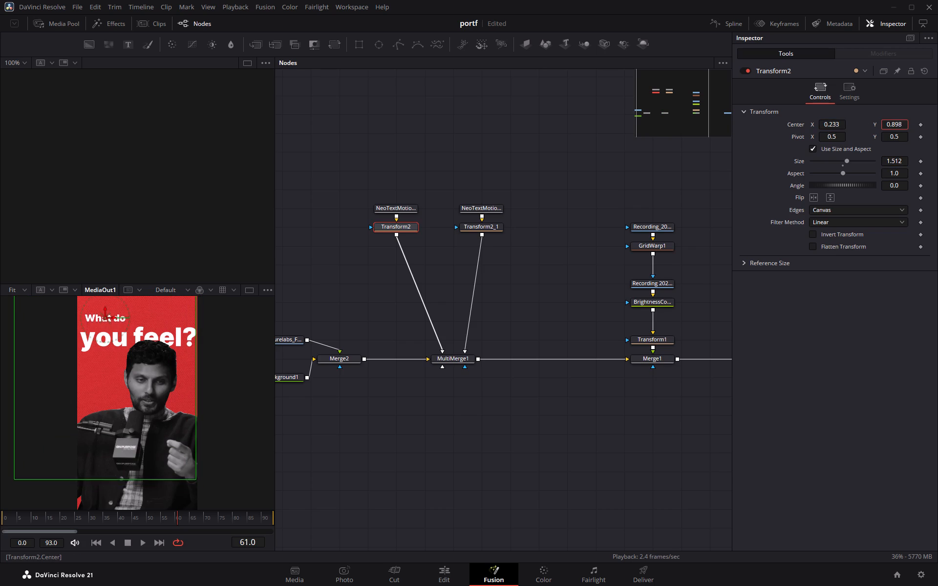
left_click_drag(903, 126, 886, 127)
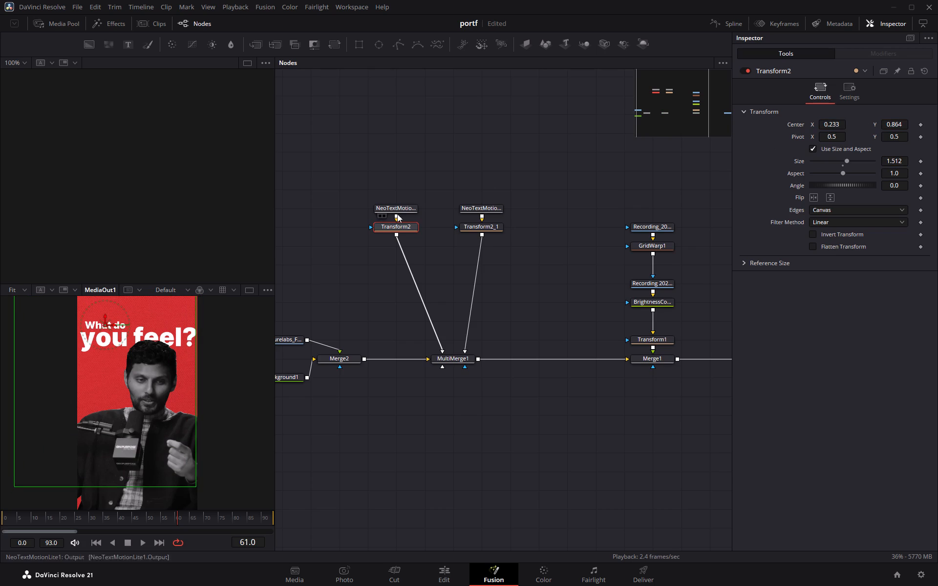
Change the "What do" title's font to Garamond and set its text size to 0.11.
left_click(397, 209)
left_click(846, 224)
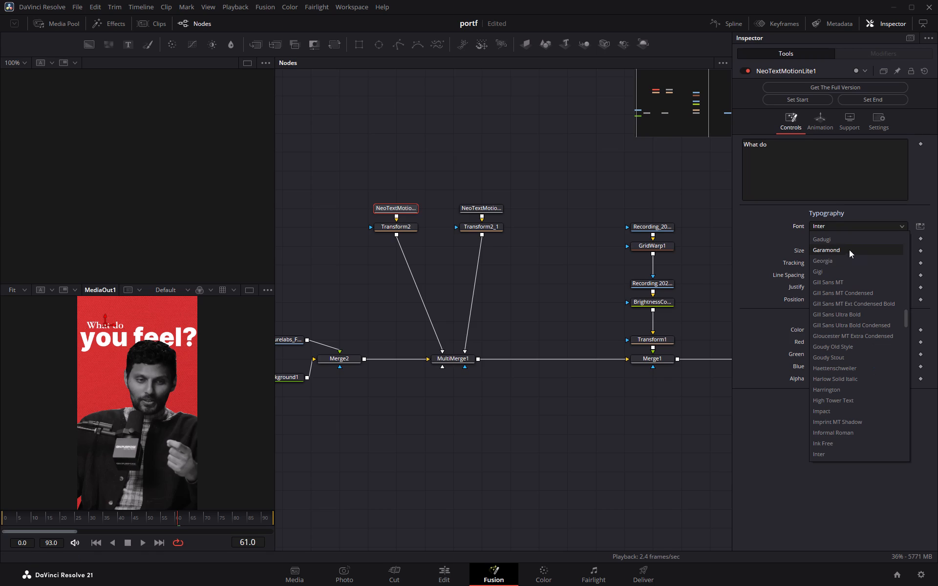
left_click(849, 250)
left_click_drag(892, 250, 497, 251)
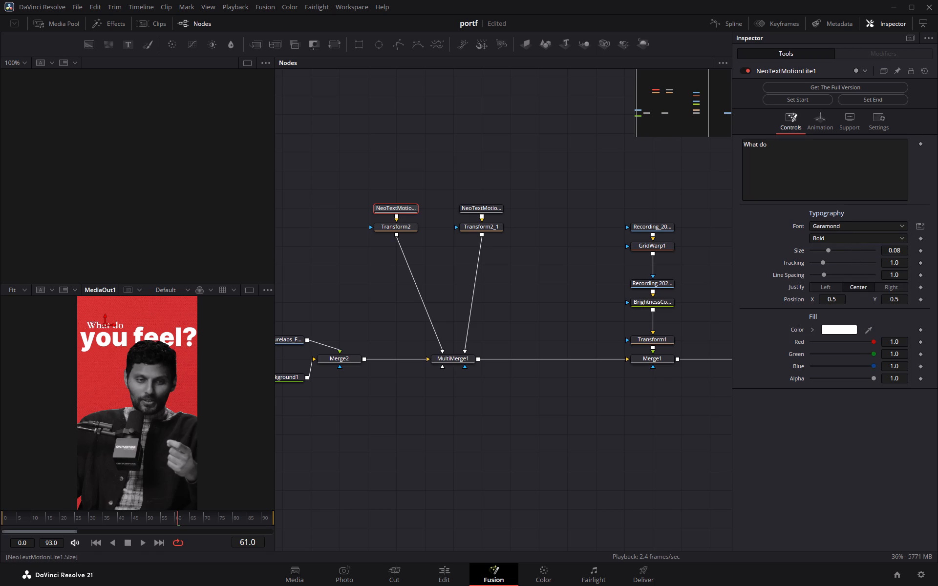
left_click_drag(497, 251, 578, 252)
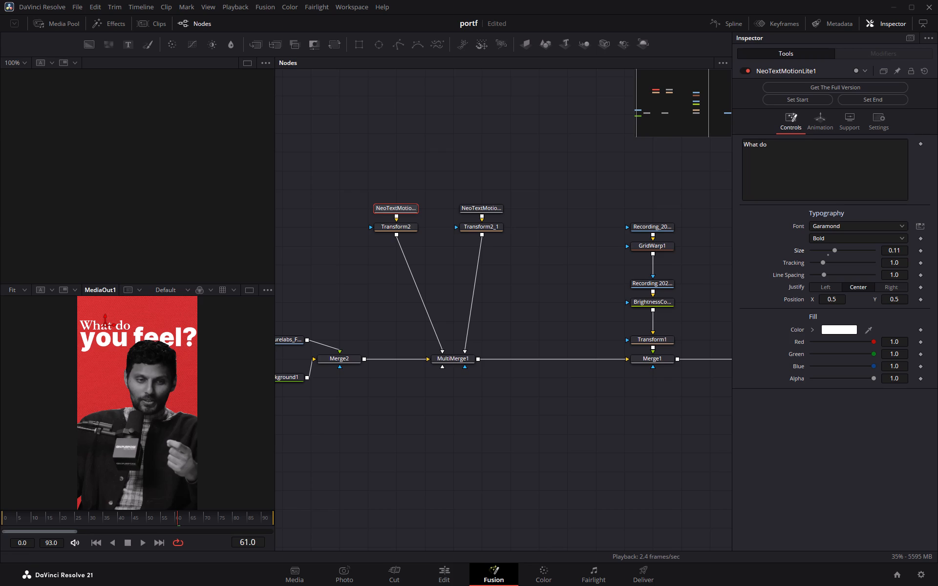
Switch to a single large viewer and display MediaOut1 in it.
left_click(246, 62)
scroll(612, 429, "down", 2)
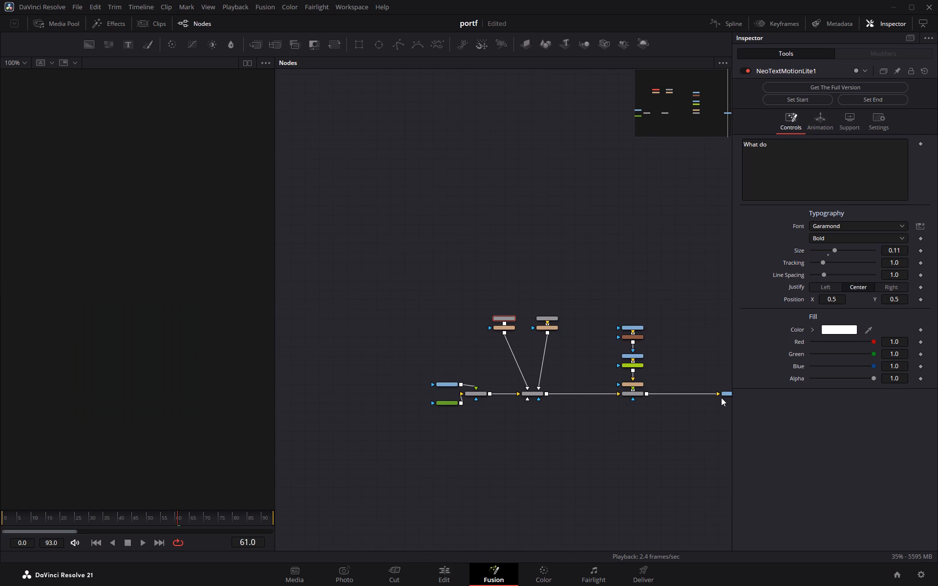
left_click(724, 395)
key("1")
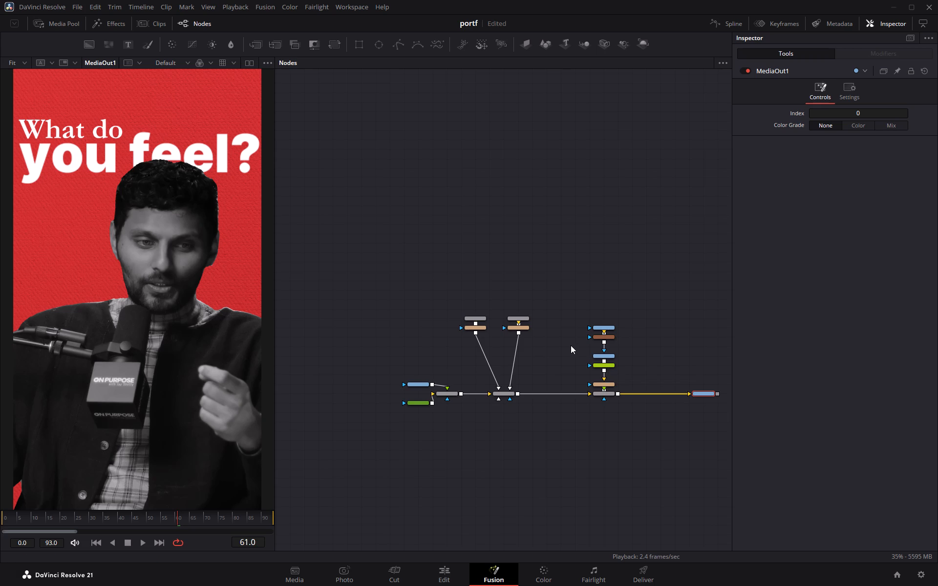
Enlarge "What do" with Transform2 size 1.794 and reposition it at center X 0.268, Y 0.885.
left_click(478, 328)
scroll(594, 291, "up", 3)
middle_click_drag(527, 295, 665, 277)
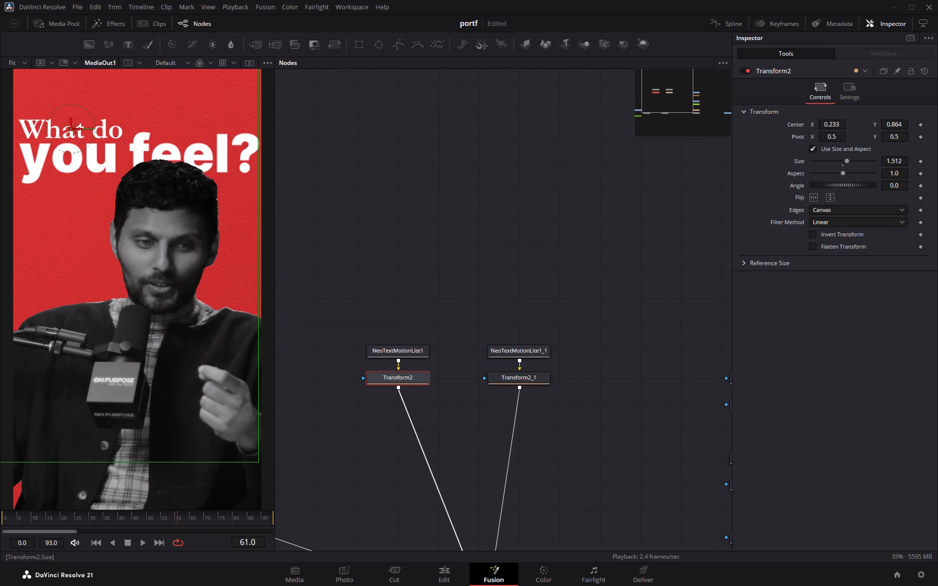
left_click_drag(891, 160, 569, 163)
left_click_drag(831, 123, 834, 124)
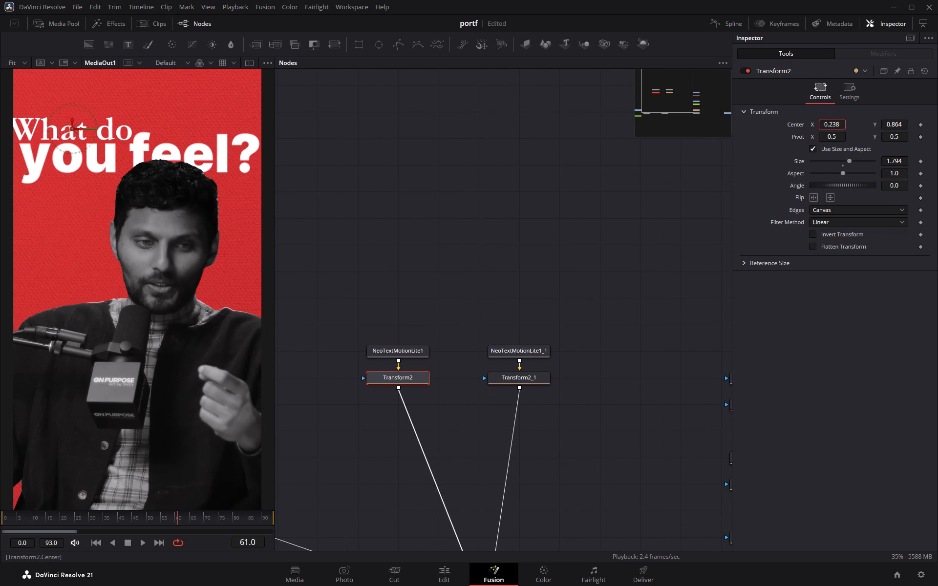
left_click_drag(834, 124, 848, 125)
left_click_drag(894, 124, 913, 126)
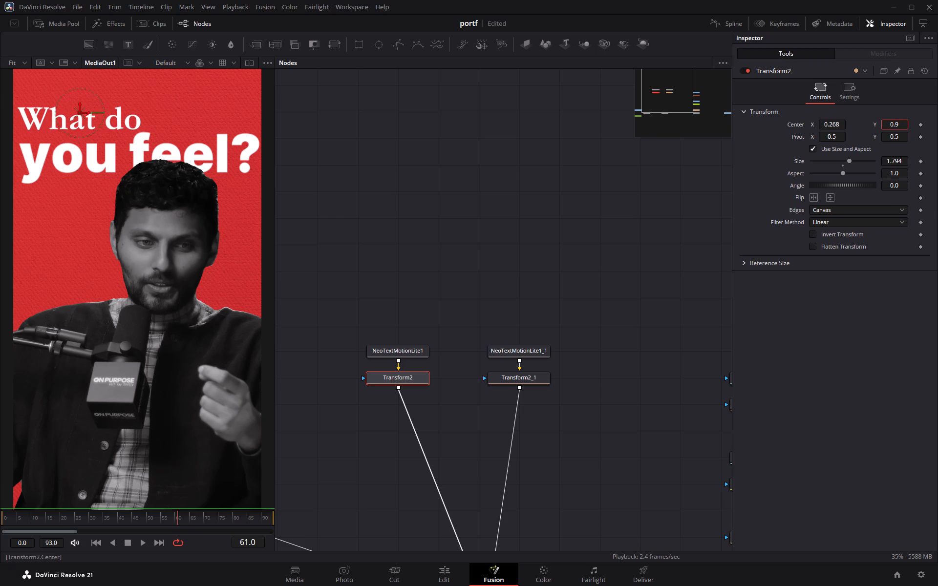
left_click_drag(913, 126, 904, 126)
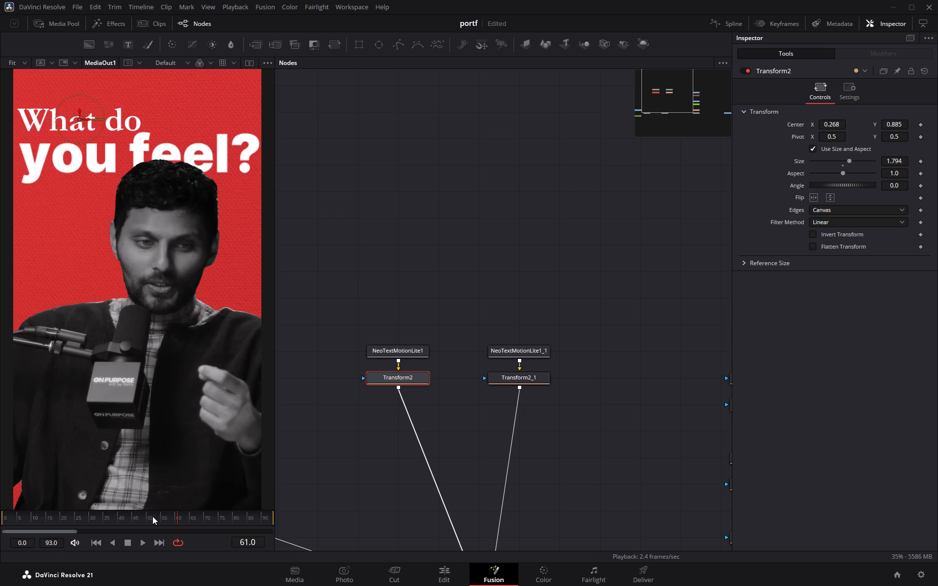
Set the "What do" title to animate by Word with its slide direction set to Right.
left_click_drag(156, 523, 8, 539)
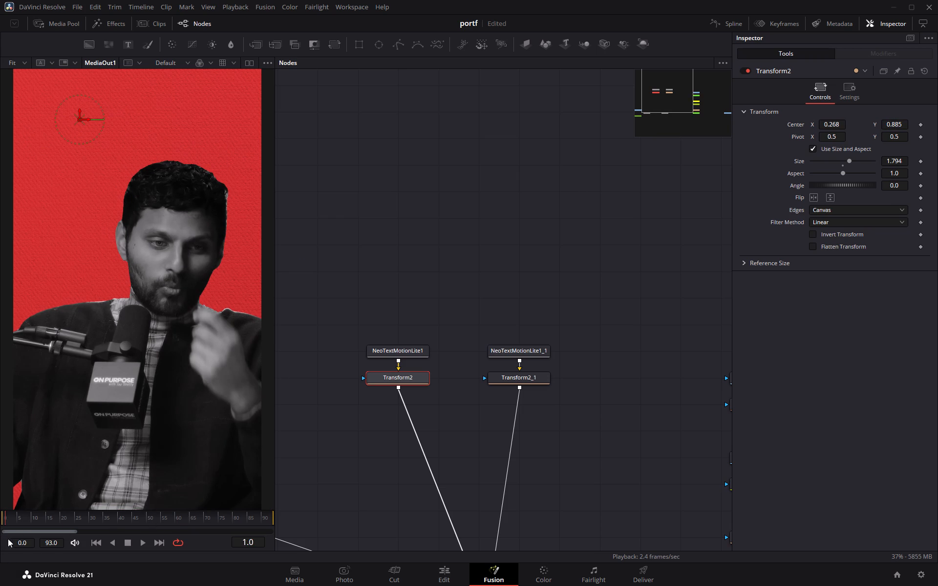
left_click_drag(8, 539, 40, 539)
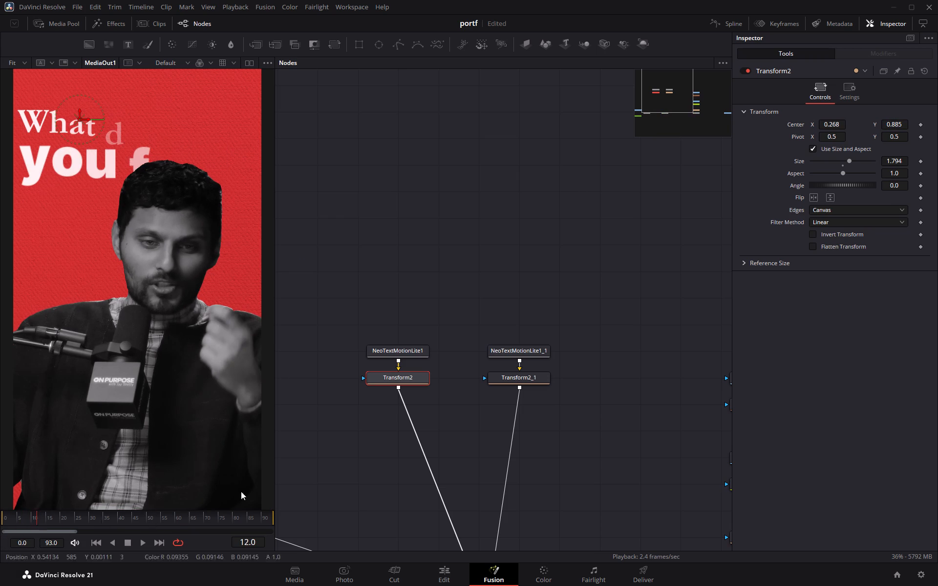
left_click(388, 350)
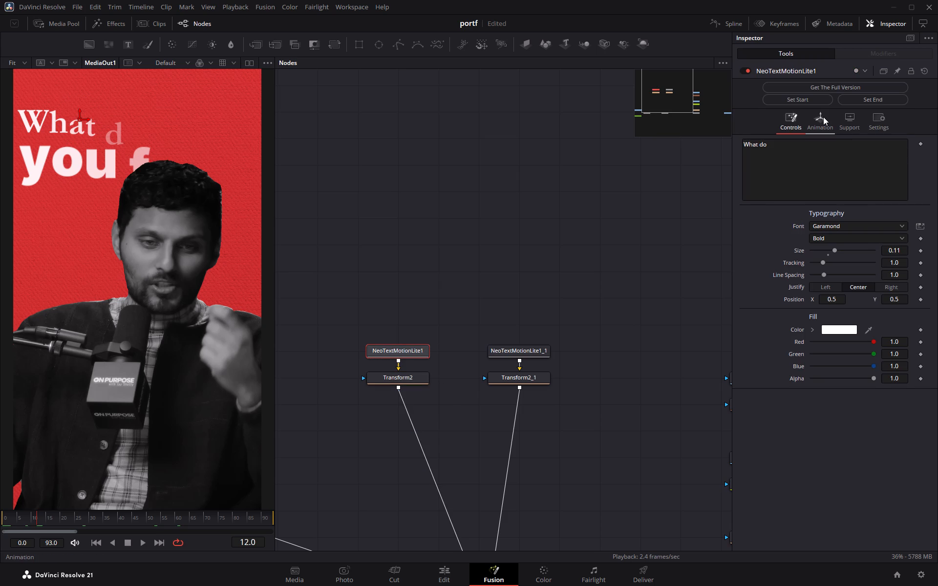
left_click(823, 117)
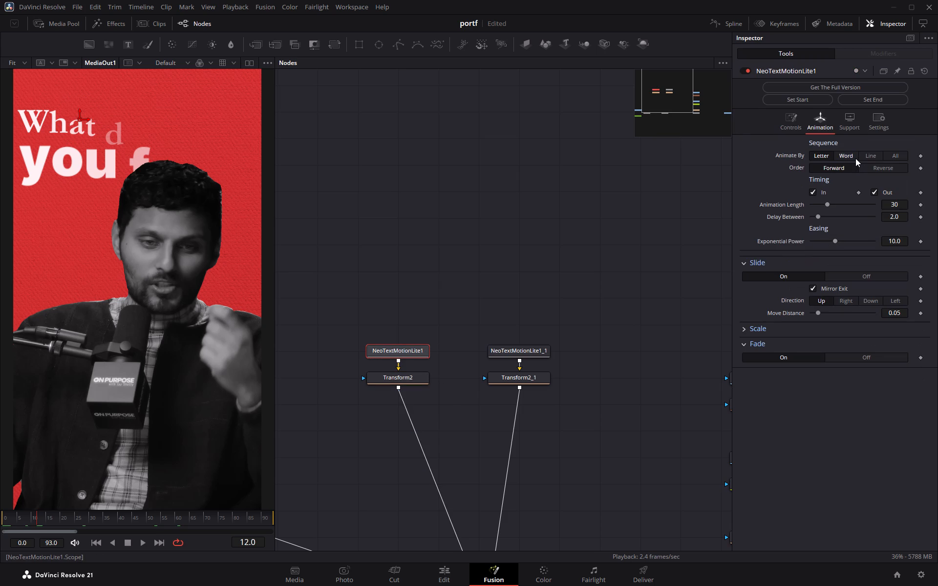
left_click(855, 158)
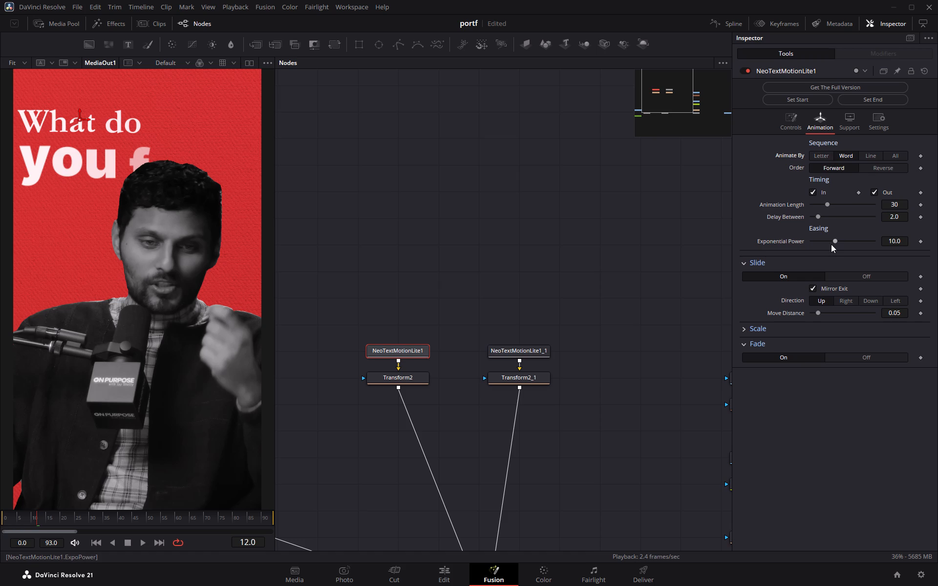
left_click(843, 300)
Shift "What do" to the right within the frame by setting Transform2's center X to 0.303.
left_click_drag(35, 520, 9, 520)
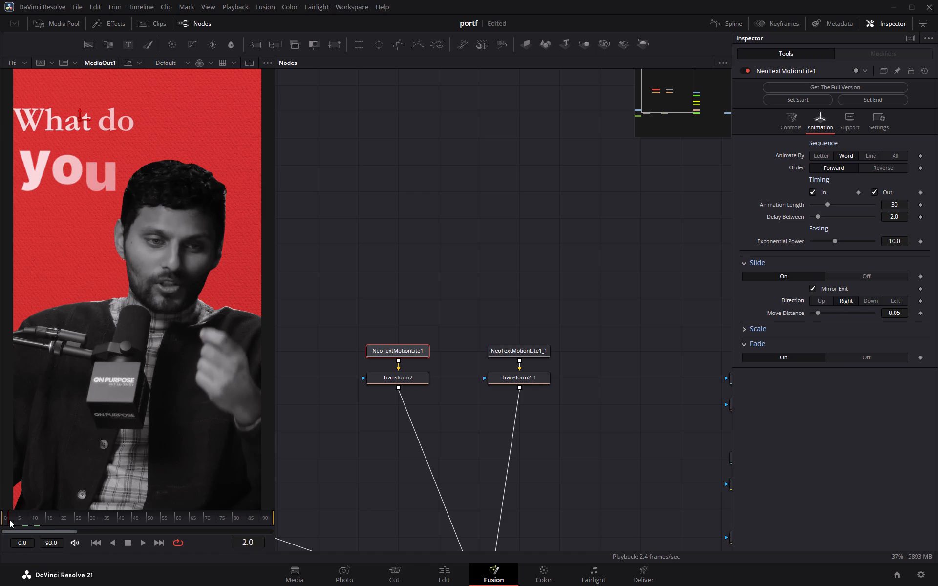
left_click_drag(9, 520, 26, 522)
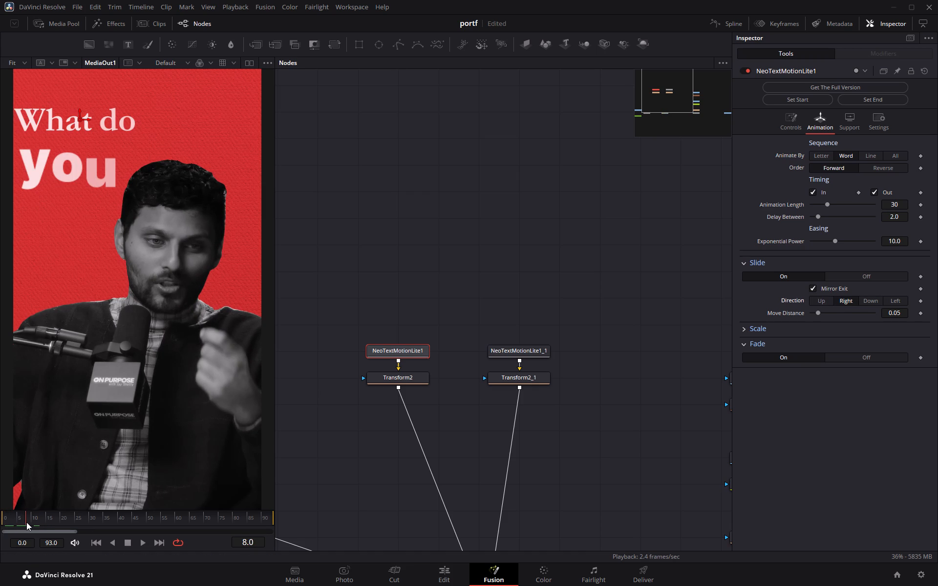
left_click_drag(26, 522, 29, 523)
left_click_drag(26, 518, 20, 519)
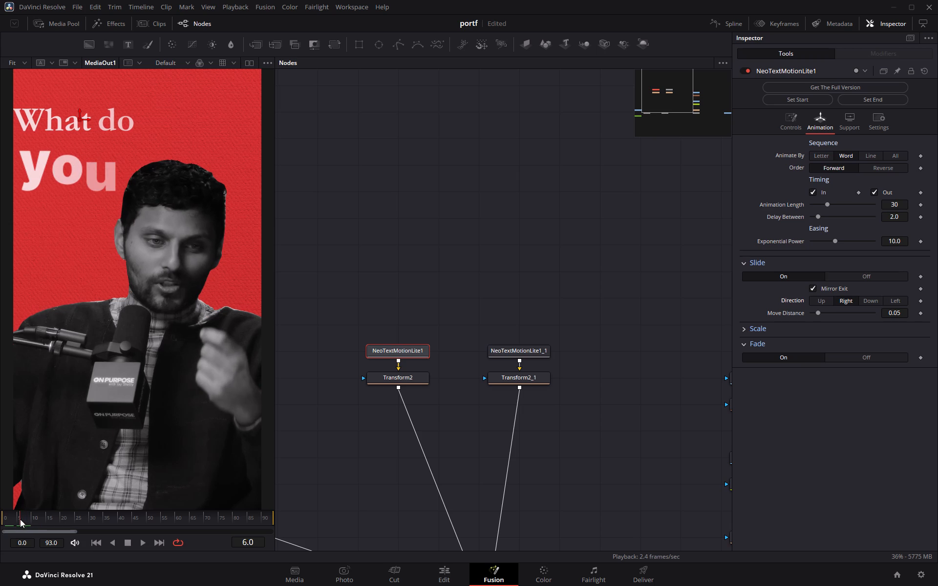
left_click_drag(20, 519, 48, 523)
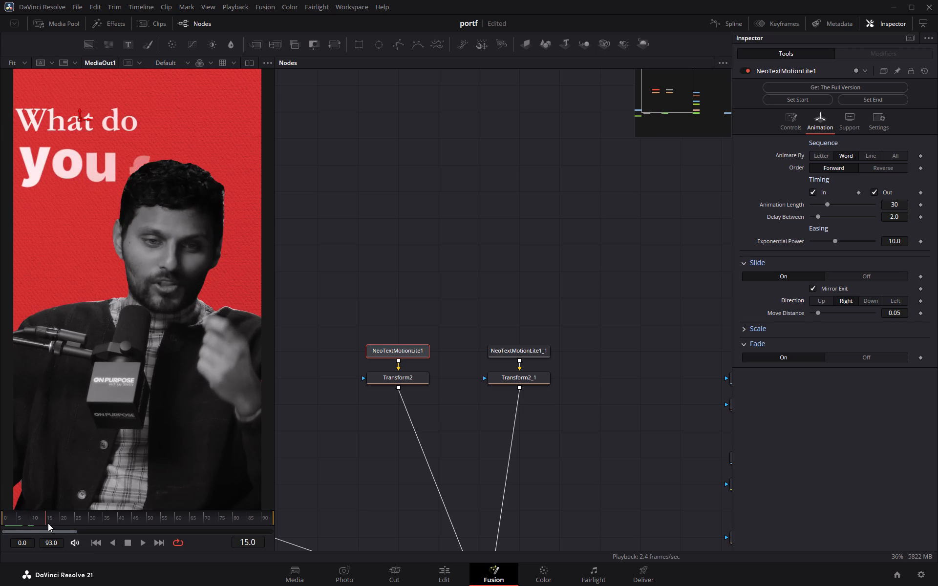
left_click_drag(48, 523, 85, 525)
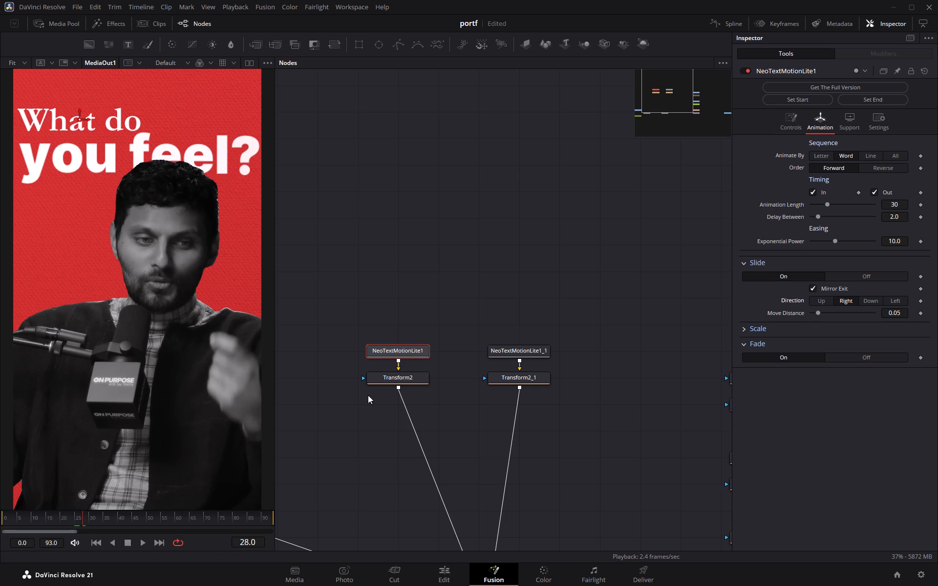
left_click(394, 376)
left_click_drag(829, 123, 846, 123)
Review the entrance animation of both titles over the first 40 frames, ending back at frame 0.
left_click_drag(87, 516, 25, 517)
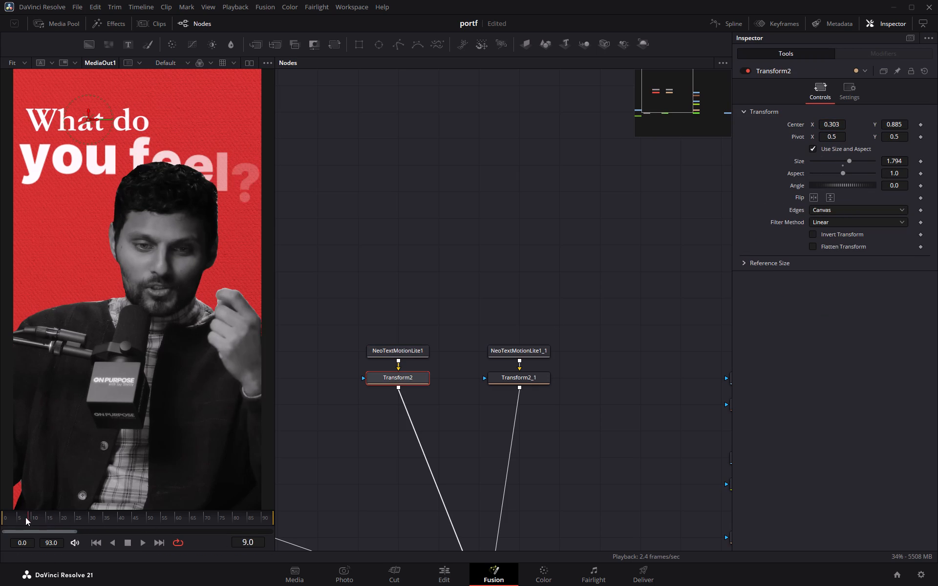
left_click_drag(25, 517, 71, 522)
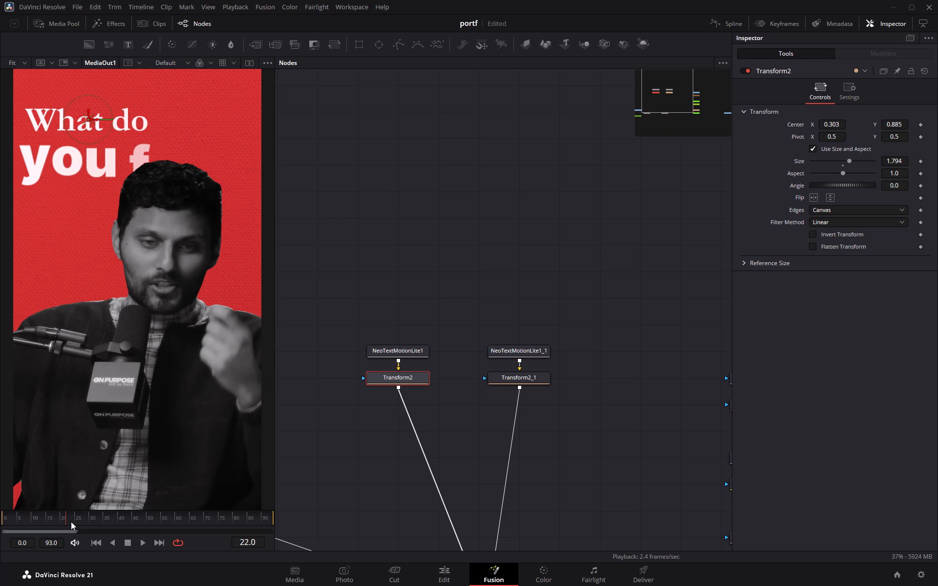
left_click_drag(71, 522, 0, 523)
key("space")
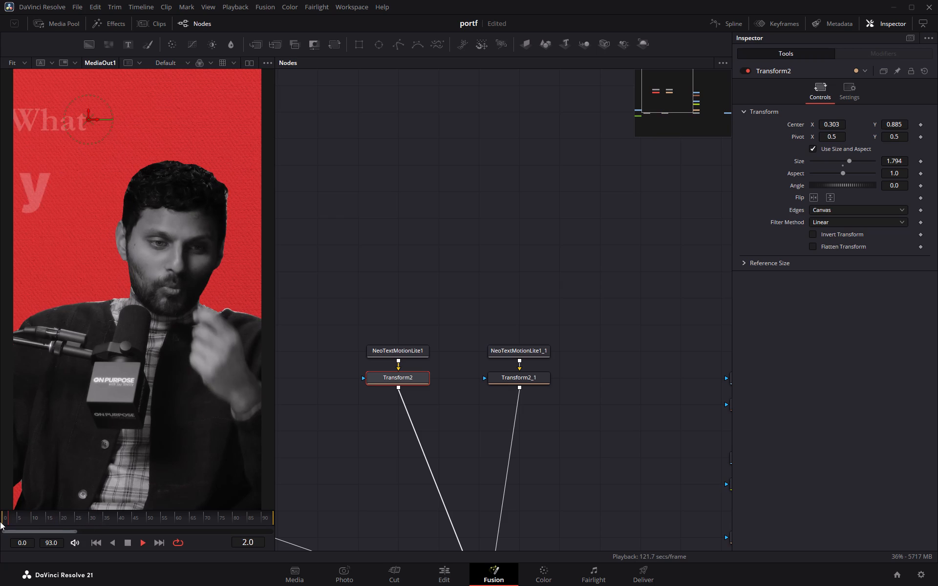
key("space")
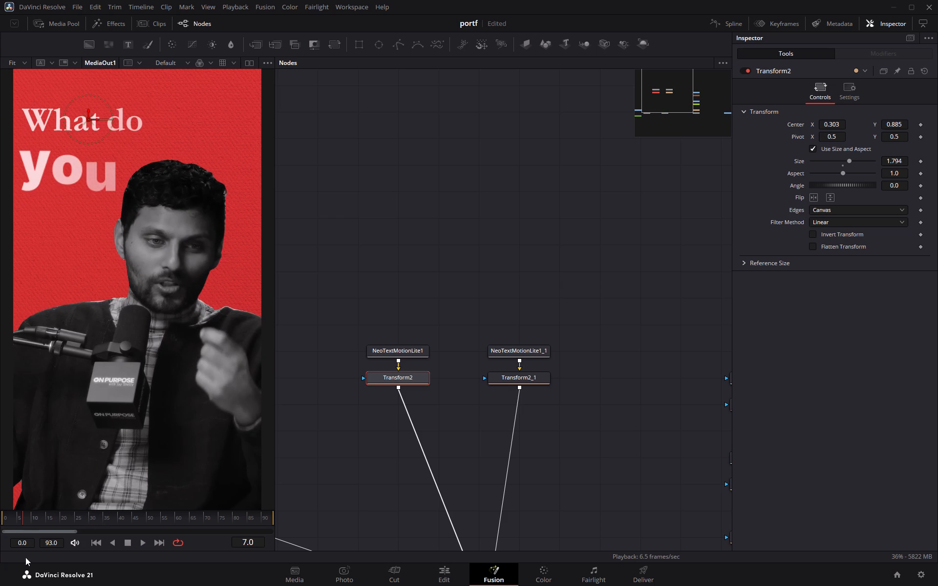
left_click_drag(20, 514, 30, 519)
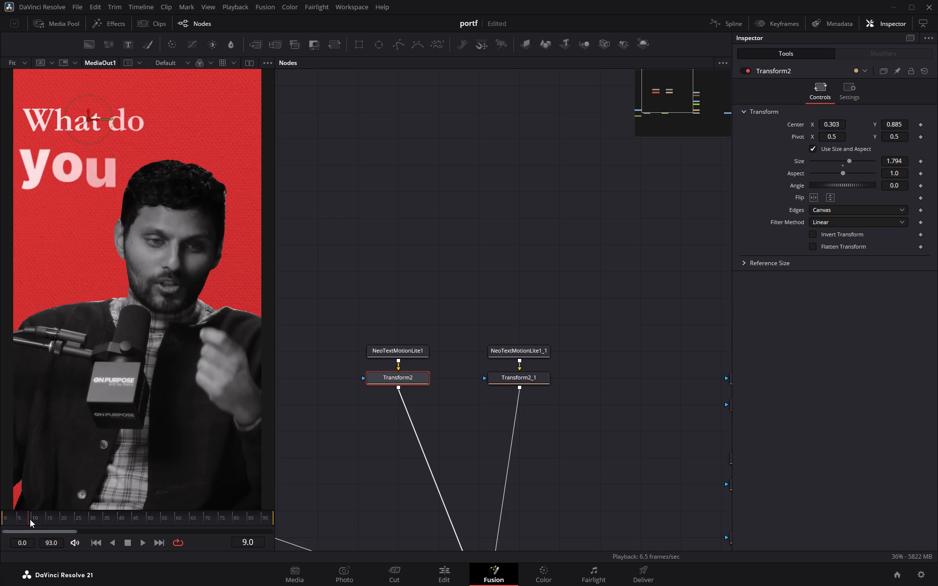
left_click_drag(30, 519, 53, 521)
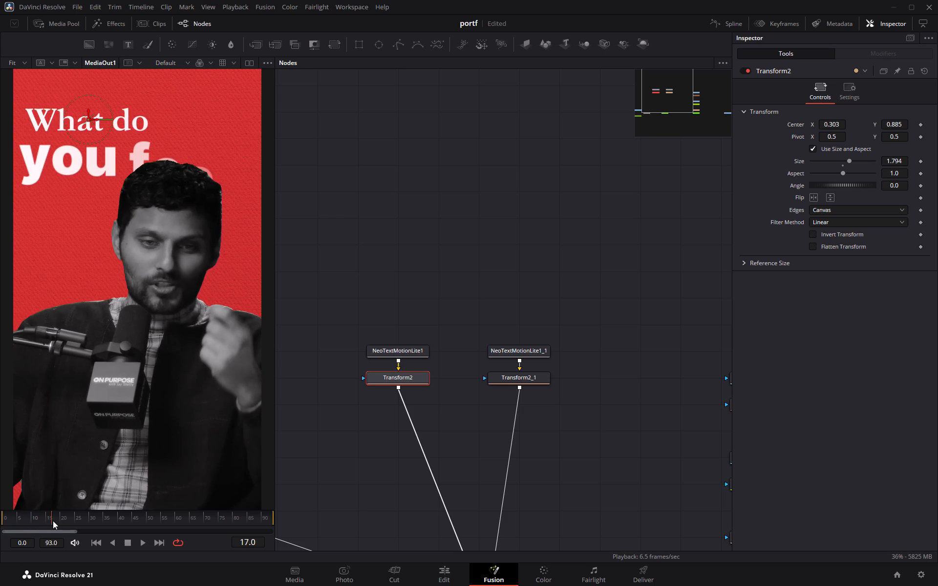
left_click_drag(53, 521, 120, 521)
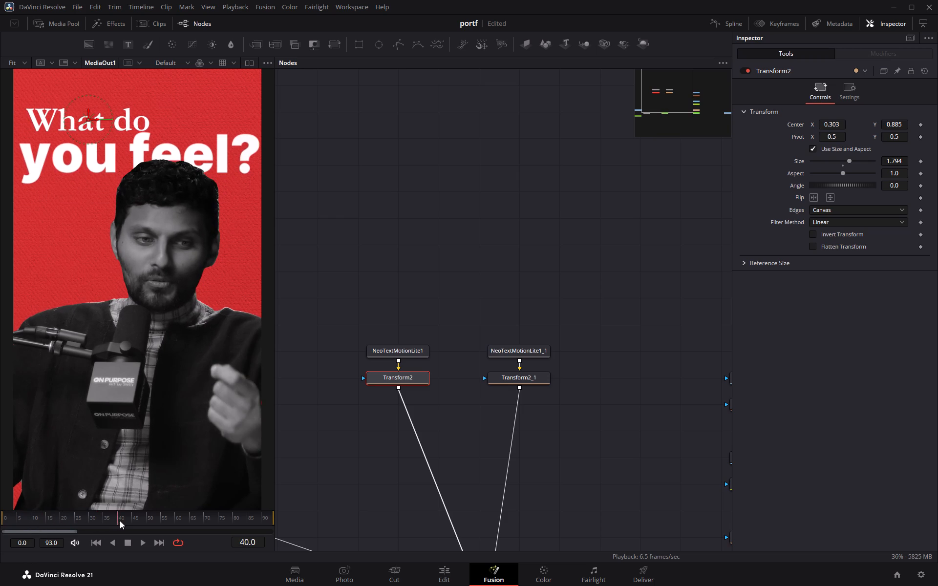
left_click_drag(120, 521, 0, 520)
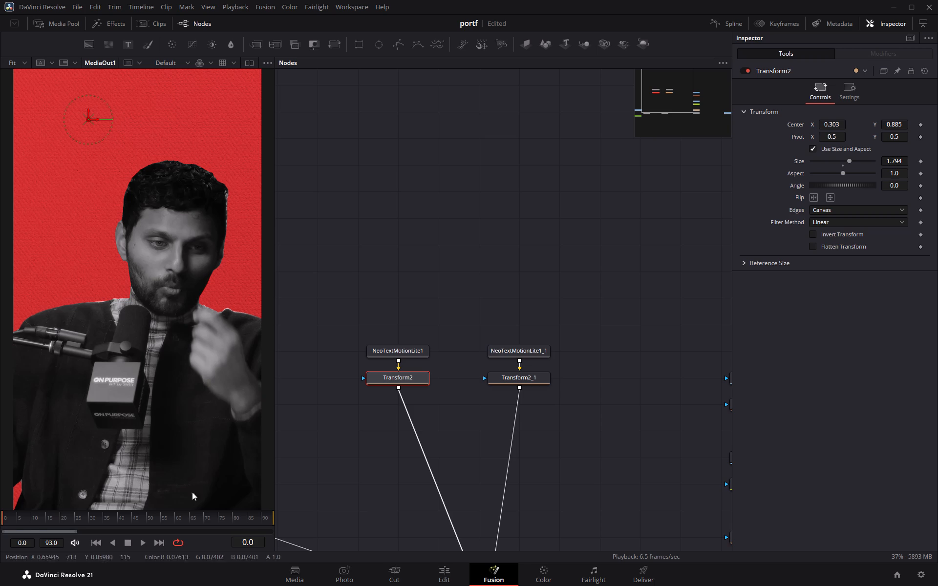
Return to the Edit page with the timeline open.
left_click(448, 579)
right_click(195, 407)
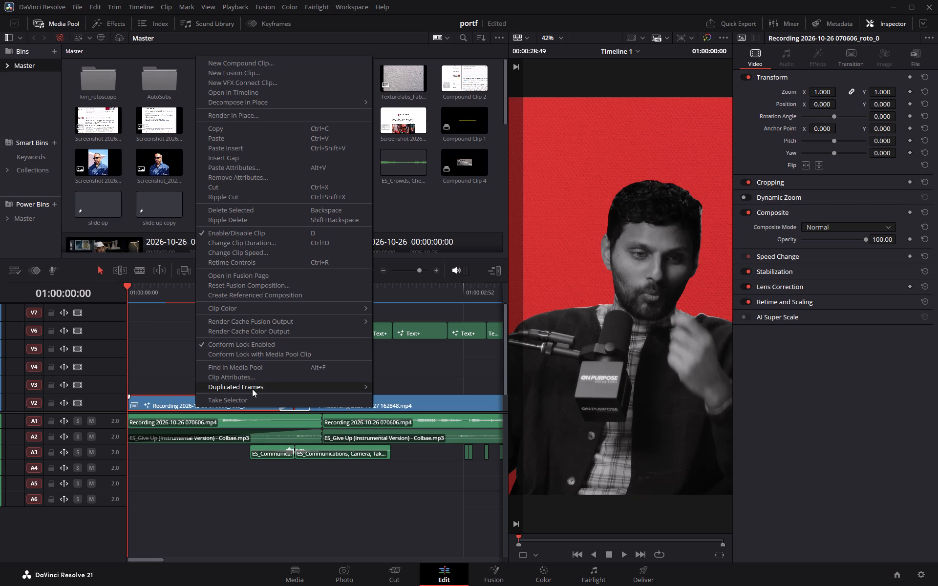
left_click(64, 220)
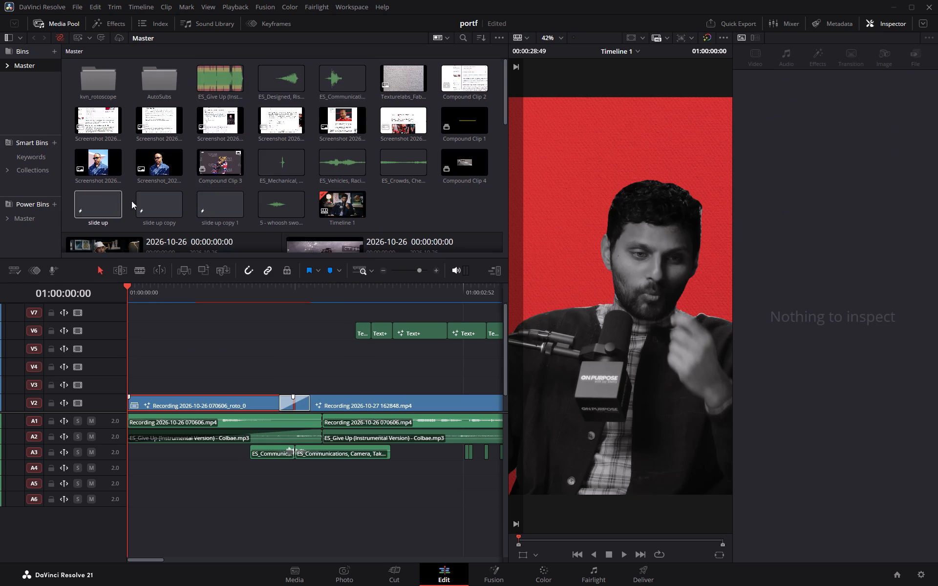
Select all clips in the Master bin, generate proxy media for them, and dismiss the generation report.
scroll(401, 188, "down", 3)
scroll(402, 188, "up", 6)
left_click_drag(64, 67, 93, 85)
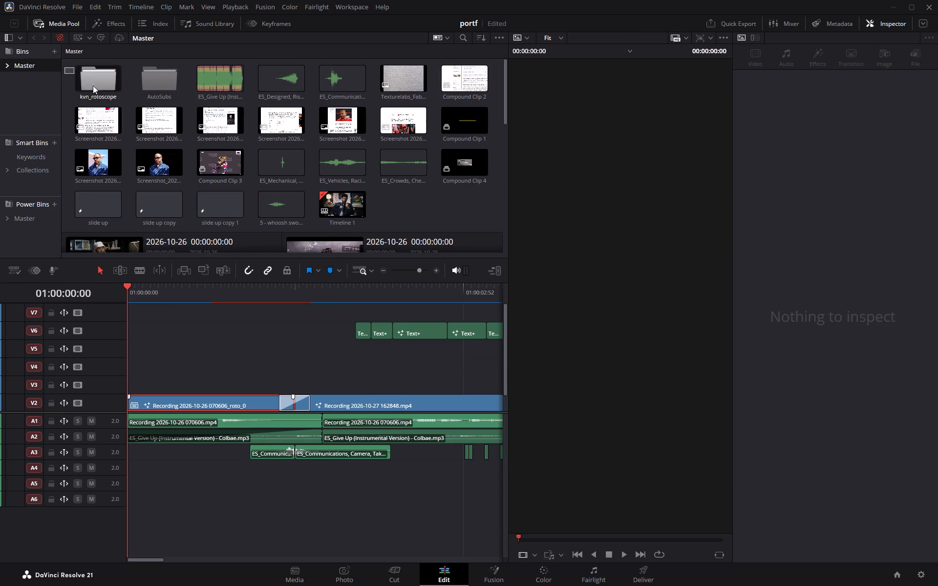
left_click_drag(93, 85, 568, 370)
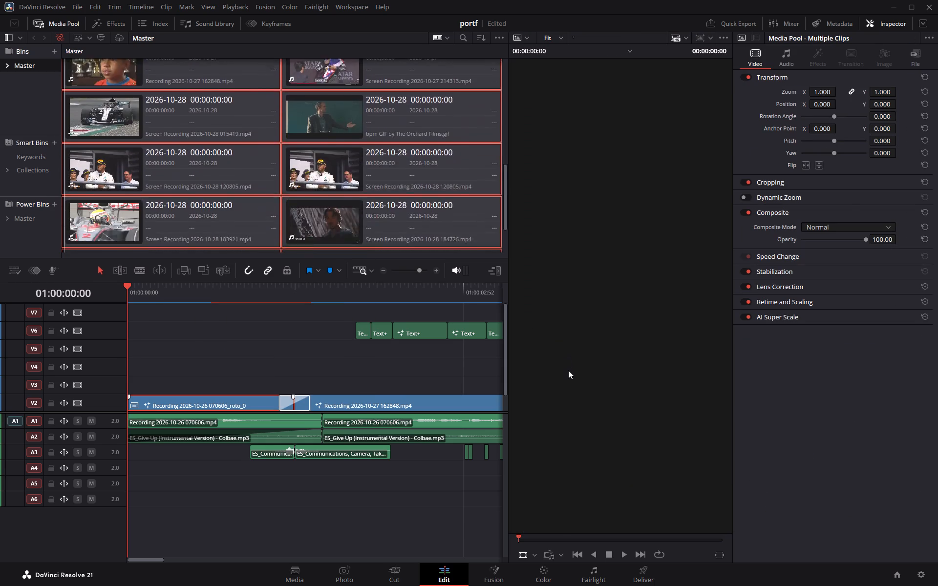
left_click_drag(568, 370, 490, 276)
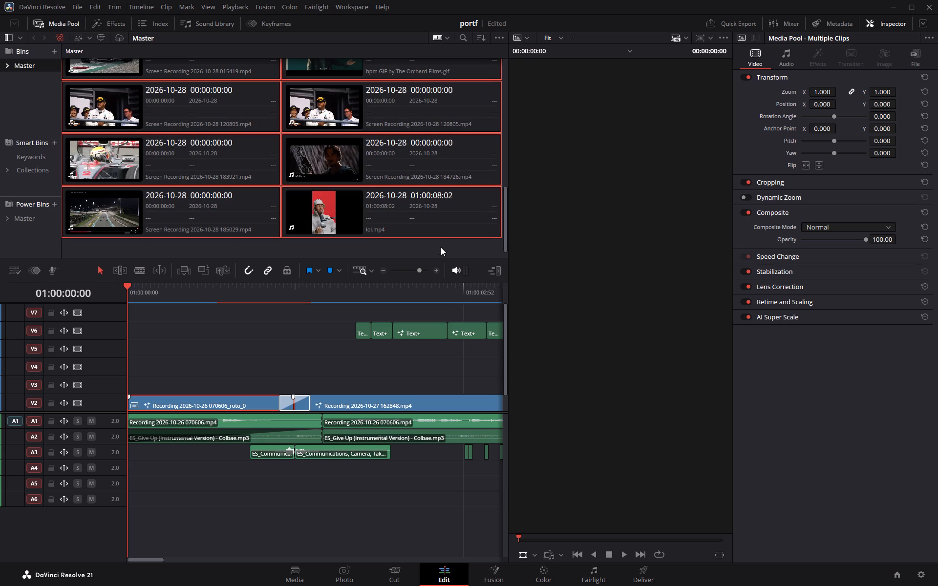
right_click(443, 233)
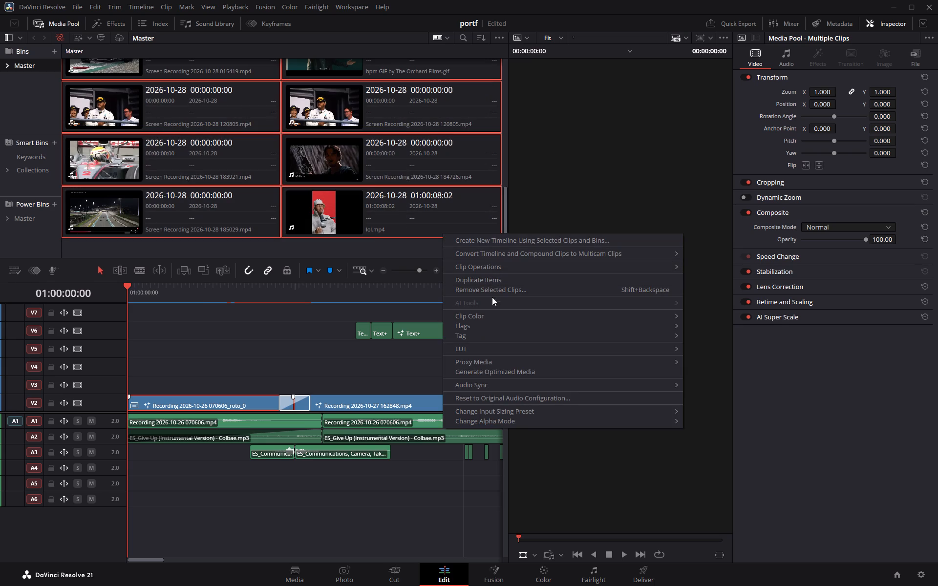
left_click(494, 361)
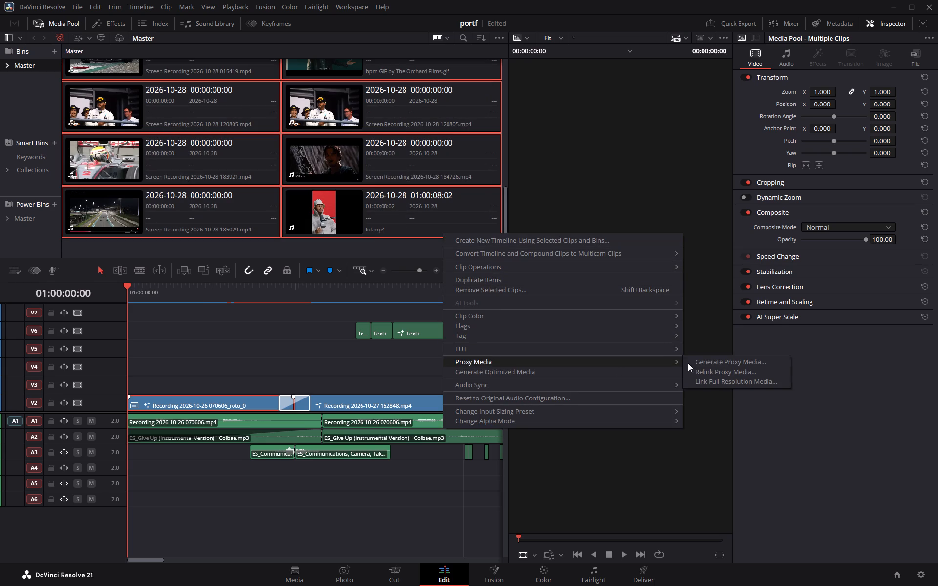
left_click(712, 362)
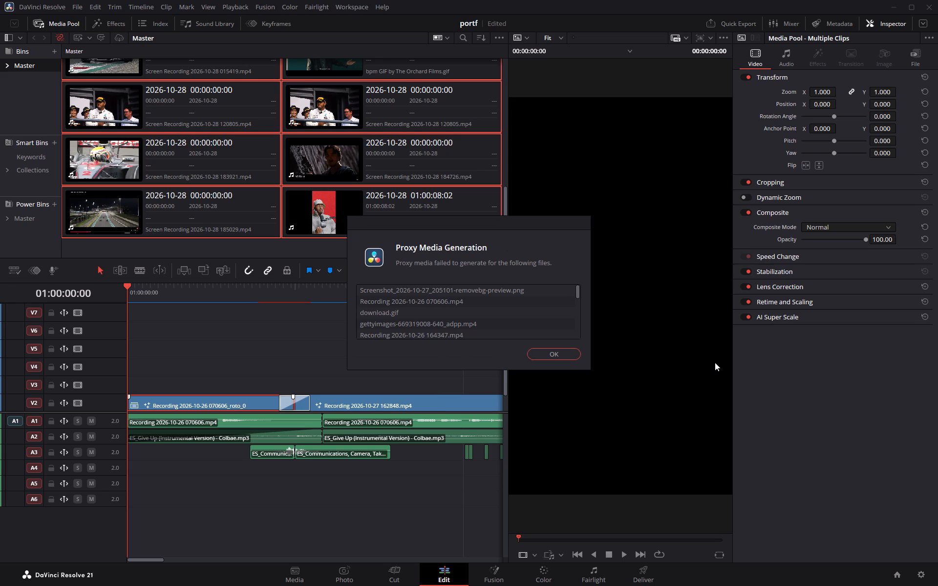
scroll(499, 293, "down", 4)
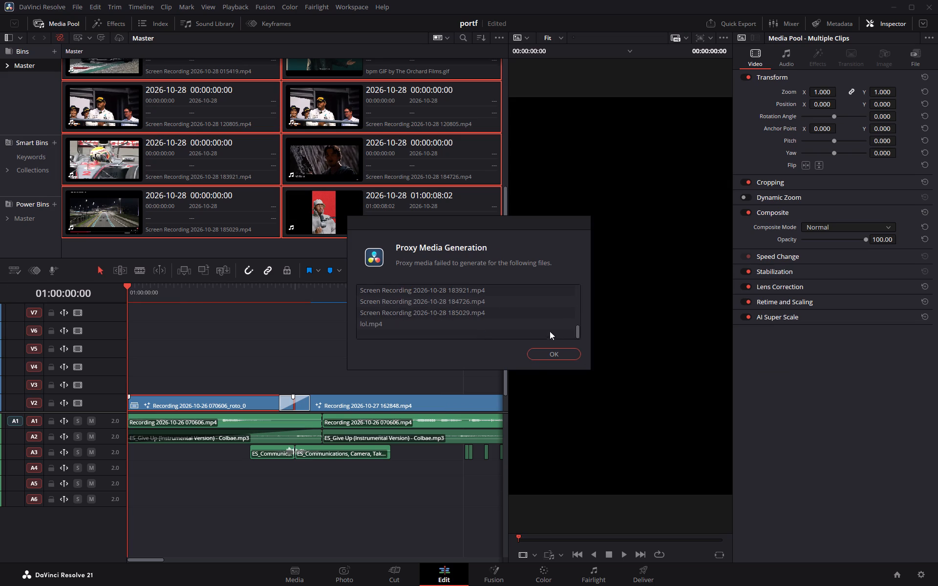
left_click(555, 353)
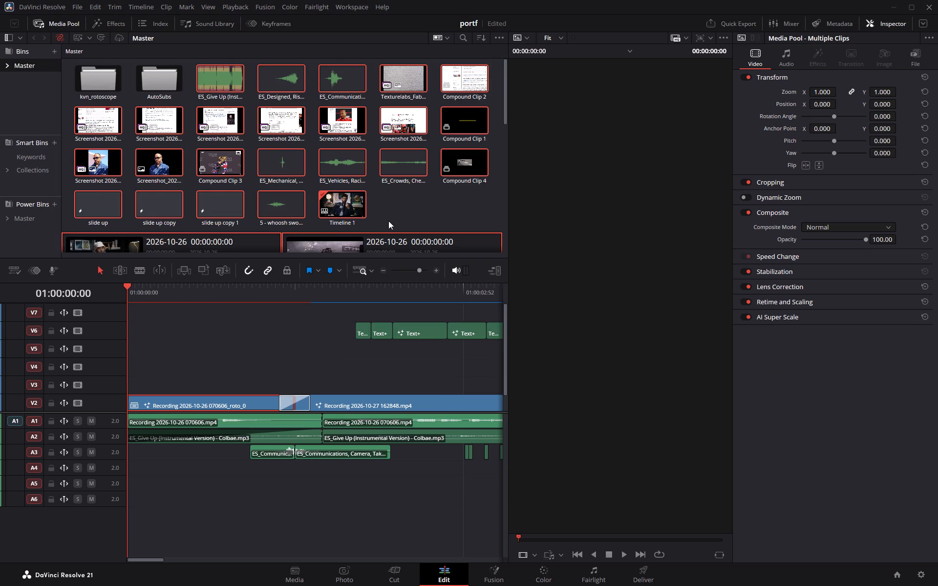
scroll(389, 221, "down", 7)
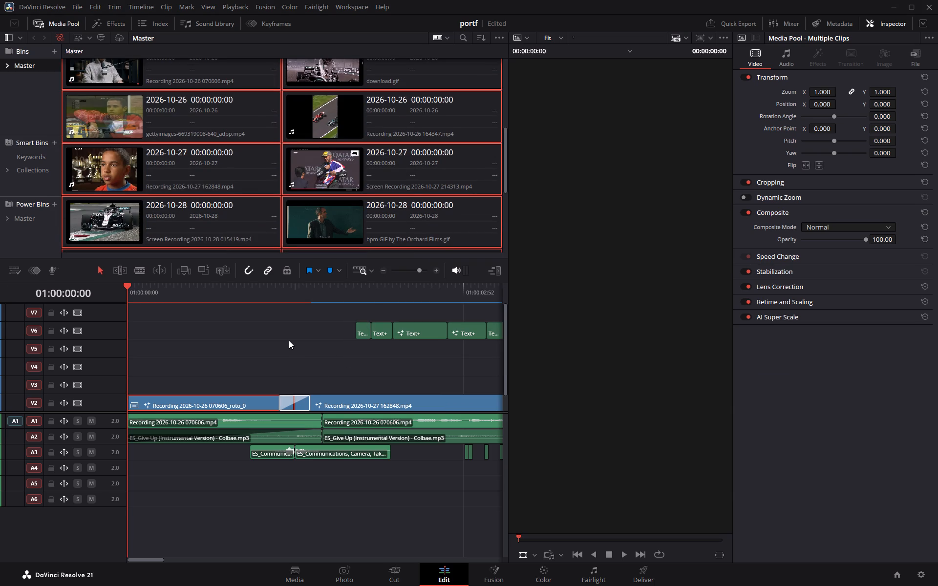
Open the roto clip's composition on the Fusion page and scrub through the titles to frame 66.
left_click(289, 340)
left_click(499, 585)
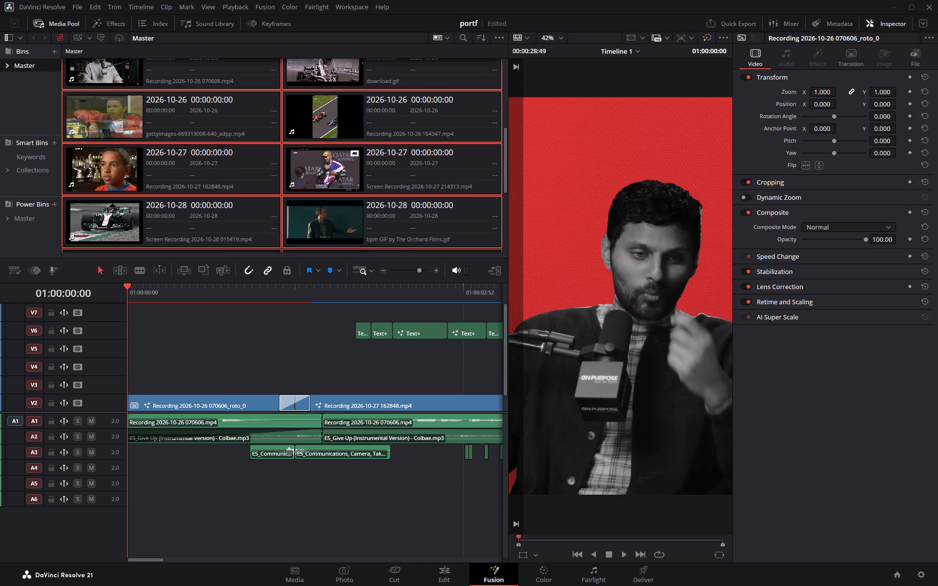
left_click_drag(11, 515, 146, 530)
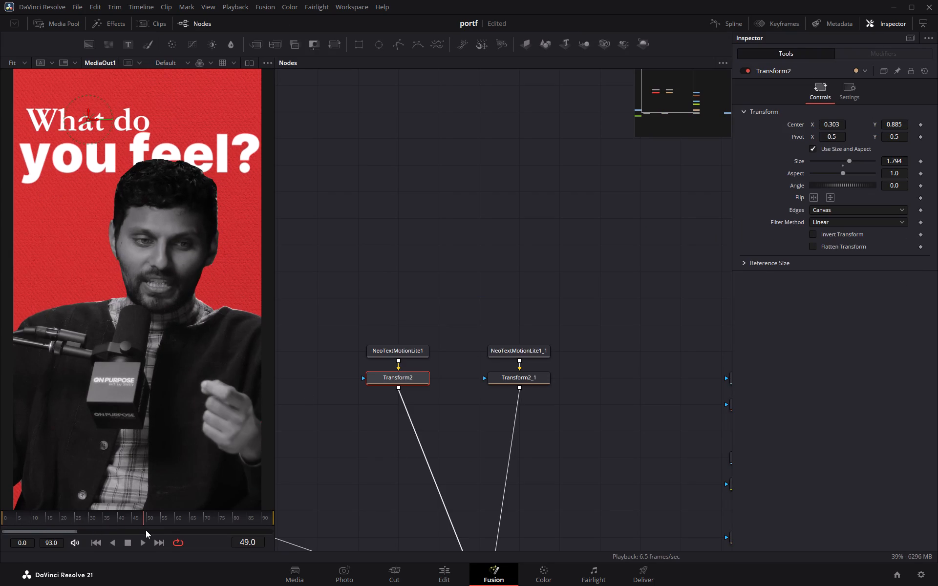
left_click_drag(146, 530, 192, 543)
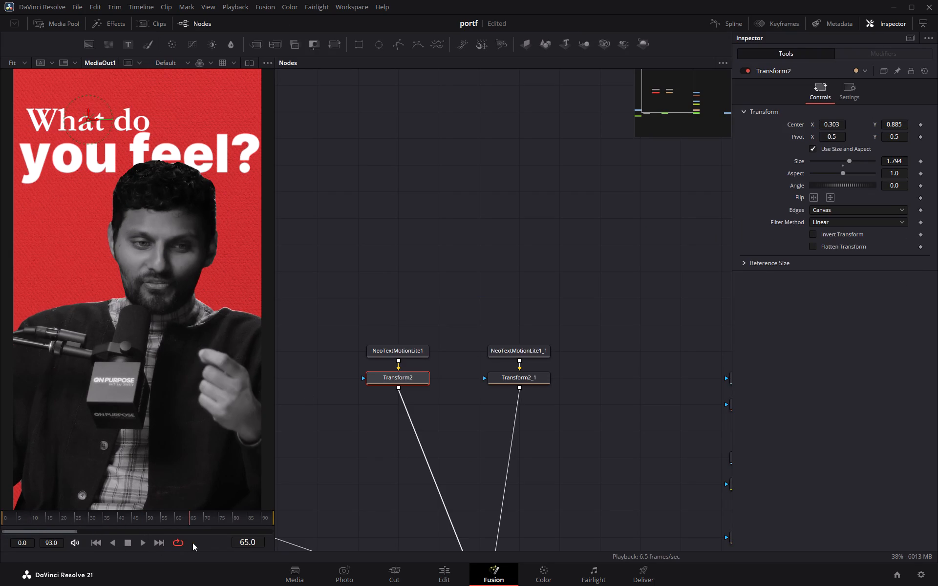
left_click_drag(192, 543, 192, 540)
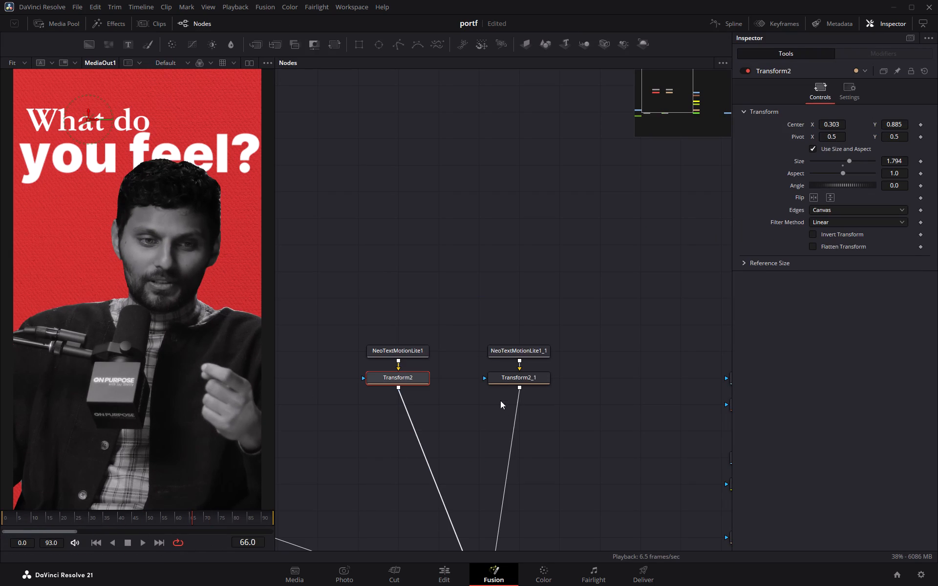
Open the "you feel?" title's animation settings and examine its entrance between frames 24 and 39.
left_click(529, 347)
left_click(822, 124)
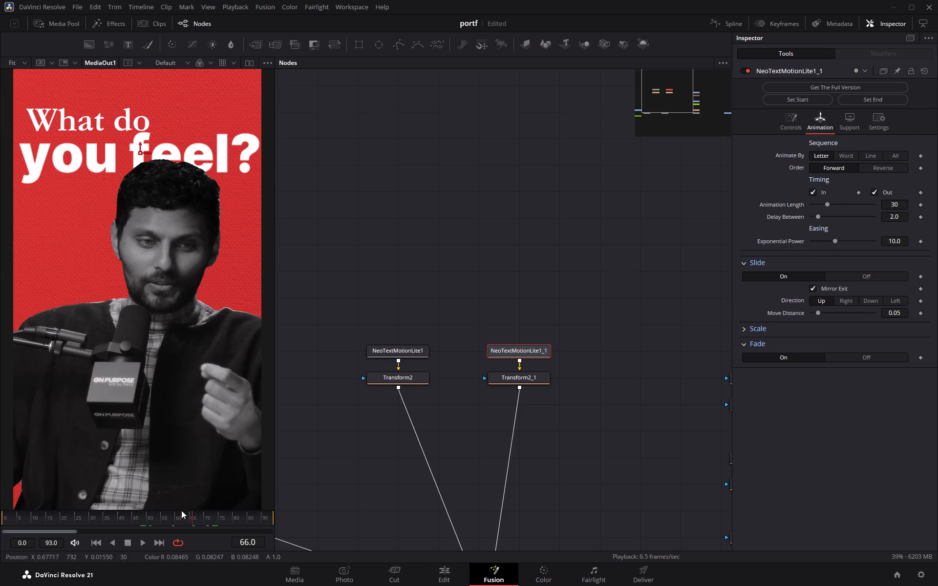
left_click_drag(188, 517, 73, 521)
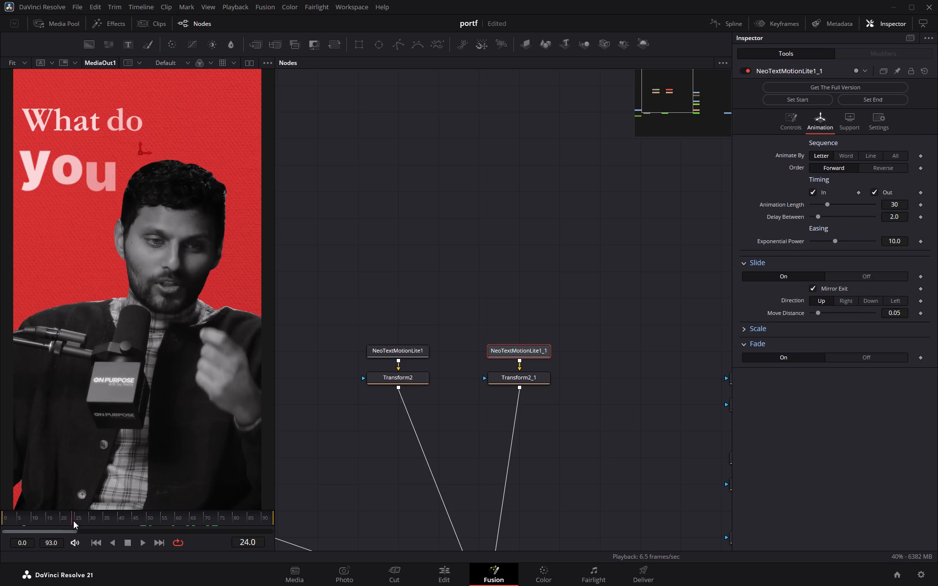
left_click_drag(73, 521, 115, 522)
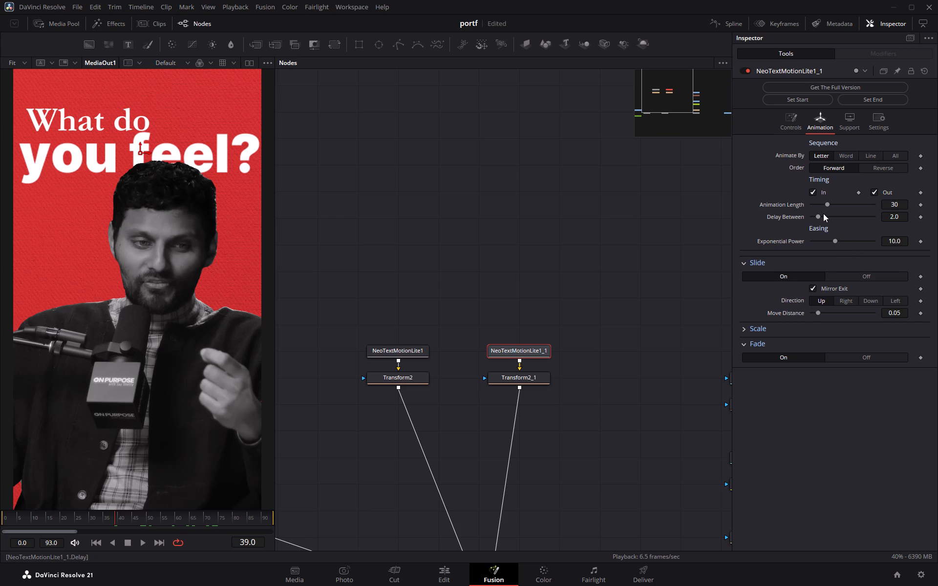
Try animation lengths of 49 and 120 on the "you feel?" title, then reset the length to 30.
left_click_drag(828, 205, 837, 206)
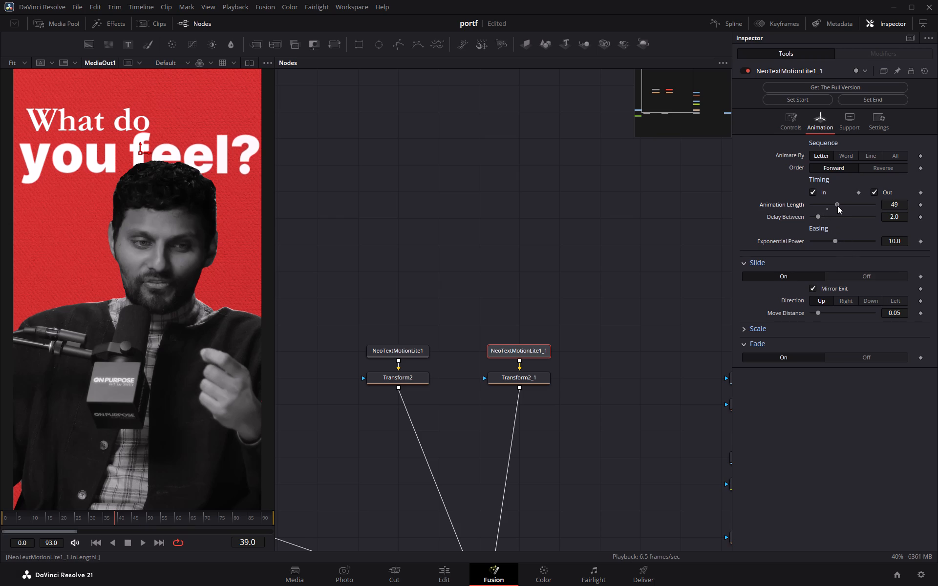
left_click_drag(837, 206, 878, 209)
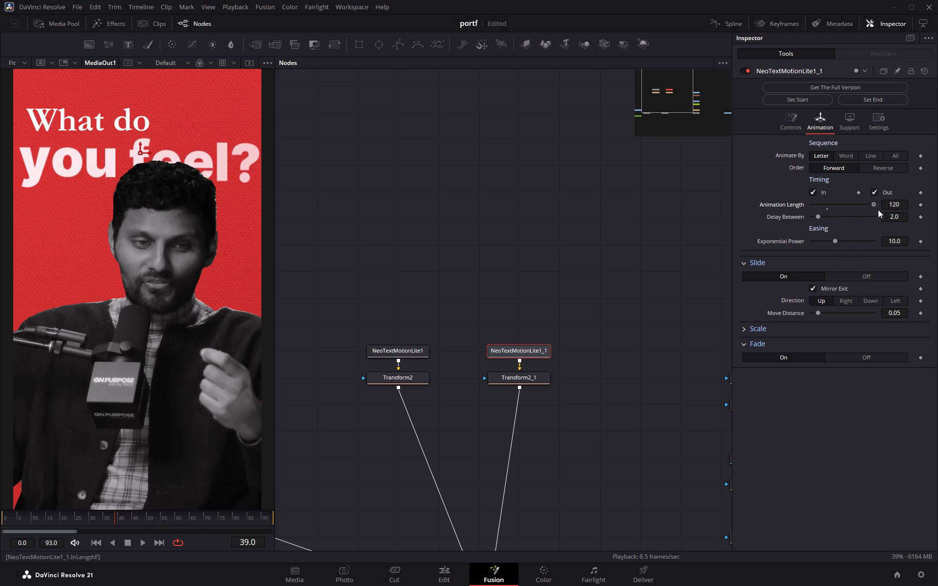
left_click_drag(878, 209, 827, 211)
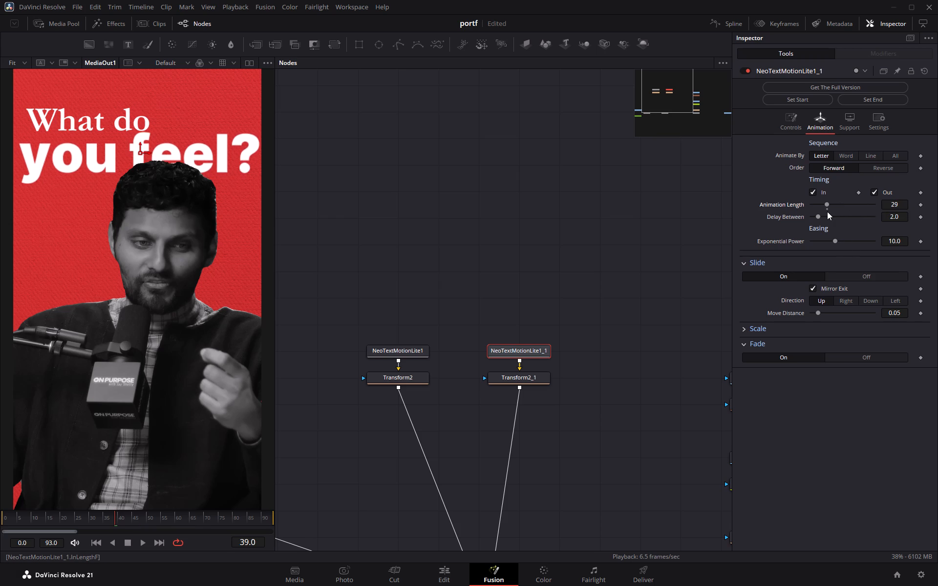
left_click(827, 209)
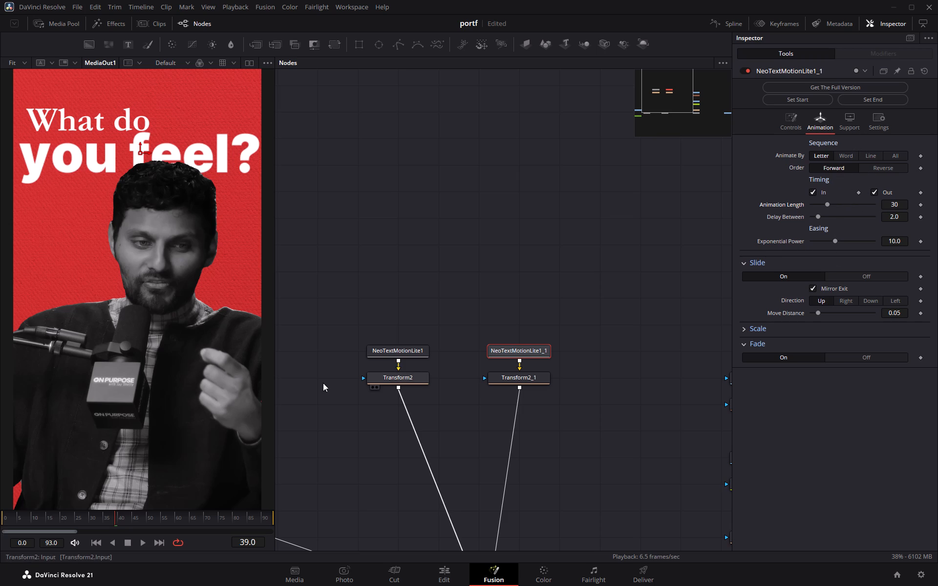
Review the animation of both titles between frames 79 and 20, stopping at frame 27.
left_click_drag(248, 516, 230, 522)
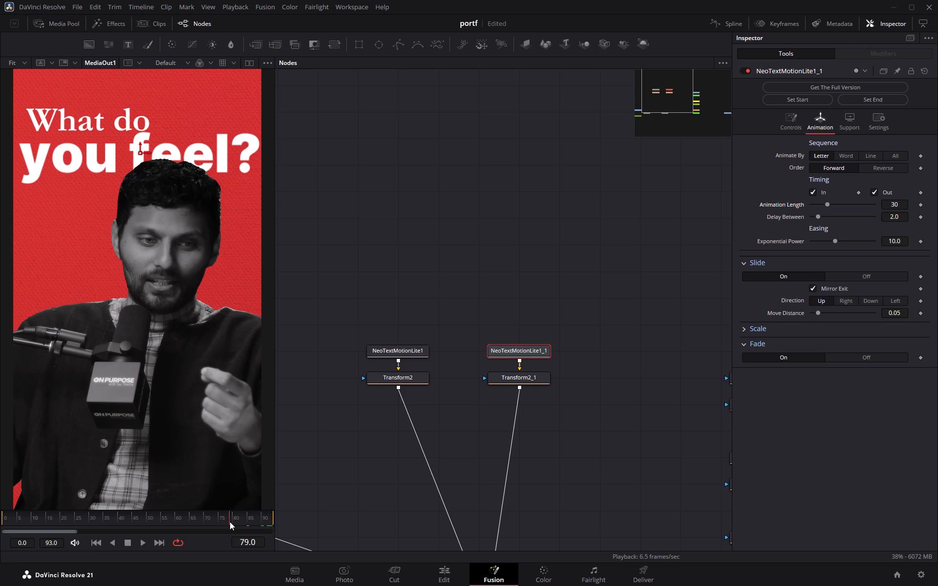
left_click_drag(230, 522, 99, 522)
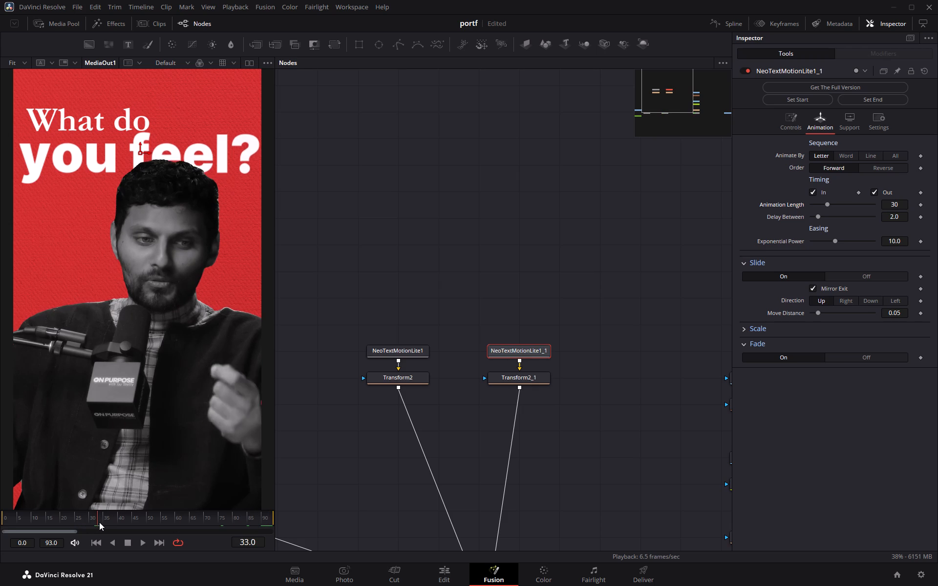
left_click_drag(99, 522, 62, 522)
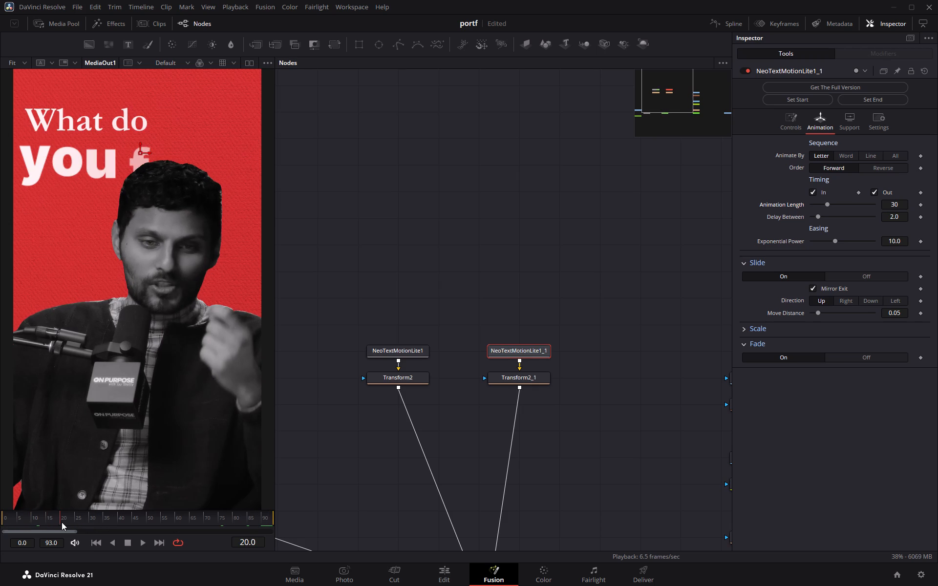
left_click_drag(62, 522, 120, 521)
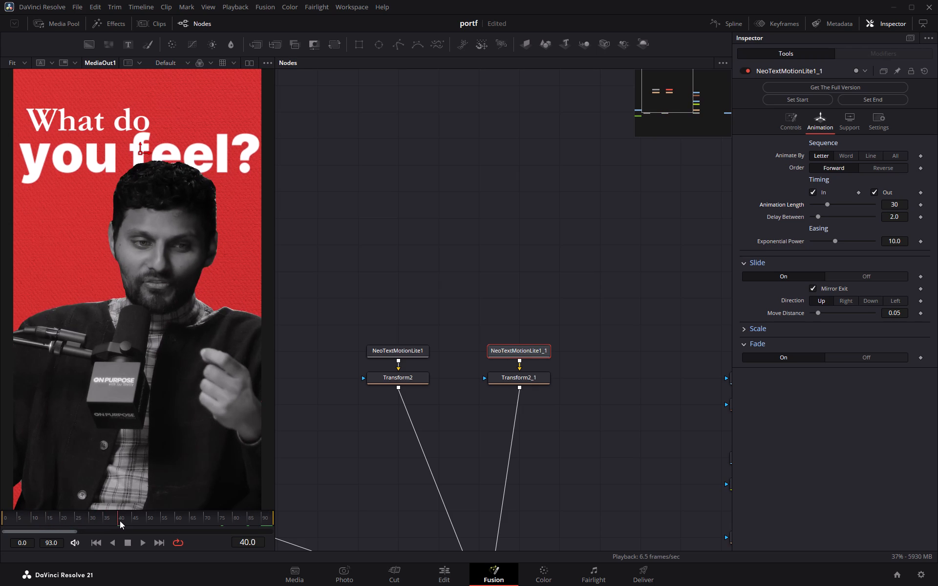
left_click_drag(120, 521, 128, 520)
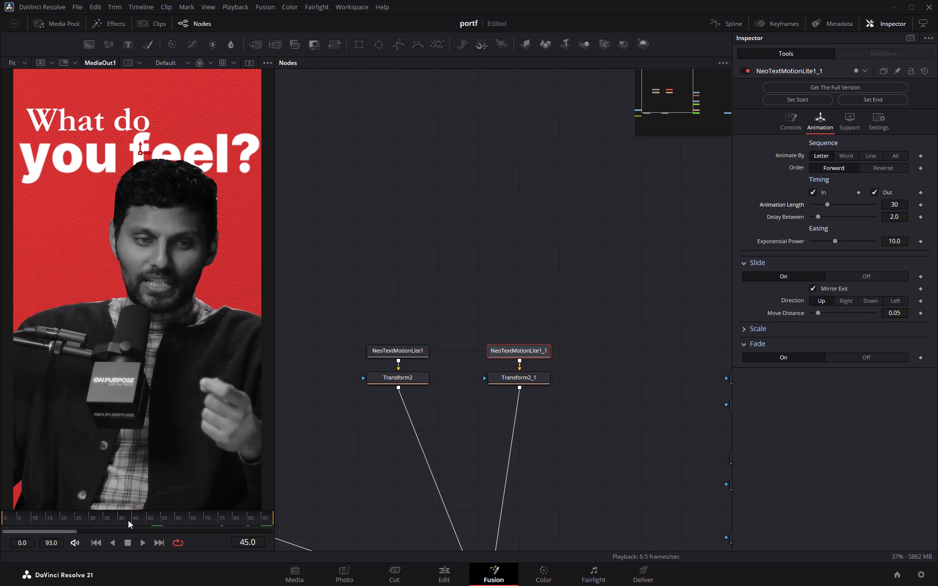
left_click_drag(128, 520, 86, 524)
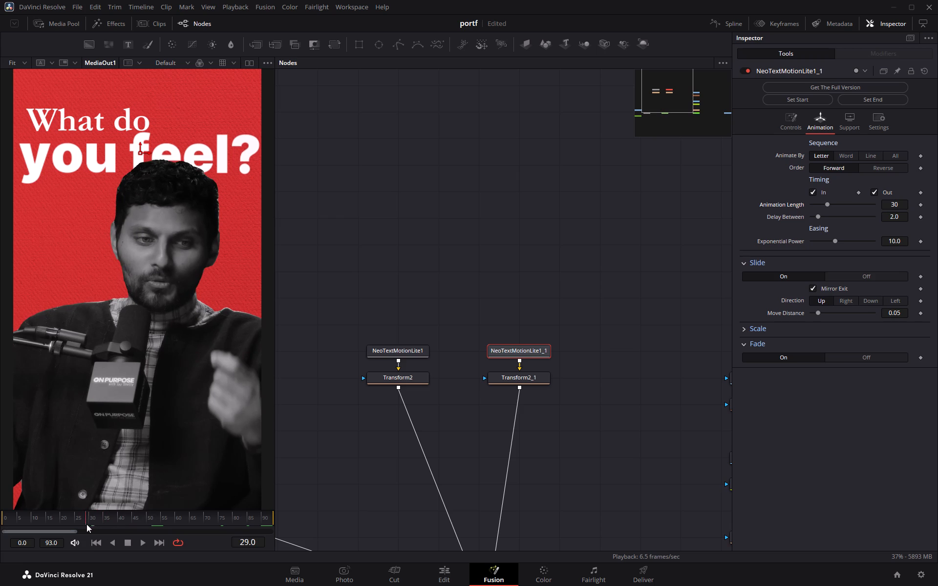
left_click_drag(86, 524, 81, 524)
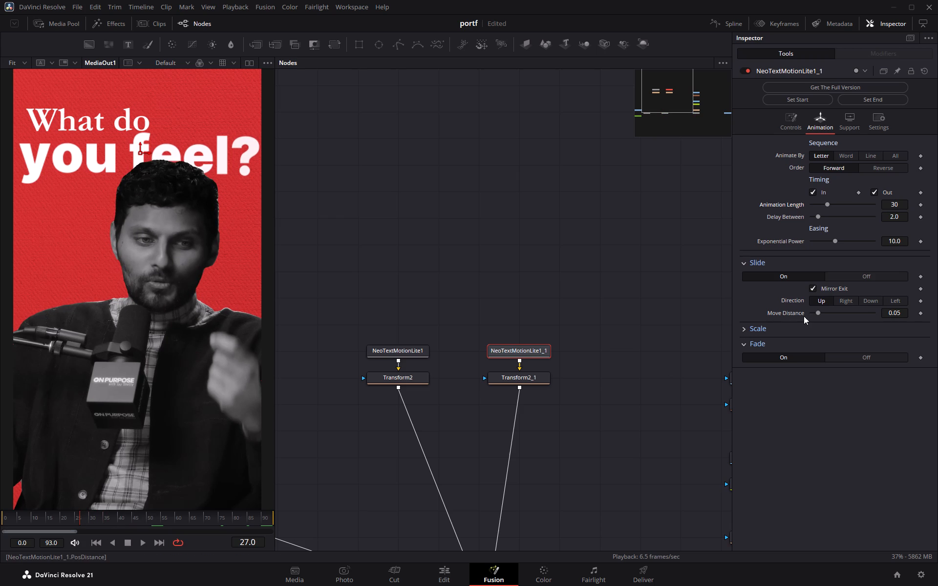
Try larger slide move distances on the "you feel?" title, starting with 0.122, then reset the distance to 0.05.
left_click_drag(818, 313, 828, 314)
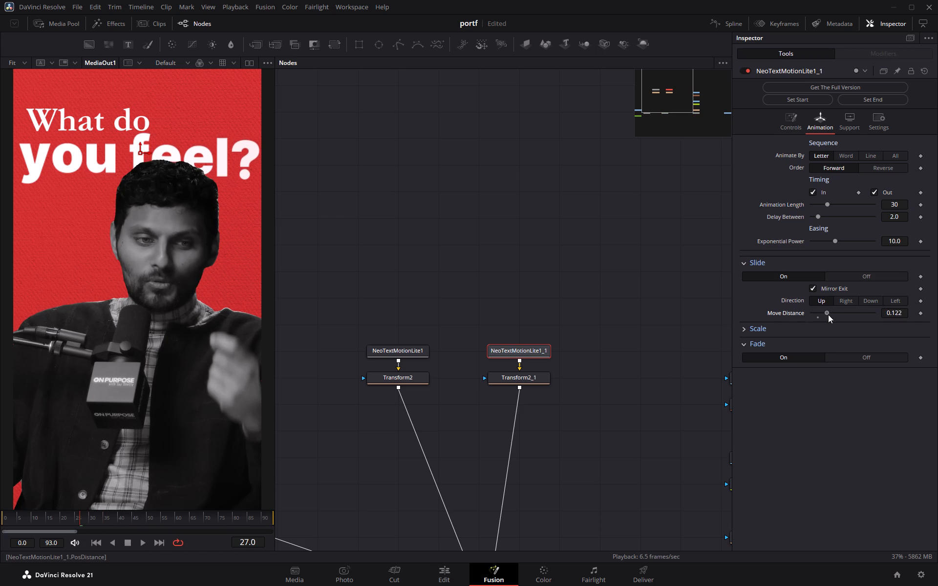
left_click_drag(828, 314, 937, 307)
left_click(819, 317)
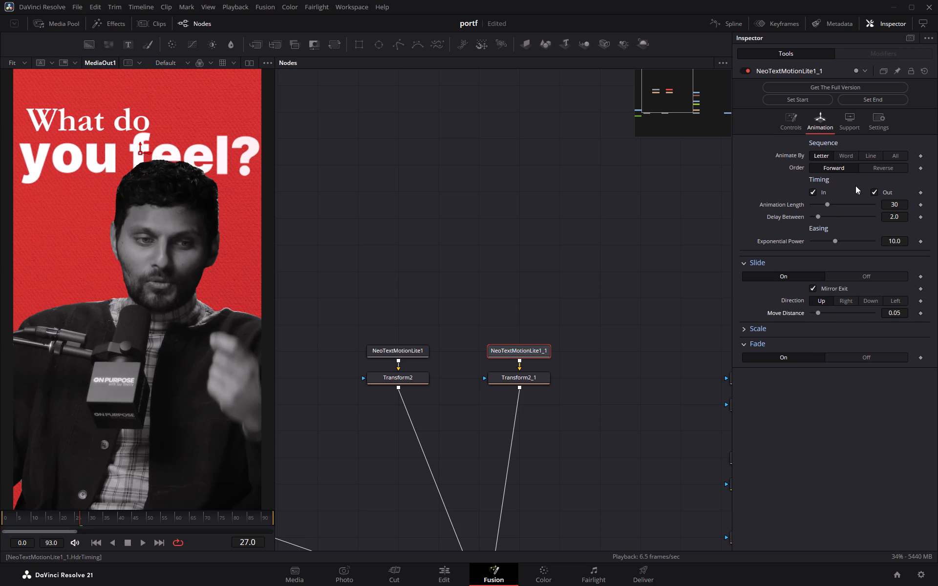
Set the "you feel?" title to animate by Word and check its entrance around frames 15 to 18.
left_click(847, 158)
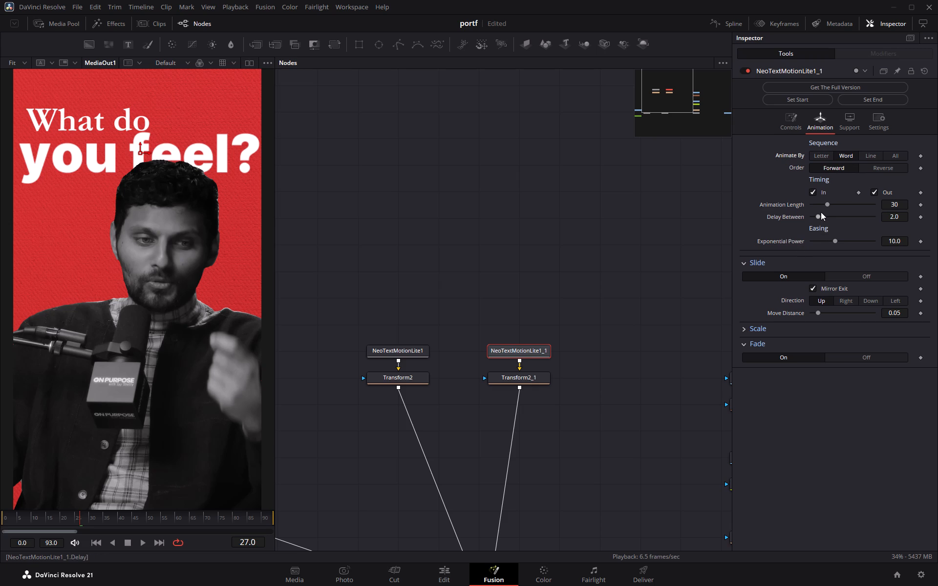
left_click(791, 125)
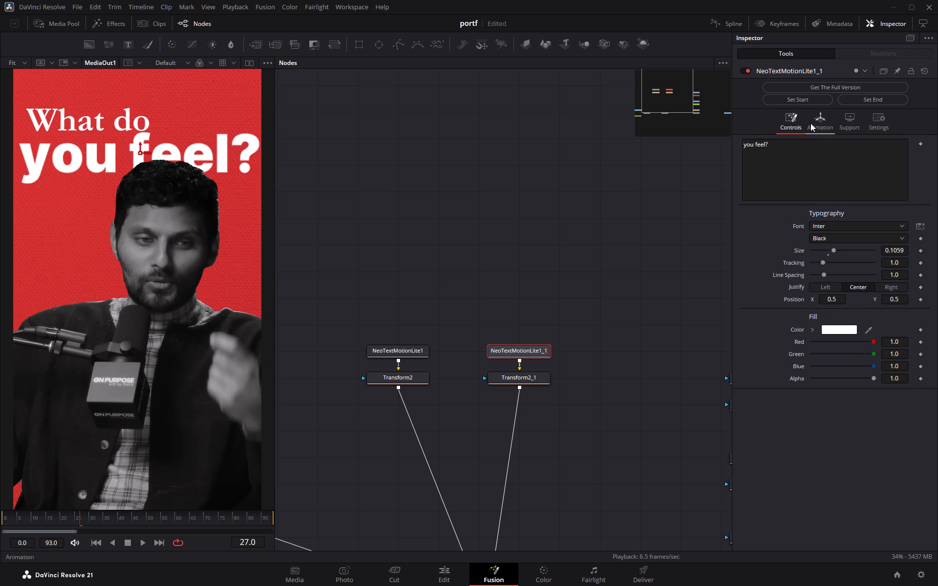
left_click(810, 123)
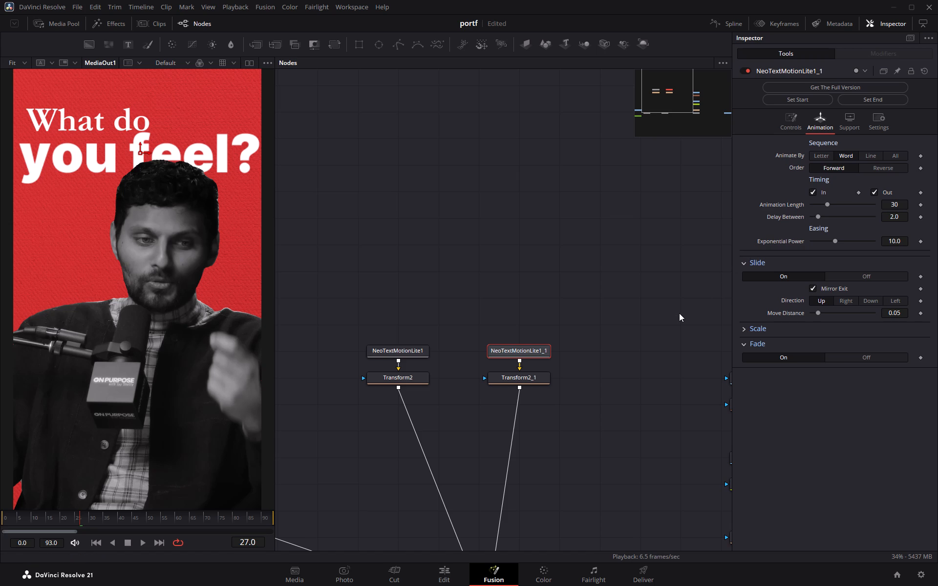
left_click(746, 342)
left_click(746, 342)
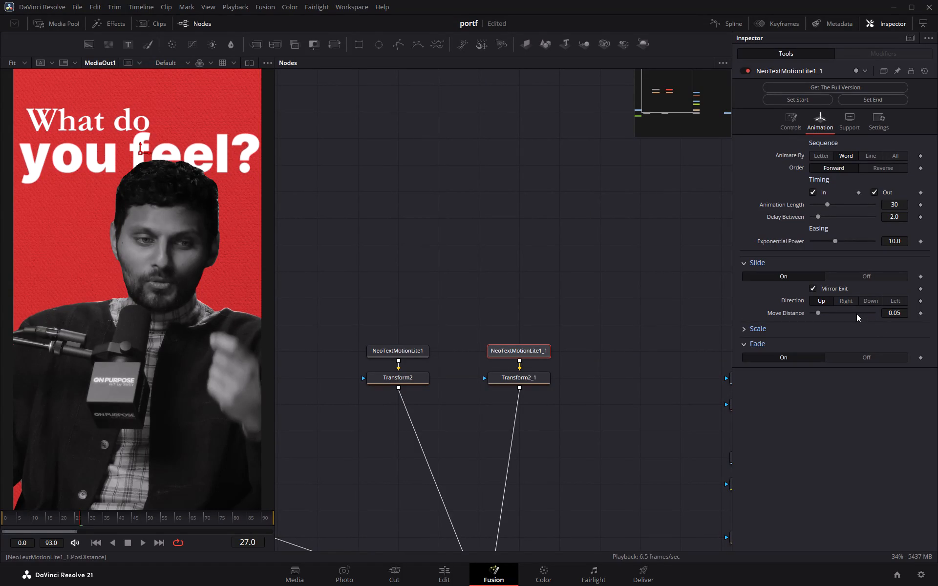
left_click_drag(77, 520, 44, 523)
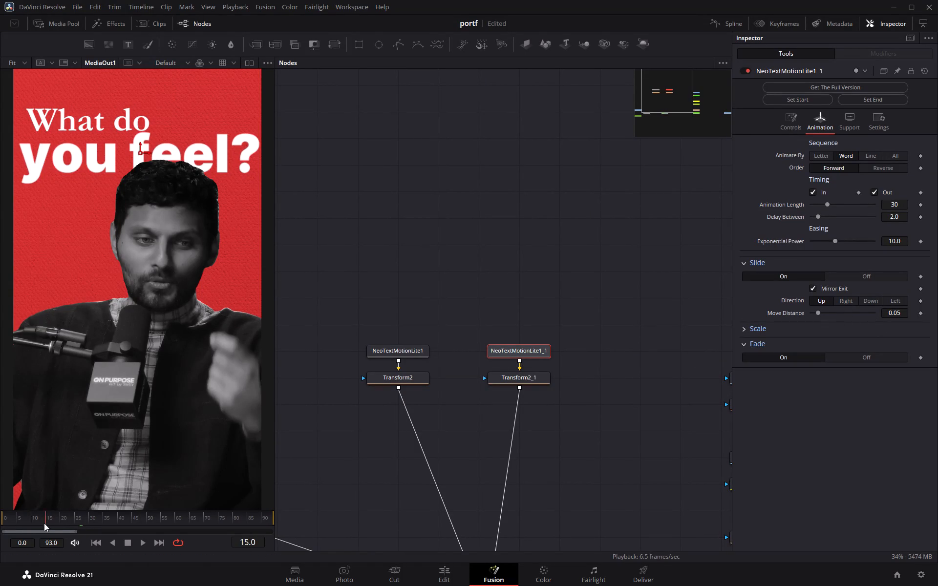
left_click_drag(44, 523, 56, 525)
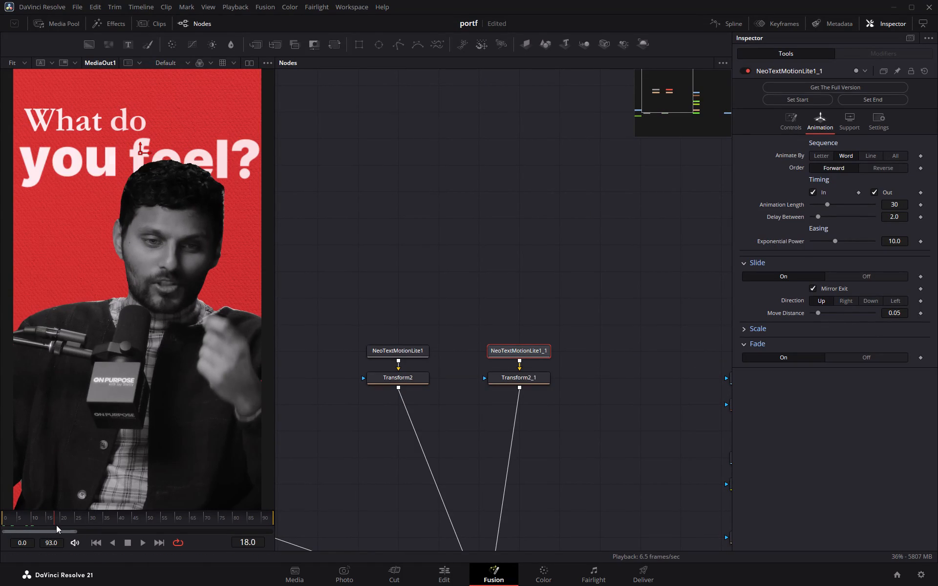
Play both titles' entrances from frame 0 to frame 24.
left_click_drag(56, 525, 3, 527)
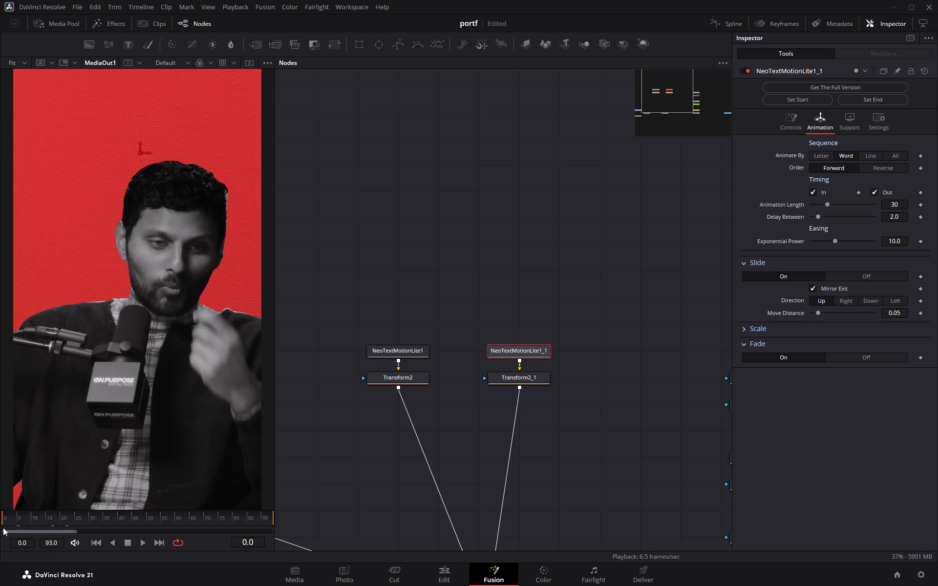
left_click_drag(3, 527, 3, 528)
key("space")
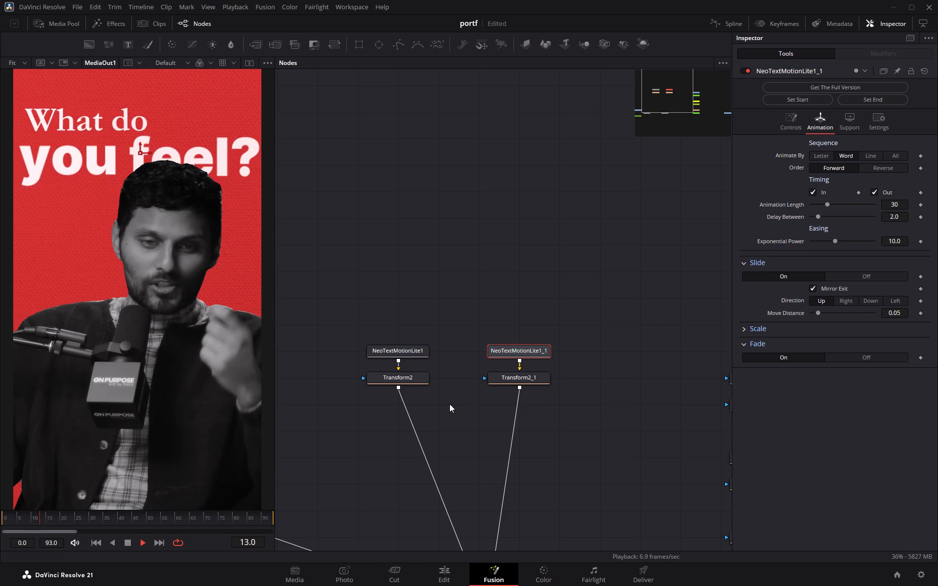
key("space")
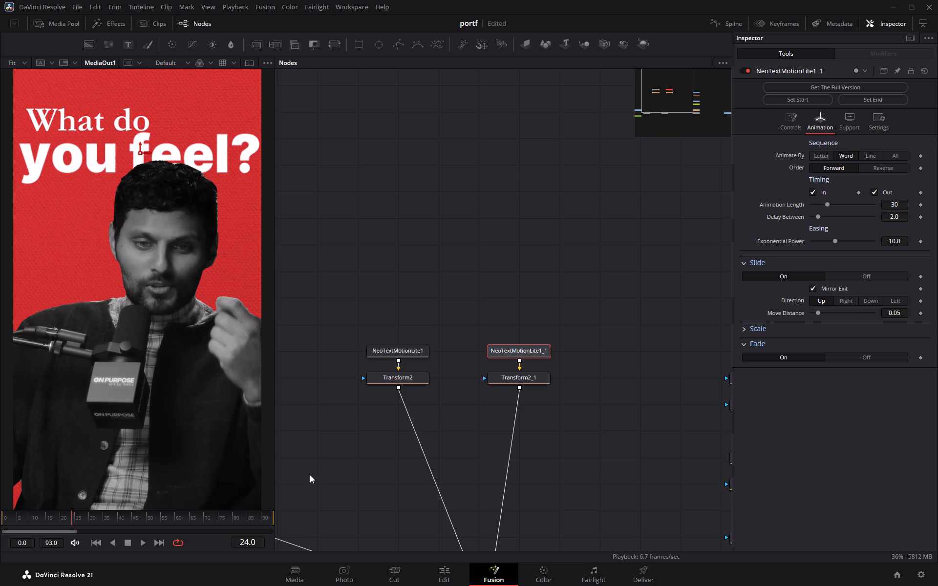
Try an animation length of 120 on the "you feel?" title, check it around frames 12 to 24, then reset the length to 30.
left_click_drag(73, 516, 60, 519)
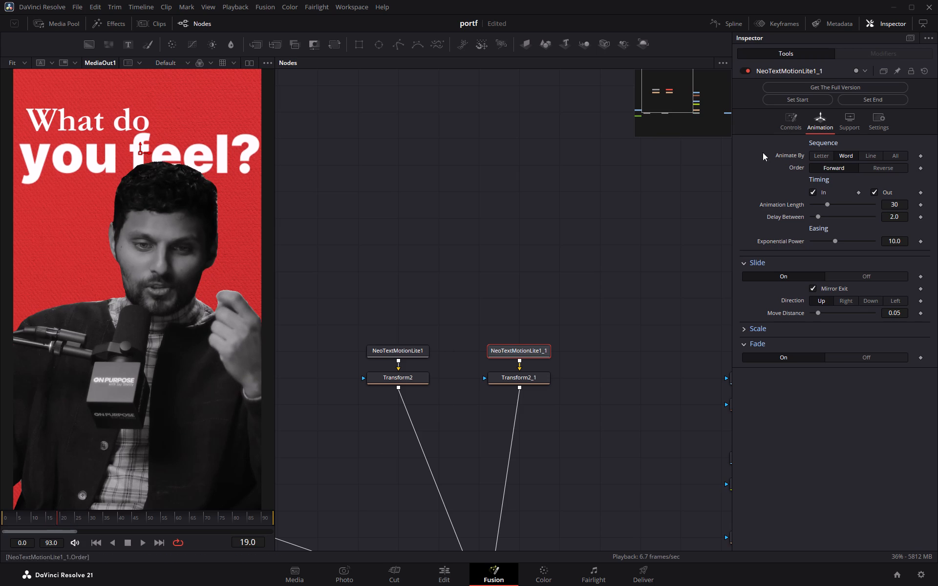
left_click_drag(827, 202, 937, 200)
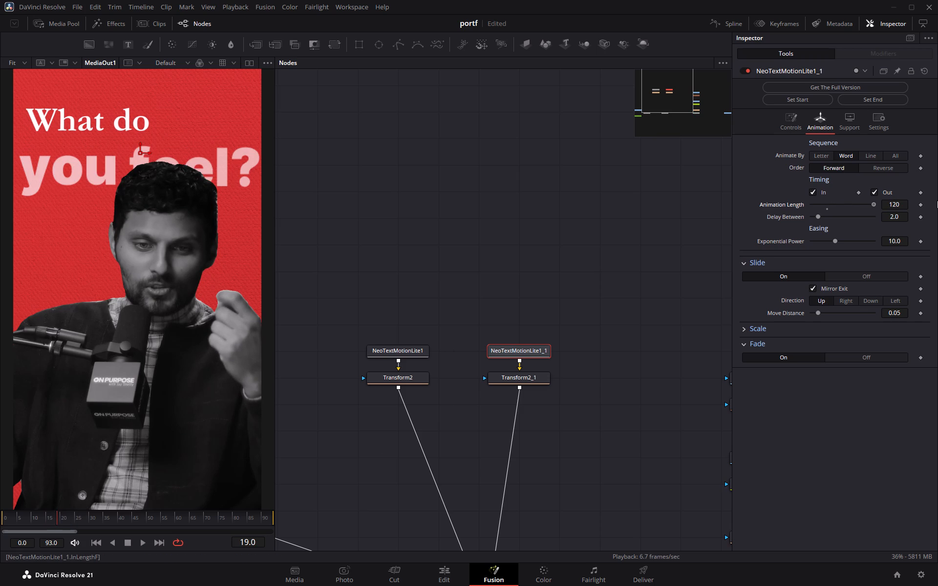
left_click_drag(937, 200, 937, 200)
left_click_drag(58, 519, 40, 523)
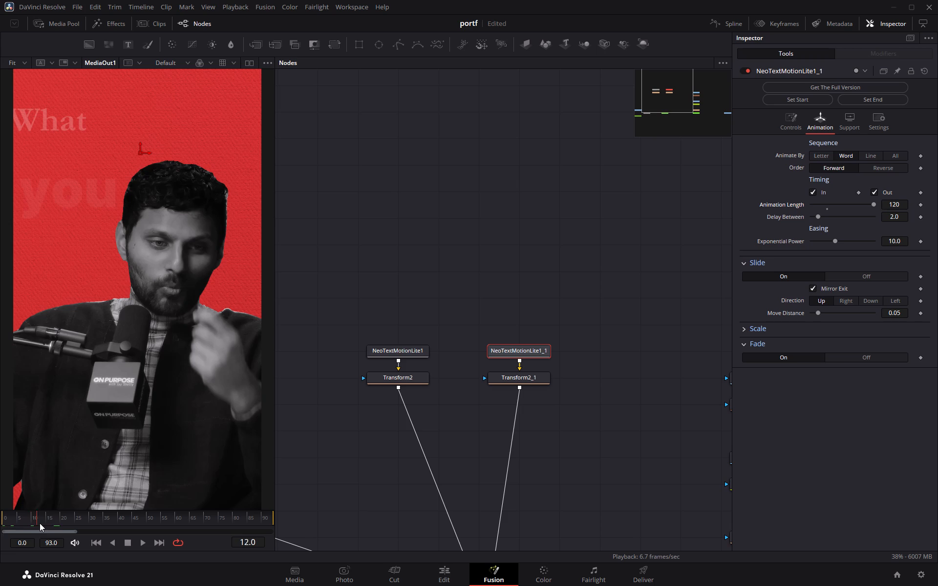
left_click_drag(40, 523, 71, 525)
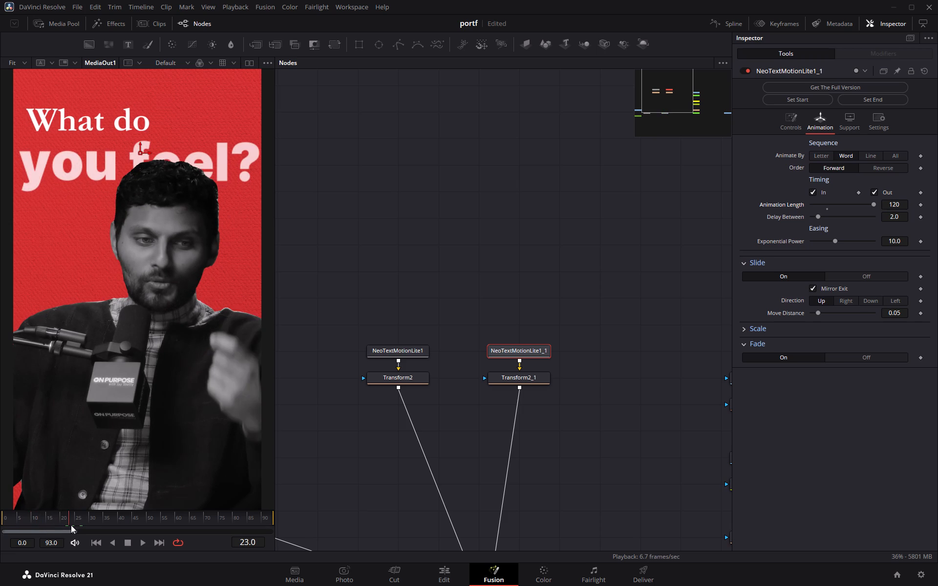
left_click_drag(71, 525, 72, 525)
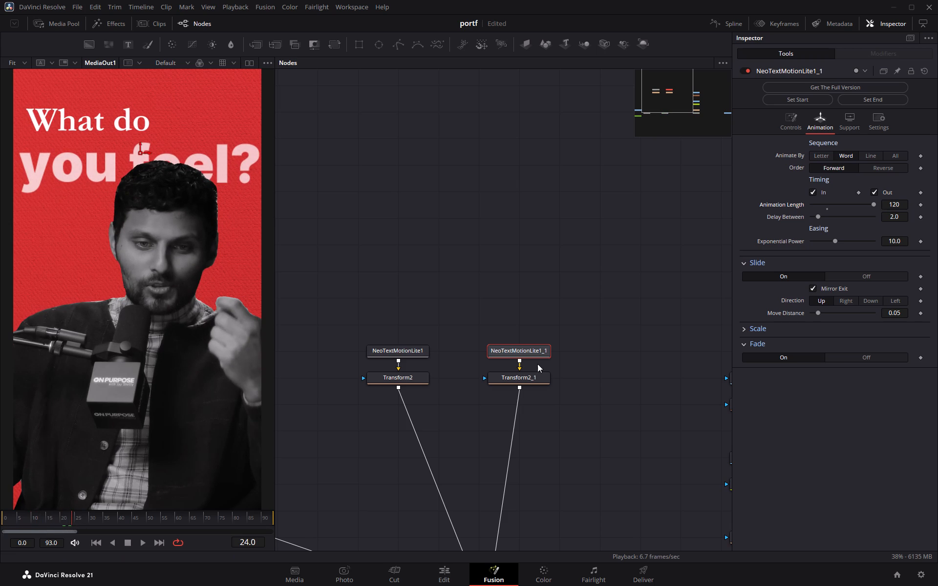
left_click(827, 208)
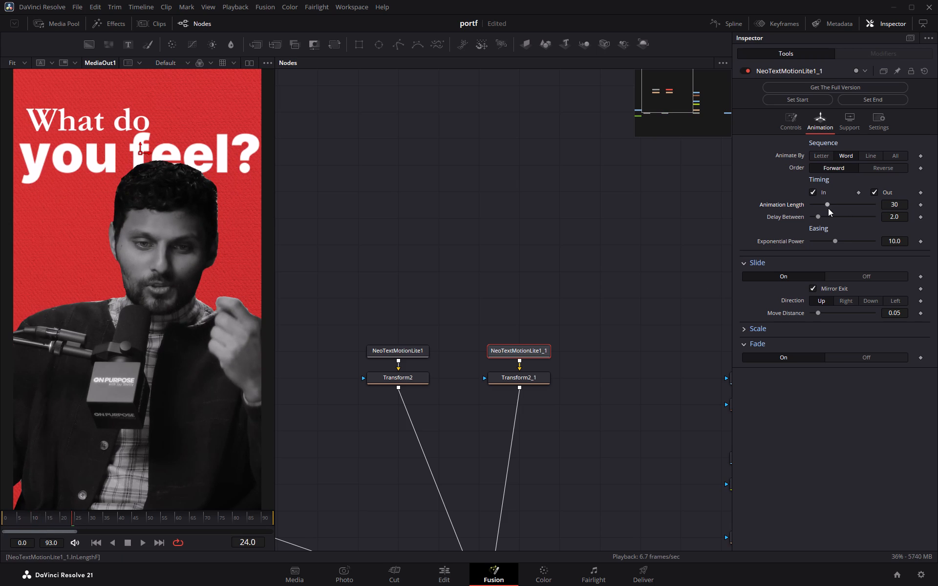
Set the start of the "you feel?" title's animation at frame 24 and review the timing across the composition.
left_click(852, 119)
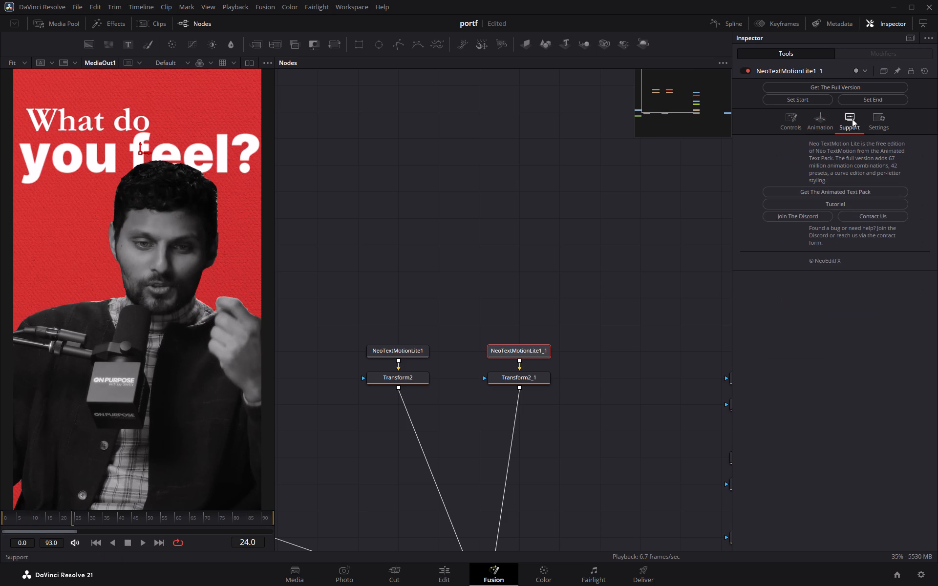
left_click(867, 123)
left_click(824, 125)
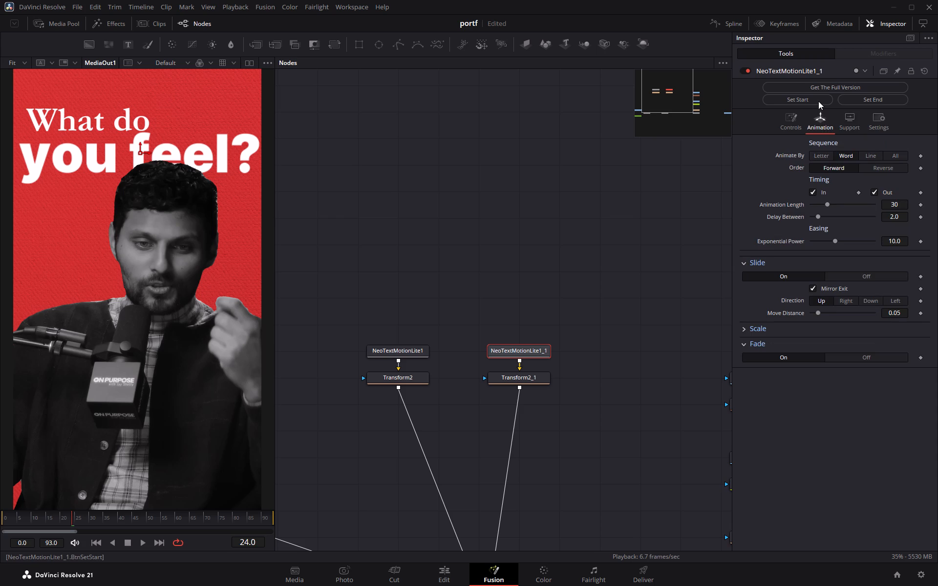
left_click(818, 101)
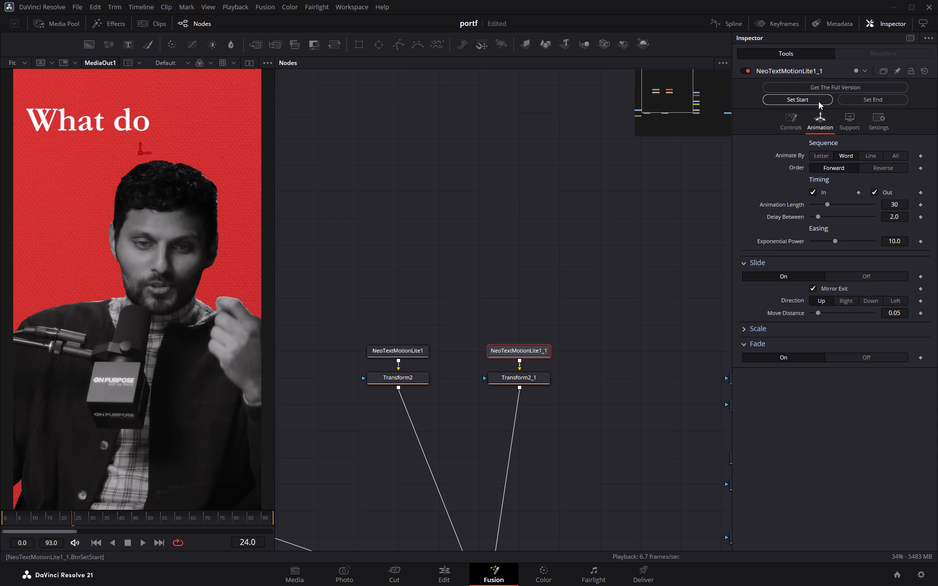
left_click_drag(96, 519, 282, 519)
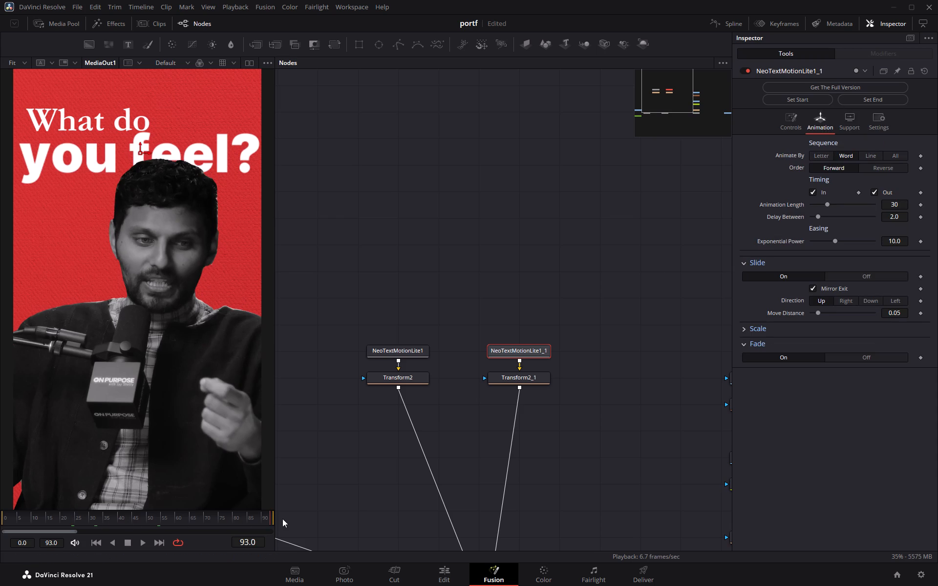
left_click_drag(282, 519, 68, 523)
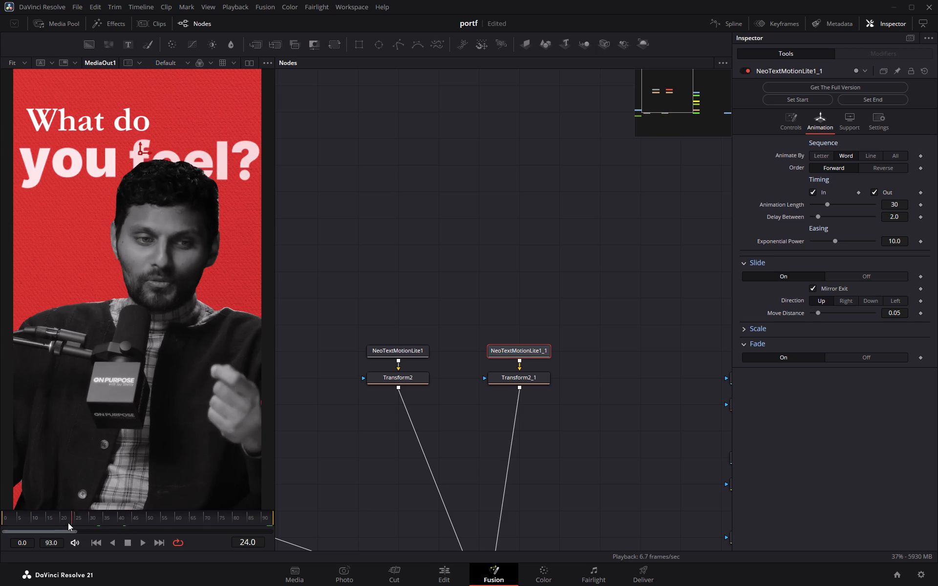
left_click_drag(68, 523, 29, 524)
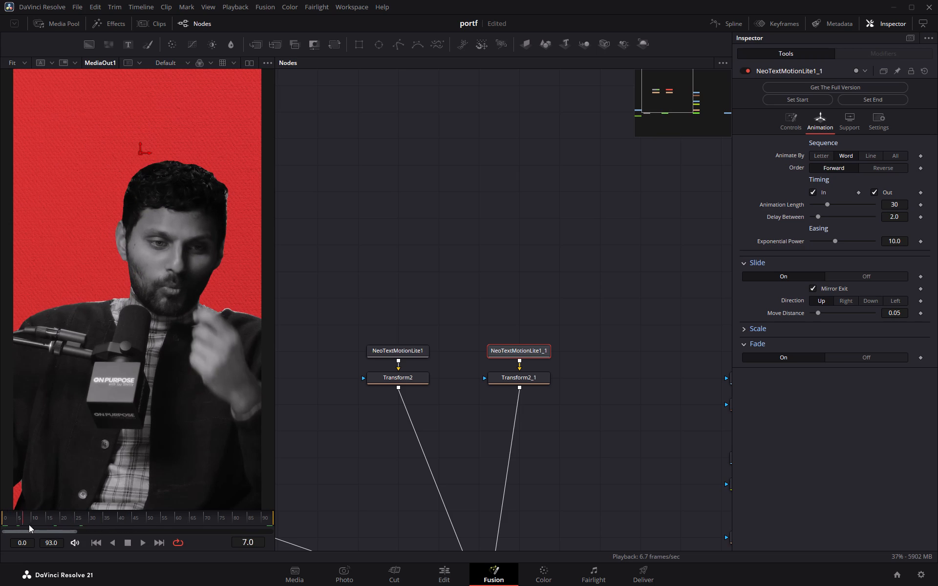
left_click_drag(29, 524, 147, 521)
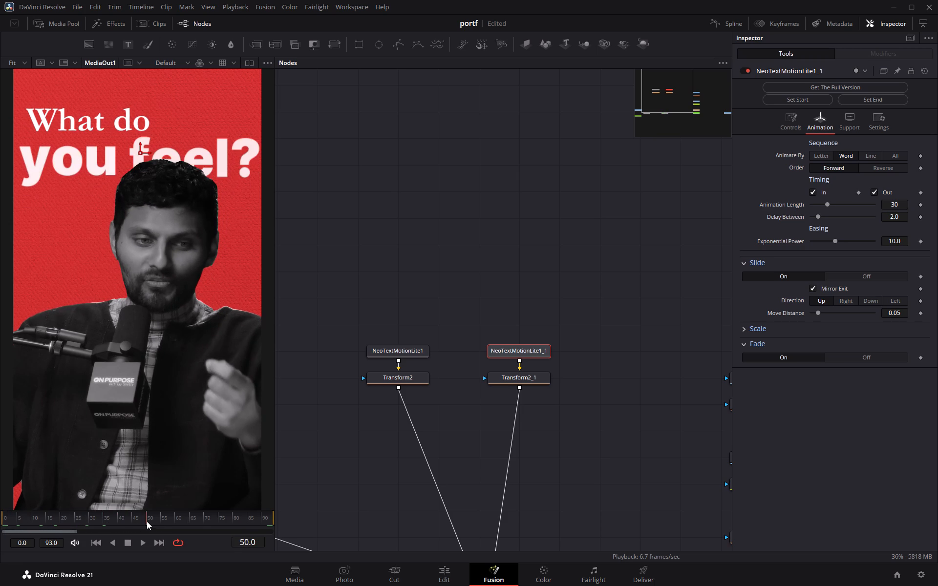
left_click_drag(147, 521, 224, 520)
Switch to the Edit page and scrub the opening of Timeline 1 back to 01:00:00:00 to check the titles.
left_click(452, 577)
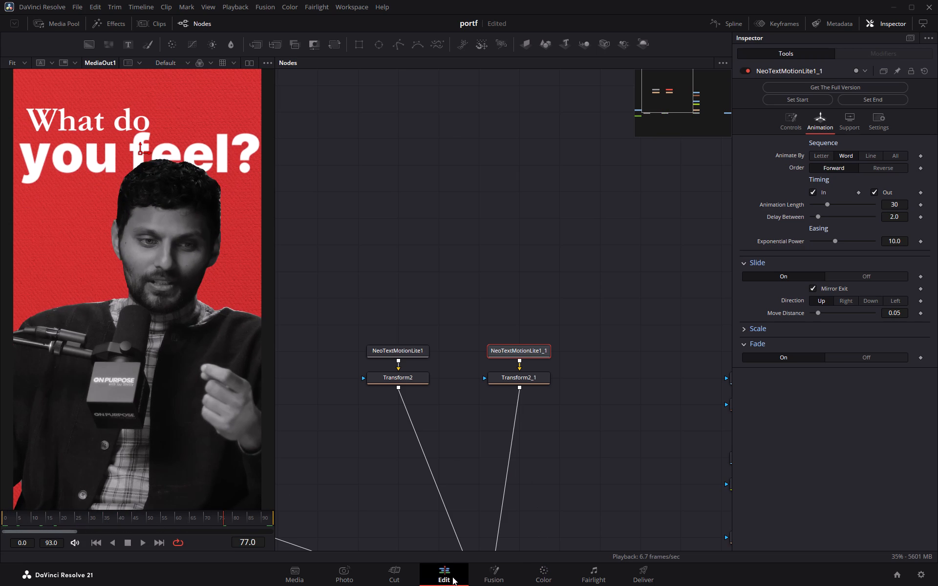
left_click_drag(278, 284, 174, 280)
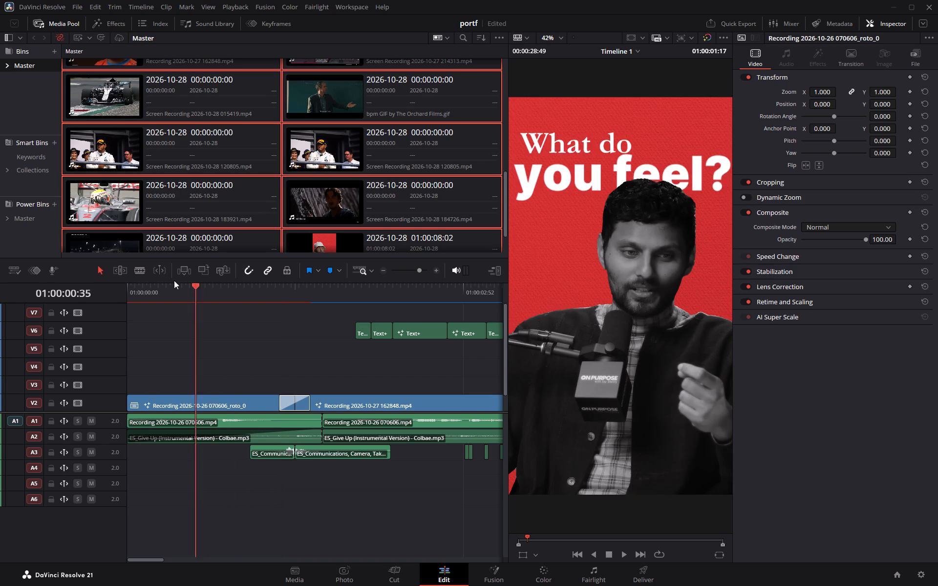
left_click_drag(174, 280, 113, 284)
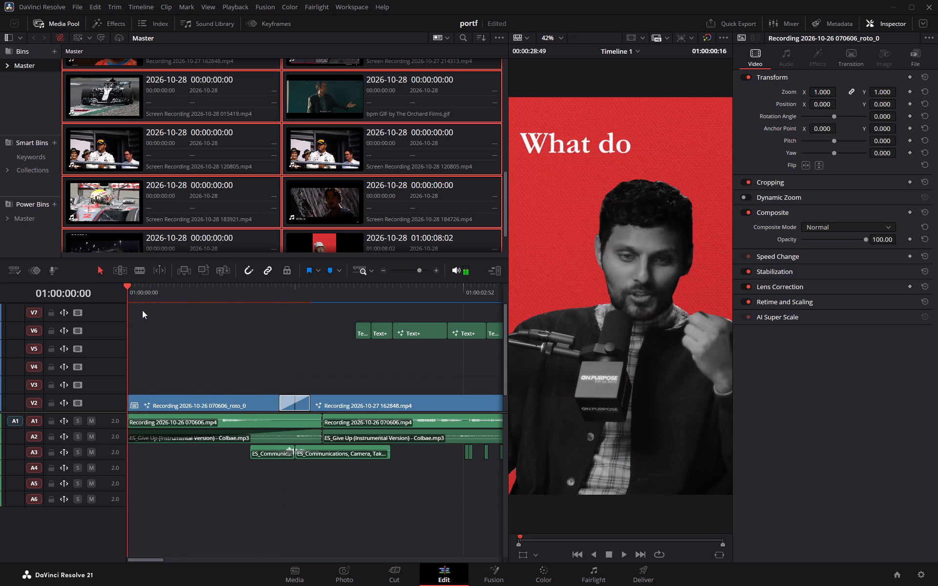
Look through the effects library's video and audio transitions, titles, generators and Resolve FX categories for a suitable element.
scroll(295, 348, "up", 1)
left_click(118, 21)
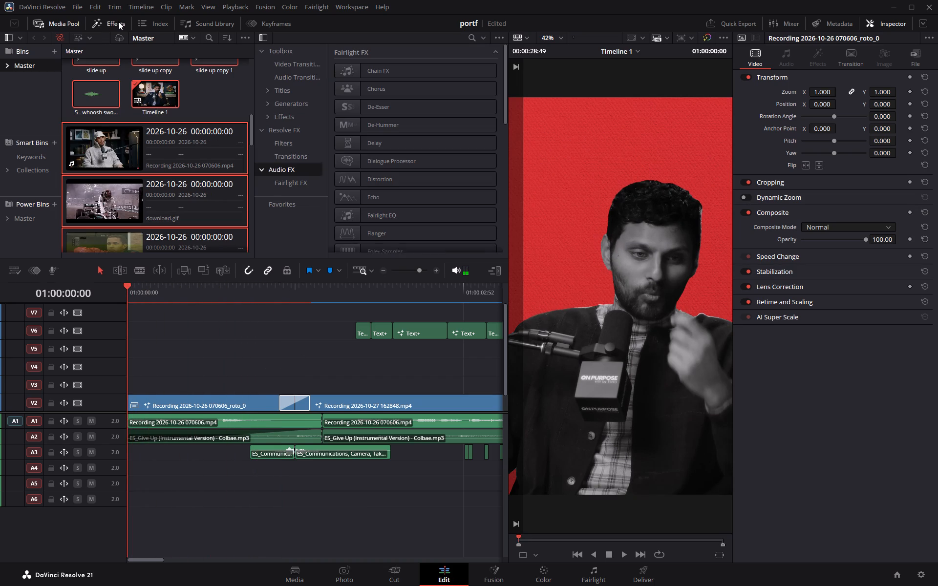
double_click(219, 108)
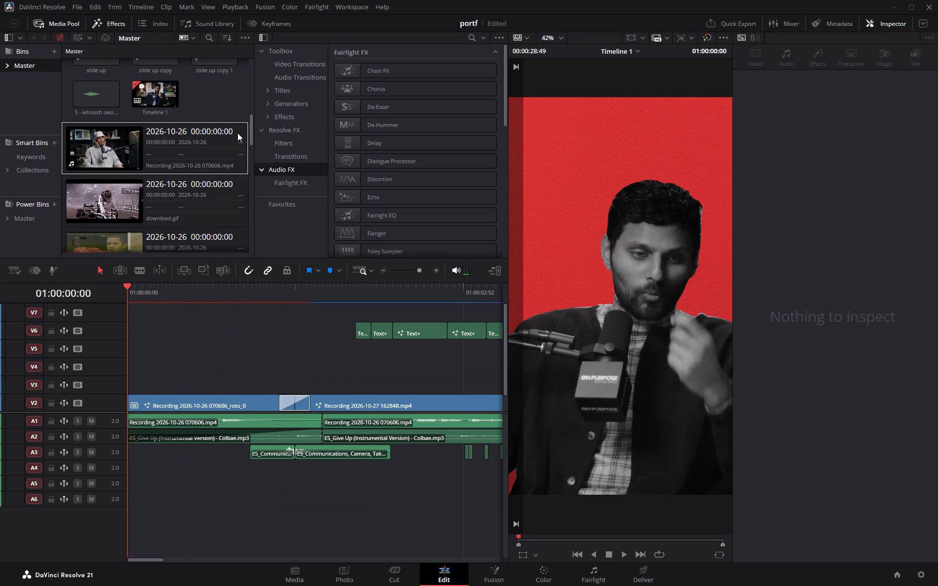
left_click(298, 79)
left_click(301, 71)
left_click(303, 68)
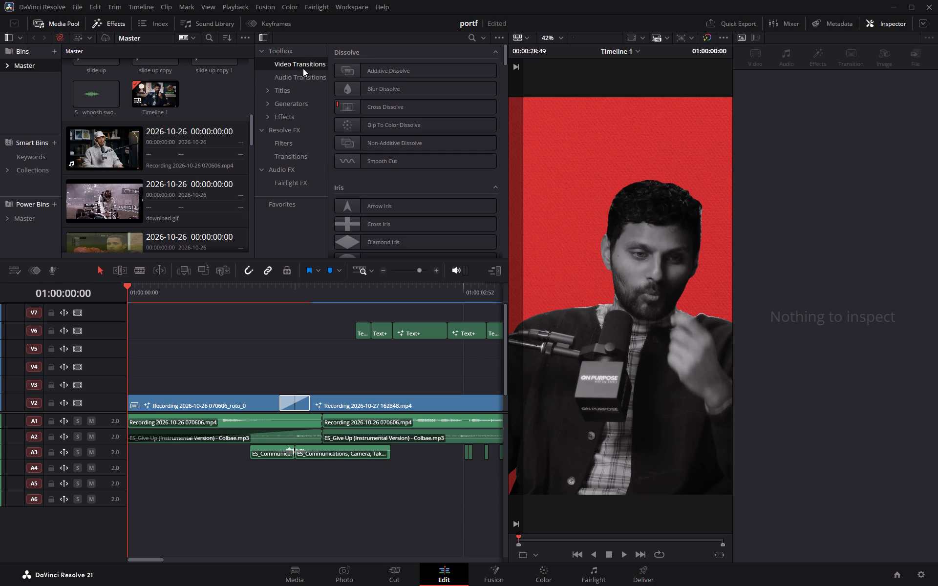
scroll(425, 117, "up", 5)
scroll(425, 121, "down", 9)
scroll(422, 156, "up", 6)
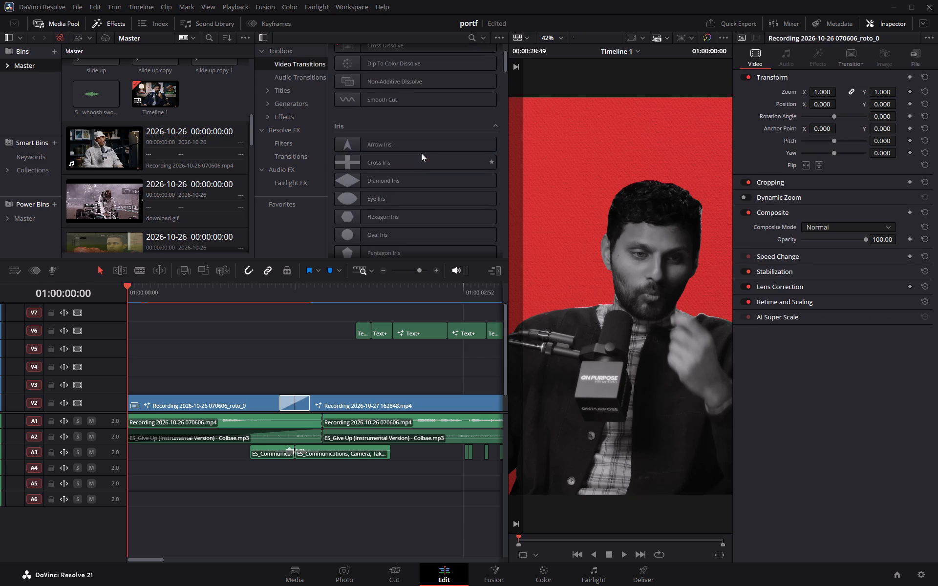
scroll(421, 153, "up", 15)
left_click(303, 101)
scroll(379, 121, "up", 6)
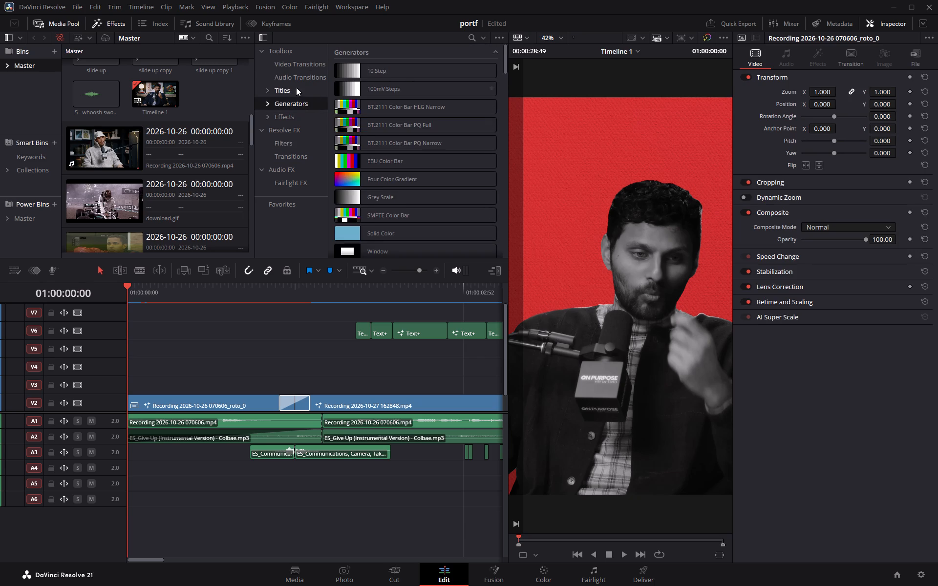
left_click(296, 87)
left_click(300, 76)
left_click(301, 64)
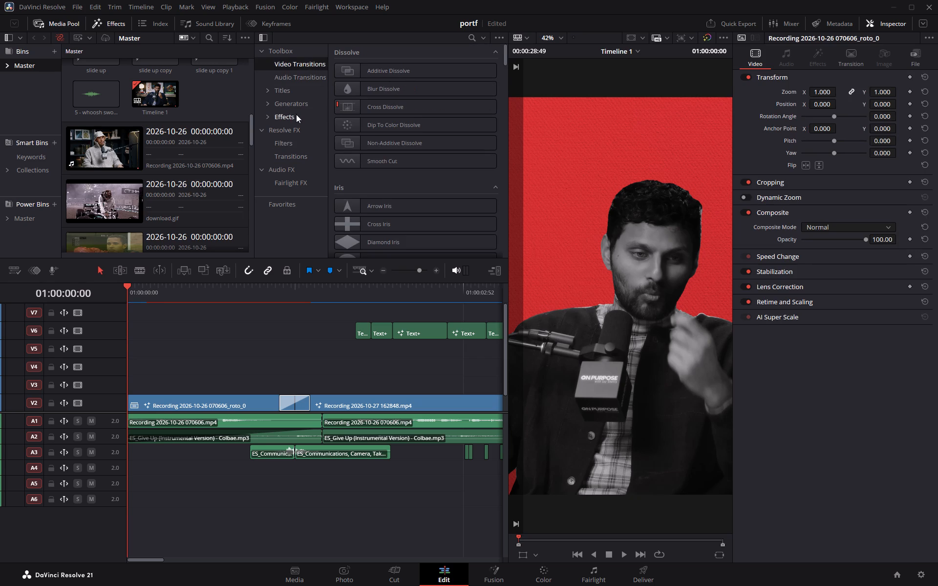
left_click(300, 126)
left_click(299, 141)
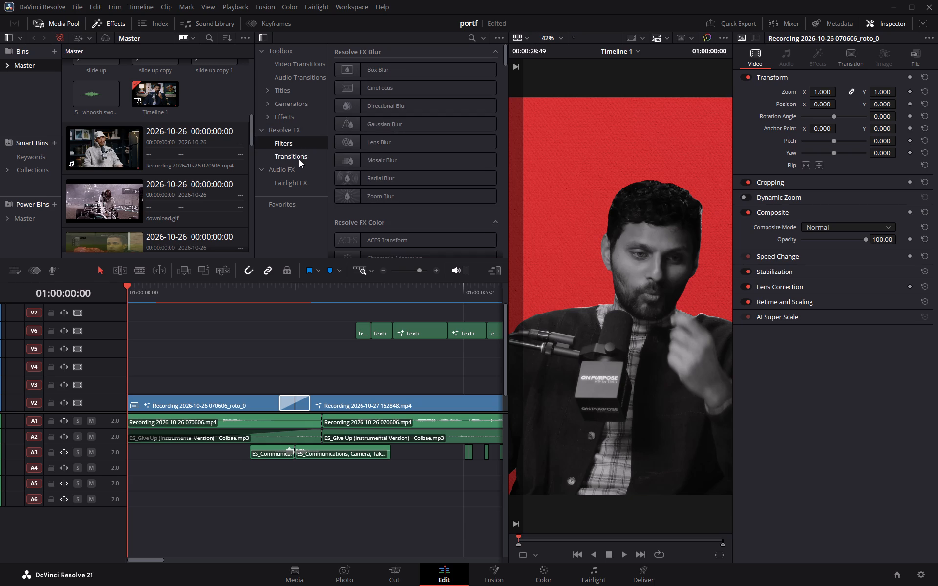
left_click(298, 158)
scroll(296, 65, "up", 5)
left_click(299, 60)
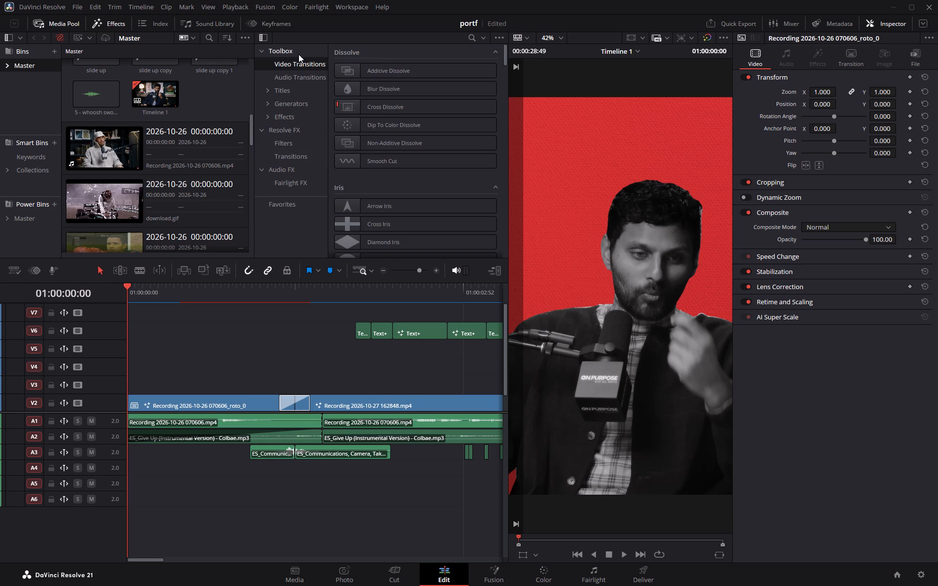
left_click(302, 77)
left_click(302, 91)
left_click(302, 101)
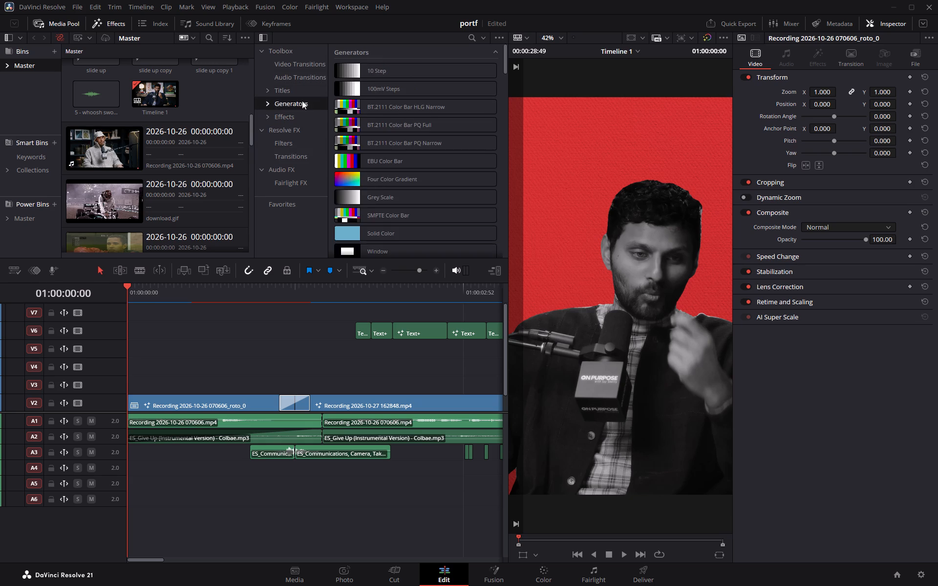
Add an Adjustment Clip on track V7 at the start of the timeline.
left_click(302, 120)
left_click_drag(390, 77, 270, 290)
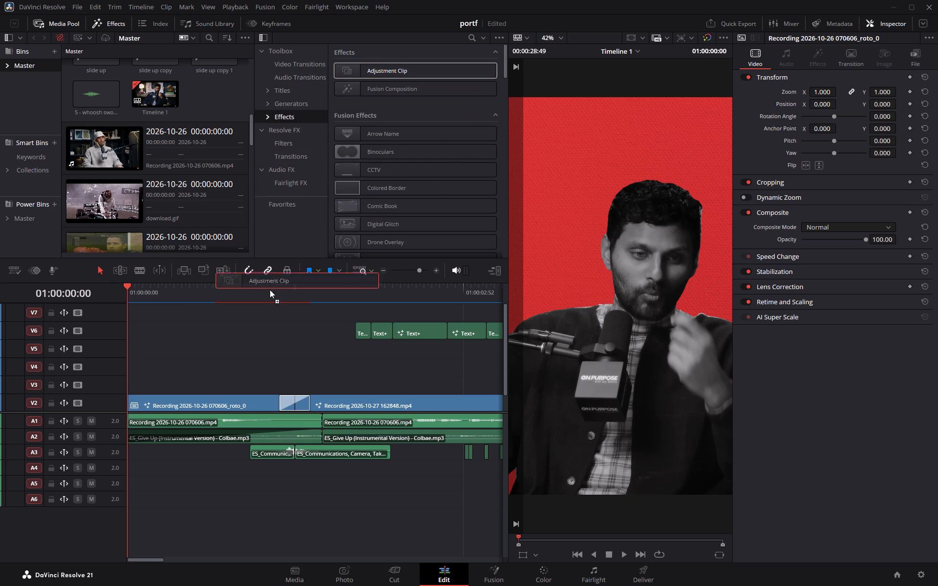
left_click_drag(270, 290, 124, 315)
Split the Adjustment Clip on V7 at 01:00:01:26 and delete the part after the cut.
left_click(140, 272)
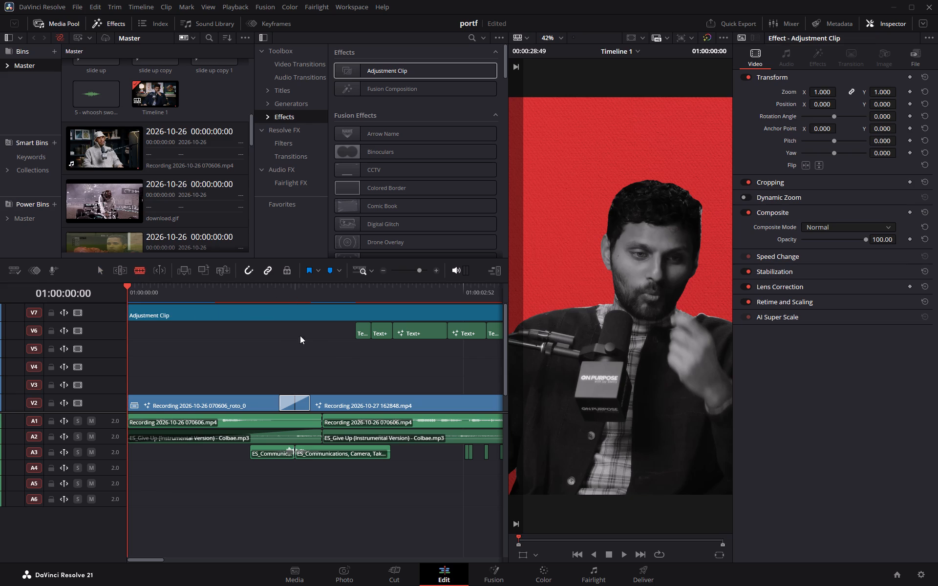
left_click_drag(126, 285, 295, 290)
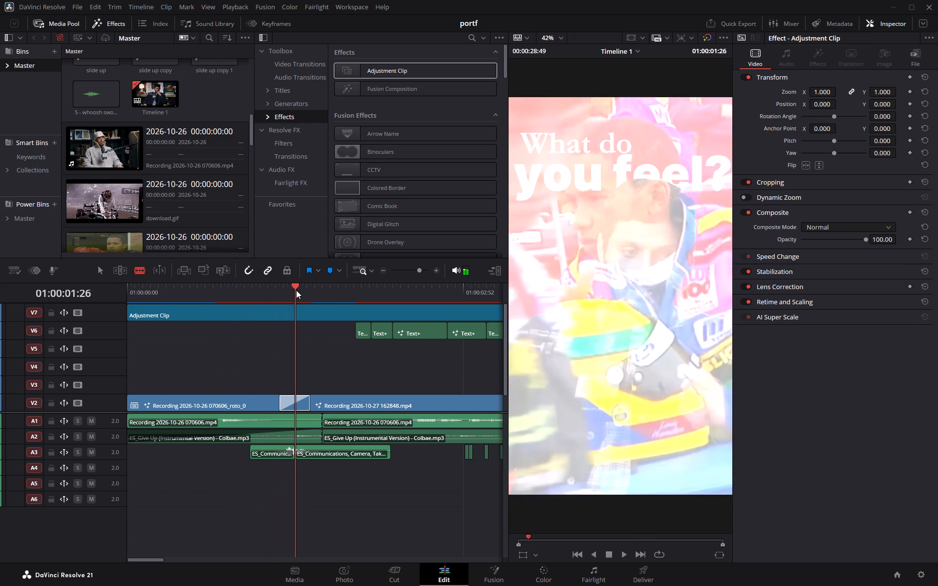
key("b")
key("b")
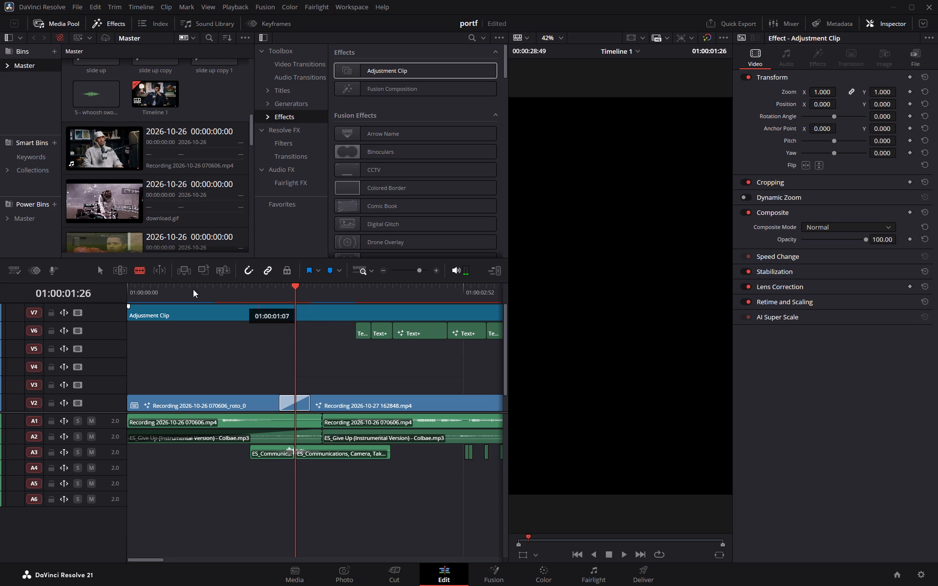
left_click(138, 276)
left_click(138, 271)
left_click(98, 270)
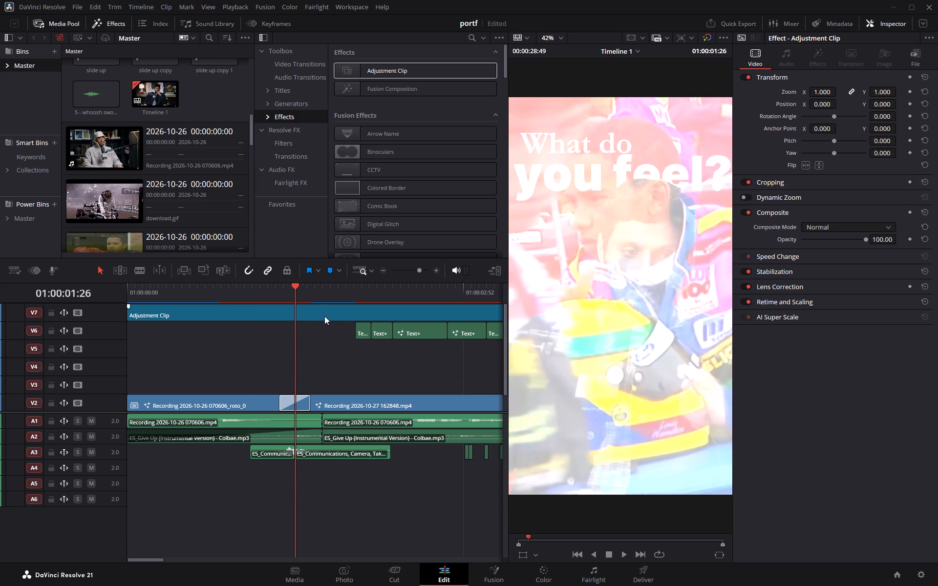
left_click(324, 316)
key("s")
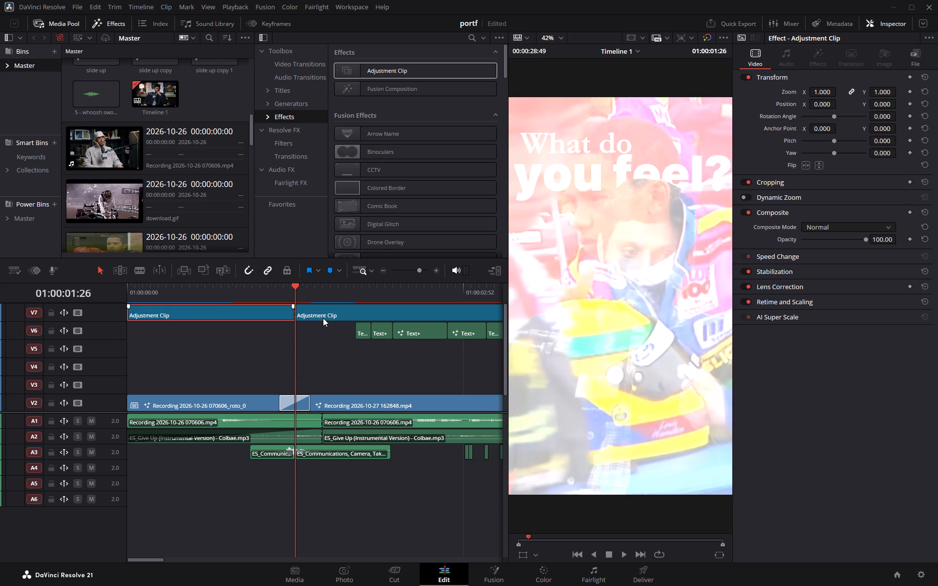
left_click_drag(318, 330, 320, 315)
key("BackSpace")
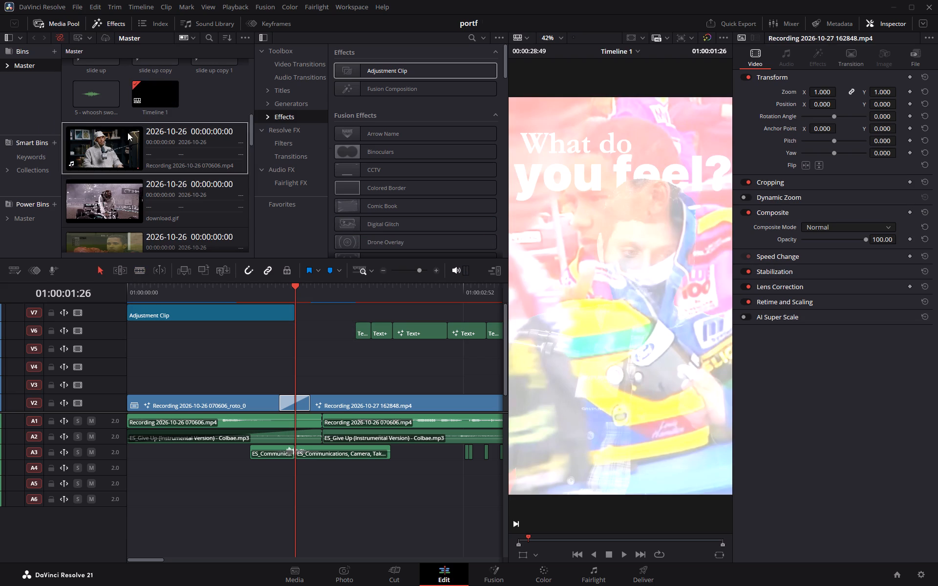
Find MagicZoomFREE in the MagicToolkit effects category and apply it to the Adjustment Clip on V7.
left_click(296, 133)
left_click(296, 139)
left_click(299, 151)
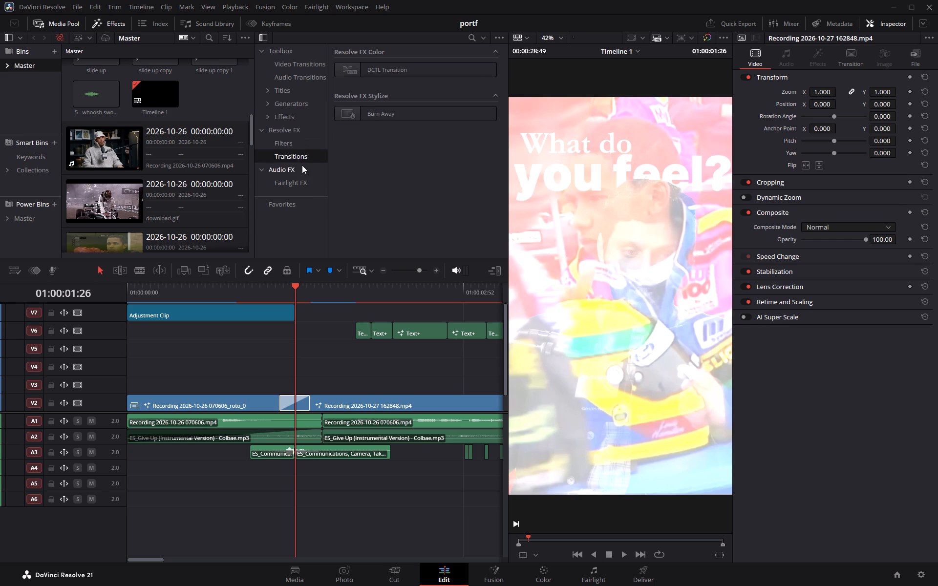
left_click(302, 168)
left_click(301, 100)
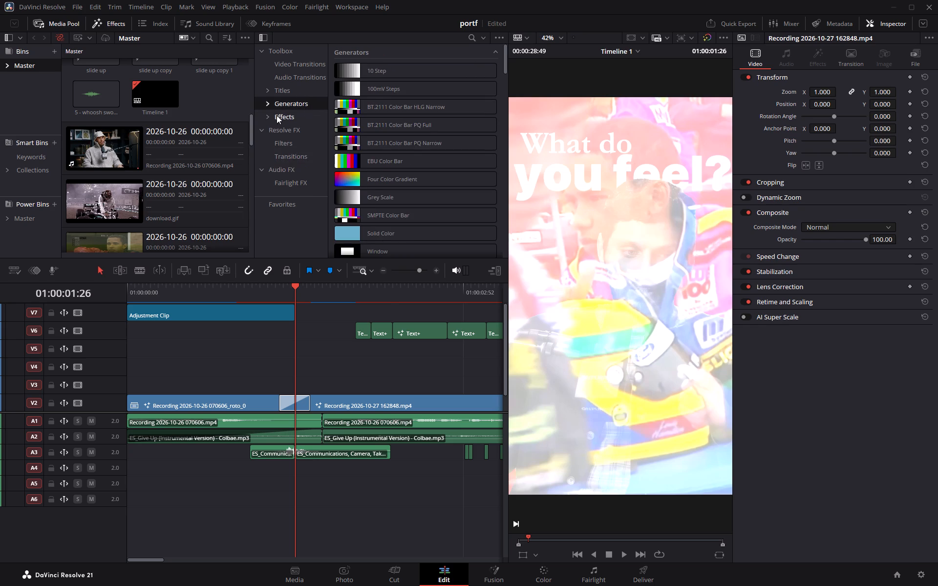
left_click(265, 115)
left_click(269, 115)
left_click(294, 132)
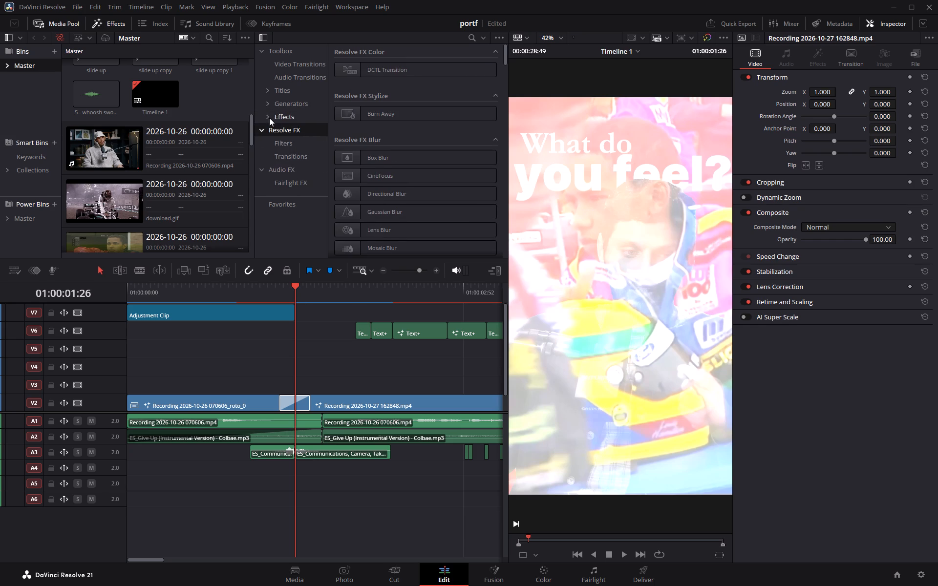
left_click(269, 118)
left_click(297, 131)
left_click(299, 139)
left_click(302, 153)
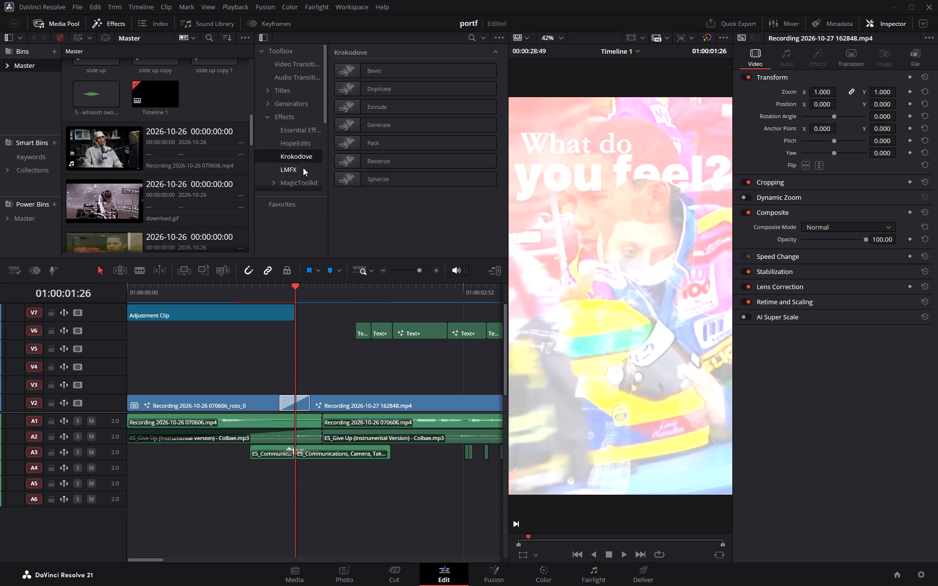
left_click(303, 167)
left_click(303, 181)
left_click_drag(375, 68, 310, 166)
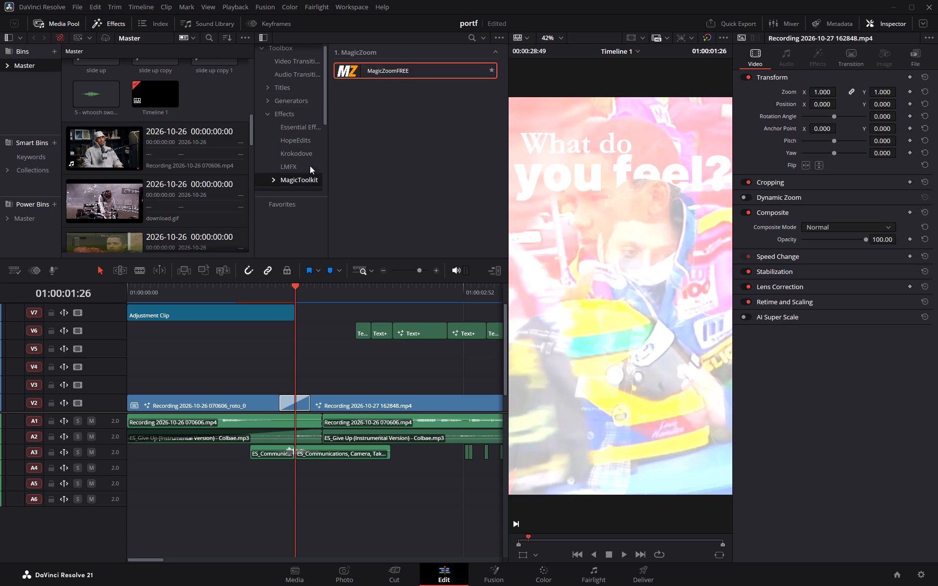
left_click_drag(310, 166, 159, 311)
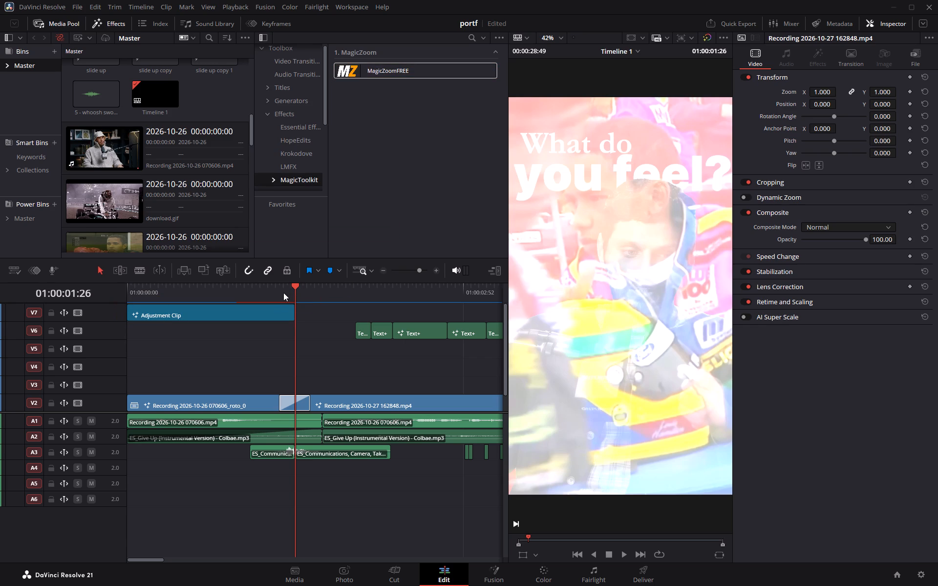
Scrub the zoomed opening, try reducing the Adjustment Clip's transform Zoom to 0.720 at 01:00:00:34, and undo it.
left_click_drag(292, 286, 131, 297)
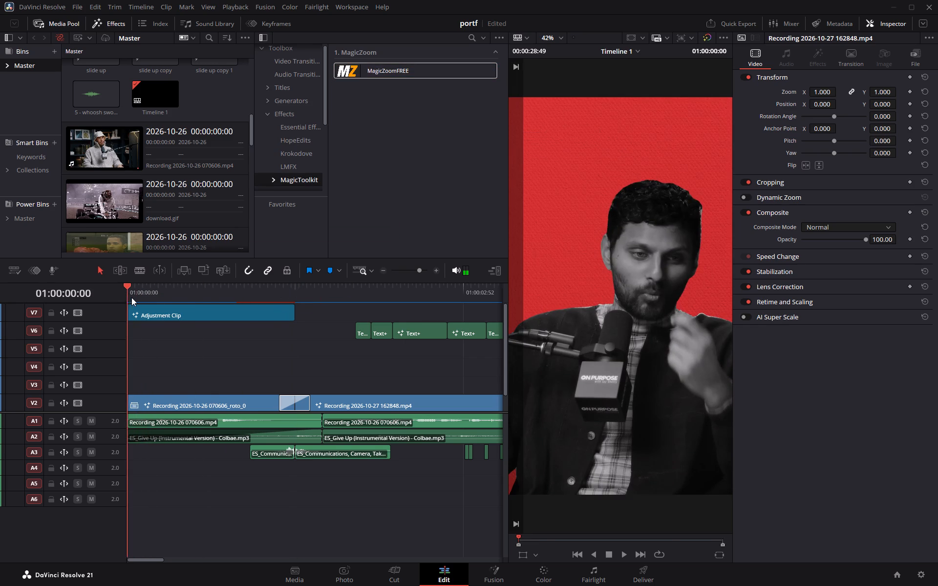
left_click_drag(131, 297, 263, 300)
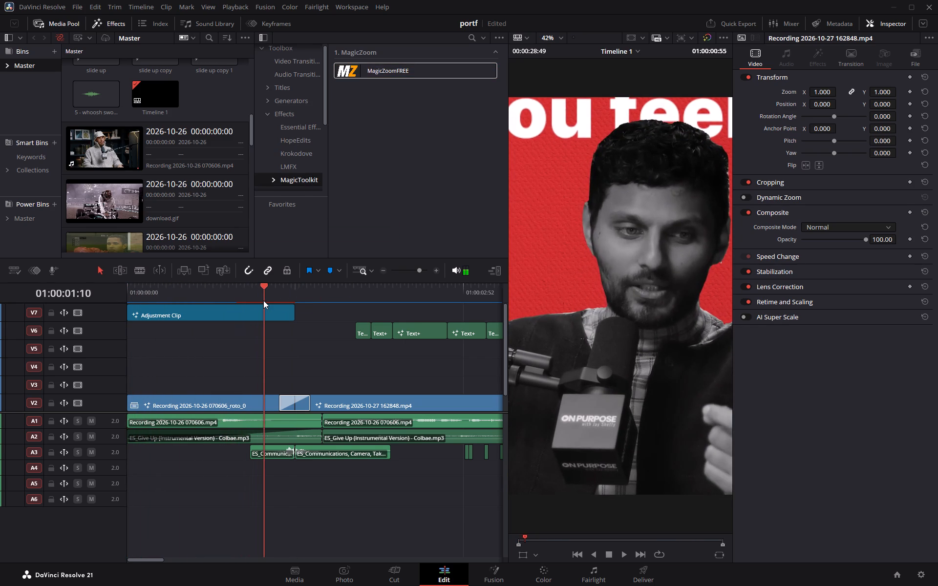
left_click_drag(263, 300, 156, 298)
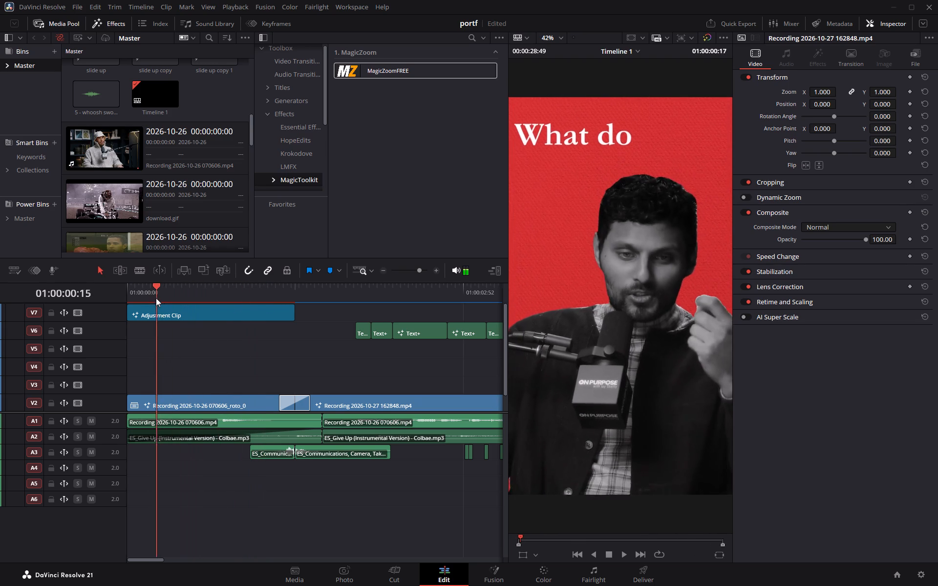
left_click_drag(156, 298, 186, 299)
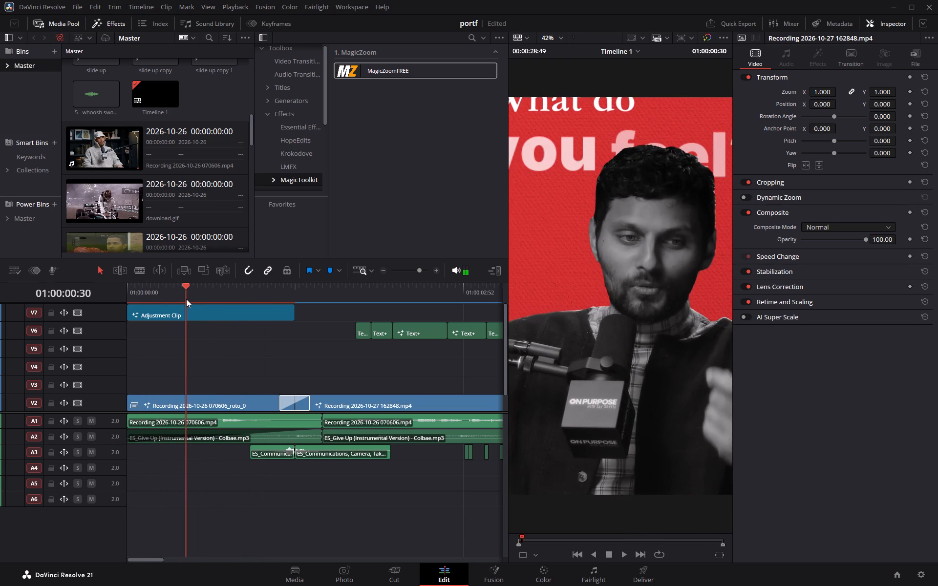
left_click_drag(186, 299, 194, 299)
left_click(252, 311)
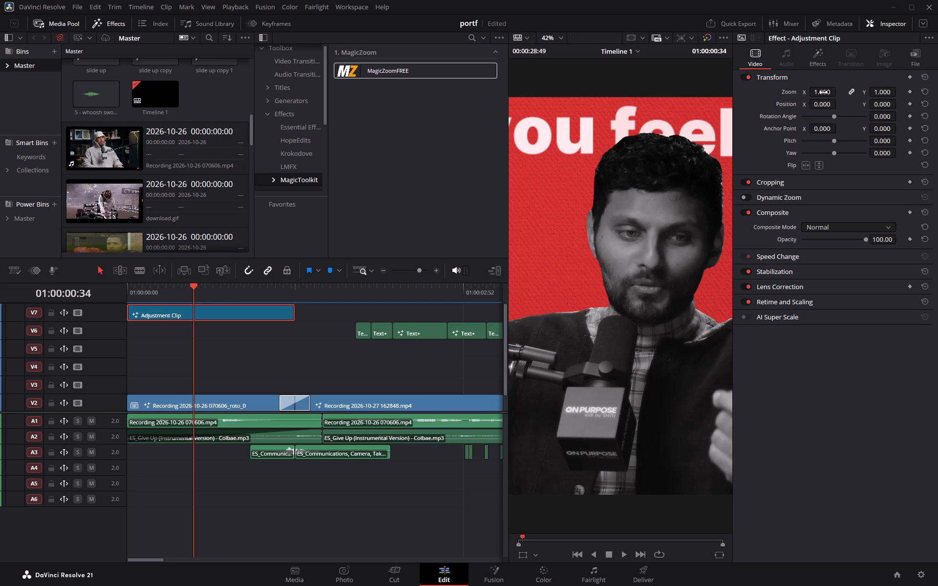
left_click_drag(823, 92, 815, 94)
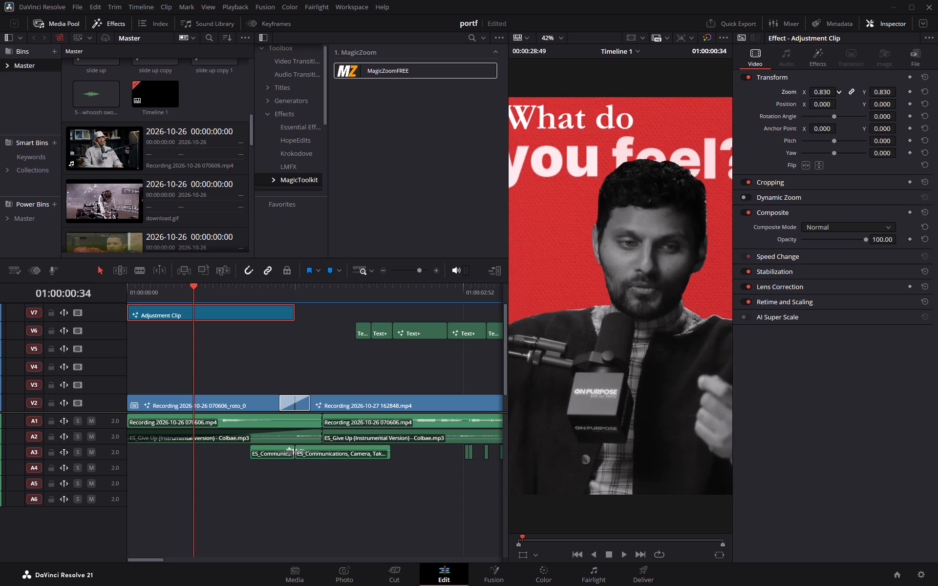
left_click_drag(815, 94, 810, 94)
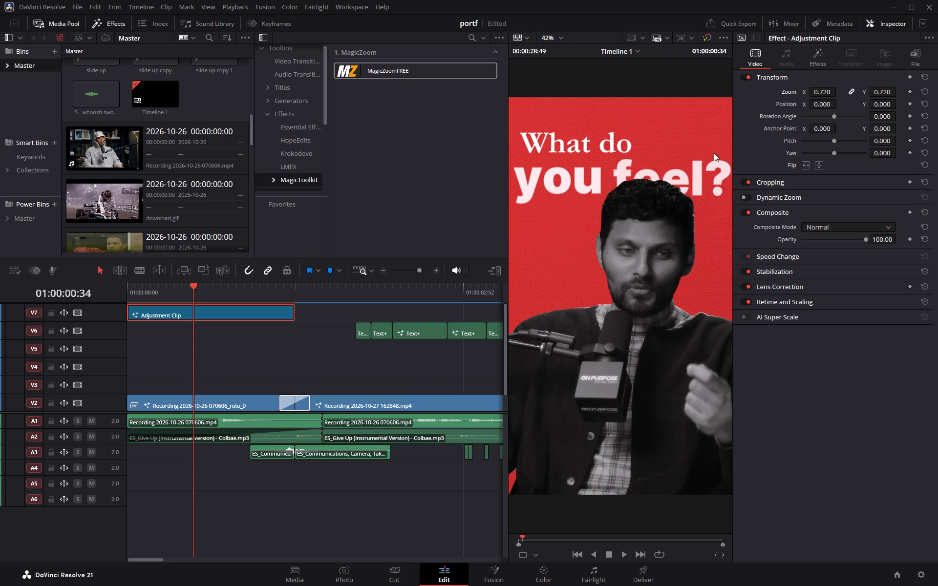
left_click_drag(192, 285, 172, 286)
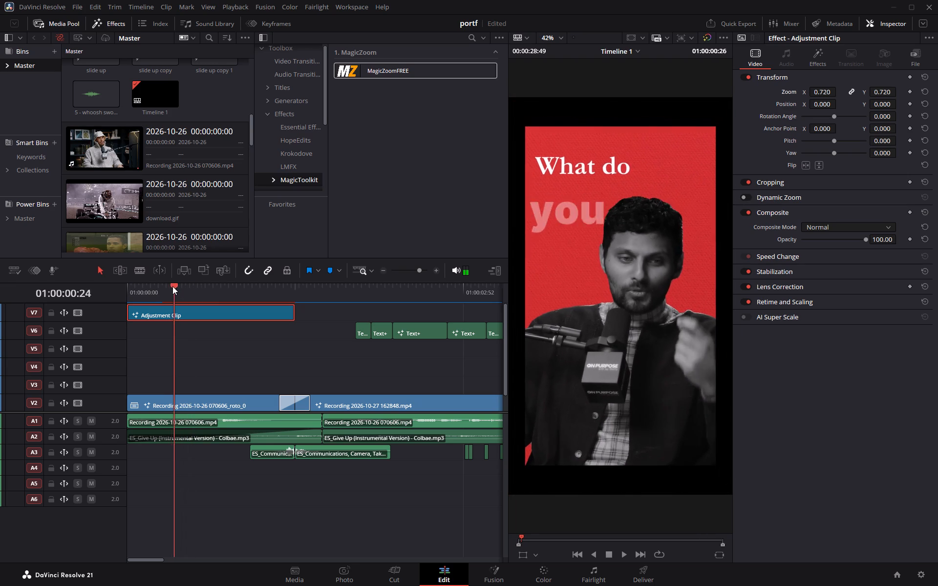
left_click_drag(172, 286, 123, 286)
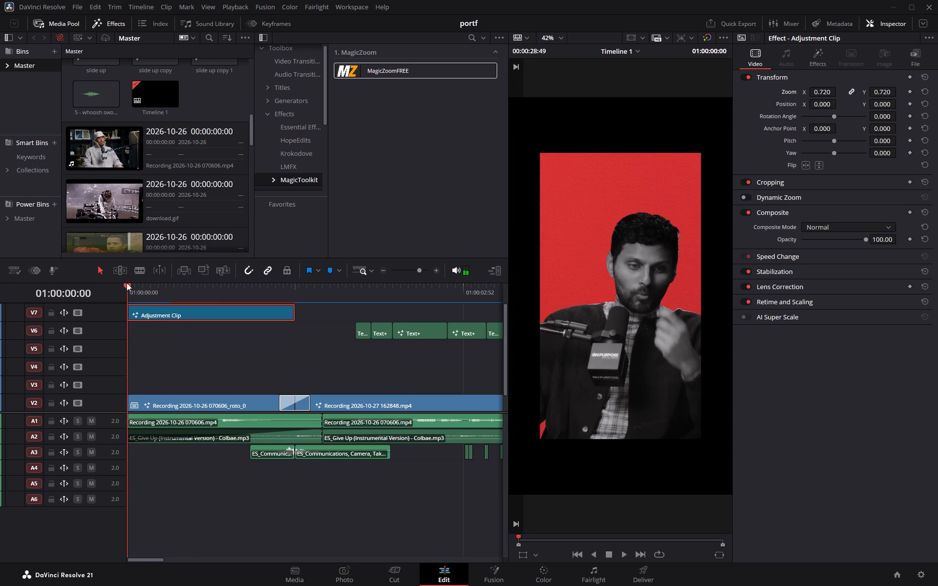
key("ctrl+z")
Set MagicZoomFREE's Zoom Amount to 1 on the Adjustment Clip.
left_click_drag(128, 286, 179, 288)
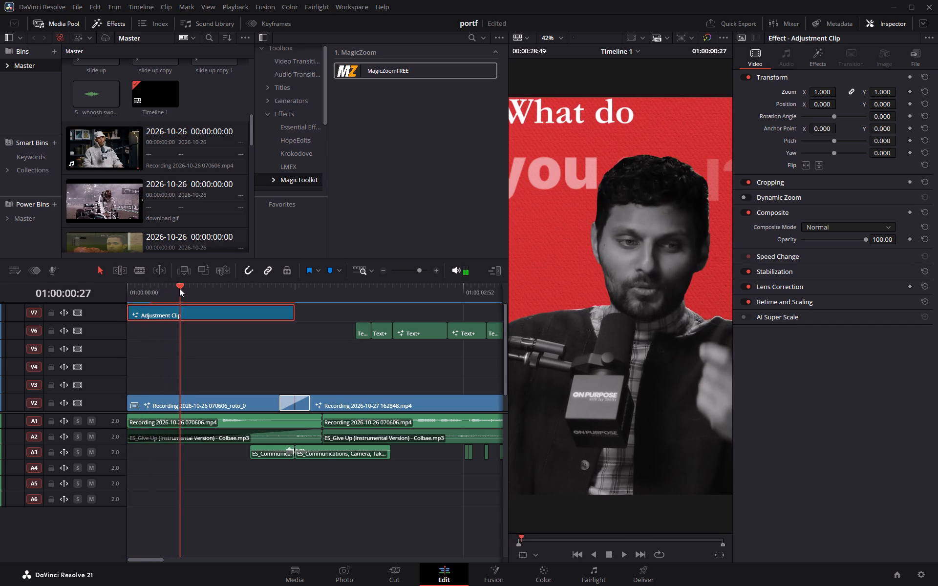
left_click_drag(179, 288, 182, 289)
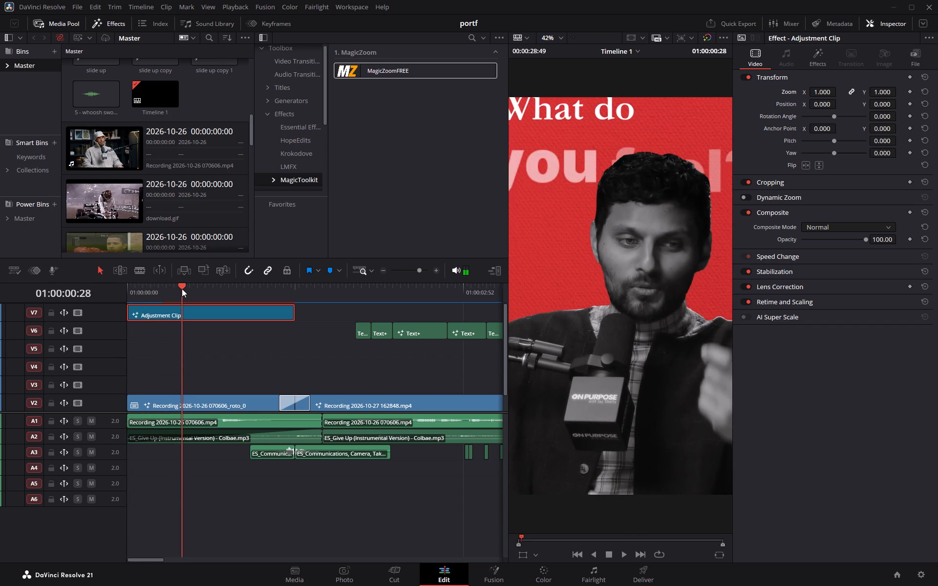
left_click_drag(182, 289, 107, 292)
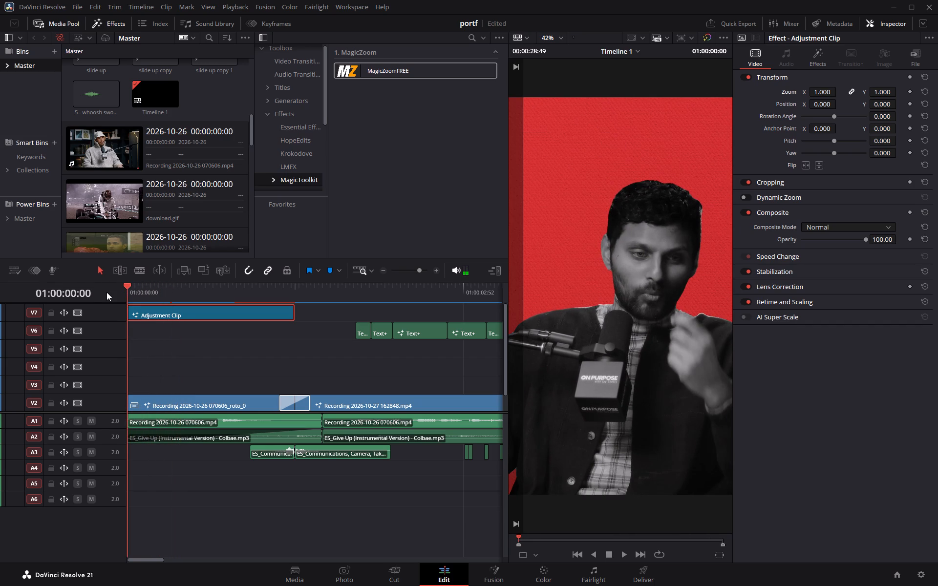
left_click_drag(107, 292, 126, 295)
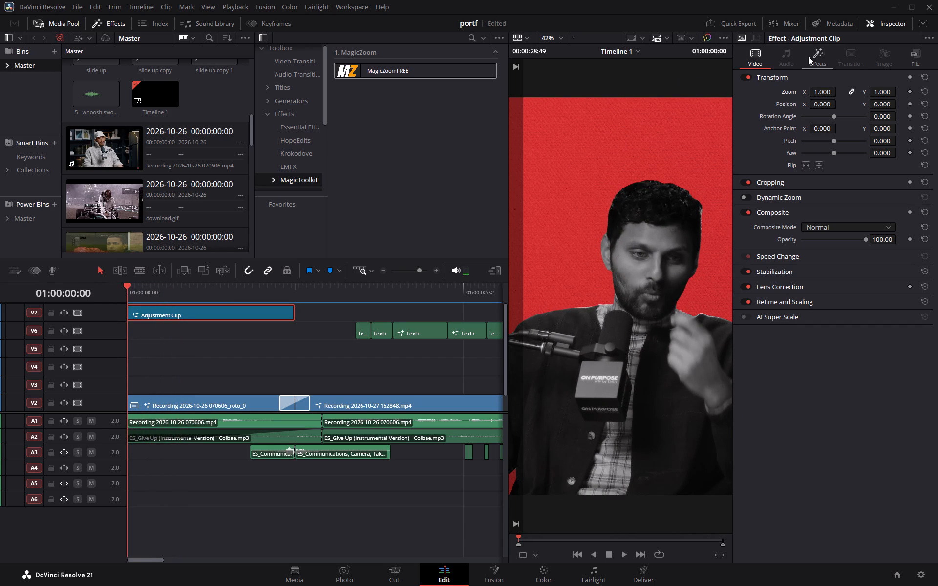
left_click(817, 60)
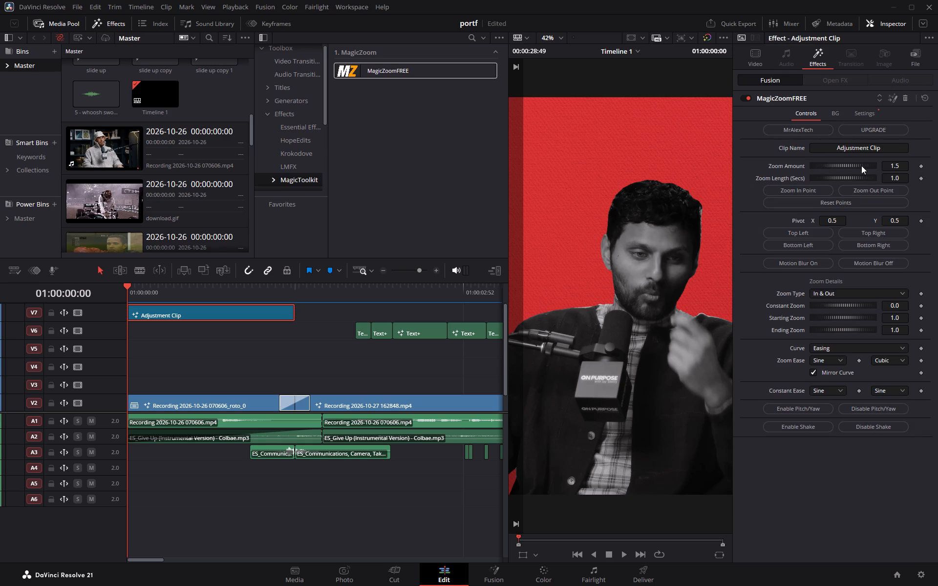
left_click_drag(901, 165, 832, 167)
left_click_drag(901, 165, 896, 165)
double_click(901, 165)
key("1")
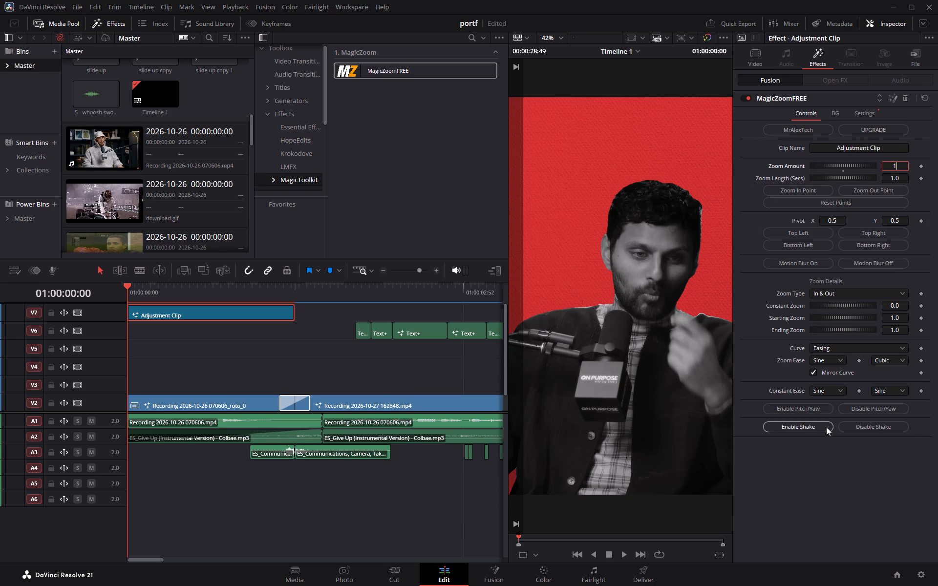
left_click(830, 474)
Set MagicZoomFREE's Zoom Amount to 1.285 at 01:00:00:22 and scrub onward to check the zoom on the titles.
left_click_drag(126, 288, 128, 288)
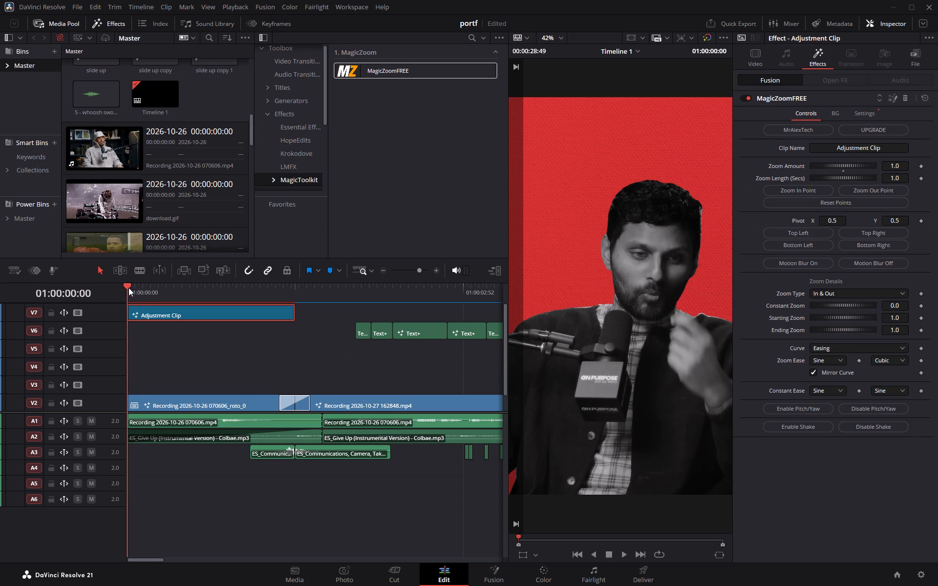
left_click_drag(128, 288, 99, 298)
left_click_drag(99, 298, 170, 309)
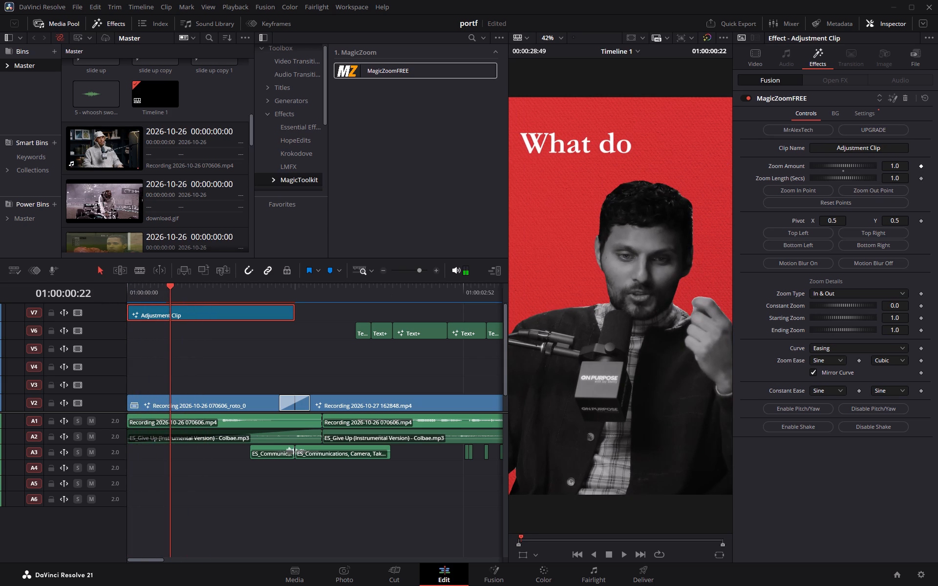
left_click_drag(893, 166, 512, 174)
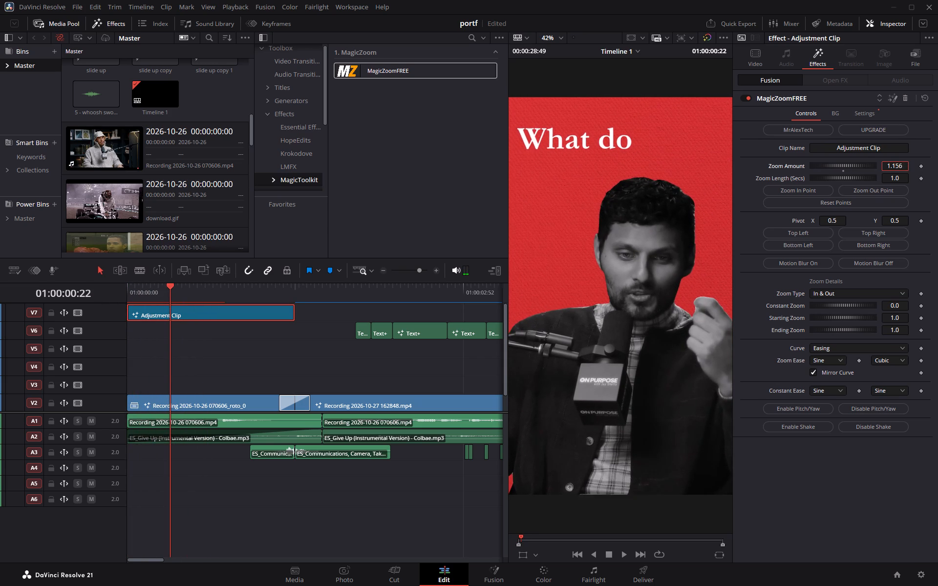
left_click_drag(512, 174, 570, 181)
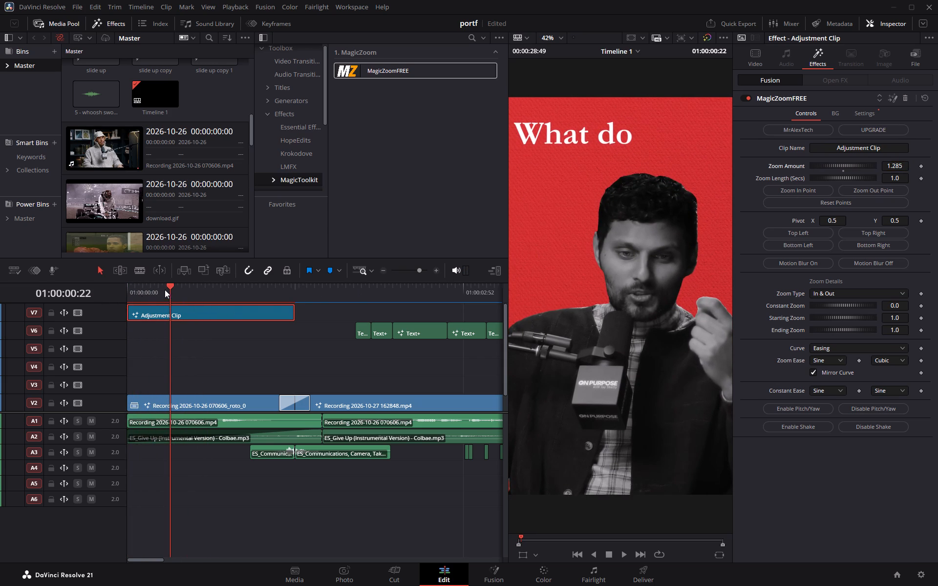
left_click_drag(171, 286, 210, 294)
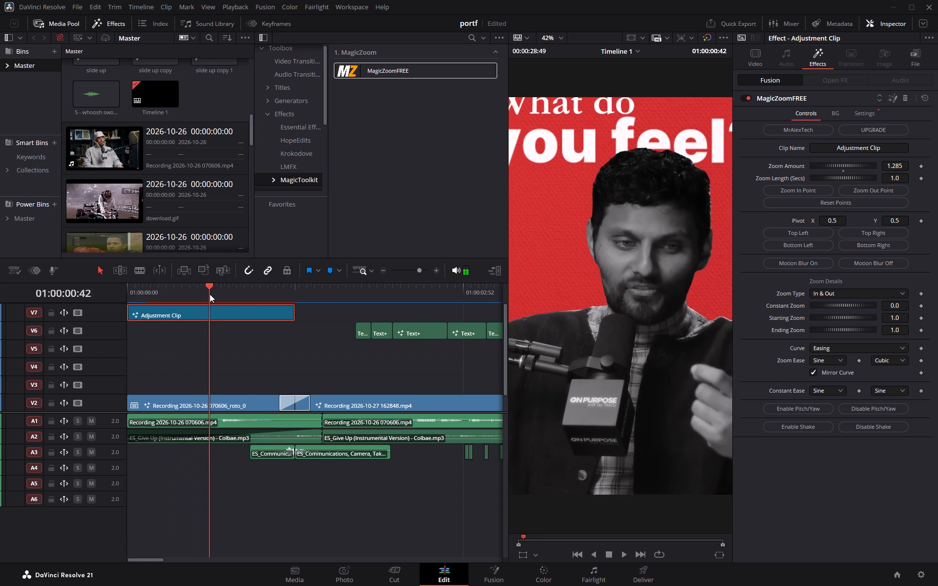
Play the opening from 01:00:00:00 several times to check the MagicZoomFREE zoom over the "What do" / "you feel?" titles.
left_click_drag(210, 294, 41, 303)
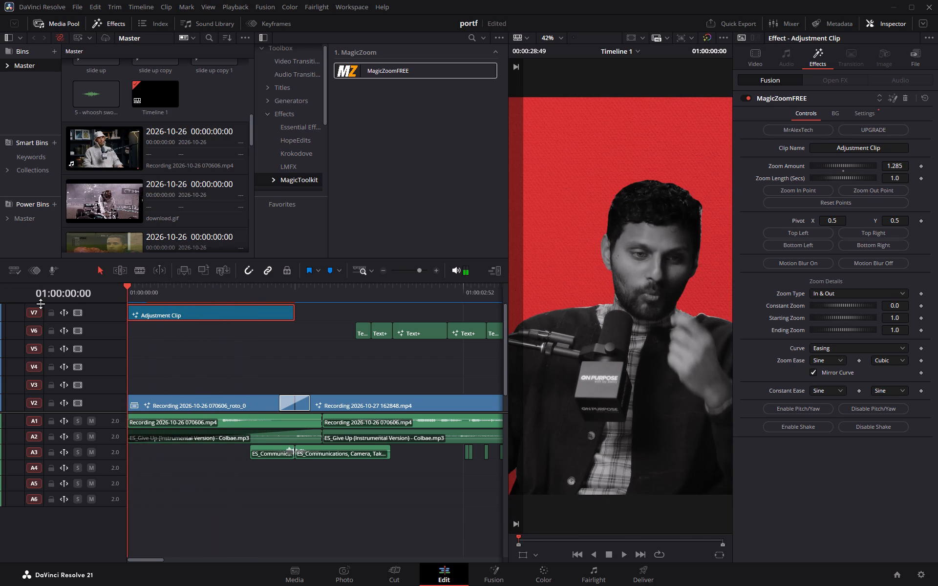
key("space")
key("space")
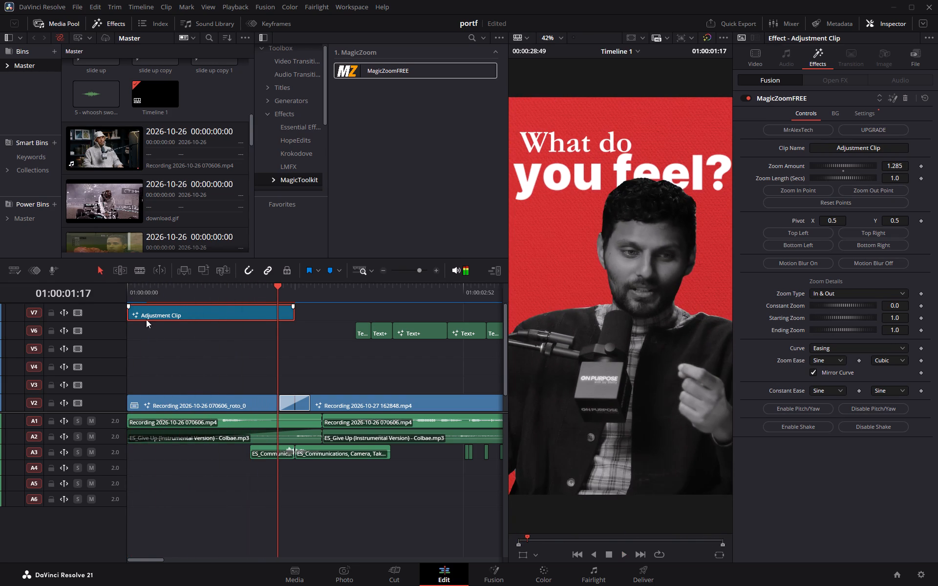
left_click_drag(277, 285, 105, 290)
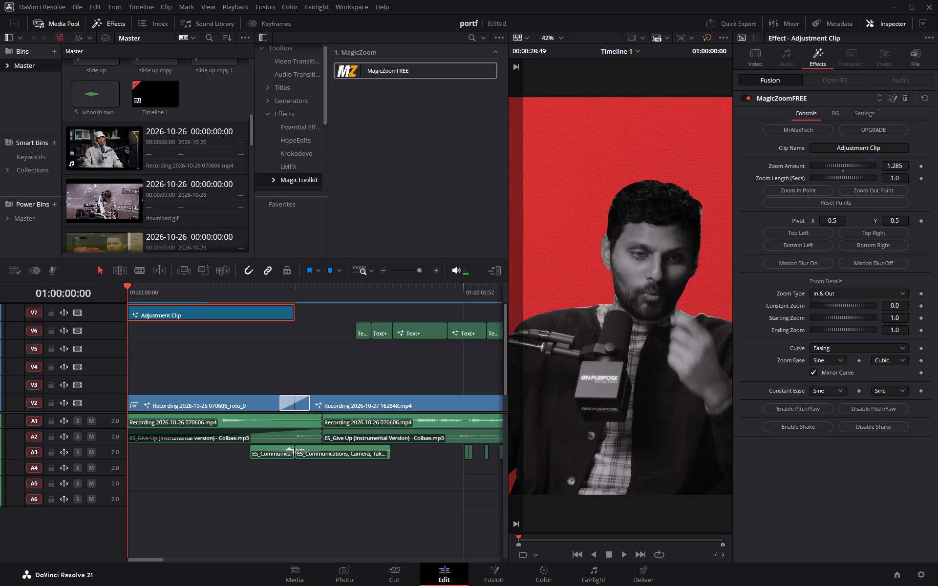
key("space")
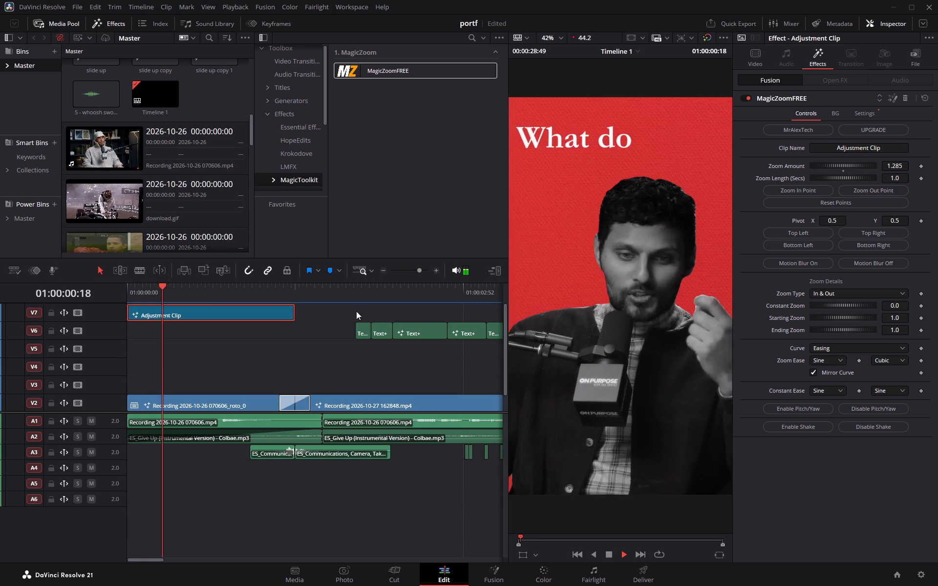
key("space")
key("space")
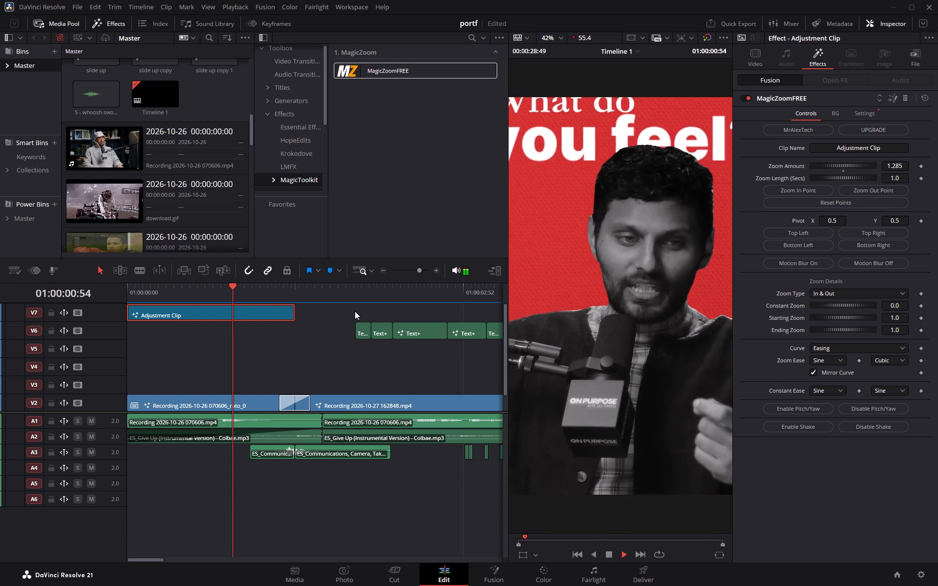
key("space")
left_click_drag(266, 286, 236, 285)
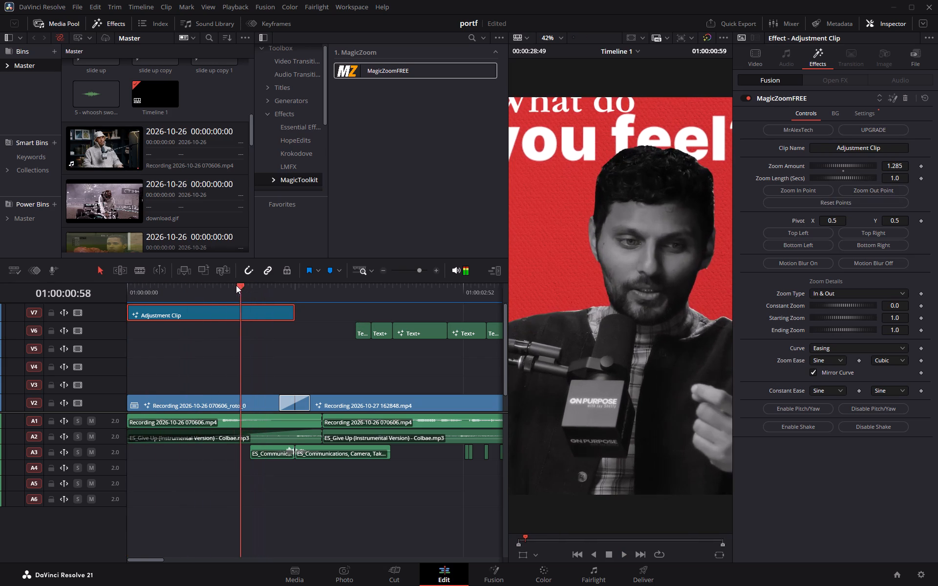
left_click_drag(236, 285, 236, 286)
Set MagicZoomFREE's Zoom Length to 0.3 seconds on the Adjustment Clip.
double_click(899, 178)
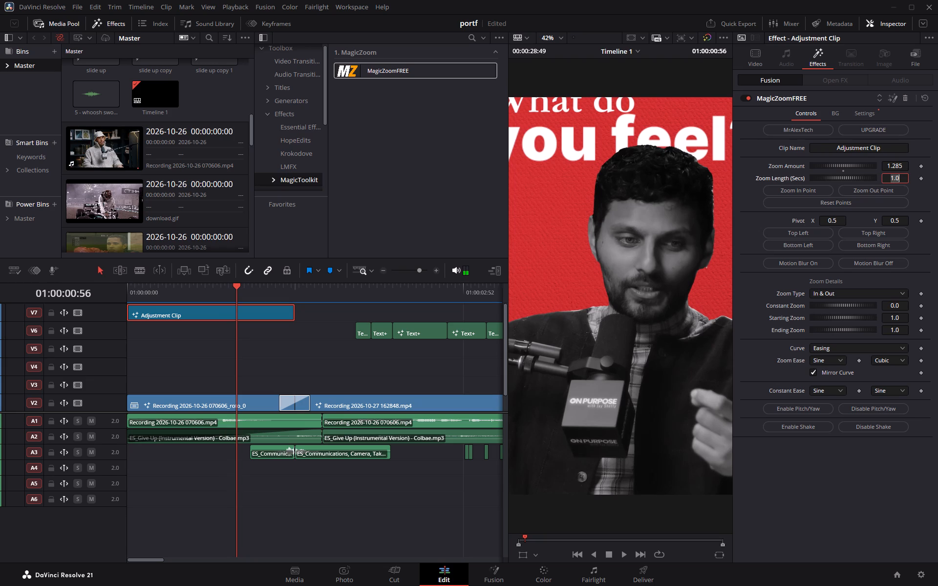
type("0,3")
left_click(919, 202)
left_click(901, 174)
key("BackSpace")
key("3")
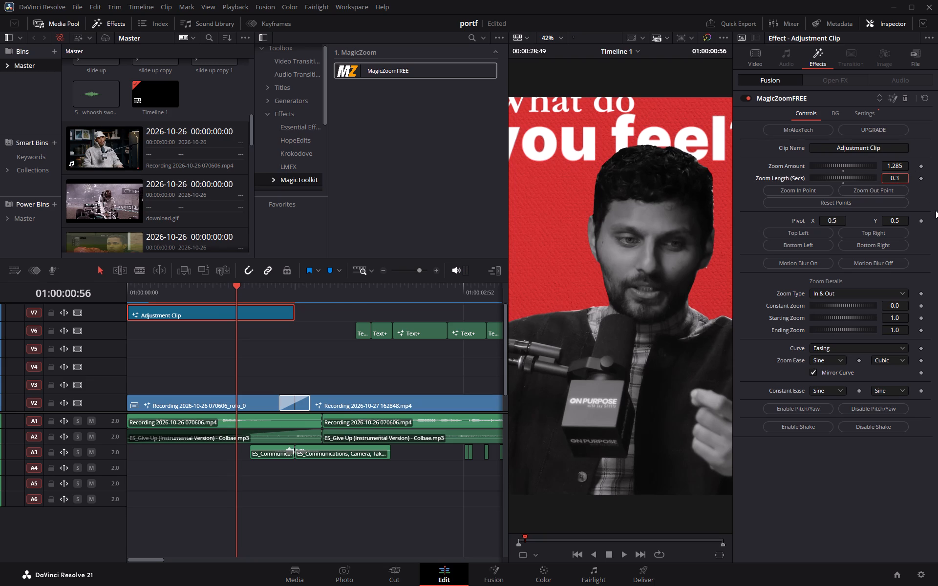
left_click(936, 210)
Replay the opening from 01:00:00:00 to check how the shortened zoom behaves on the titles.
left_click_drag(236, 286, 84, 294)
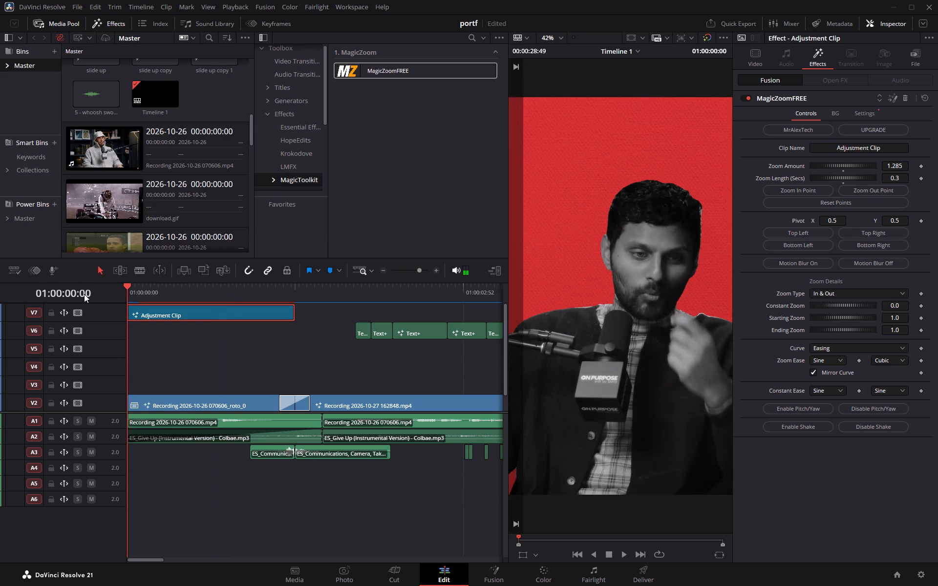
key("space")
key("space")
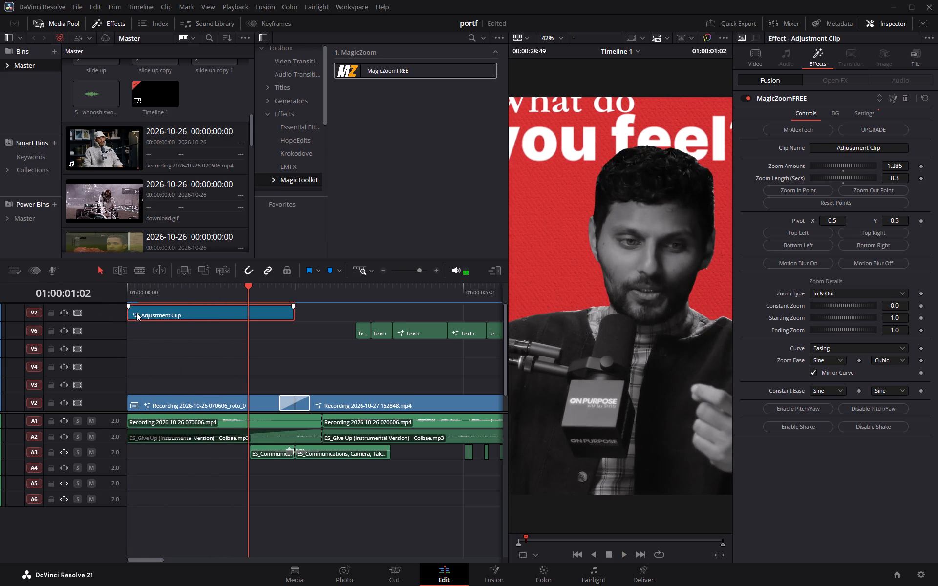
key("space")
left_click_drag(260, 284, 106, 299)
key("space")
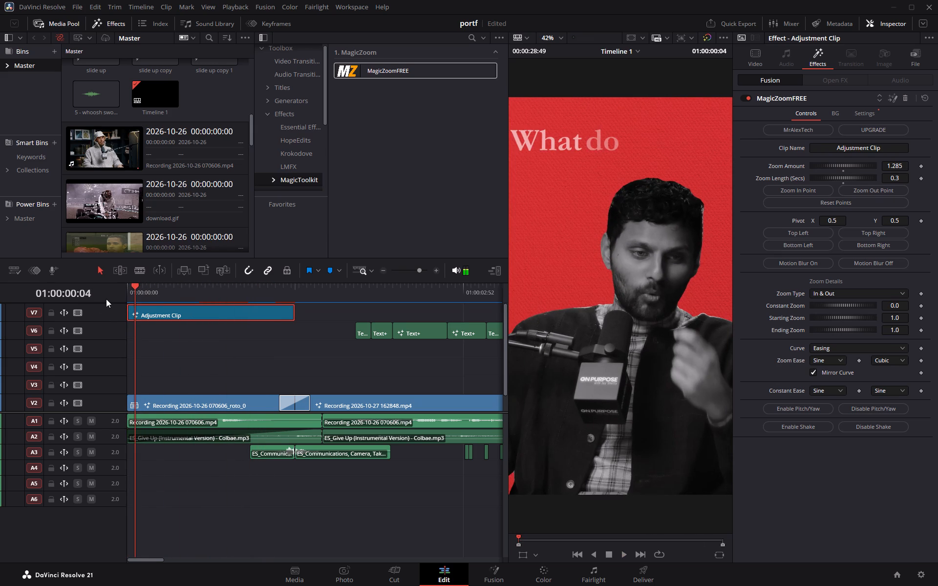
key("space")
key("space")
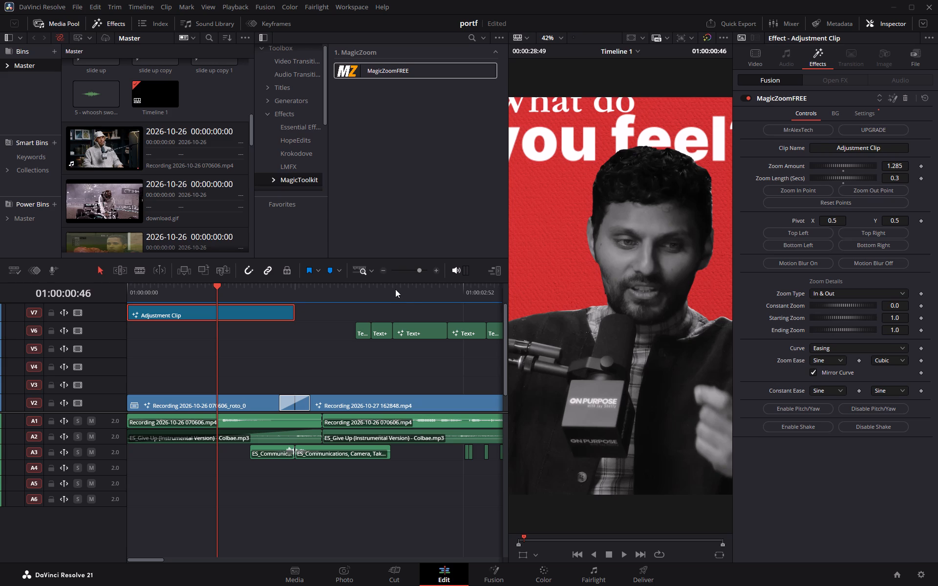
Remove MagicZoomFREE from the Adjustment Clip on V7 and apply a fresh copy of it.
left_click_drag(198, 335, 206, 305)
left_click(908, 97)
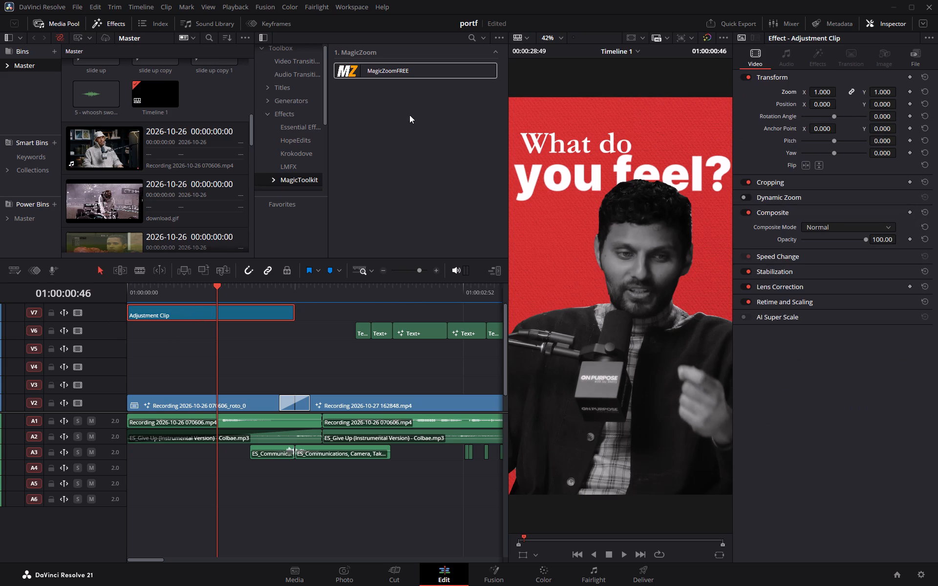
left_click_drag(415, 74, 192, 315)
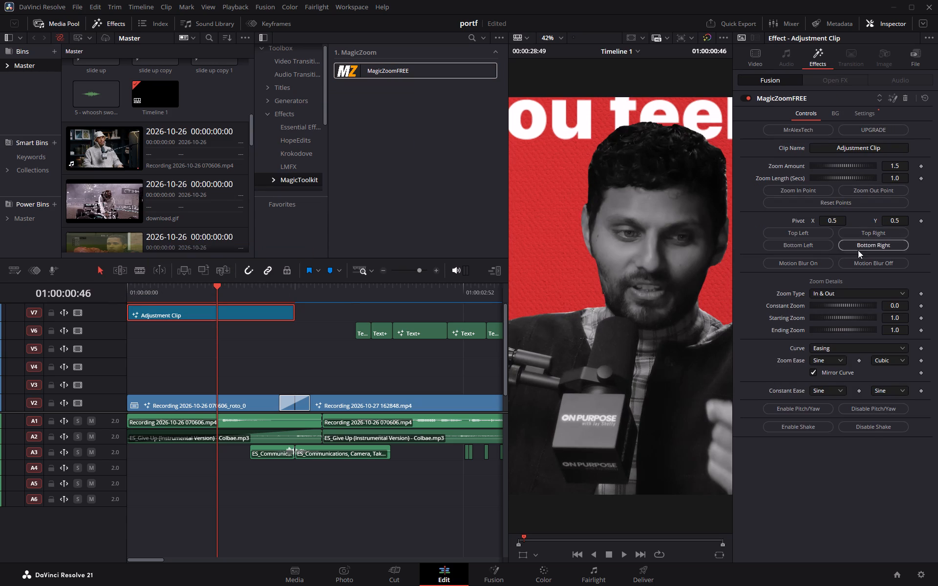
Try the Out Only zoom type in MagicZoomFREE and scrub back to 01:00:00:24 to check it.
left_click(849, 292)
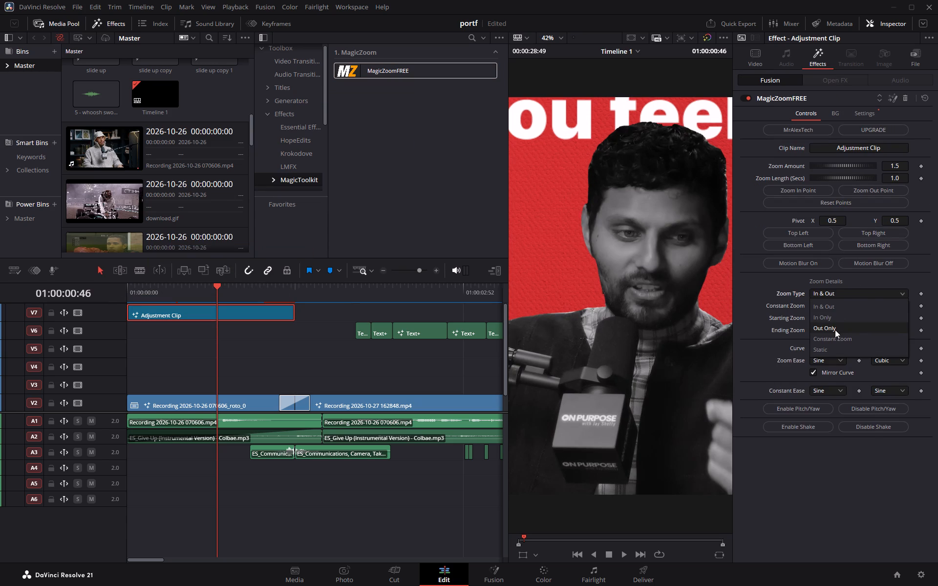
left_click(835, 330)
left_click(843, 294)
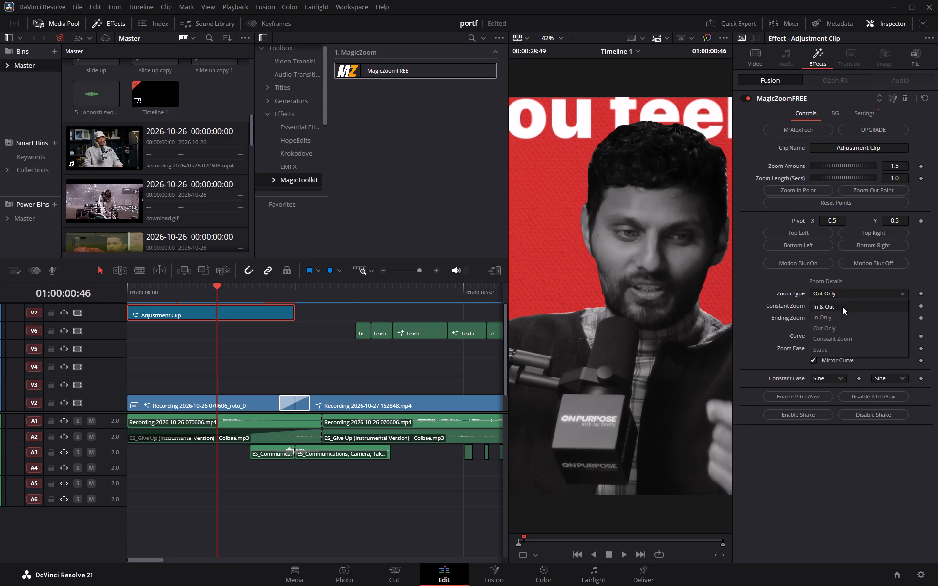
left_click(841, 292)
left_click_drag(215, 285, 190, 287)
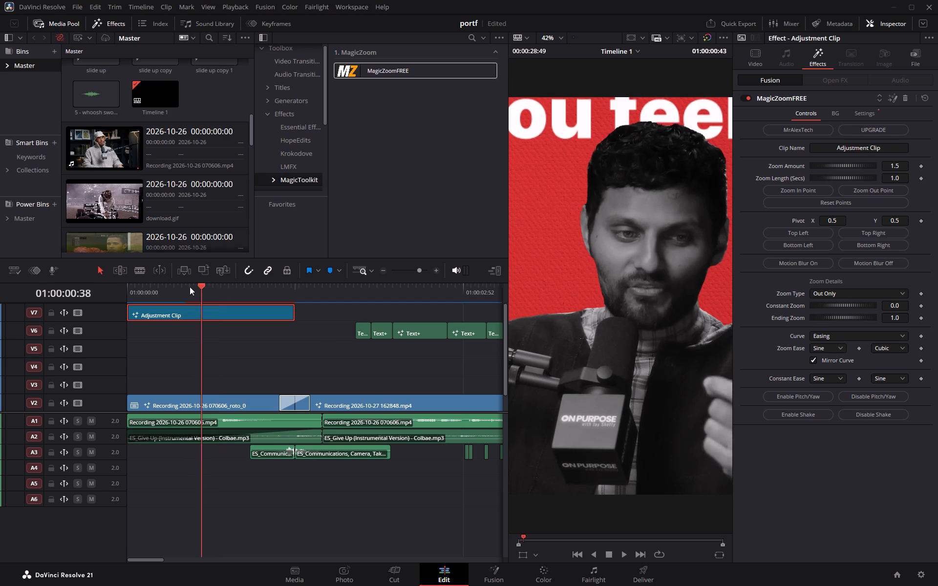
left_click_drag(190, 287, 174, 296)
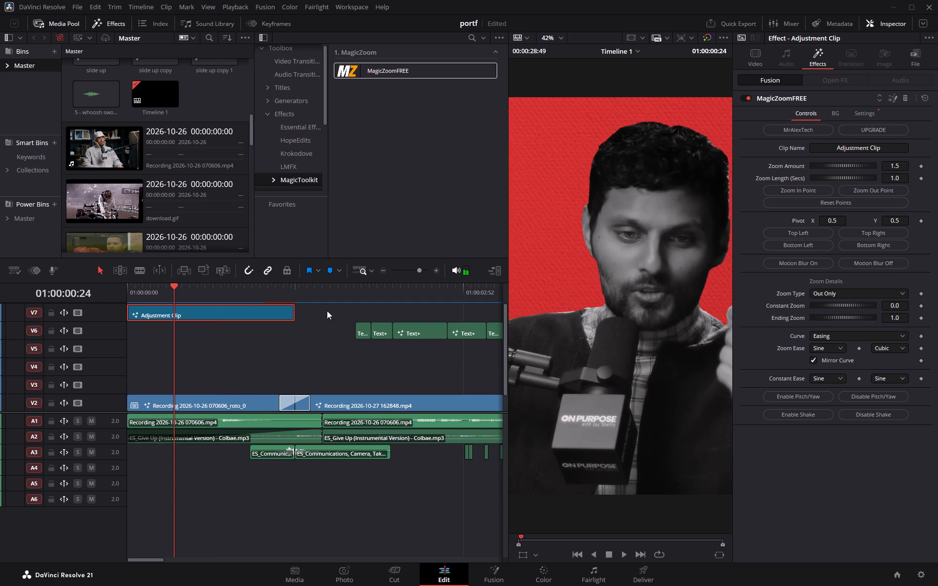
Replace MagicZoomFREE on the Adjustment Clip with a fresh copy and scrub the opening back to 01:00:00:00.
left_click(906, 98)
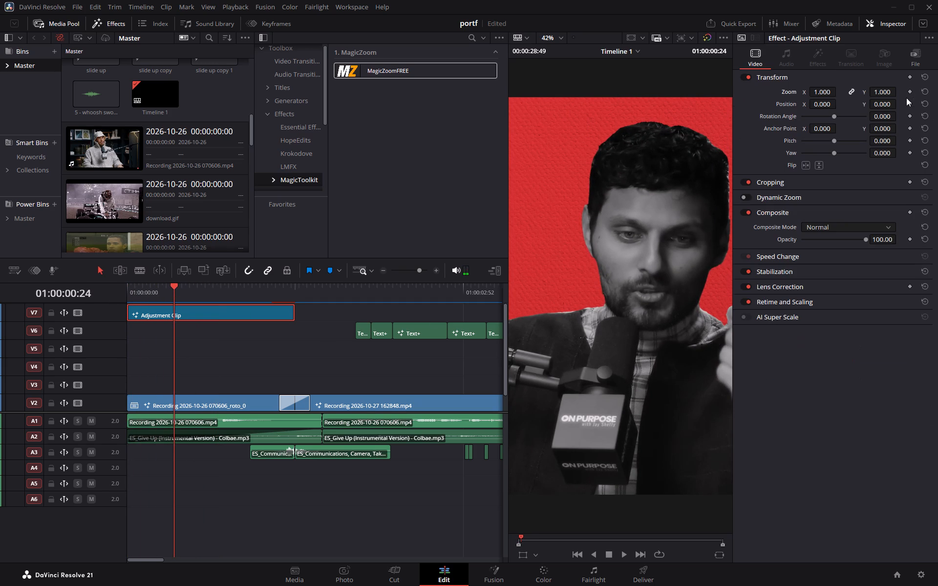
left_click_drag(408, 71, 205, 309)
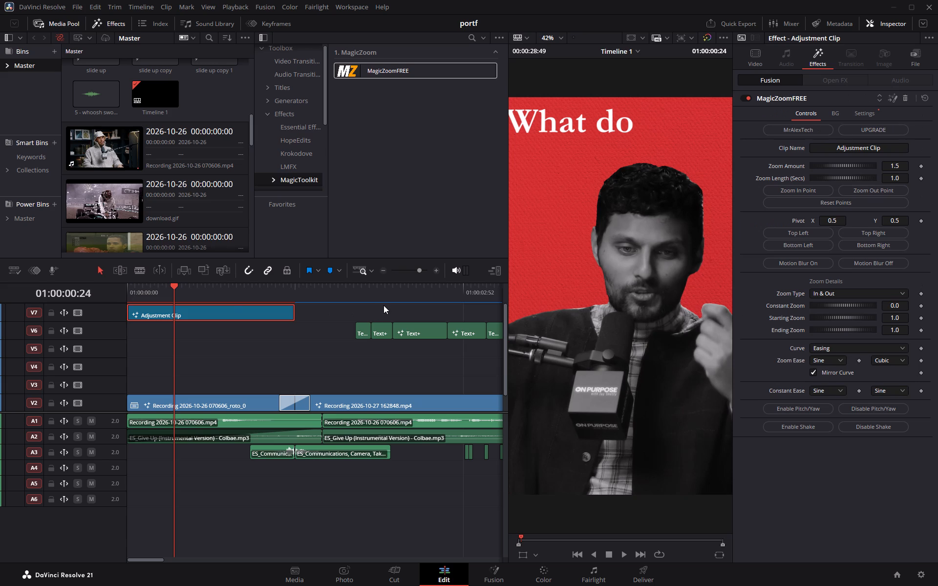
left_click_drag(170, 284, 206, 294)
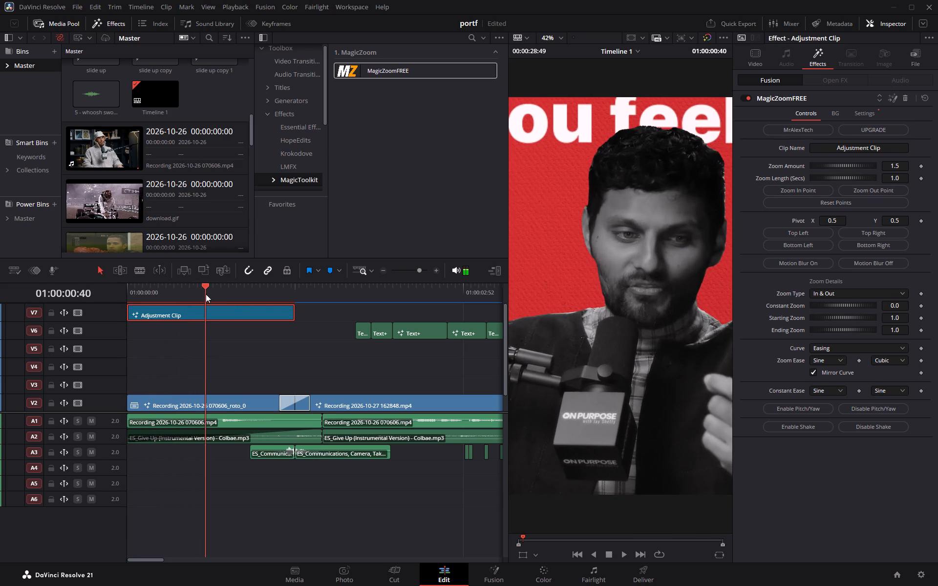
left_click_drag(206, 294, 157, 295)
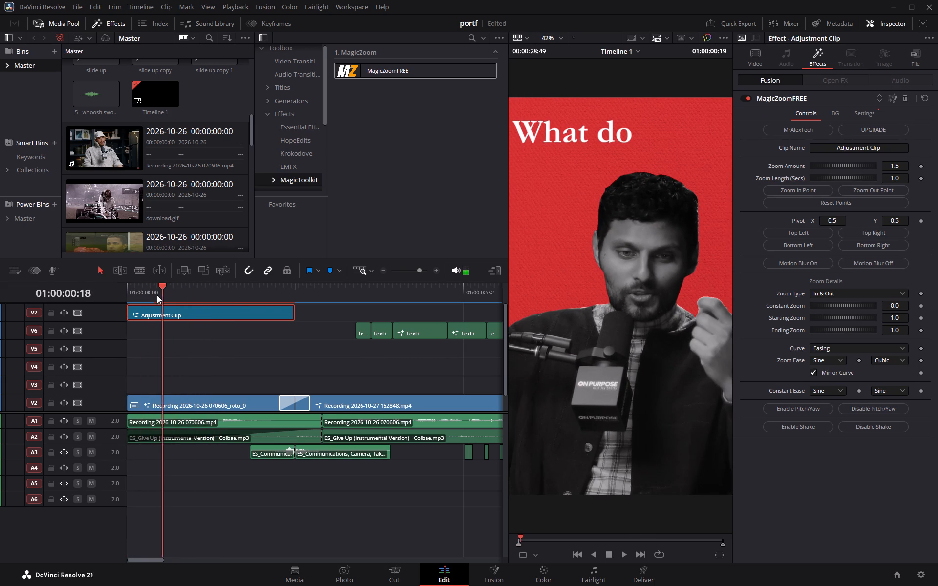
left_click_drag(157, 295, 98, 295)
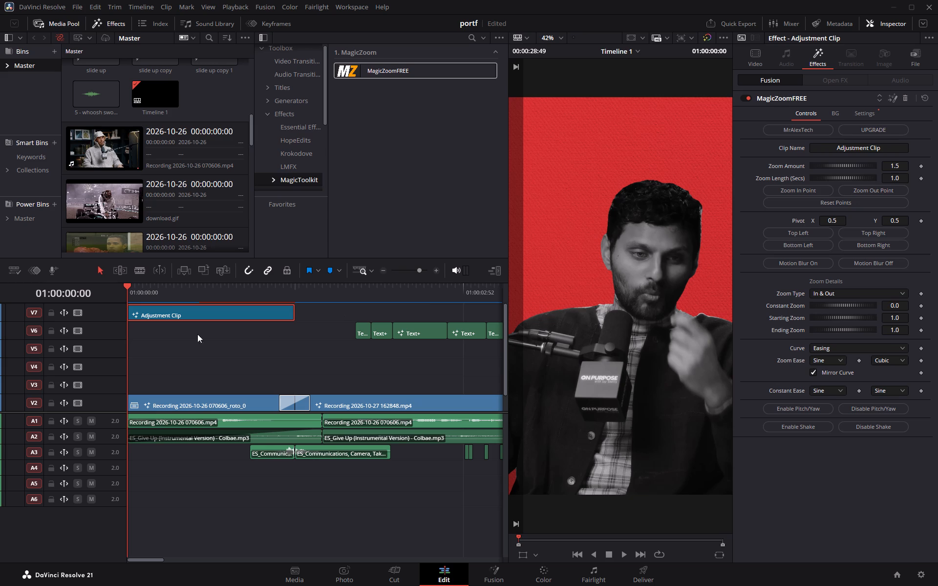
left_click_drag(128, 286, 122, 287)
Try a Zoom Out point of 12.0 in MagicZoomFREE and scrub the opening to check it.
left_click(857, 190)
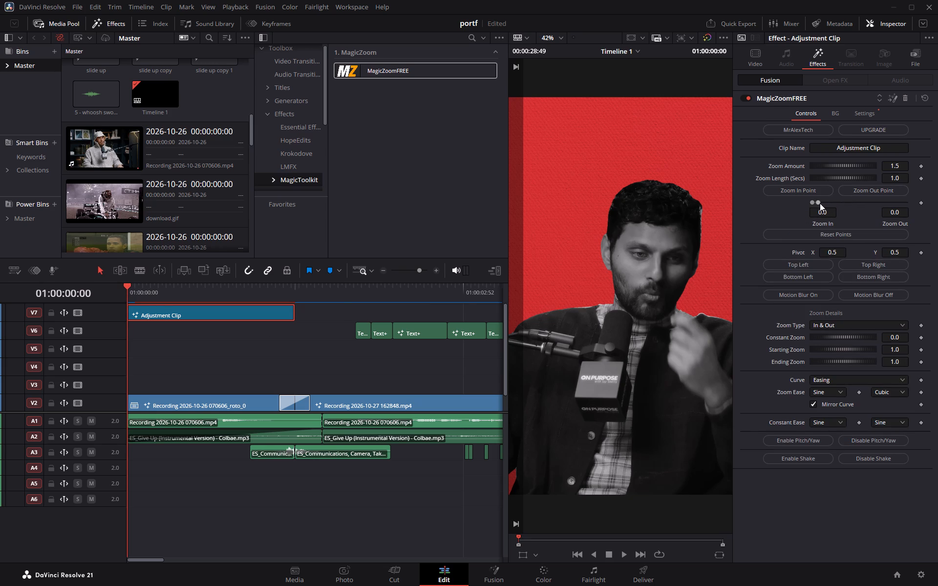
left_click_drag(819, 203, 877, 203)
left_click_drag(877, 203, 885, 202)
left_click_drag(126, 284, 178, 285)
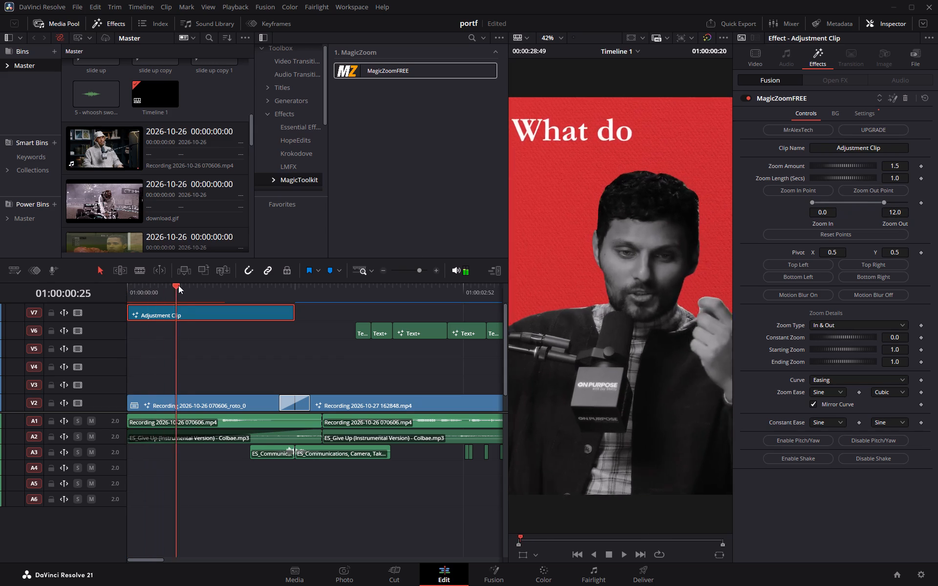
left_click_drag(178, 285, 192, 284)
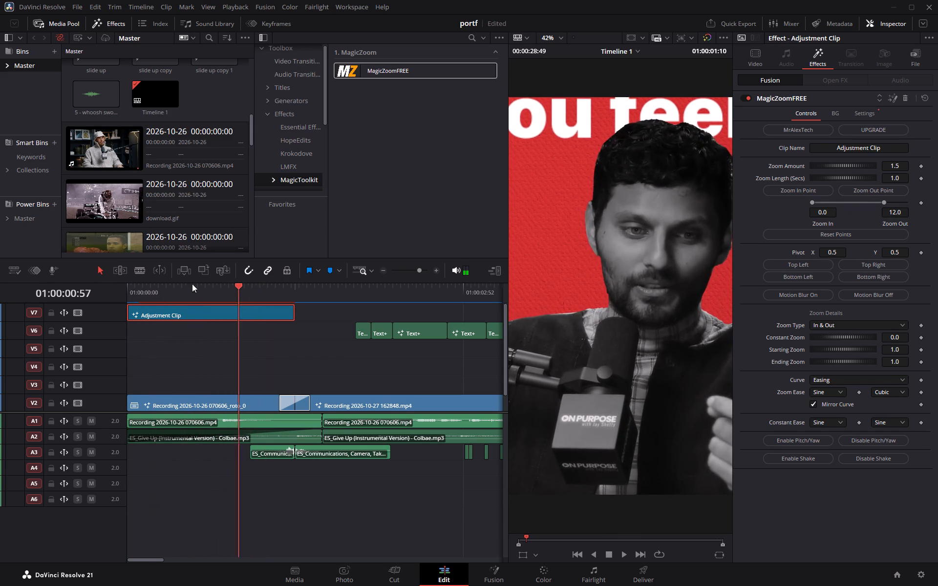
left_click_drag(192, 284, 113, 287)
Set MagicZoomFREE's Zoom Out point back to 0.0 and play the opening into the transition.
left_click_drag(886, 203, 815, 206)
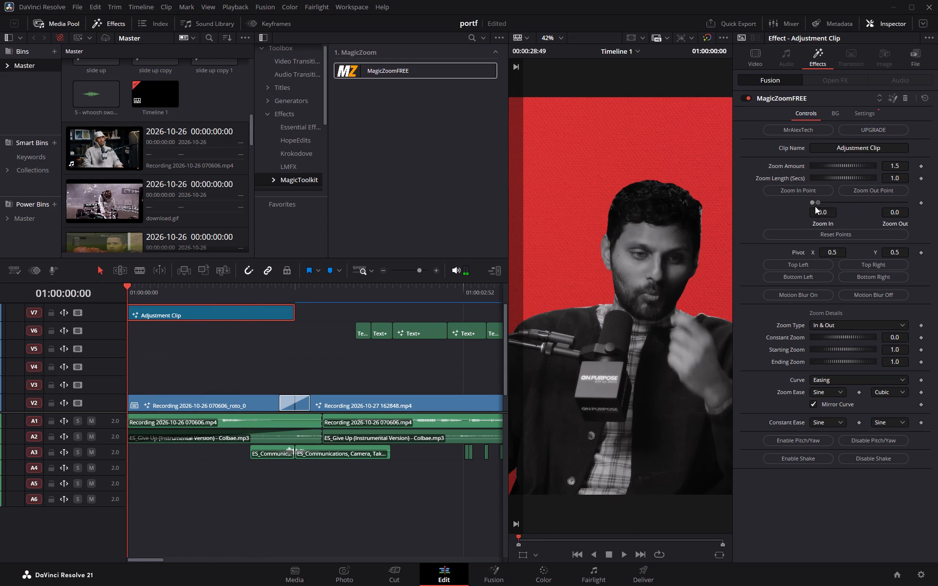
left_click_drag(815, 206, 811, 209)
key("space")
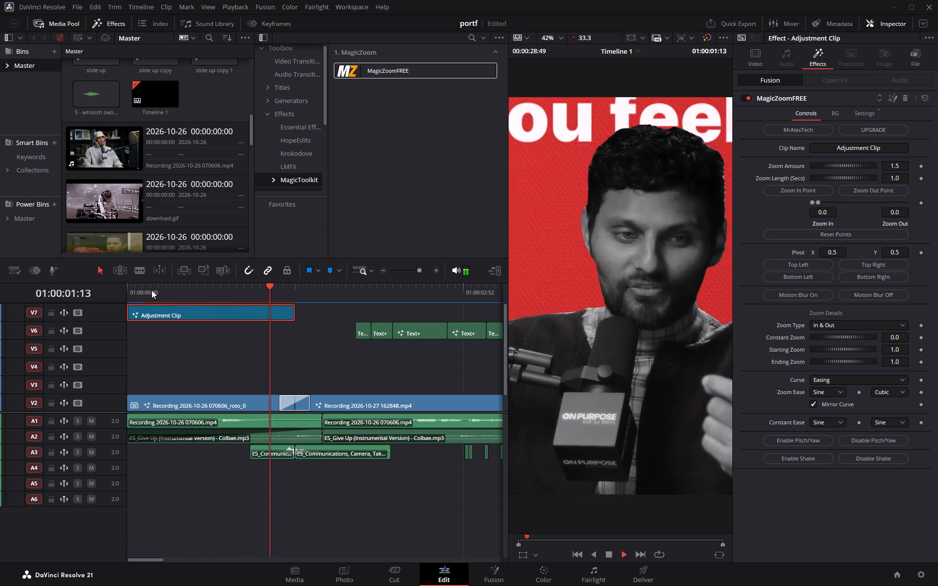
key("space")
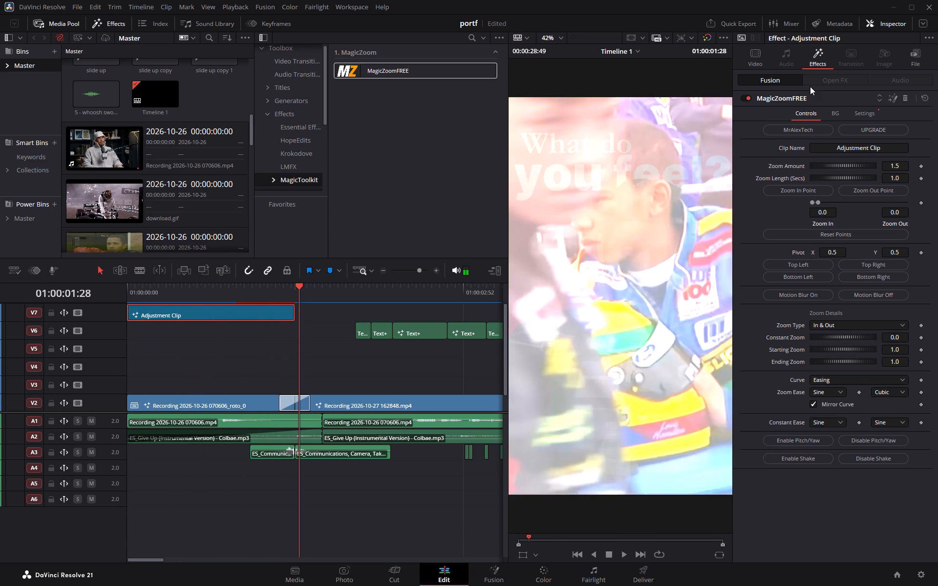
Remove MagicZoomFREE from the Adjustment Clip and return the playhead to 01:00:00:00.
left_click(906, 97)
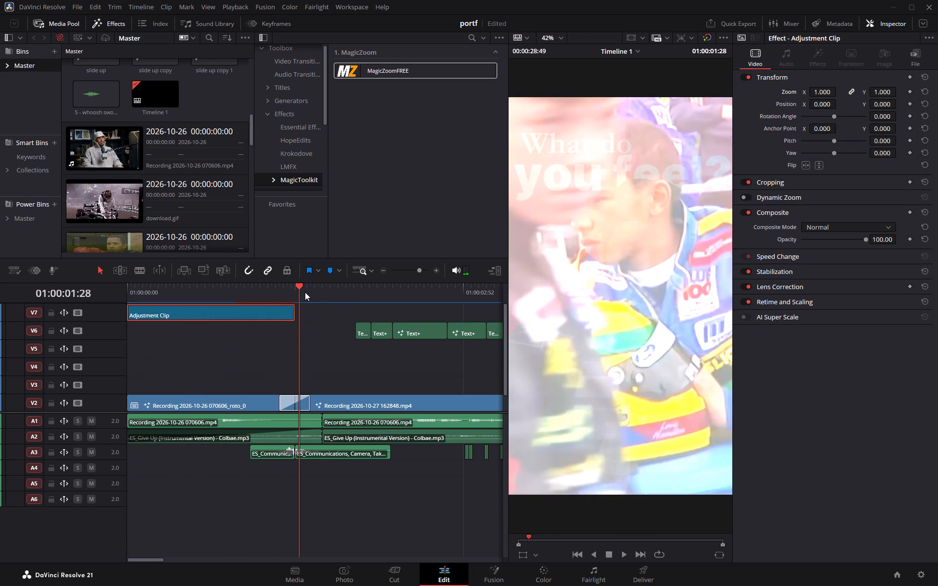
left_click_drag(299, 287, 101, 302)
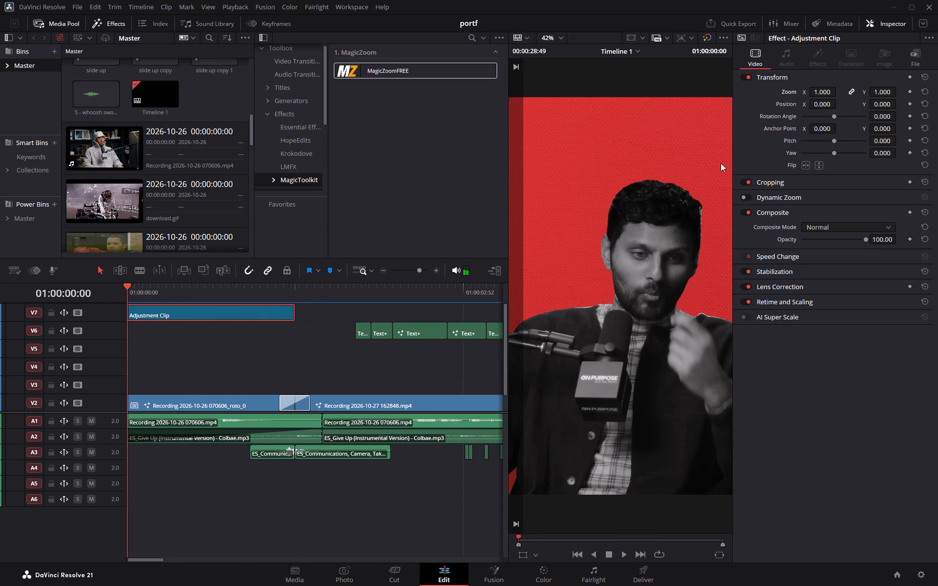
Scrub and play the opening titles under the Adjustment Clip without the zoom effect, returning to 01:00:00:00.
left_click_drag(128, 285, 175, 287)
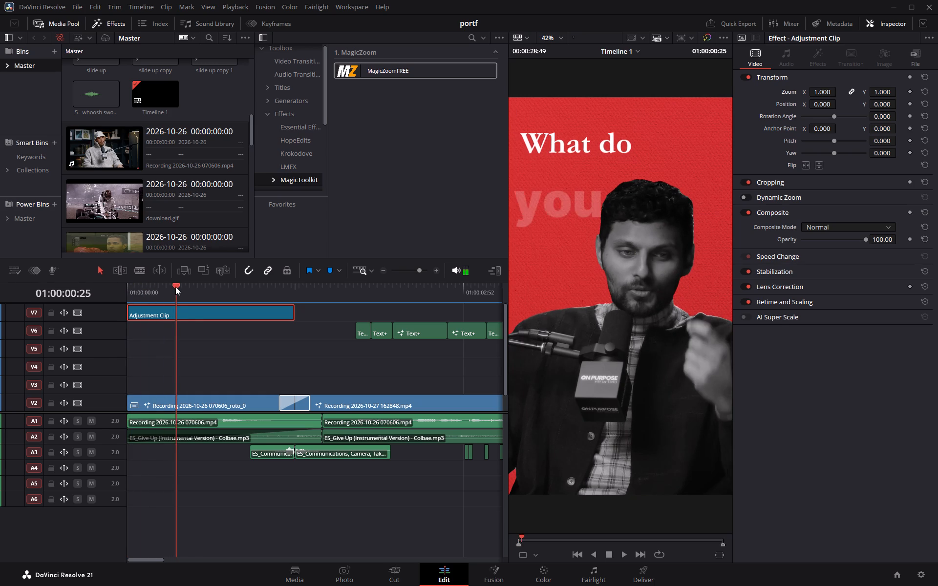
left_click_drag(175, 287, 197, 287)
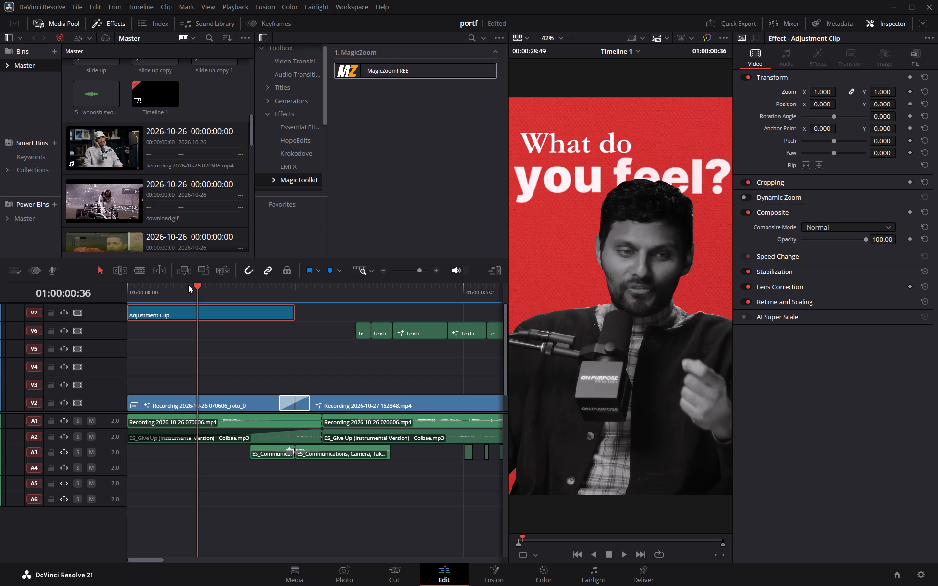
left_click_drag(197, 284, 191, 284)
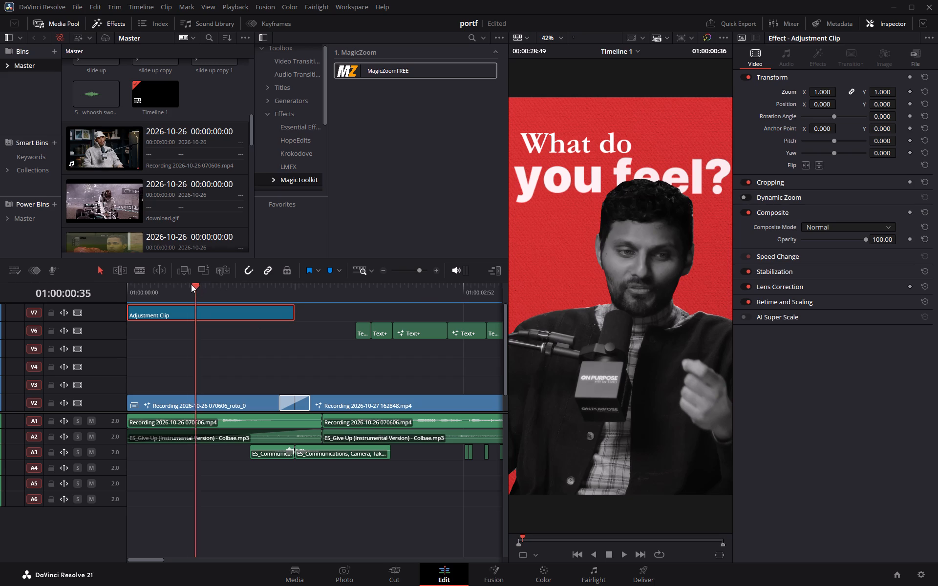
left_click_drag(191, 284, 121, 291)
key("space")
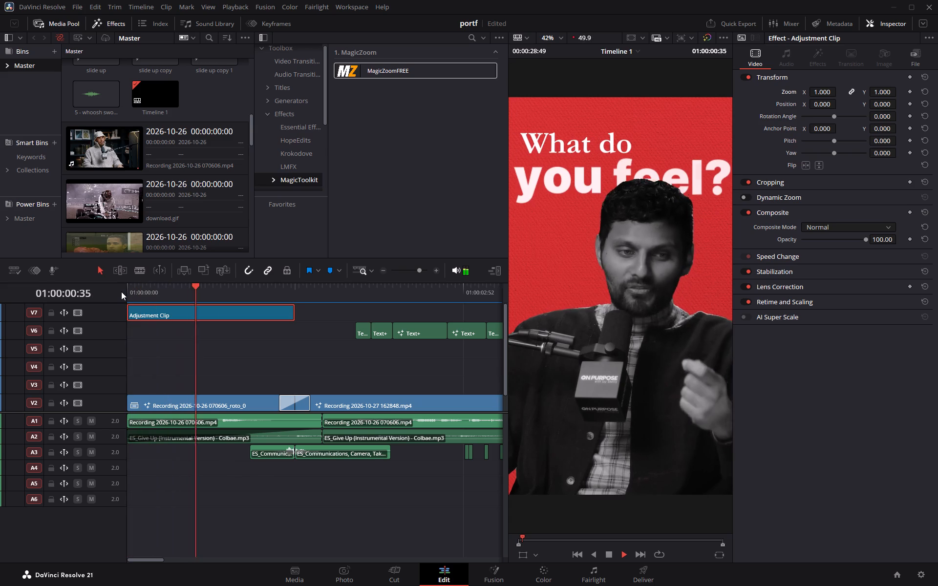
key("space")
left_click_drag(253, 291, 48, 308)
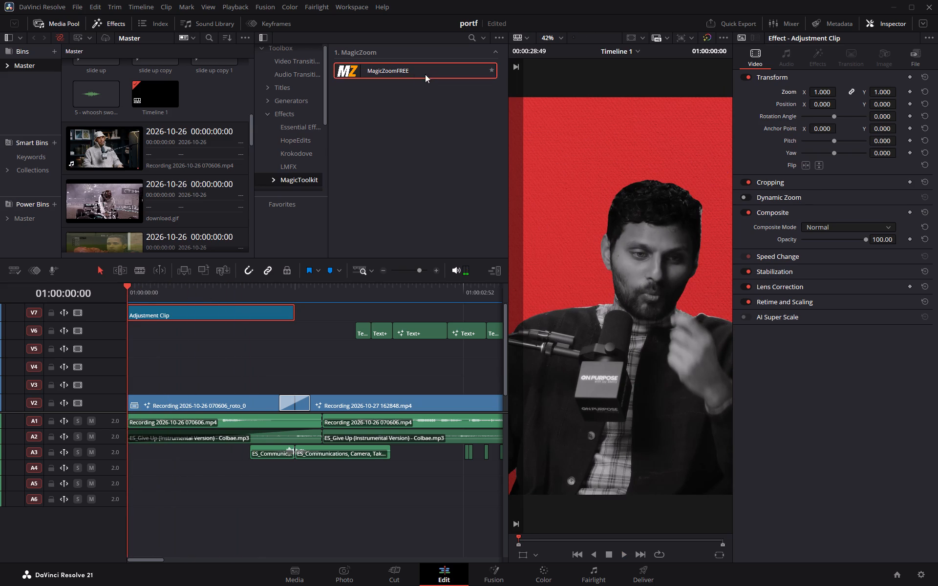
Apply MagicZoomFREE to the Adjustment Clip on V7 and set its Zoom Amount to 1.2.
left_click_drag(411, 69, 191, 312)
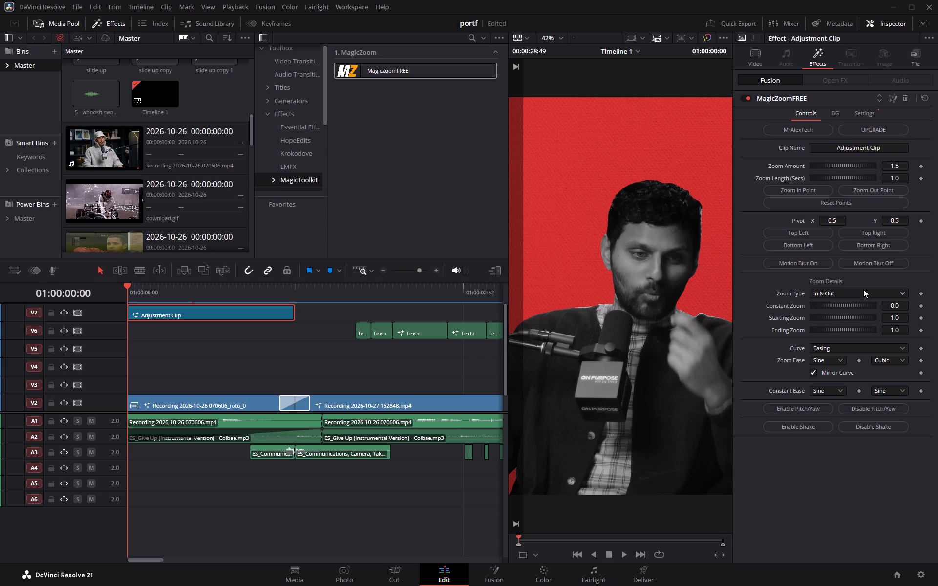
left_click(843, 110)
left_click(812, 113)
double_click(901, 167)
key("BackSpace")
key("2")
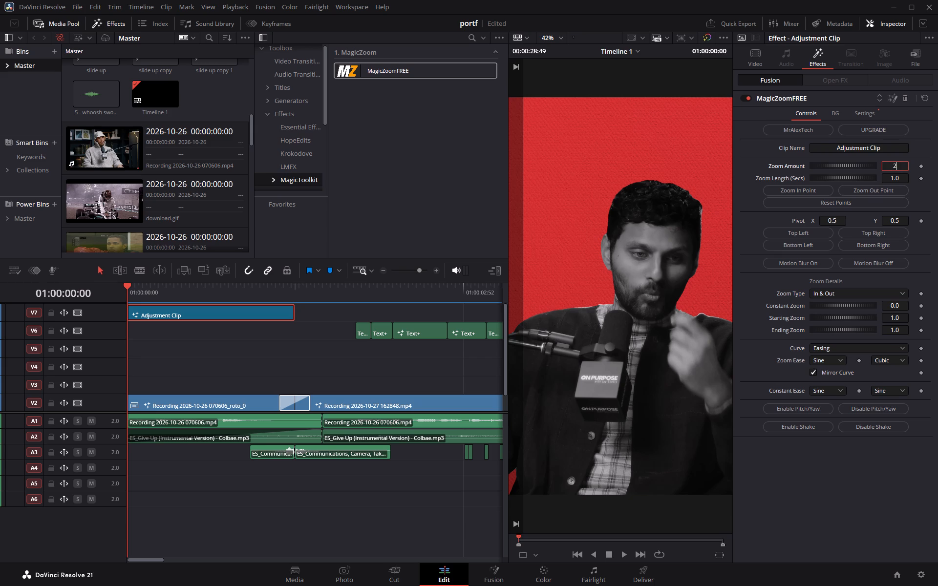
key("BackSpace")
type("1.2")
left_click(927, 187)
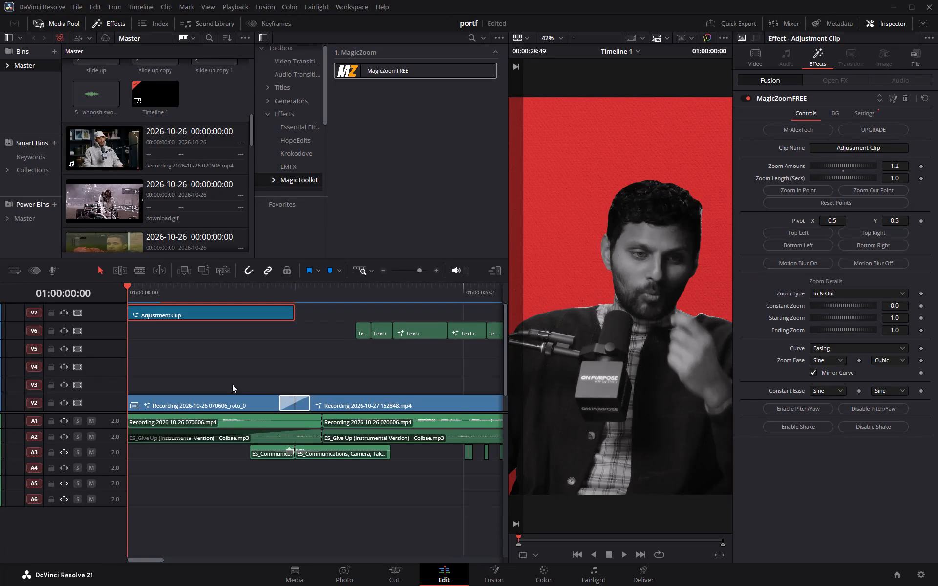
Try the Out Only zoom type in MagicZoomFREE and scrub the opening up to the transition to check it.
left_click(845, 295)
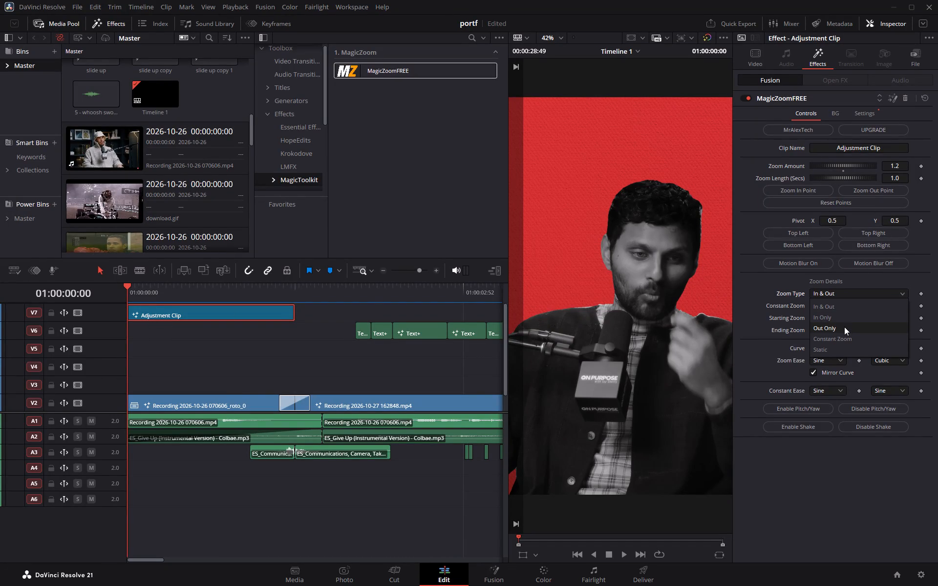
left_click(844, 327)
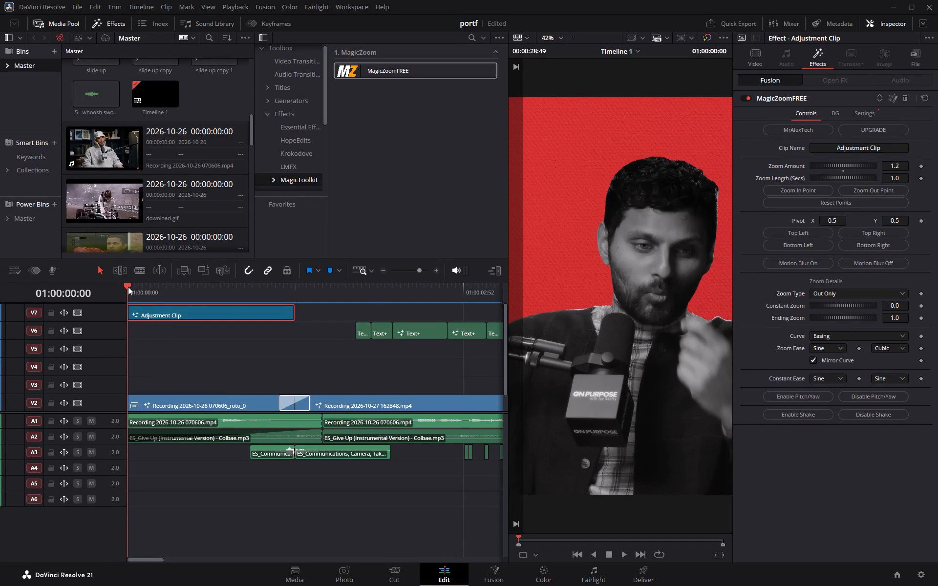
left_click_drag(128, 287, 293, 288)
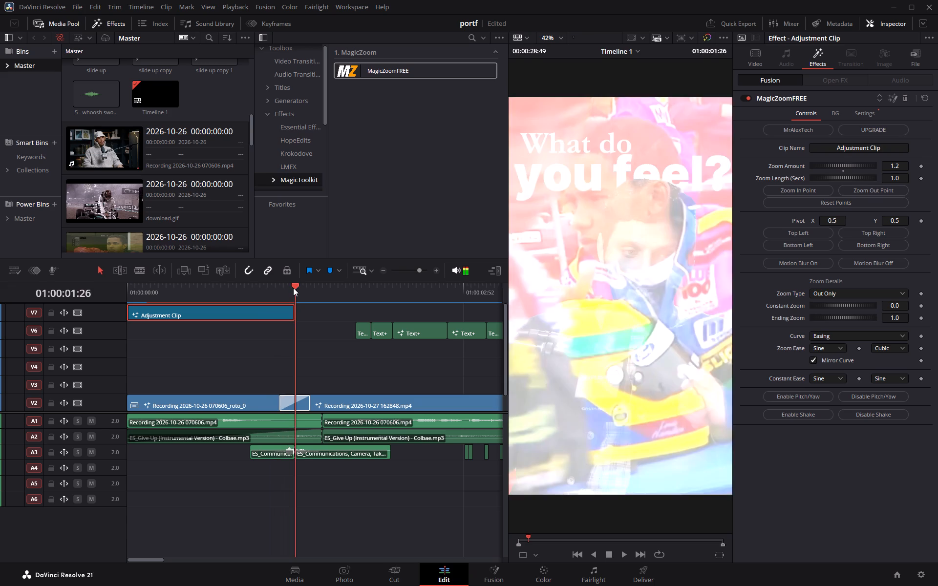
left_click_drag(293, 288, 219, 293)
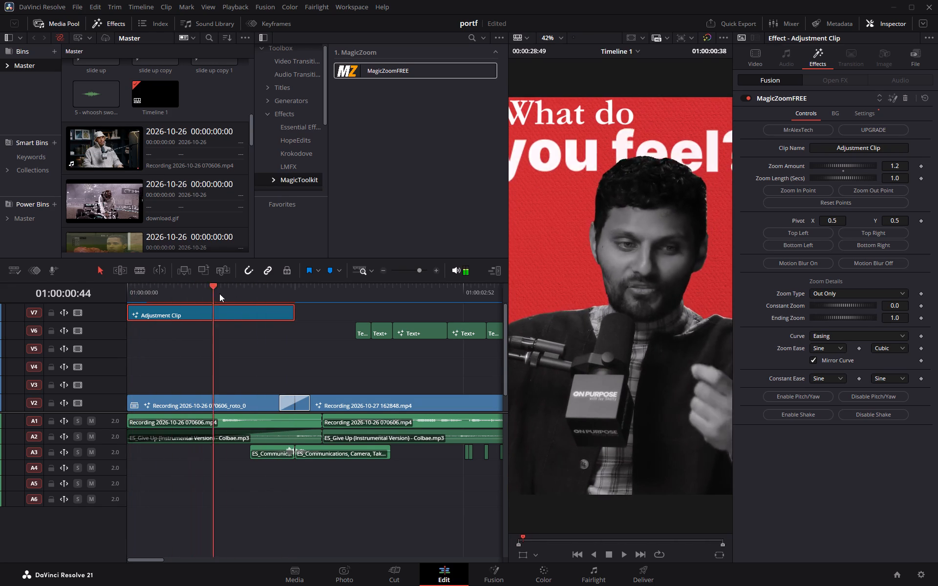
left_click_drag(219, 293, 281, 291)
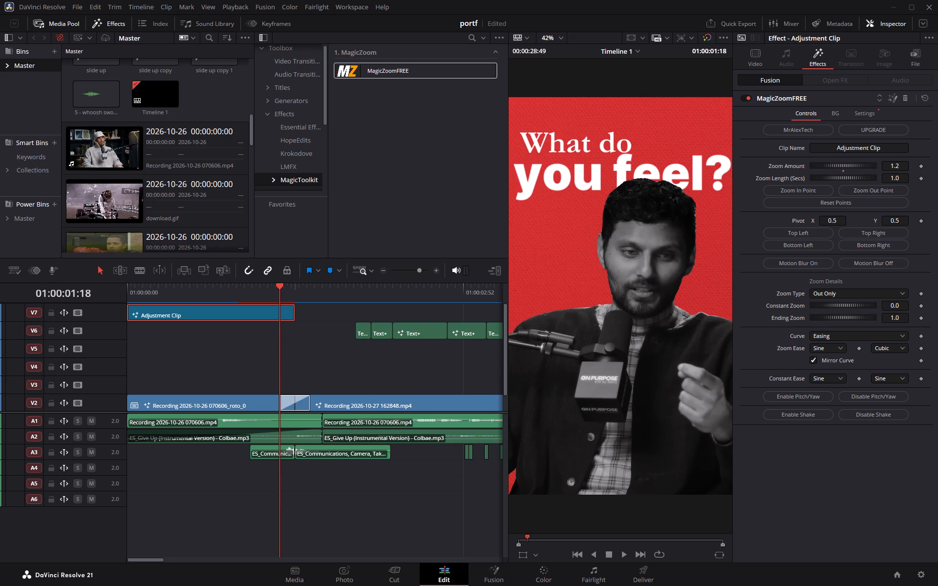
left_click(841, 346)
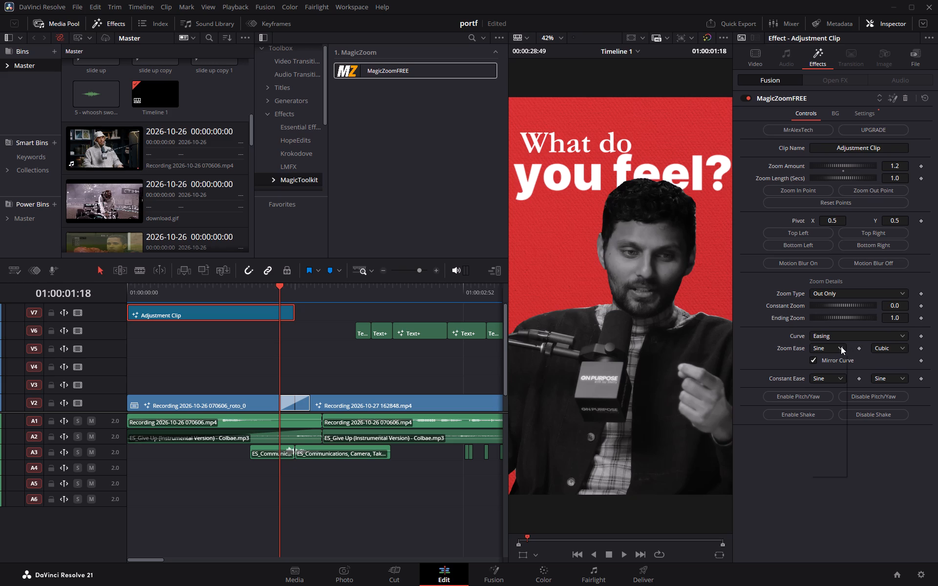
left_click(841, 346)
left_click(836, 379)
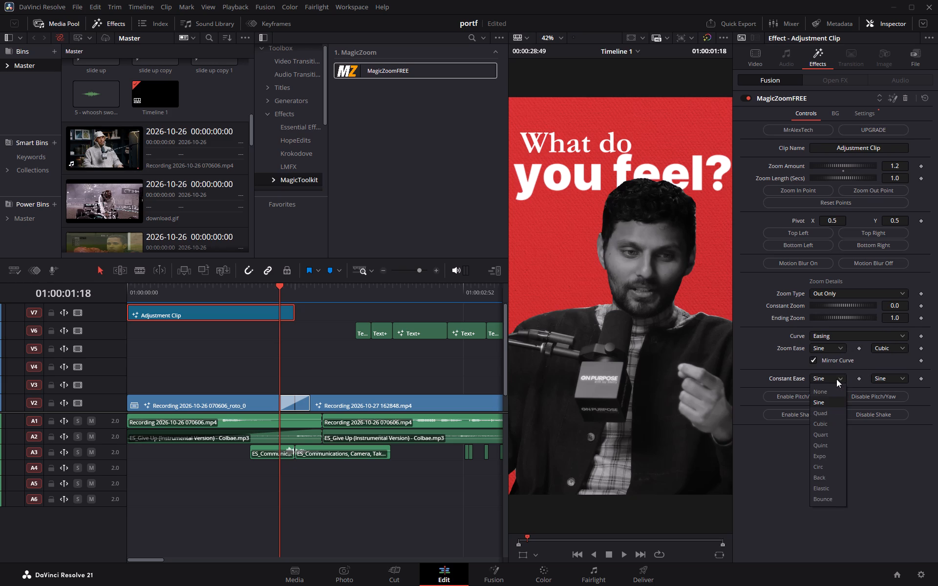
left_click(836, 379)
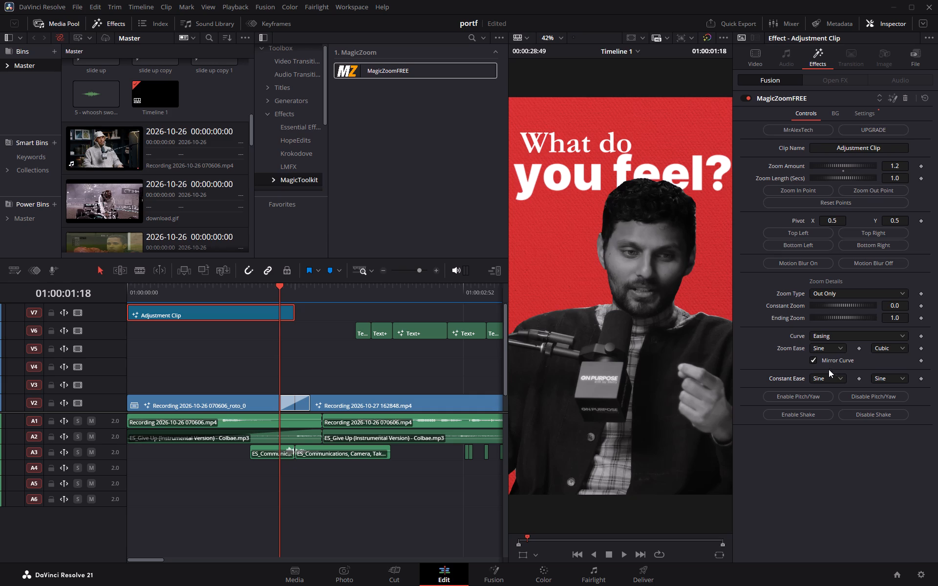
Set MagicZoomFREE's Zoom Type to In Only and scrub through the opening titles to check it, returning to 01:00:00:00.
left_click(883, 293)
left_click(847, 314)
left_click_drag(273, 291, 144, 299)
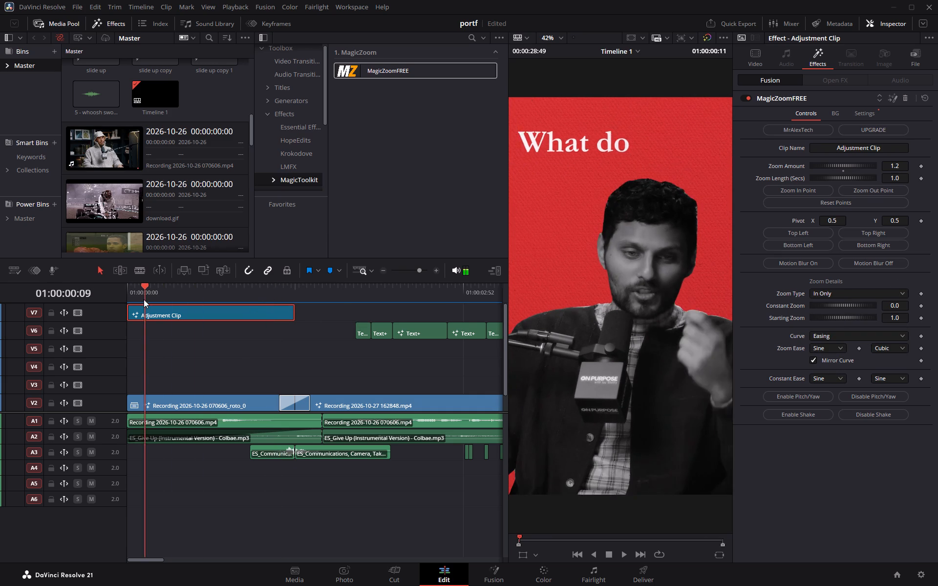
left_click_drag(144, 299, 191, 308)
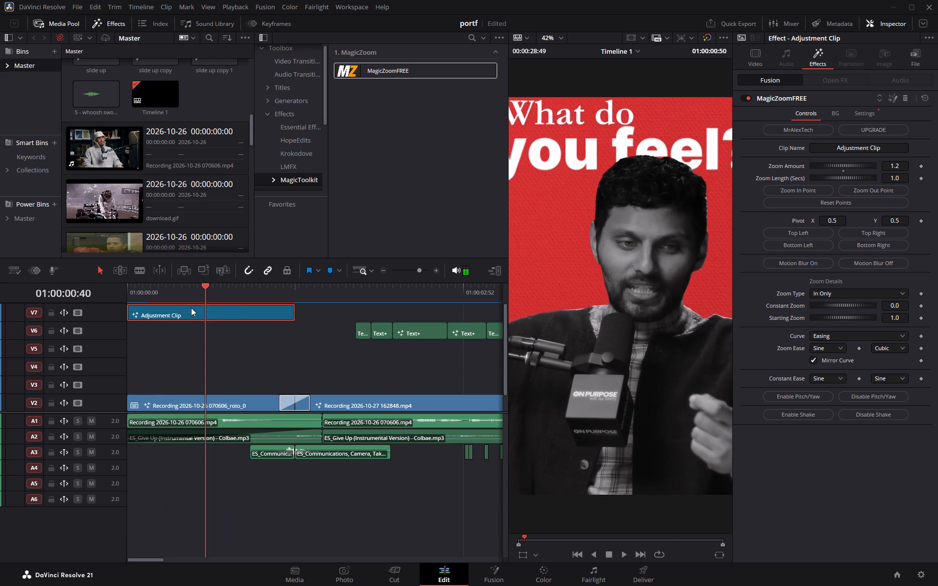
left_click_drag(191, 308, 209, 313)
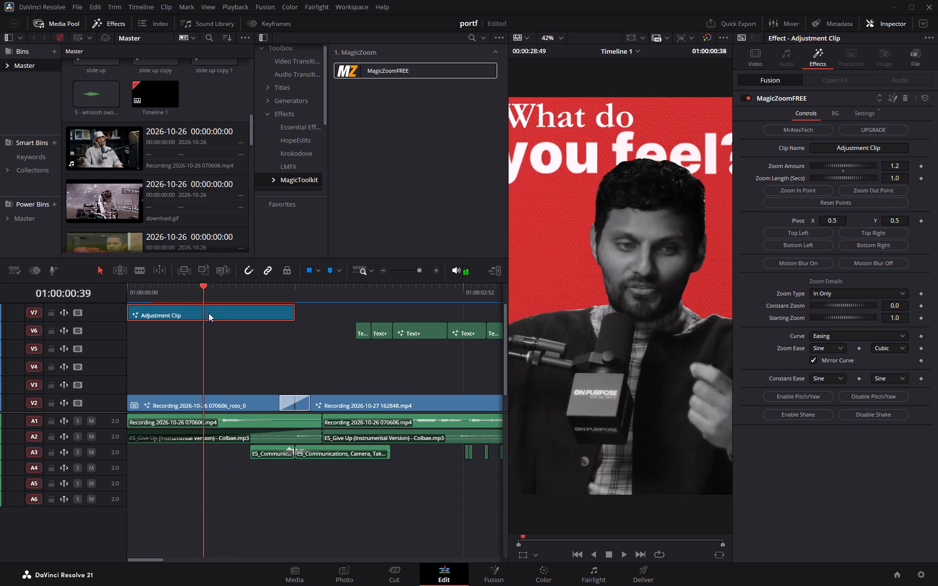
left_click_drag(209, 313, 249, 315)
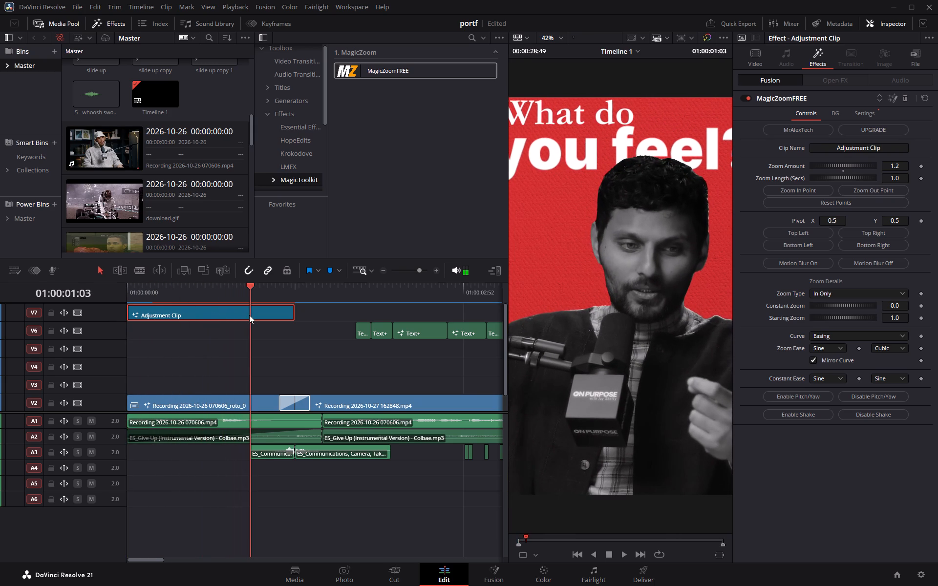
left_click_drag(249, 315, 85, 331)
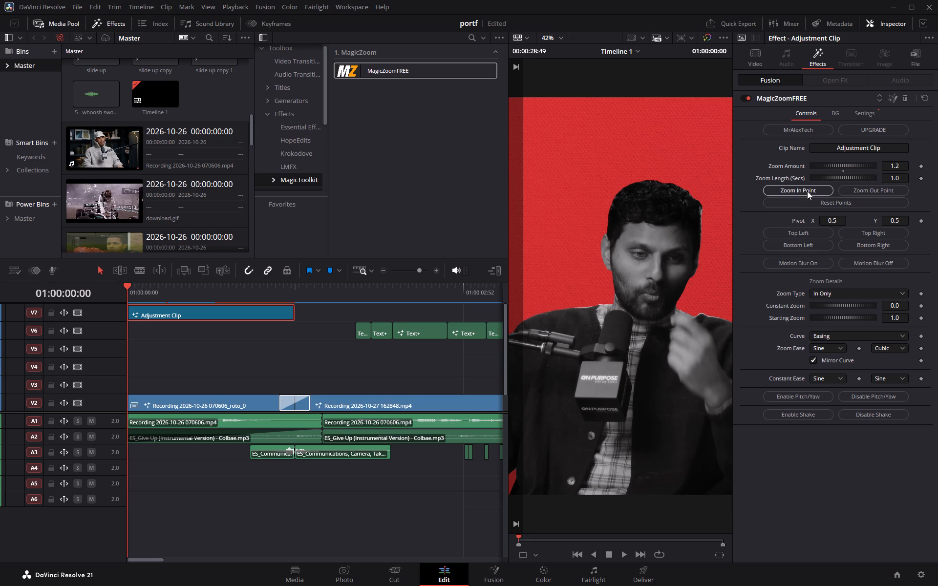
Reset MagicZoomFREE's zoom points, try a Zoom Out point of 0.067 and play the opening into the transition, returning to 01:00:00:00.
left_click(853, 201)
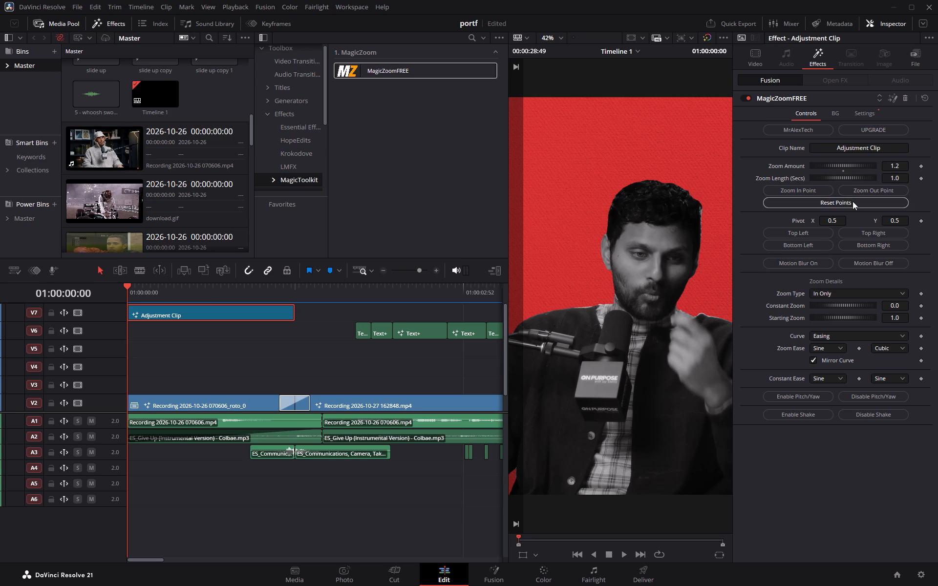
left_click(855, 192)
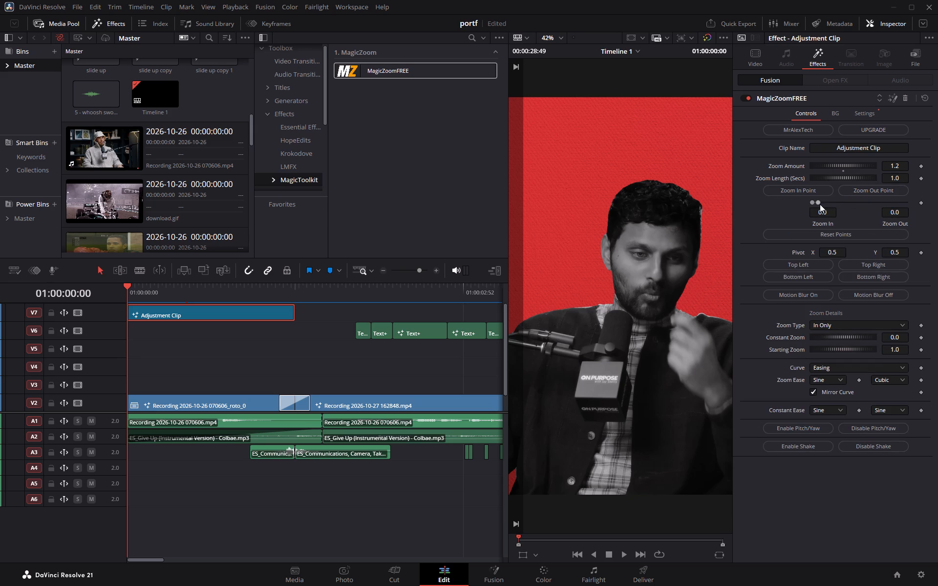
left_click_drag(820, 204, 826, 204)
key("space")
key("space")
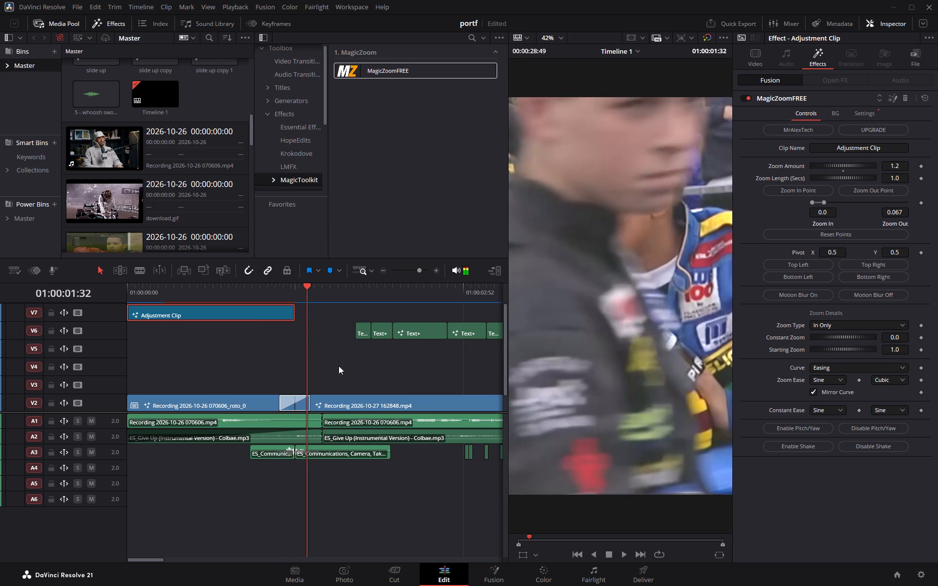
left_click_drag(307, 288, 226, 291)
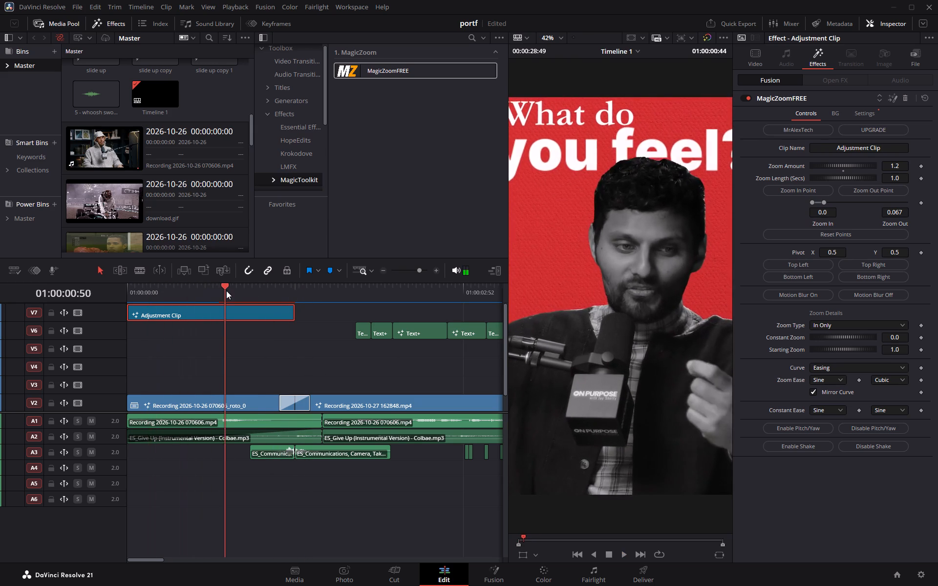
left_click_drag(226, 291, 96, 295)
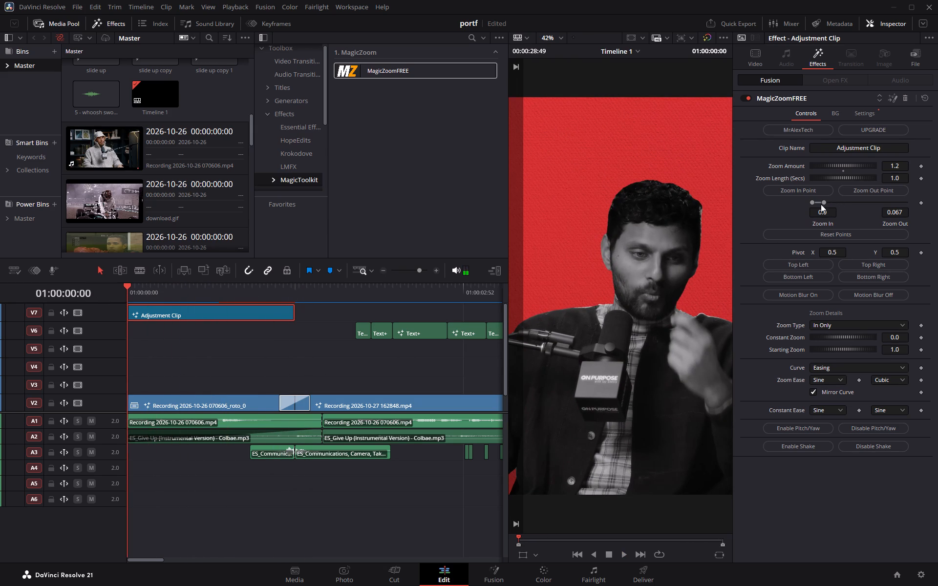
Set MagicZoomFREE's Zoom Out point to 1.0 and its Zoom In point to about 0.822, and play the opening.
left_click_drag(822, 204, 915, 207)
left_click_drag(814, 202, 817, 202)
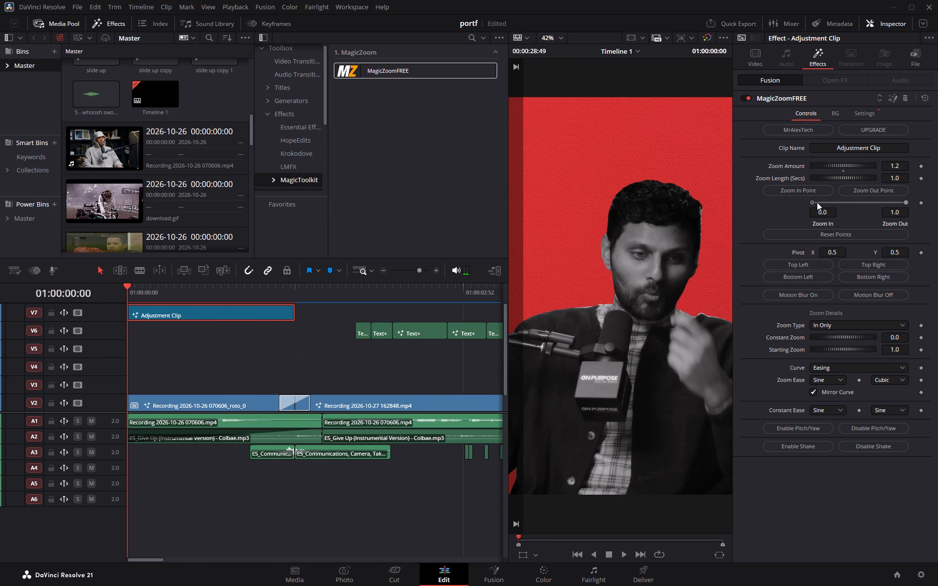
left_click_drag(817, 202, 886, 207)
key("space")
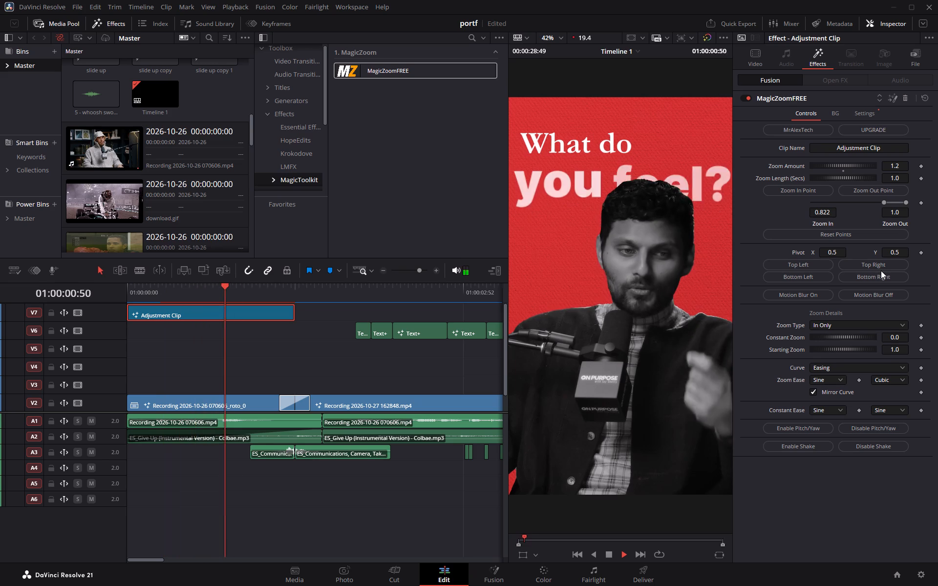
Stop playback and scrub the "you feel?" title between about 01:00:01:03 and 01:00:01:18 to check the zoom-in.
key("space")
left_click_drag(363, 289, 277, 288)
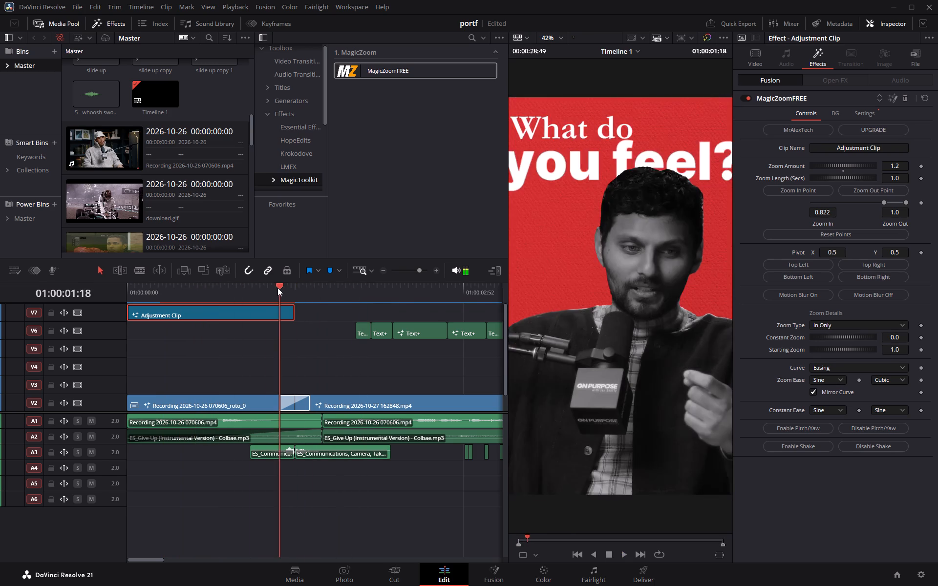
left_click_drag(277, 288, 252, 287)
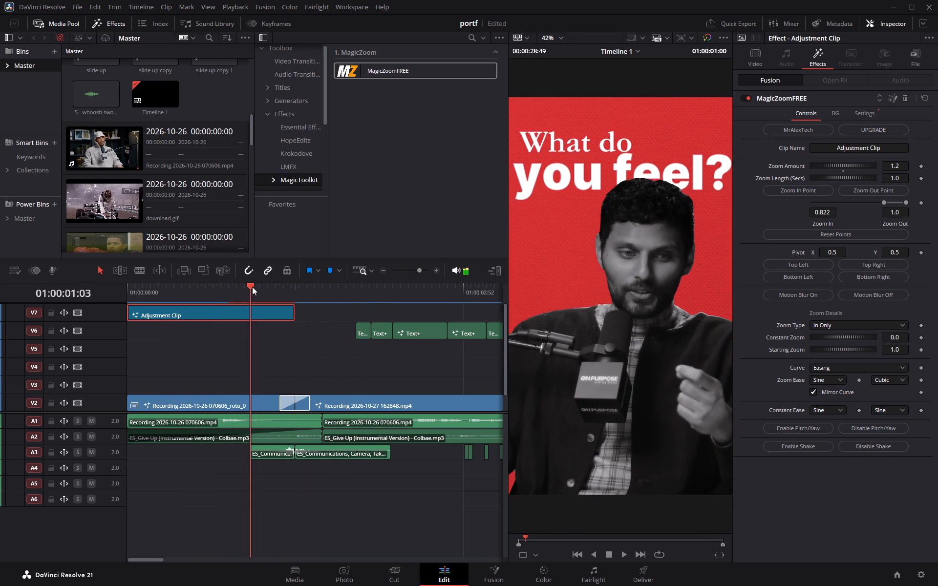
left_click_drag(252, 287, 246, 288)
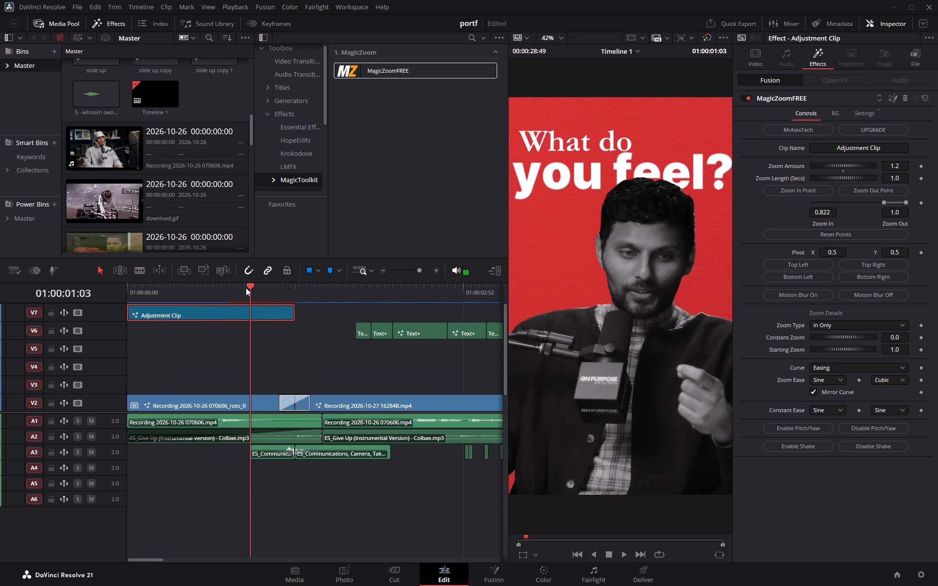
left_click_drag(246, 288, 256, 287)
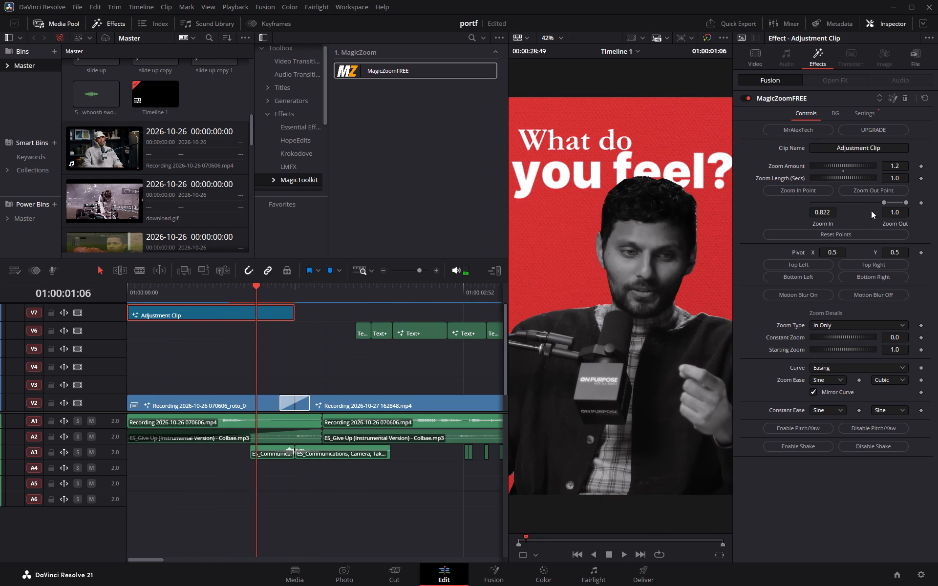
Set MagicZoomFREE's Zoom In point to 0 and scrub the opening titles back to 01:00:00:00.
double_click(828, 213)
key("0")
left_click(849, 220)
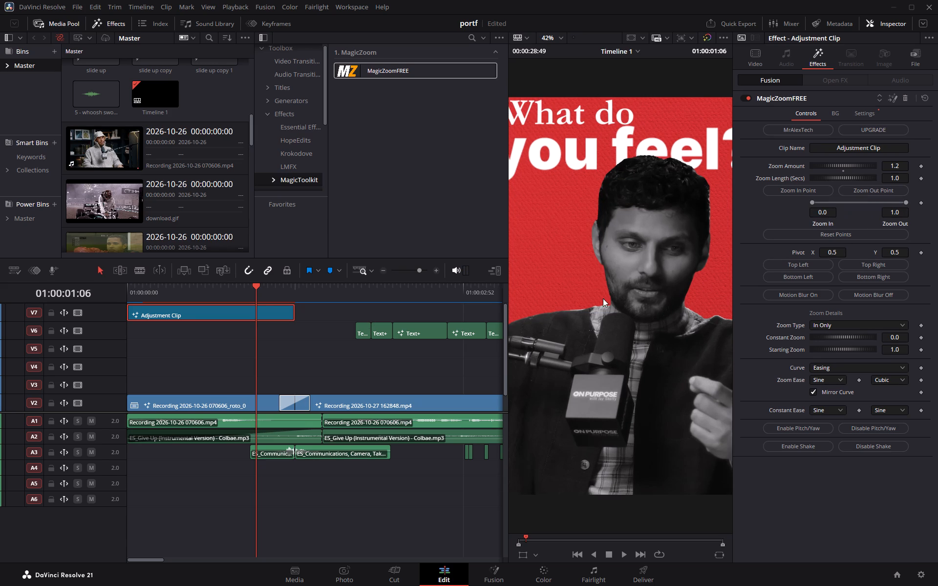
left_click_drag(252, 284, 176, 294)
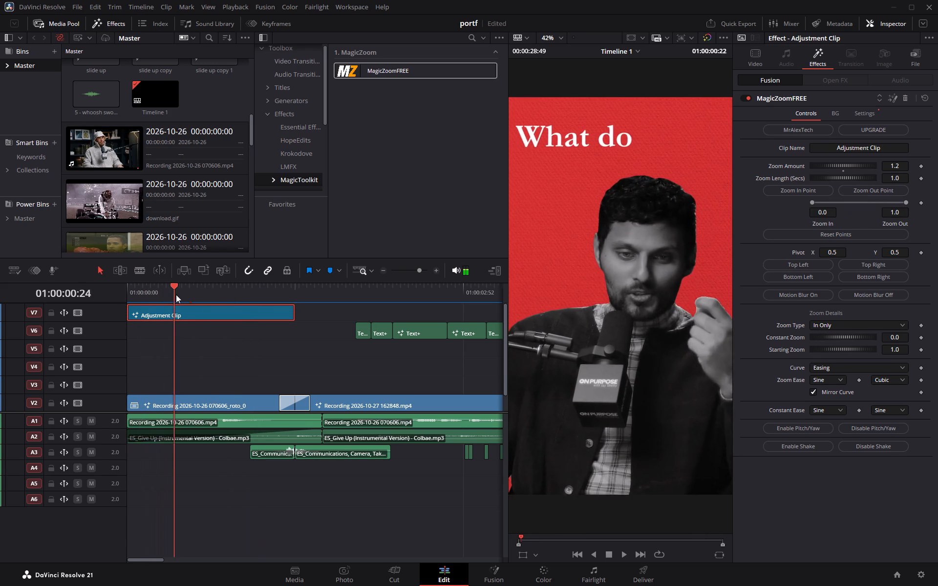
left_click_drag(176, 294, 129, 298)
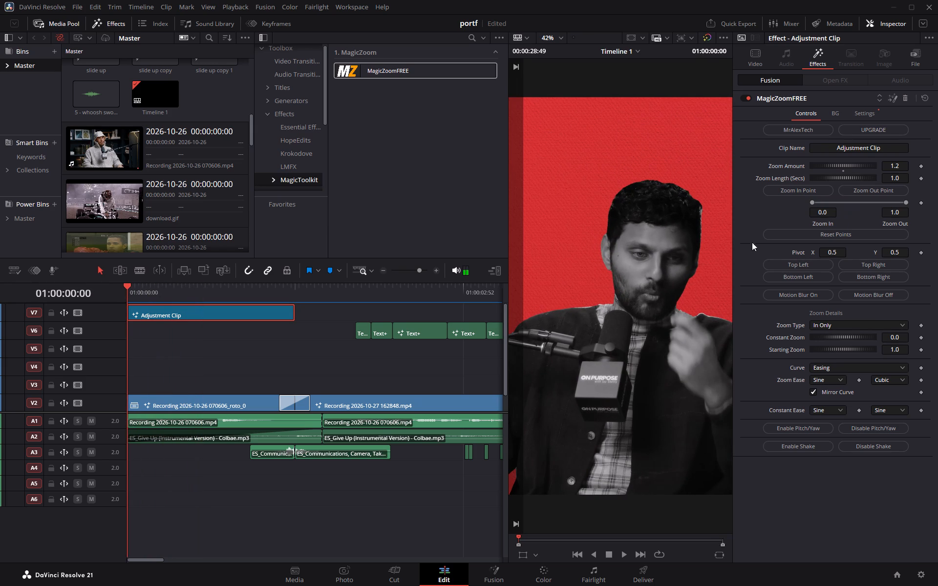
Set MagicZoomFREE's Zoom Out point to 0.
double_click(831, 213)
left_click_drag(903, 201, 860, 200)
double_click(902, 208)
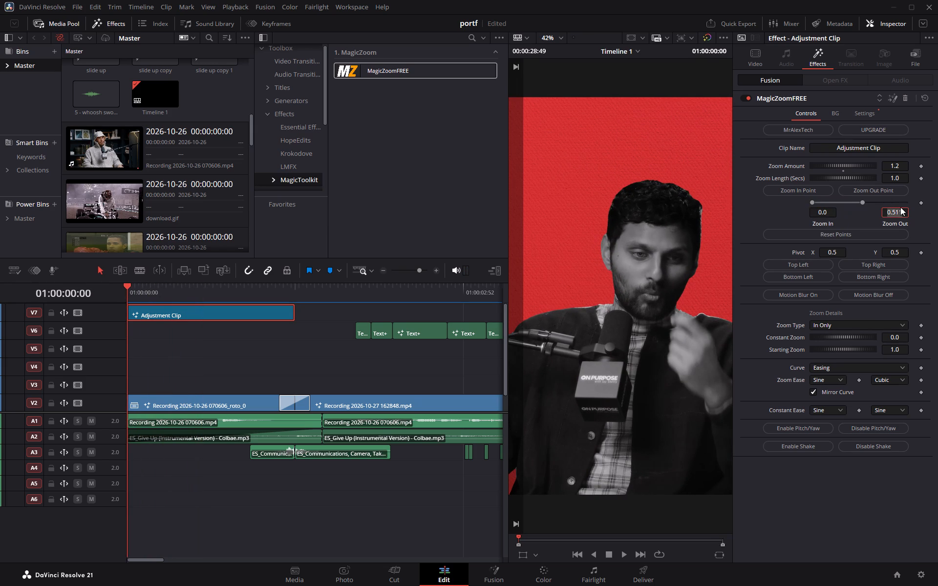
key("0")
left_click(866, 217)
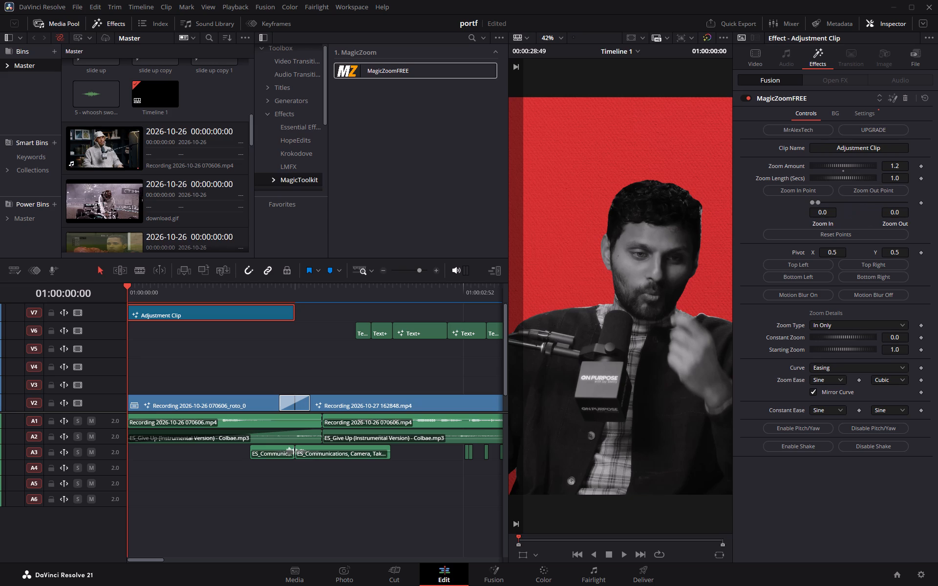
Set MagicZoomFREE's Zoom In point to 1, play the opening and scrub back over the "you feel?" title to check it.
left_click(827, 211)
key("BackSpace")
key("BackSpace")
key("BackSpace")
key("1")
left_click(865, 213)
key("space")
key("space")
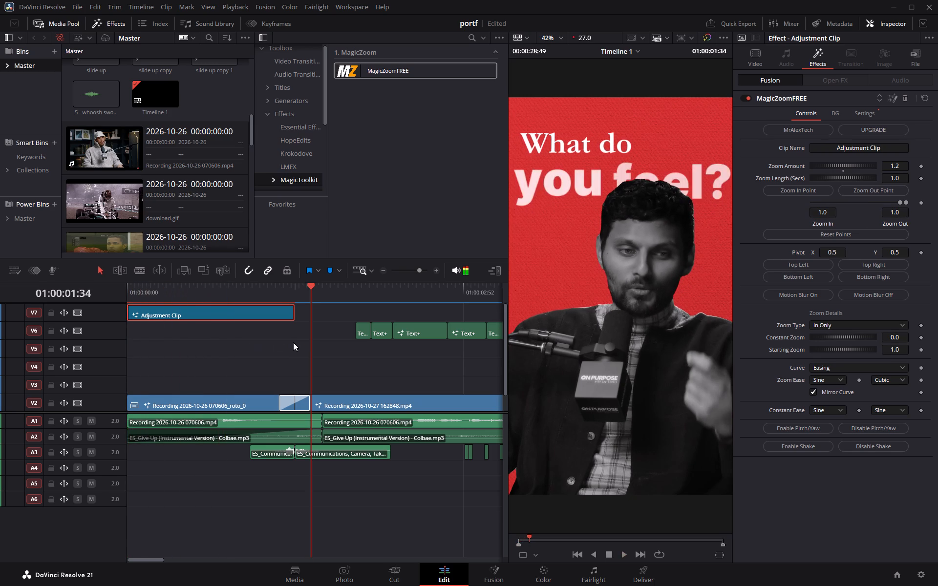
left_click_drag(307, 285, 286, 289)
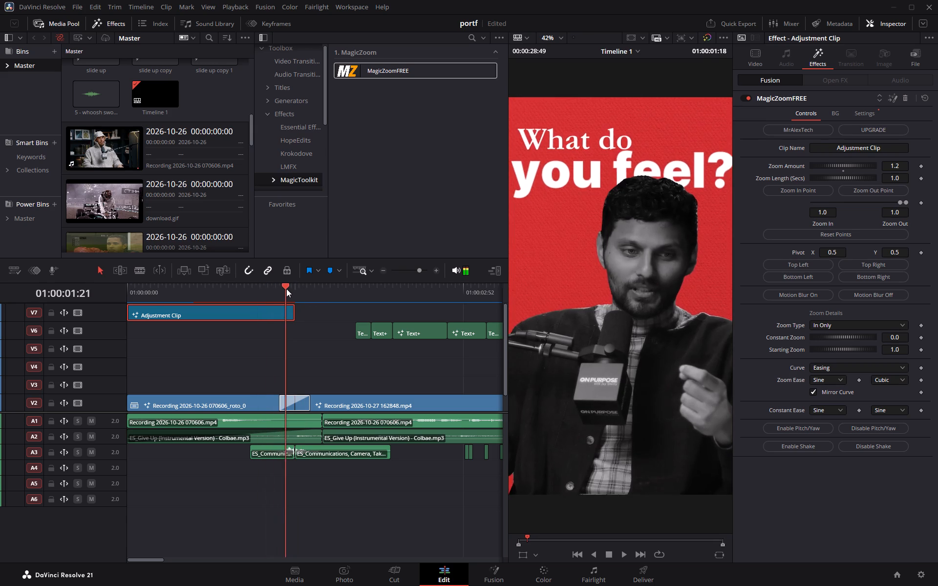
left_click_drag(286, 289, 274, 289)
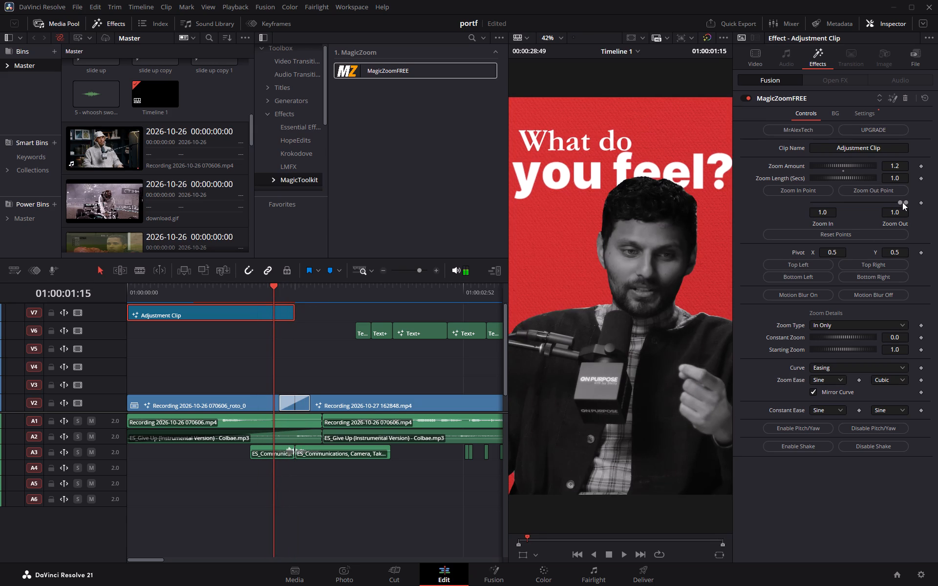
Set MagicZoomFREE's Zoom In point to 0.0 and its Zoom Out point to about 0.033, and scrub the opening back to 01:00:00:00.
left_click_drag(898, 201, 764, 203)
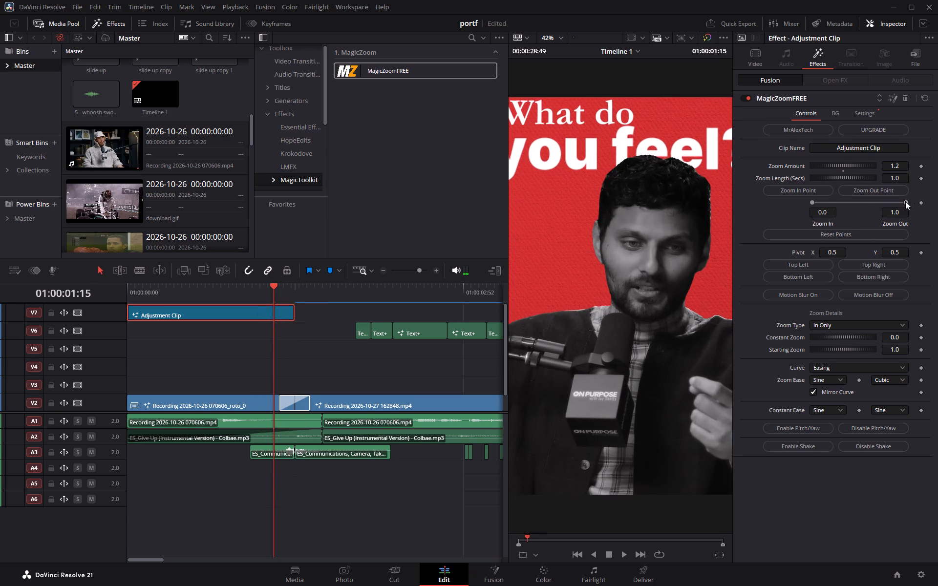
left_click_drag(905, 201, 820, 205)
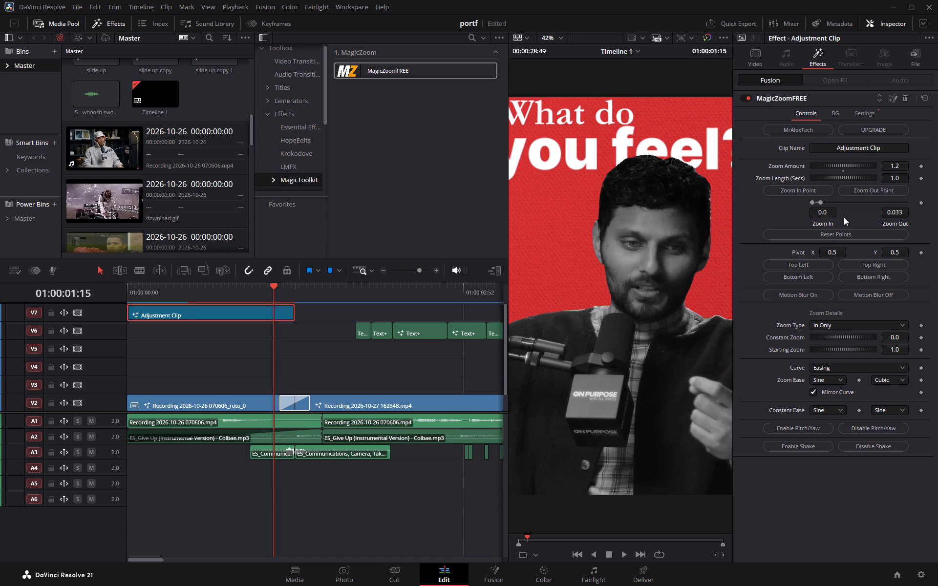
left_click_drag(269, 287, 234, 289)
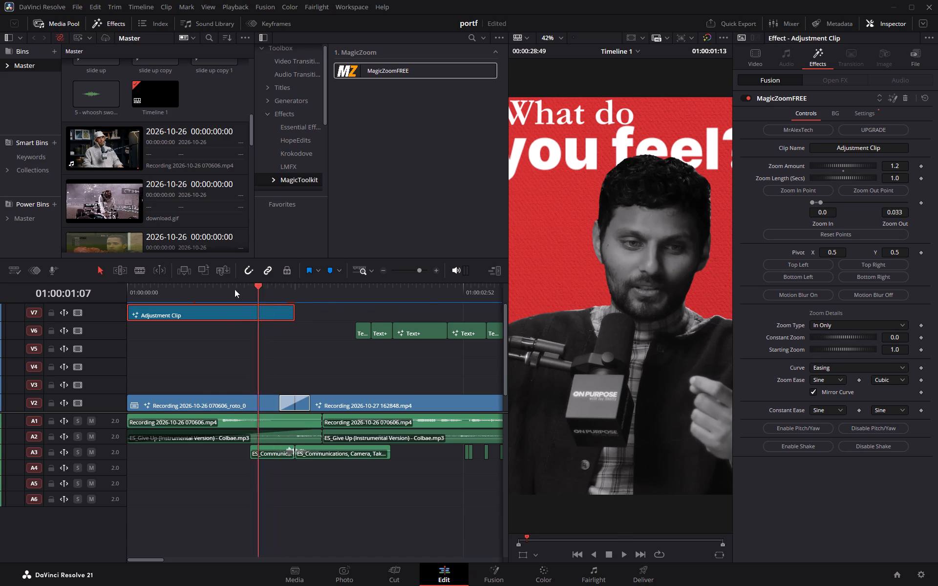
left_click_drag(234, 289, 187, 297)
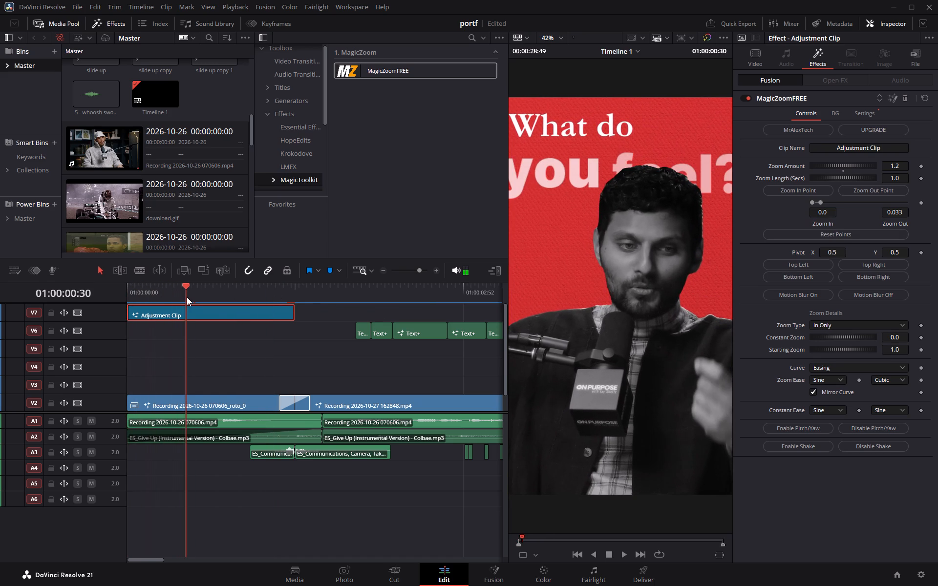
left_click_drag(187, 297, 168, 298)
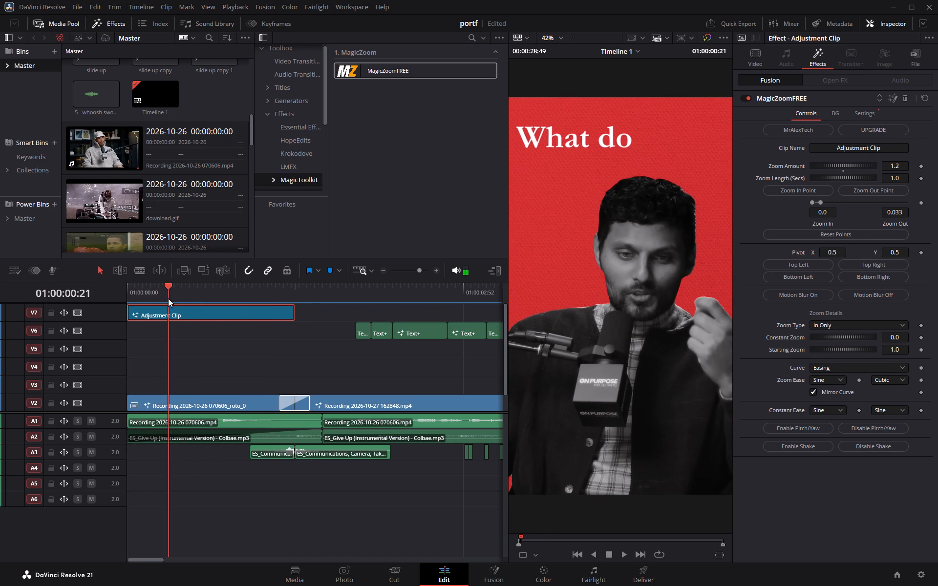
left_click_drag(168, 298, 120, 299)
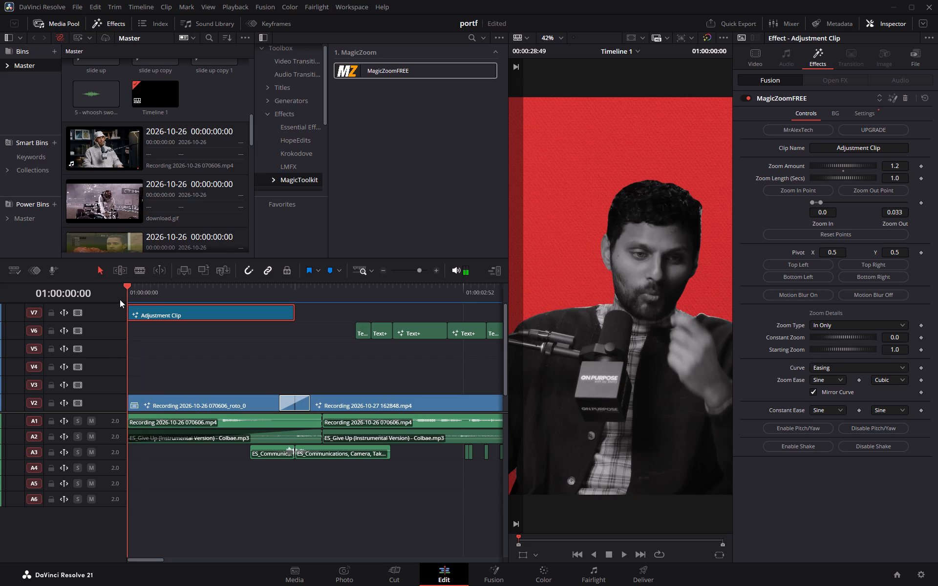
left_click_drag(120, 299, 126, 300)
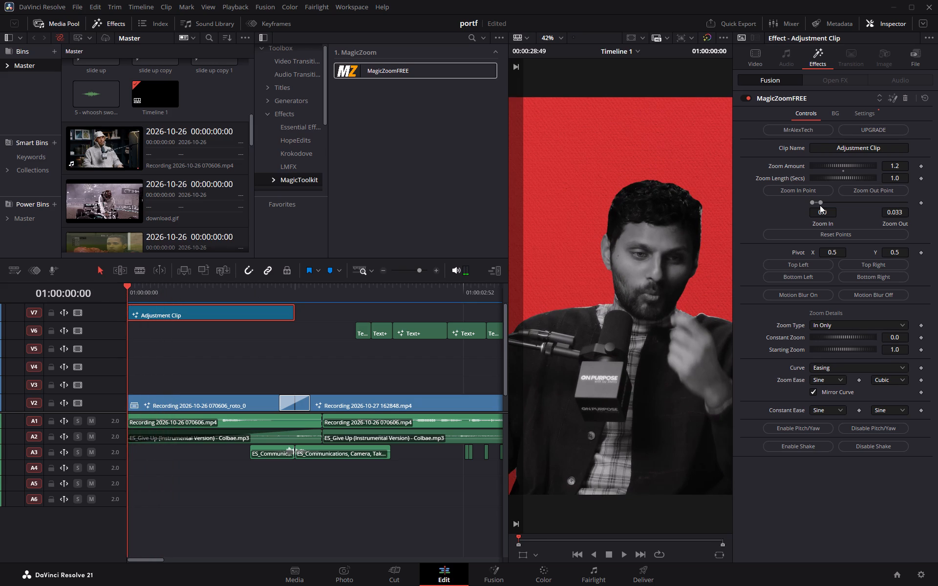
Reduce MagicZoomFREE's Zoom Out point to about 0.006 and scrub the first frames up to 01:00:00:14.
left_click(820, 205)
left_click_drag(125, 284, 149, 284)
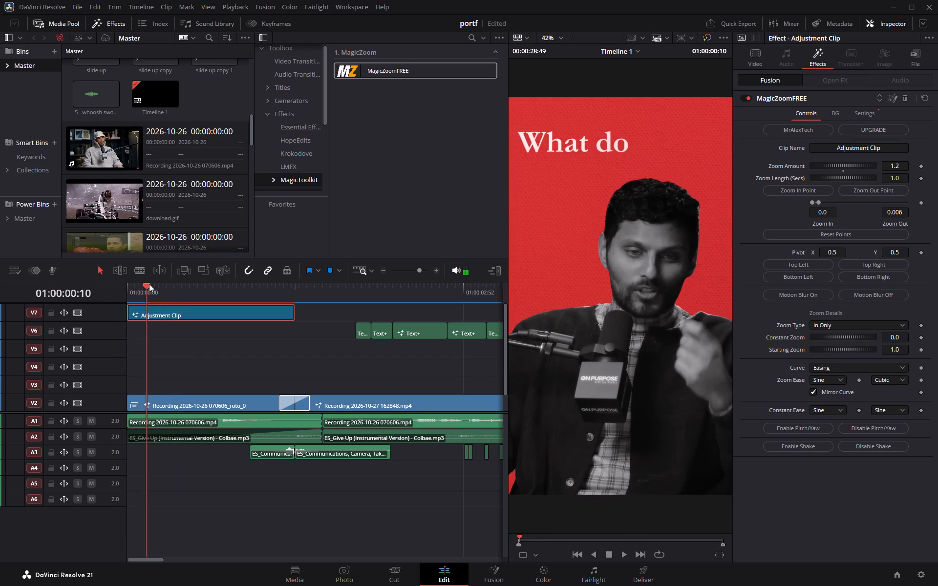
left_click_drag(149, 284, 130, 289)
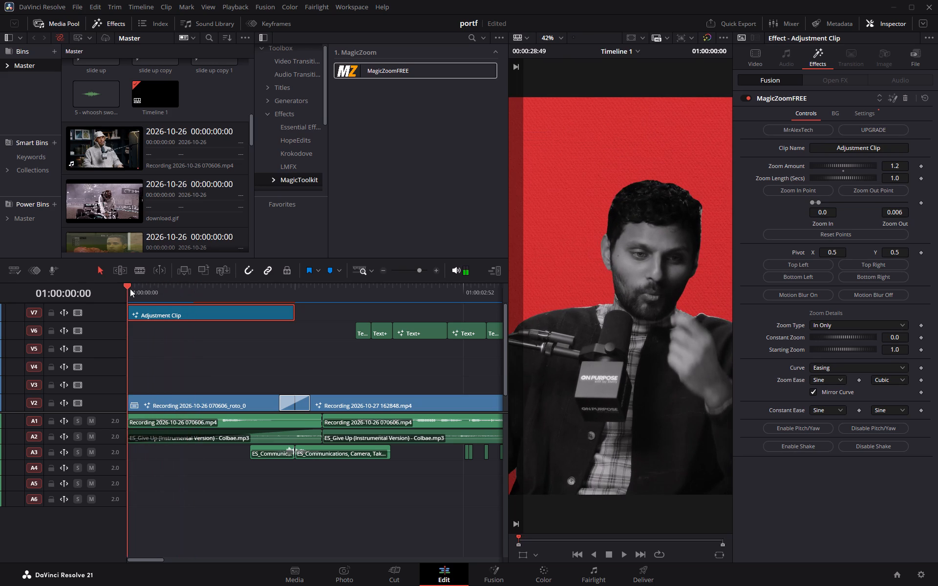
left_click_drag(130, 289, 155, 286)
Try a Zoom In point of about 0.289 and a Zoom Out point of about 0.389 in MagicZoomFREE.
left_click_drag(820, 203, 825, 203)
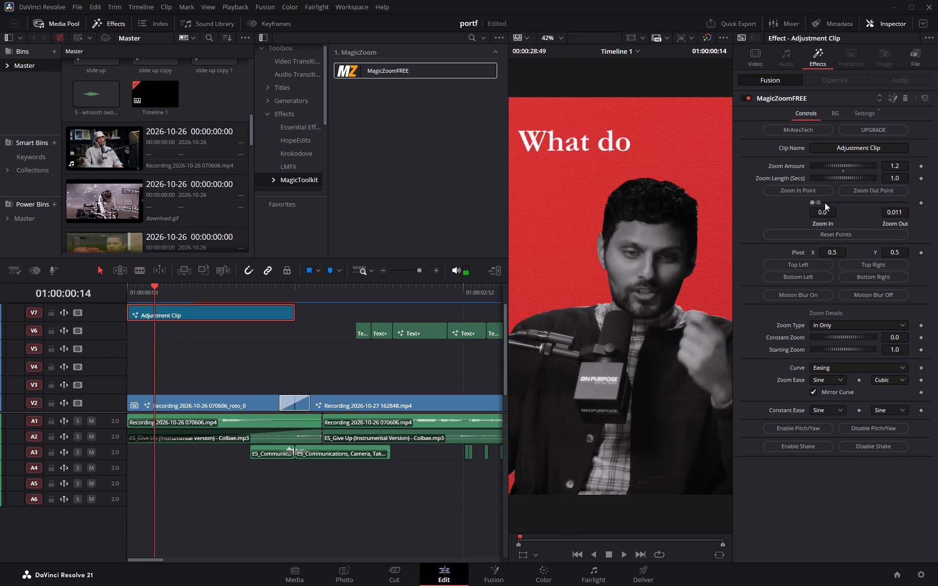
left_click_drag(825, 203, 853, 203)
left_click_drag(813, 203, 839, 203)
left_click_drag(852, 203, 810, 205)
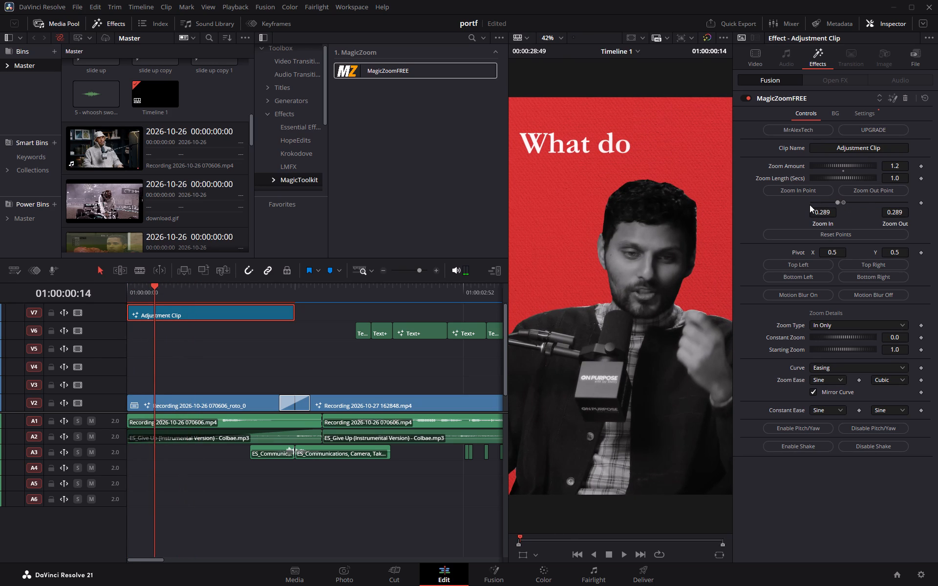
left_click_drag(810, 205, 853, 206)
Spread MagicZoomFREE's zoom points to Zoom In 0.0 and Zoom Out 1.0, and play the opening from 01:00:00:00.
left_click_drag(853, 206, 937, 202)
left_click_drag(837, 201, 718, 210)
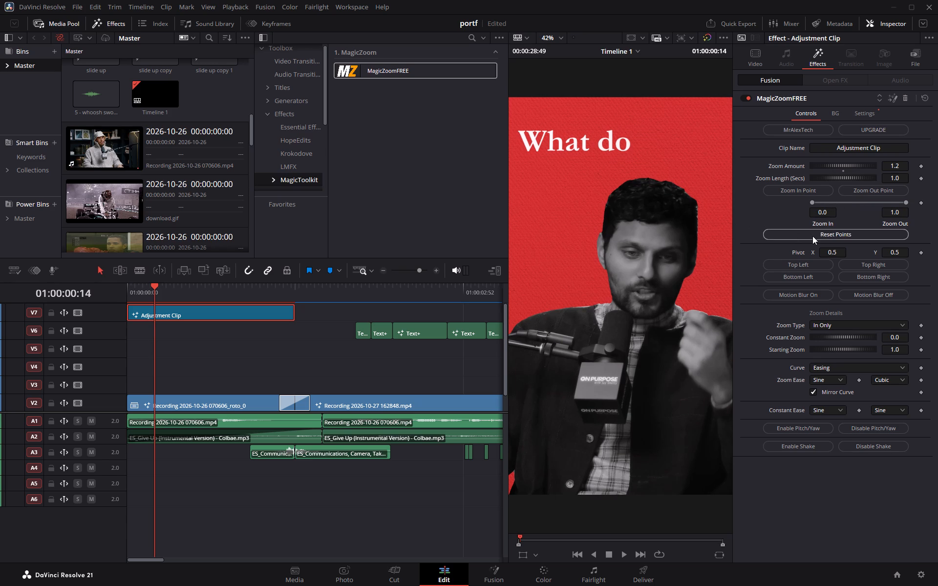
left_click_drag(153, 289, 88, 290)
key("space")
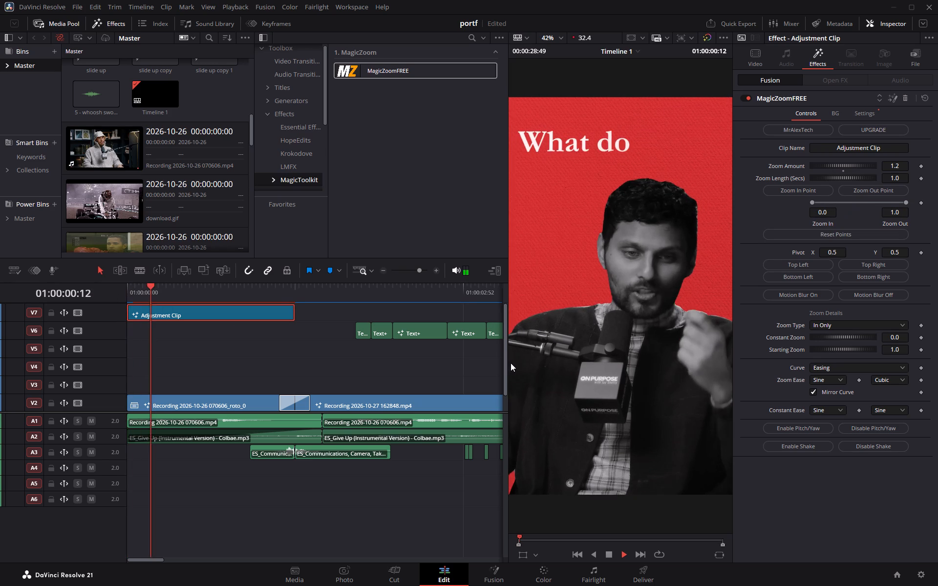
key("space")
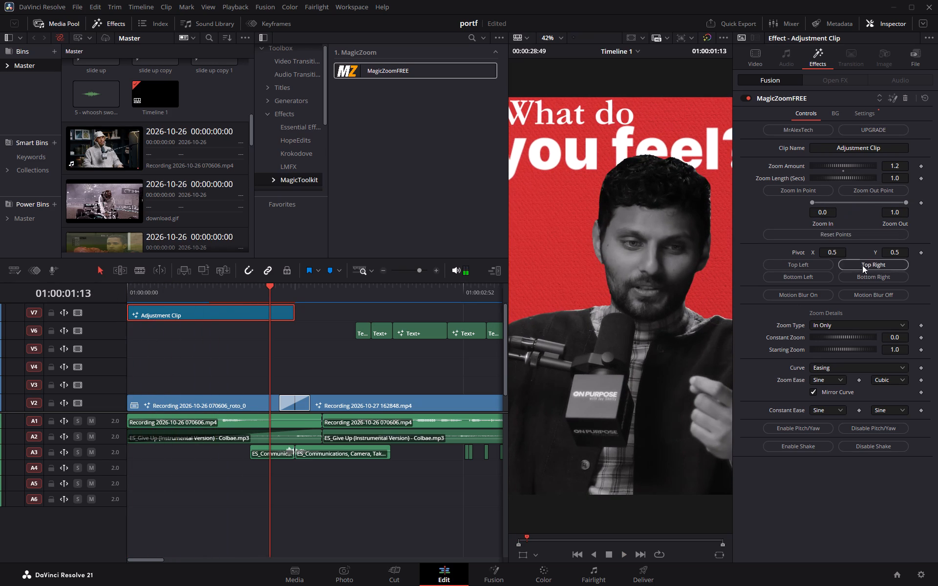
Reset MagicZoomFREE's zoom points, set its pivot to Top Right (1.0, 1.0) and scrub the opening back to 01:00:00:00.
triple_click(848, 235)
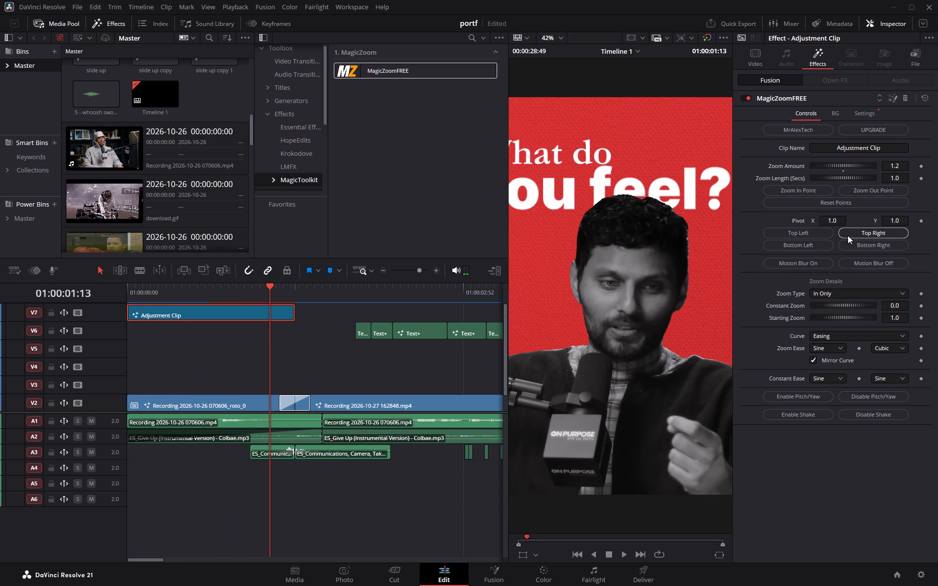
left_click_drag(268, 287, 117, 298)
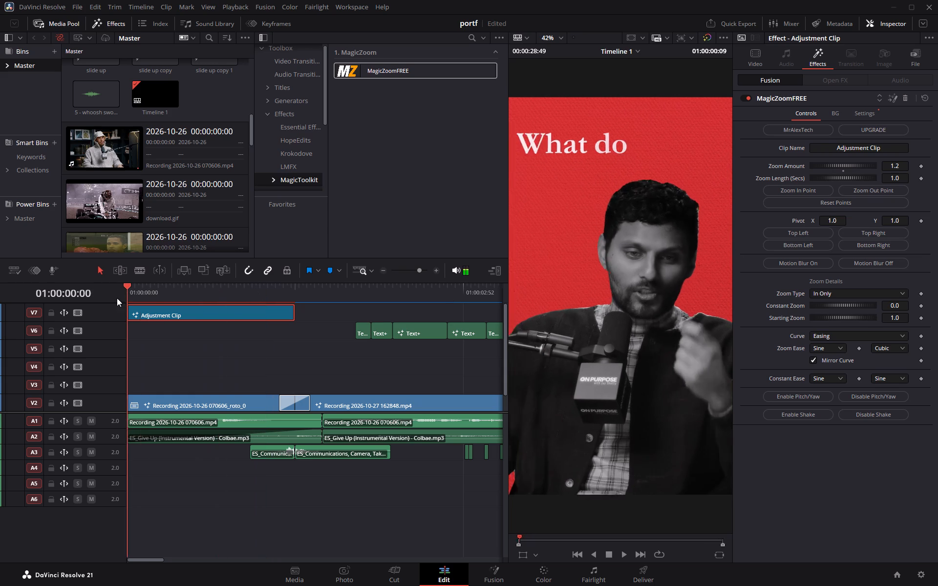
left_click_drag(117, 298, 106, 306)
Set MagicZoomFREE's zoom pivot to Bottom Left (0.0, 0.0).
left_click(787, 247)
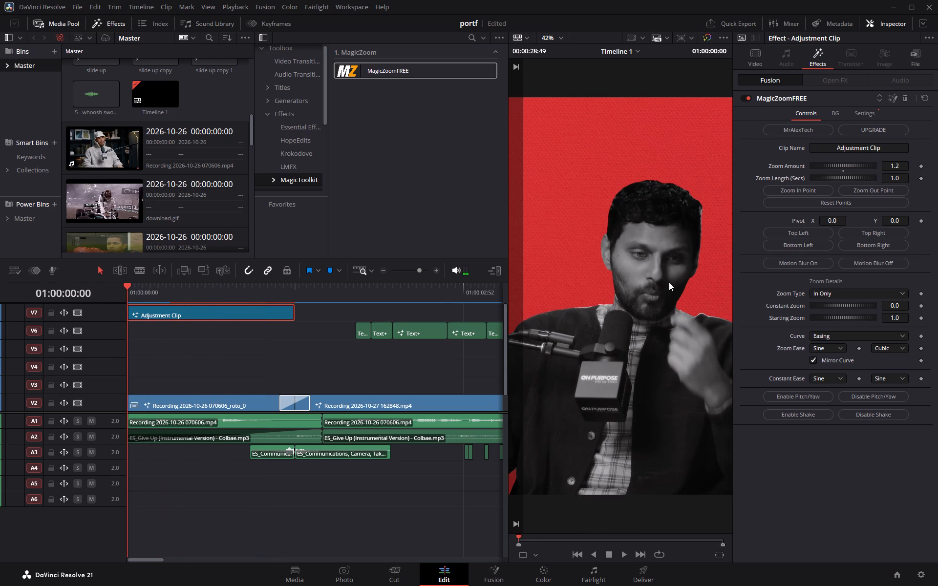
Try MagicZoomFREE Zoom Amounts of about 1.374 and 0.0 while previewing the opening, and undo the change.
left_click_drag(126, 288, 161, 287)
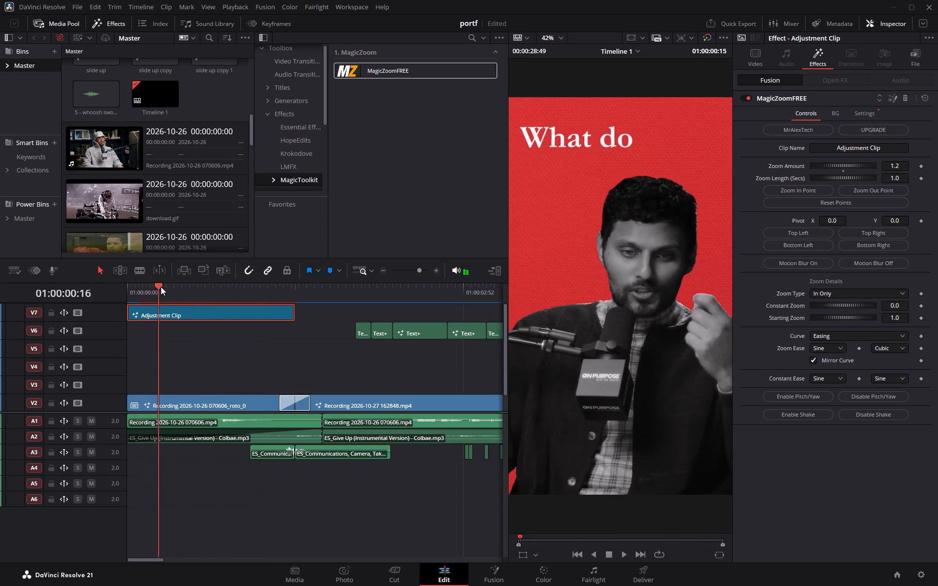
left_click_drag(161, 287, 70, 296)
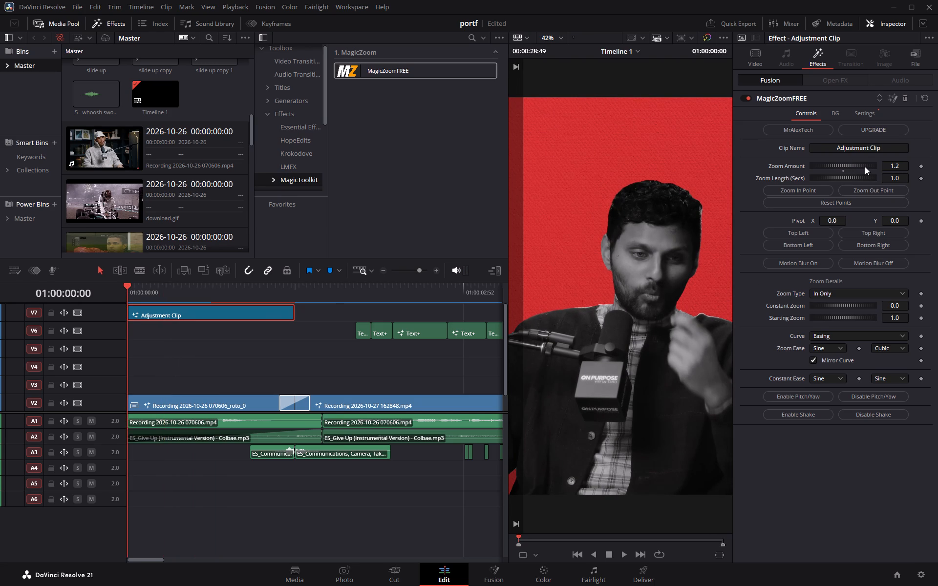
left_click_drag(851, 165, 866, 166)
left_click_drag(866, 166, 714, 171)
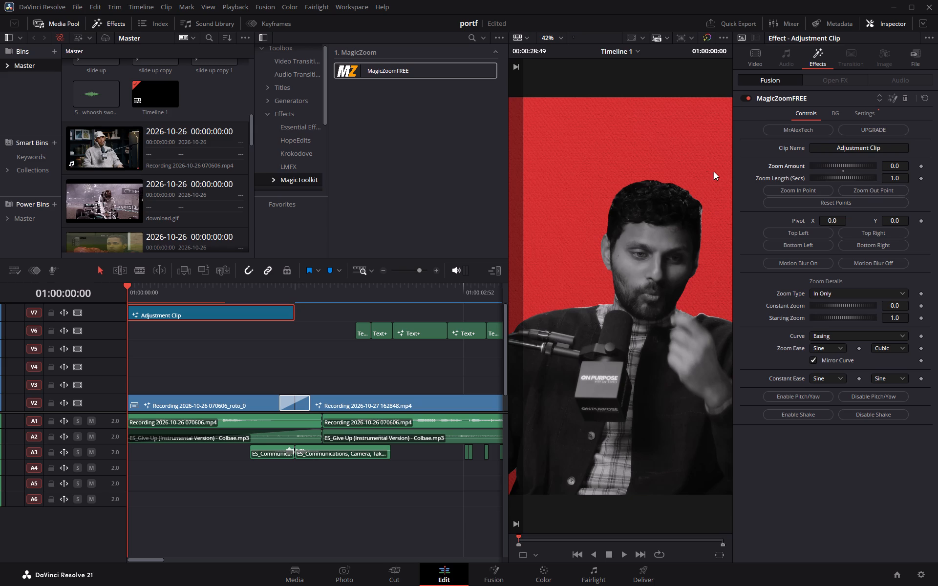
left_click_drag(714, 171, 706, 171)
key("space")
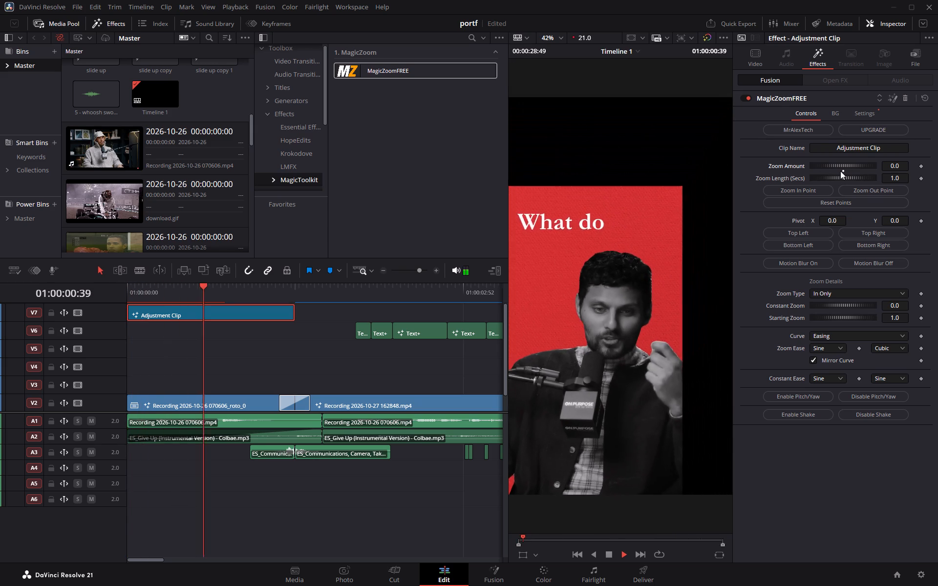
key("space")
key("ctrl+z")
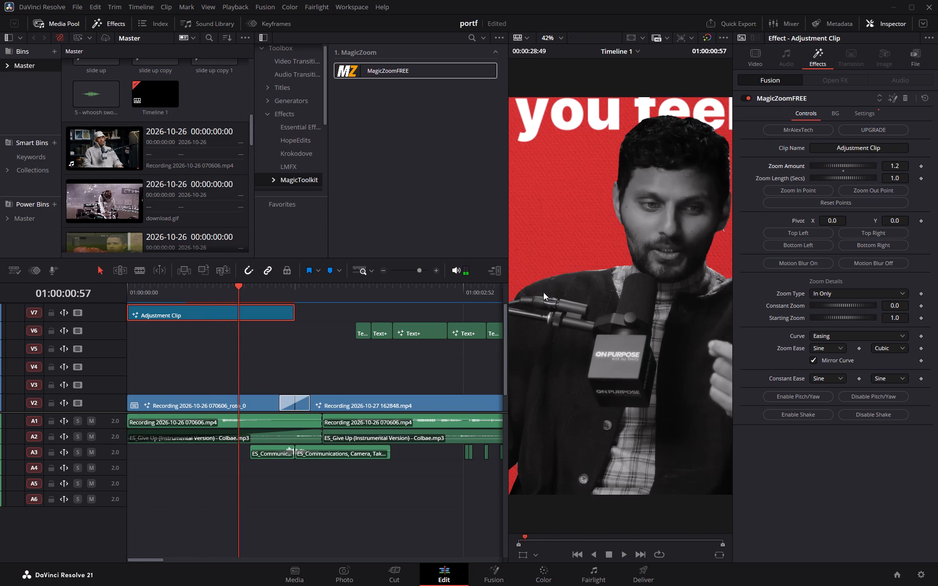
Replace MagicZoomFREE on the V7 Adjustment Clip with a fresh copy of the effect and scrub the opening to 01:00:01:03 and back.
left_click(905, 98)
left_click_drag(376, 73, 167, 316)
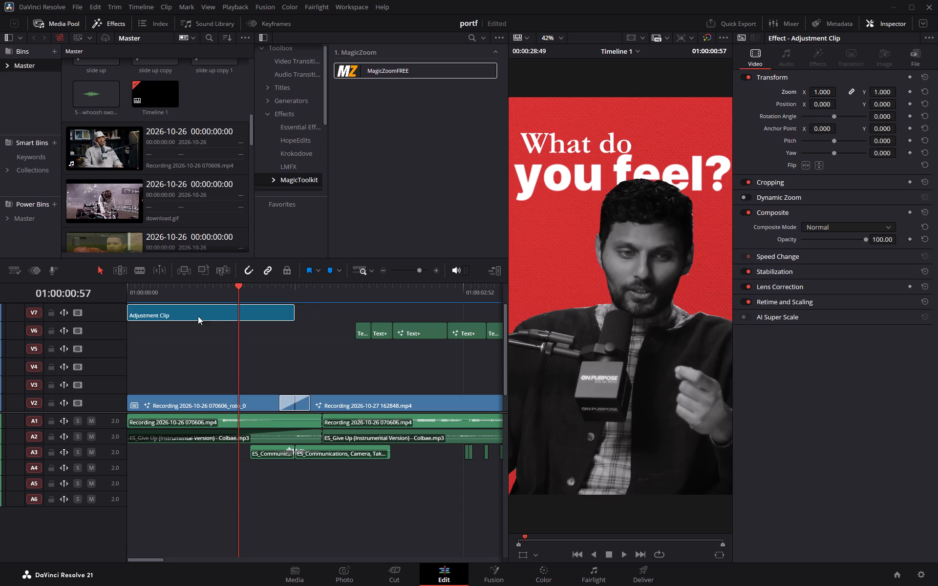
left_click_drag(238, 286, 168, 292)
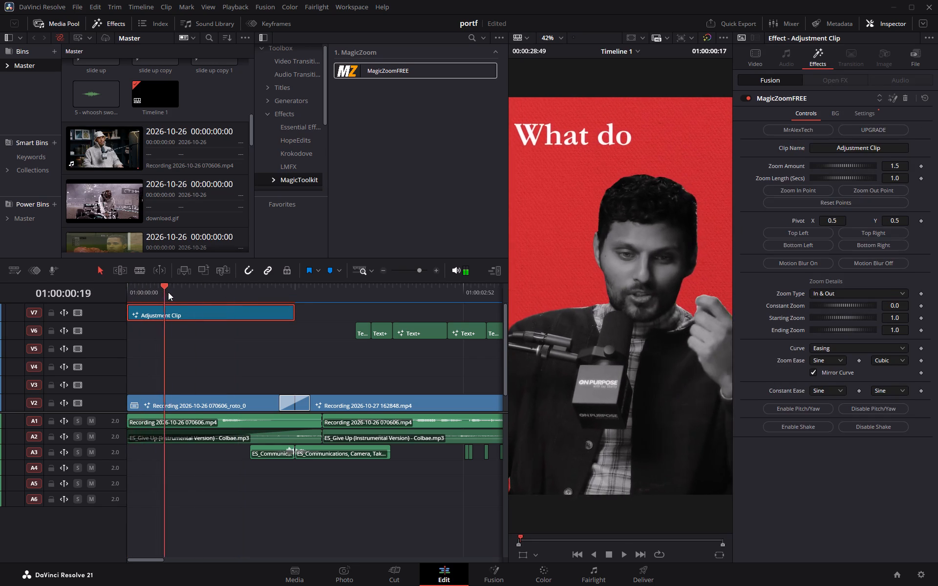
left_click_drag(168, 292, 93, 297)
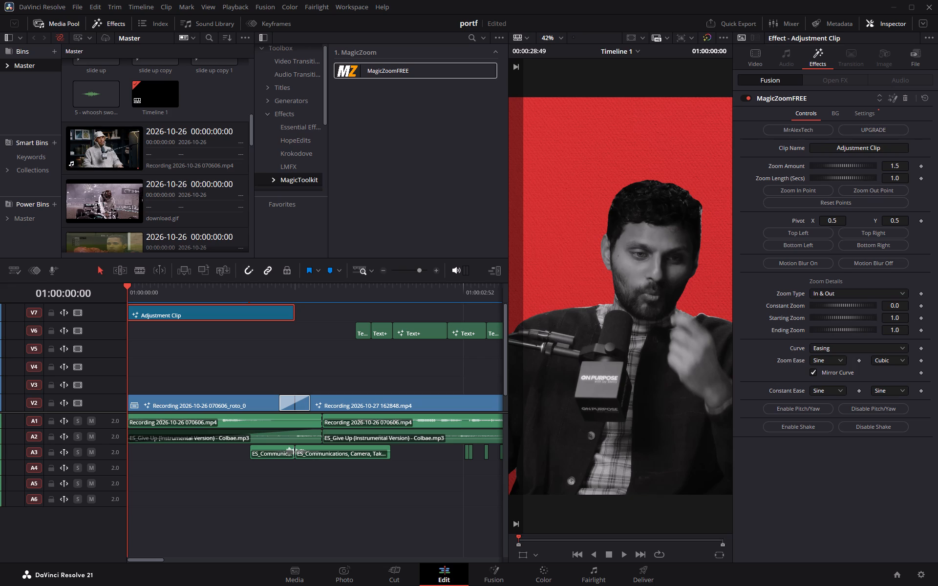
left_click_drag(131, 292, 231, 295)
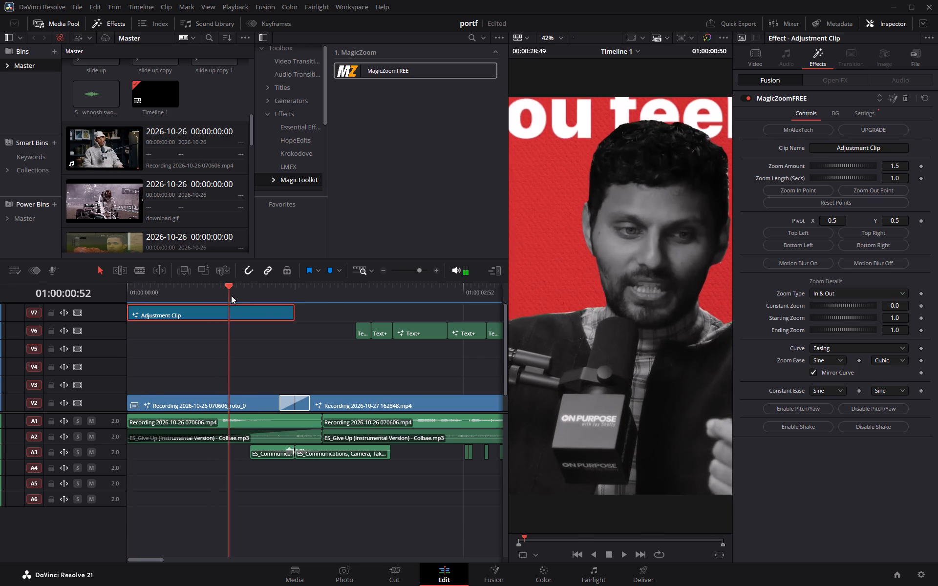
left_click_drag(231, 295, 255, 298)
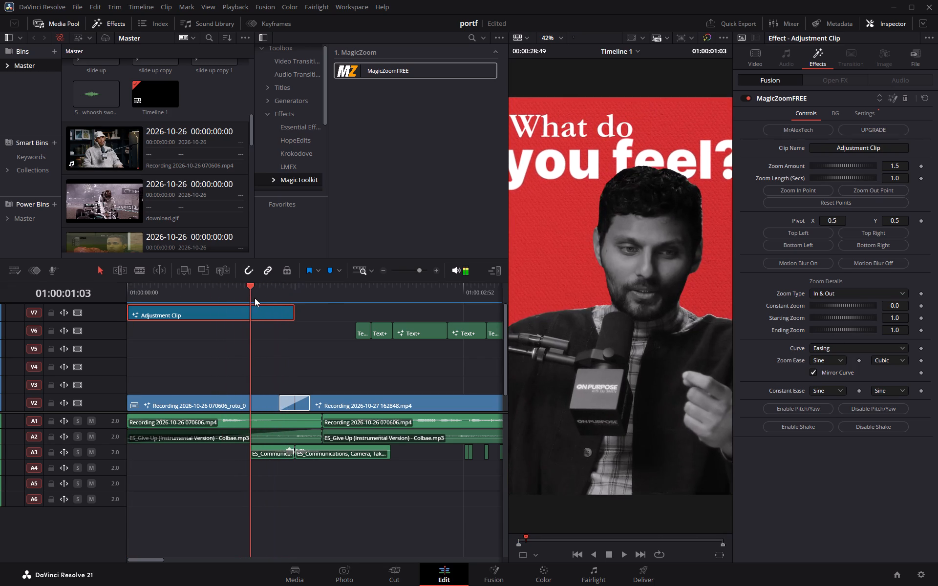
left_click_drag(255, 298, 126, 305)
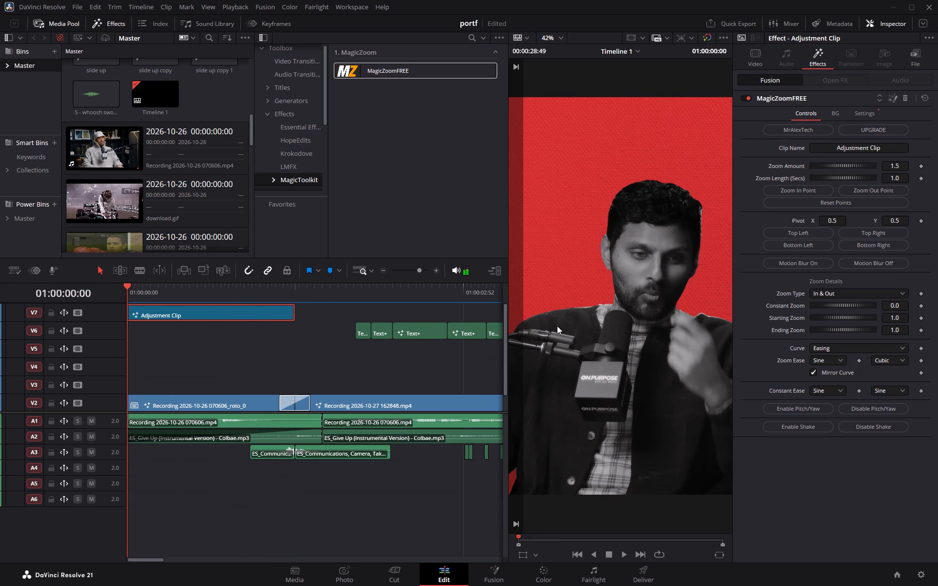
Set MagicZoomFREE's Zoom Type to Out Only and scrub the opening between 01:00:00:00 and 01:00:01:03.
left_click(859, 293)
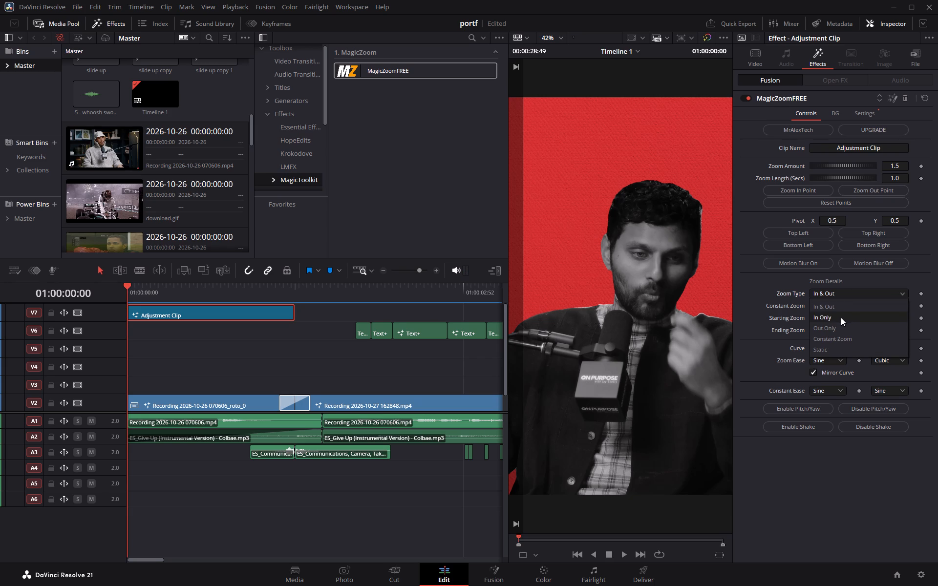
left_click(840, 325)
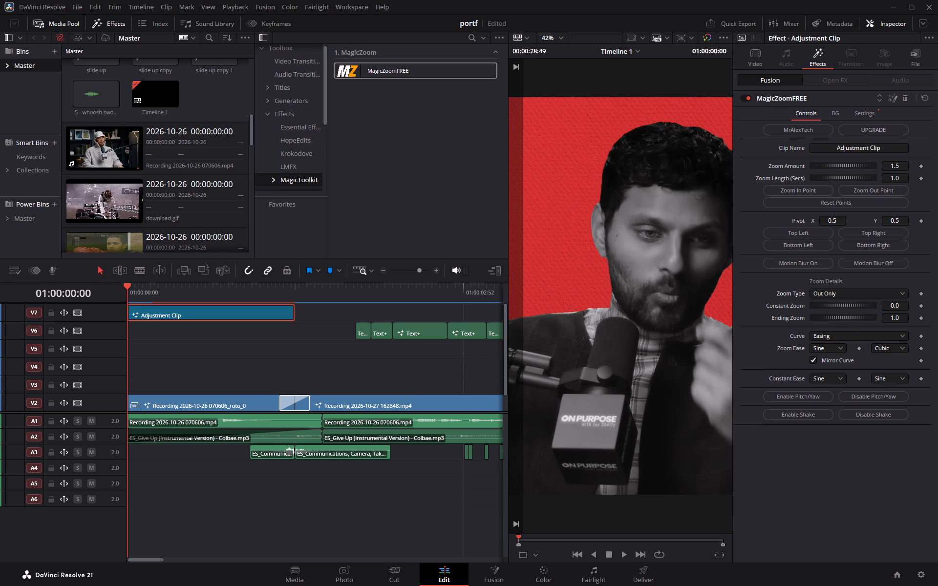
left_click_drag(128, 289, 162, 289)
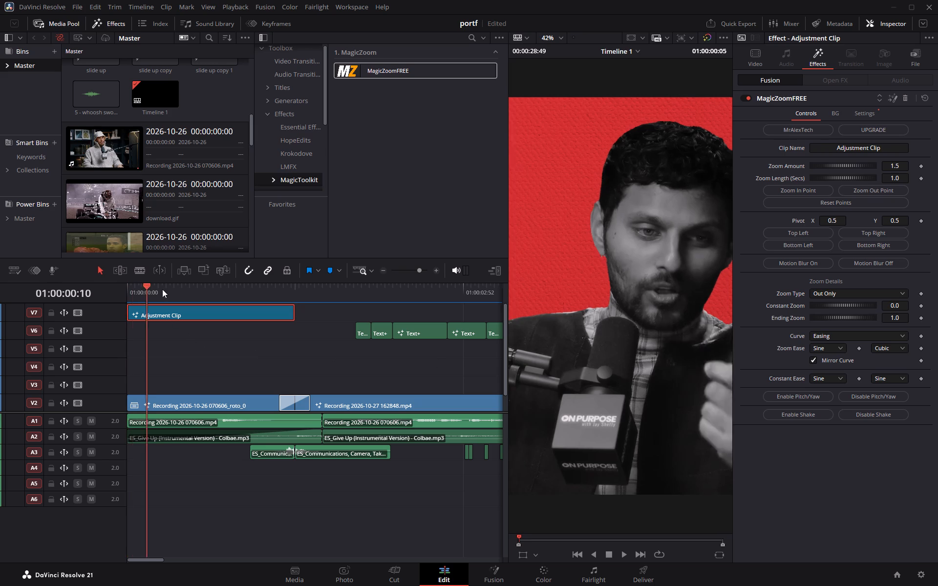
left_click_drag(162, 289, 249, 298)
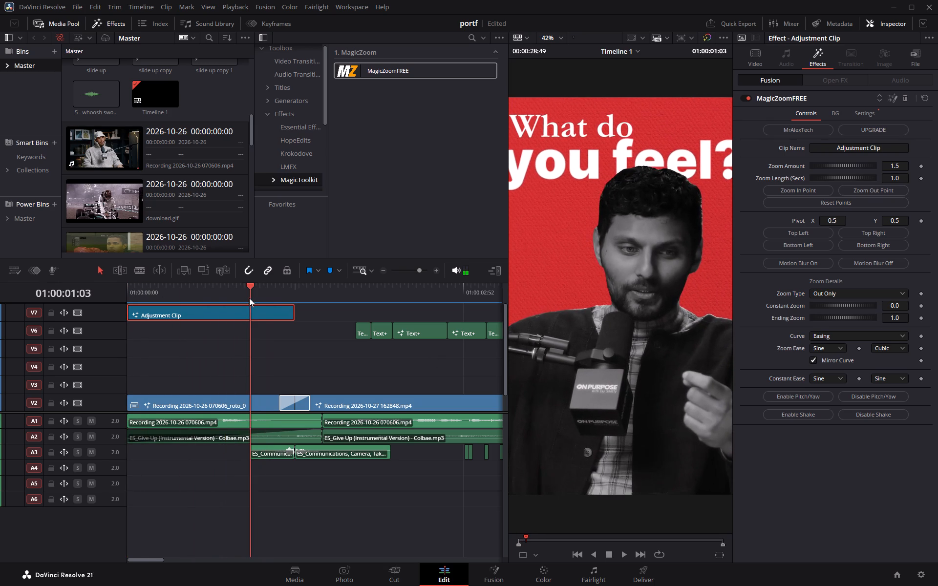
left_click_drag(249, 298, 131, 310)
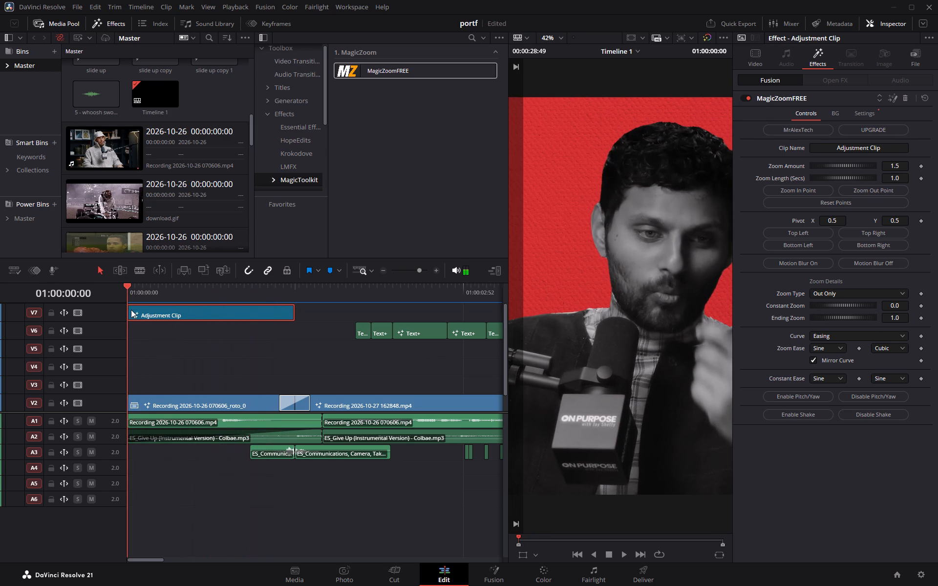
left_click_drag(131, 310, 150, 310)
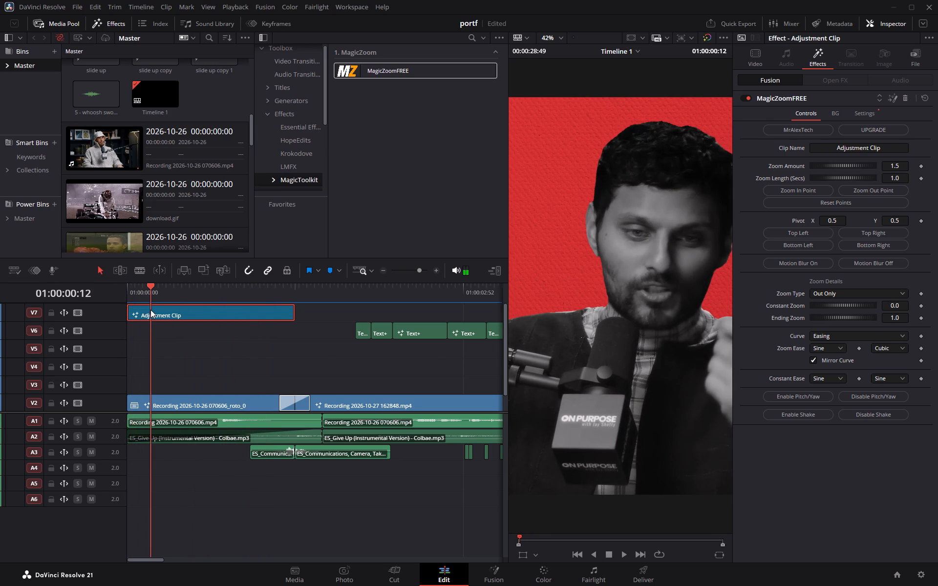
left_click_drag(150, 310, 163, 311)
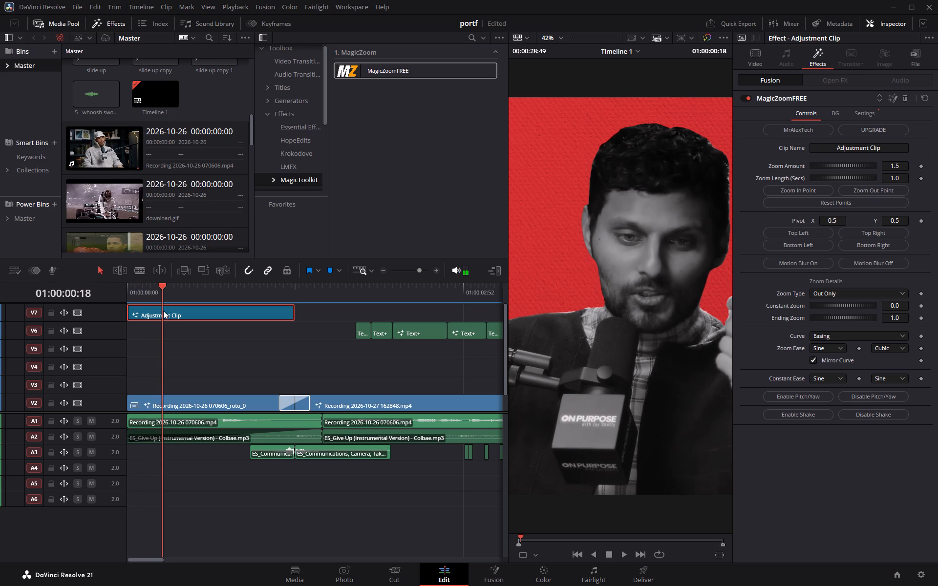
left_click_drag(163, 311, 108, 318)
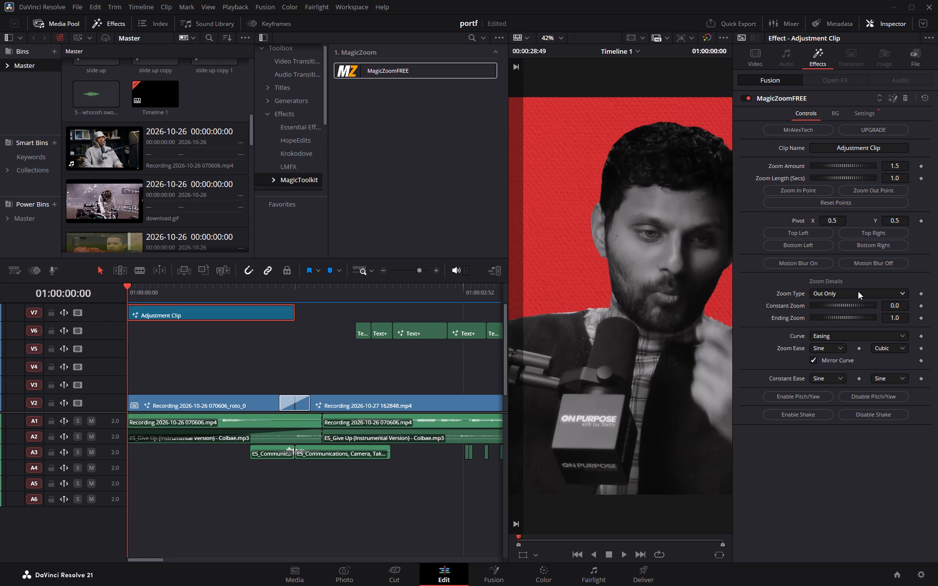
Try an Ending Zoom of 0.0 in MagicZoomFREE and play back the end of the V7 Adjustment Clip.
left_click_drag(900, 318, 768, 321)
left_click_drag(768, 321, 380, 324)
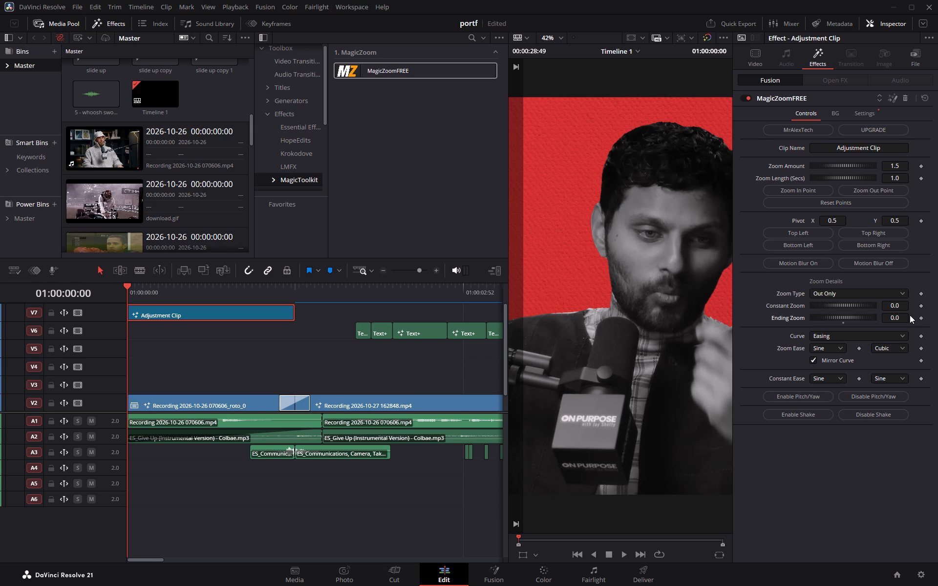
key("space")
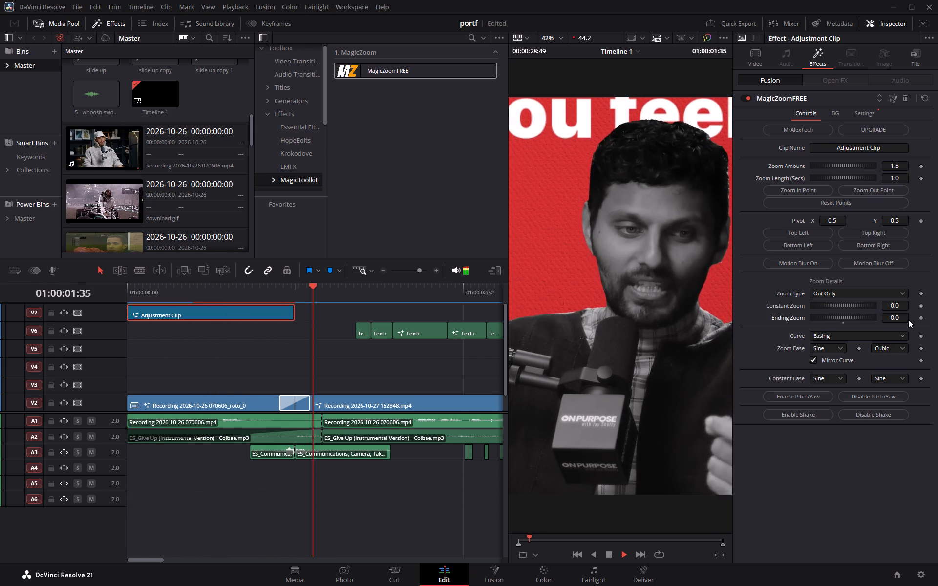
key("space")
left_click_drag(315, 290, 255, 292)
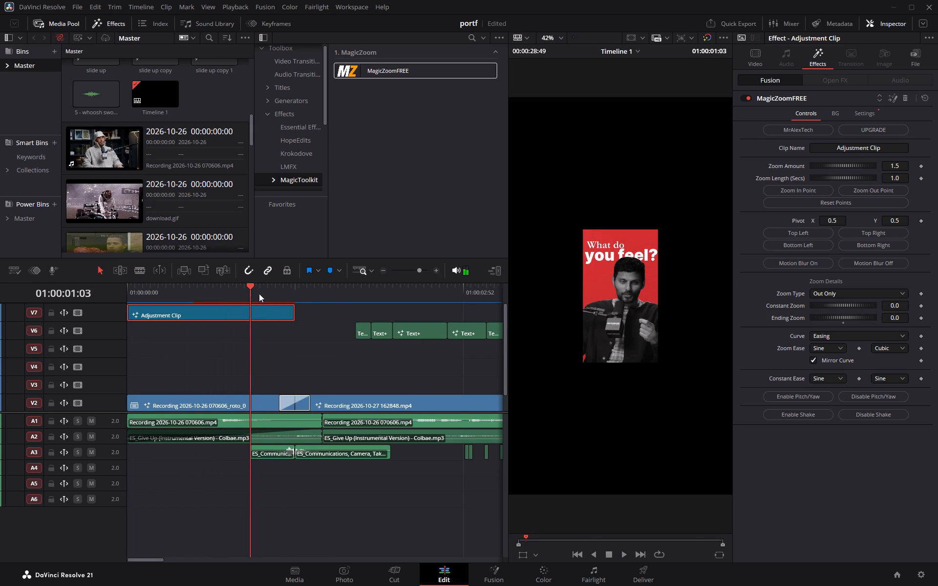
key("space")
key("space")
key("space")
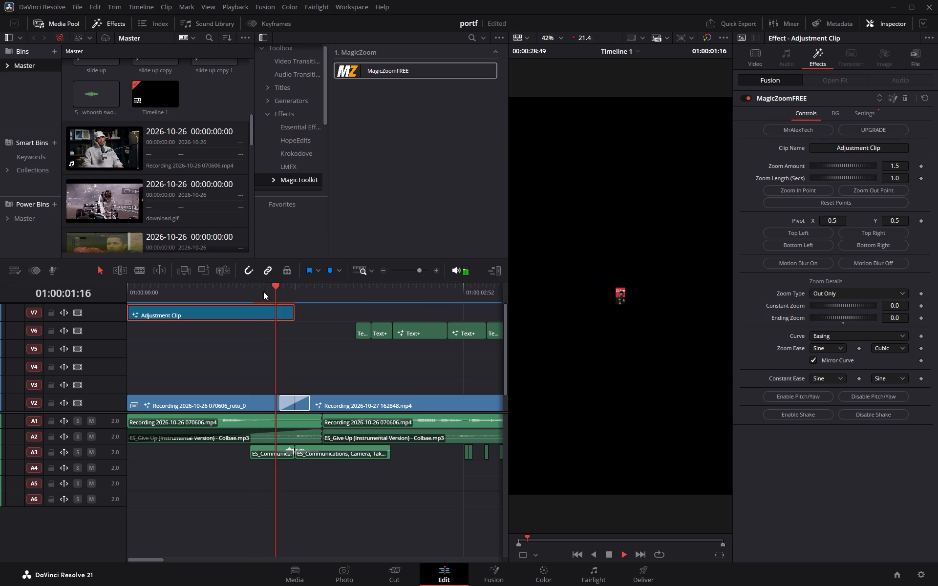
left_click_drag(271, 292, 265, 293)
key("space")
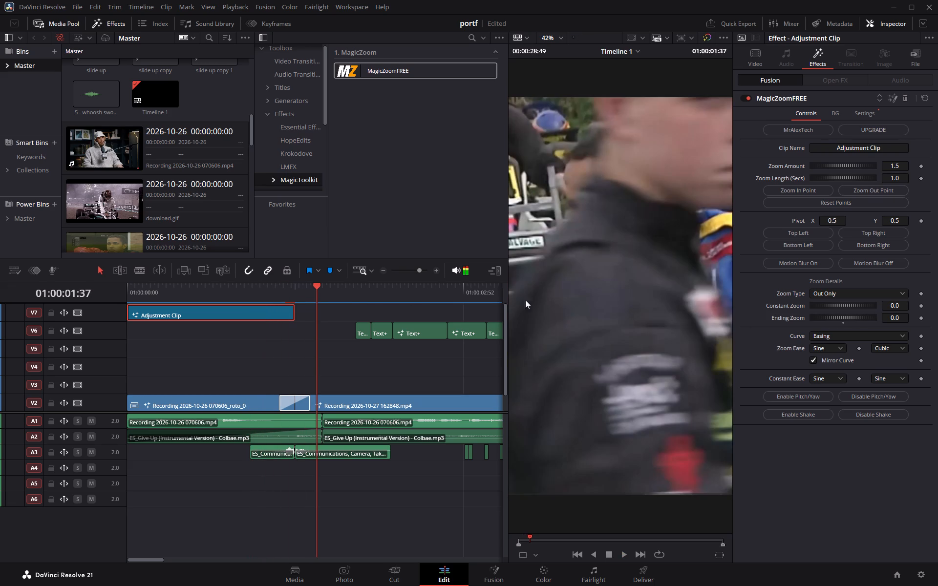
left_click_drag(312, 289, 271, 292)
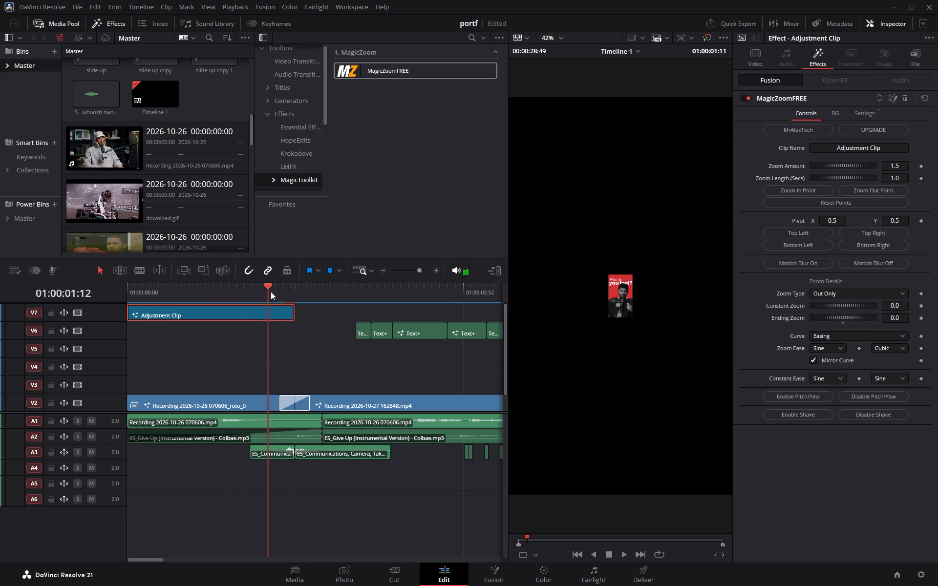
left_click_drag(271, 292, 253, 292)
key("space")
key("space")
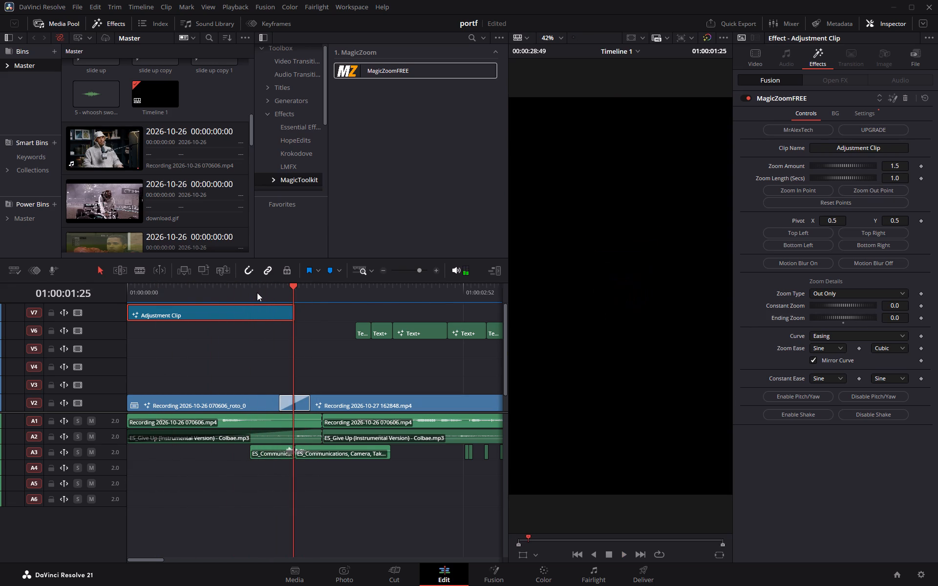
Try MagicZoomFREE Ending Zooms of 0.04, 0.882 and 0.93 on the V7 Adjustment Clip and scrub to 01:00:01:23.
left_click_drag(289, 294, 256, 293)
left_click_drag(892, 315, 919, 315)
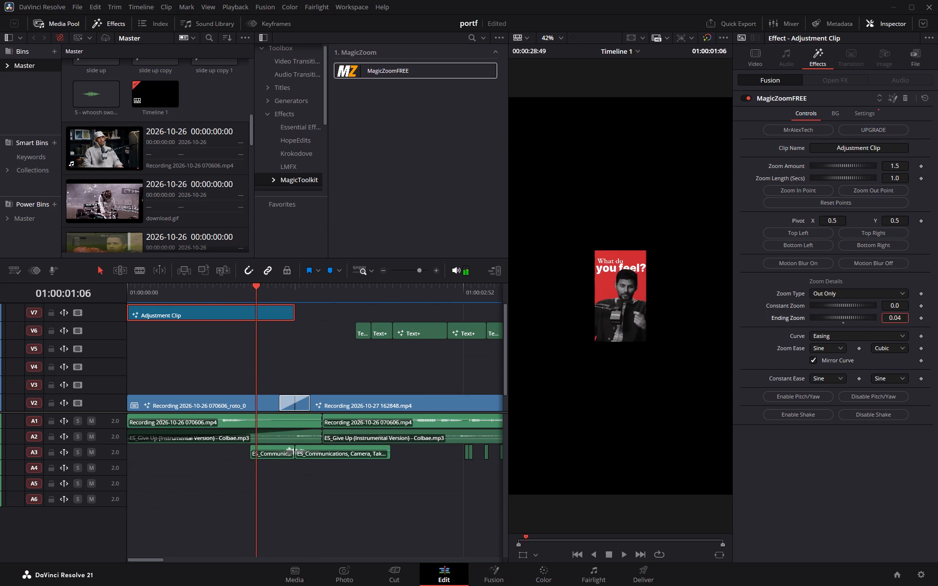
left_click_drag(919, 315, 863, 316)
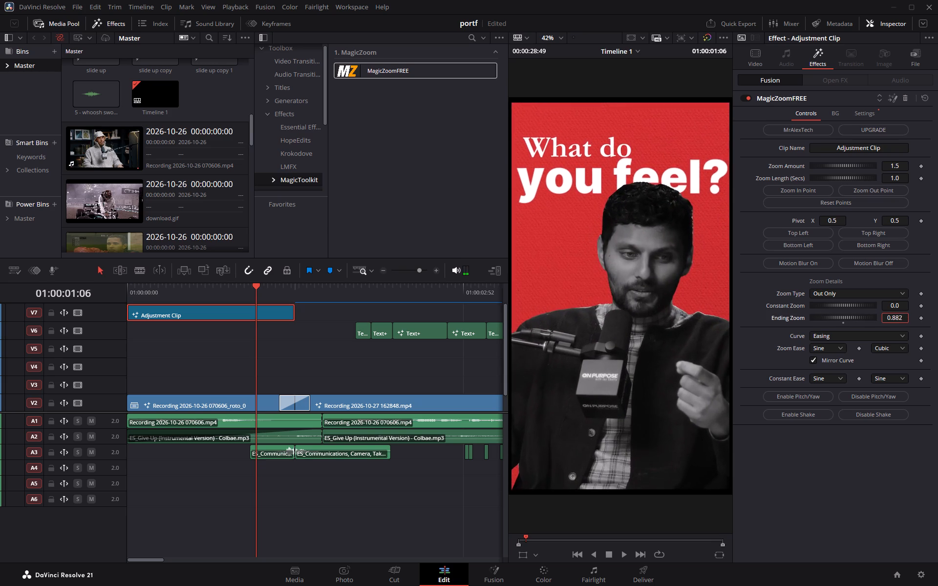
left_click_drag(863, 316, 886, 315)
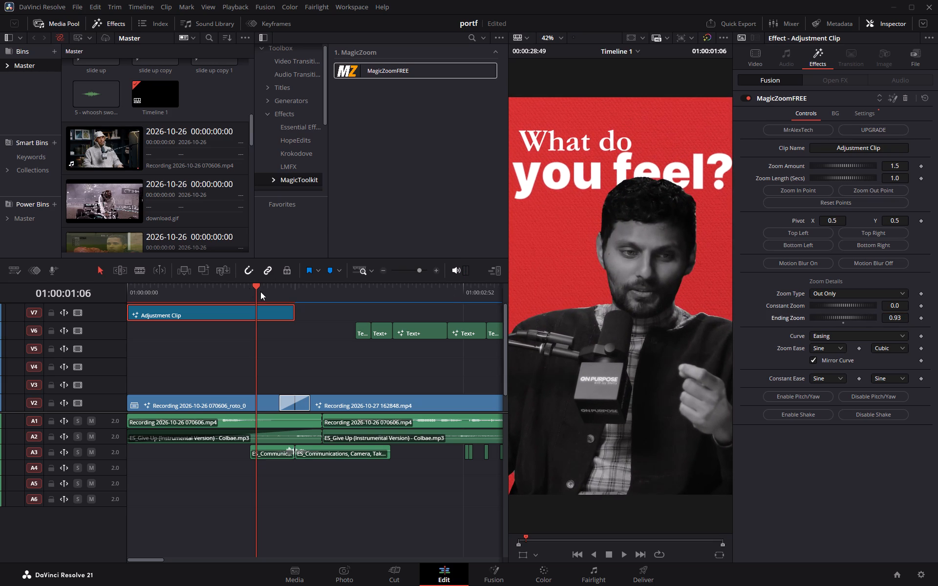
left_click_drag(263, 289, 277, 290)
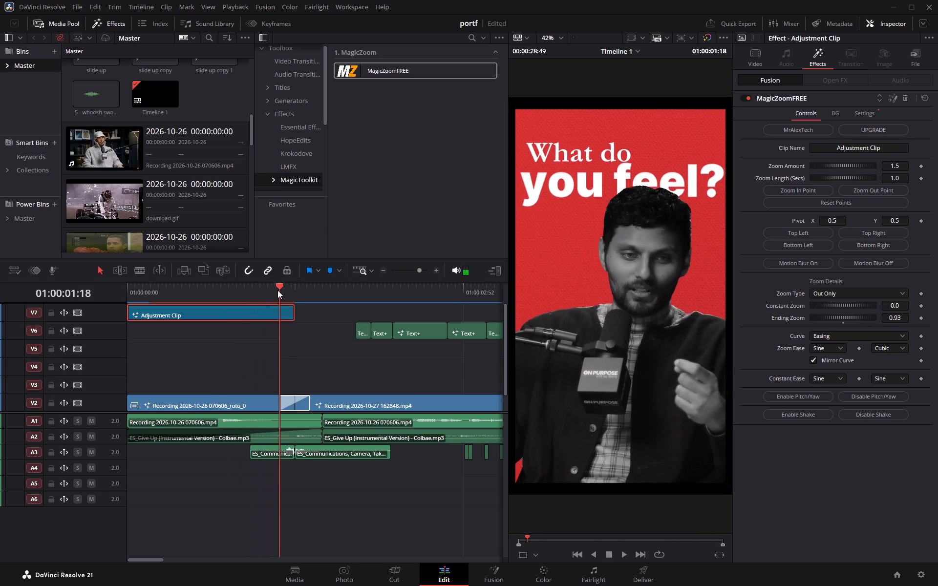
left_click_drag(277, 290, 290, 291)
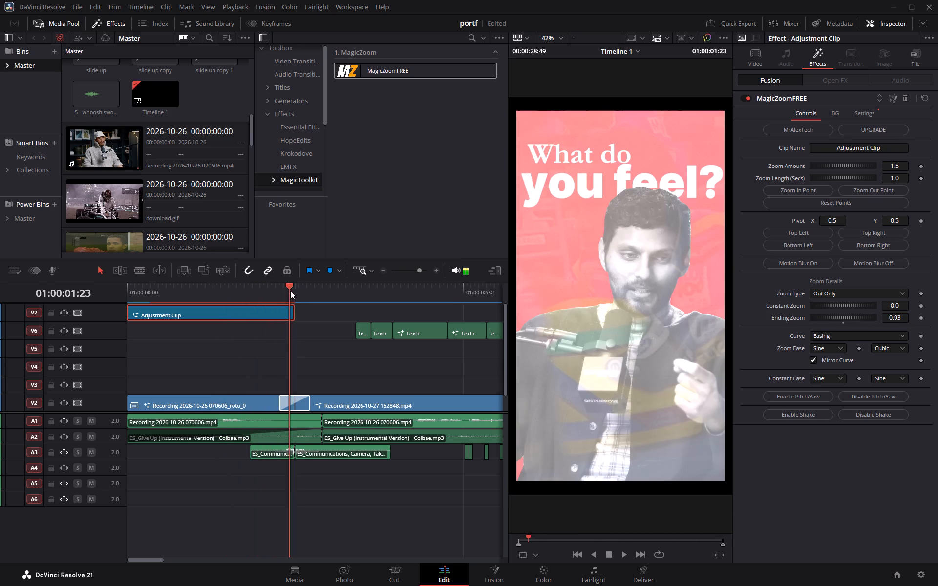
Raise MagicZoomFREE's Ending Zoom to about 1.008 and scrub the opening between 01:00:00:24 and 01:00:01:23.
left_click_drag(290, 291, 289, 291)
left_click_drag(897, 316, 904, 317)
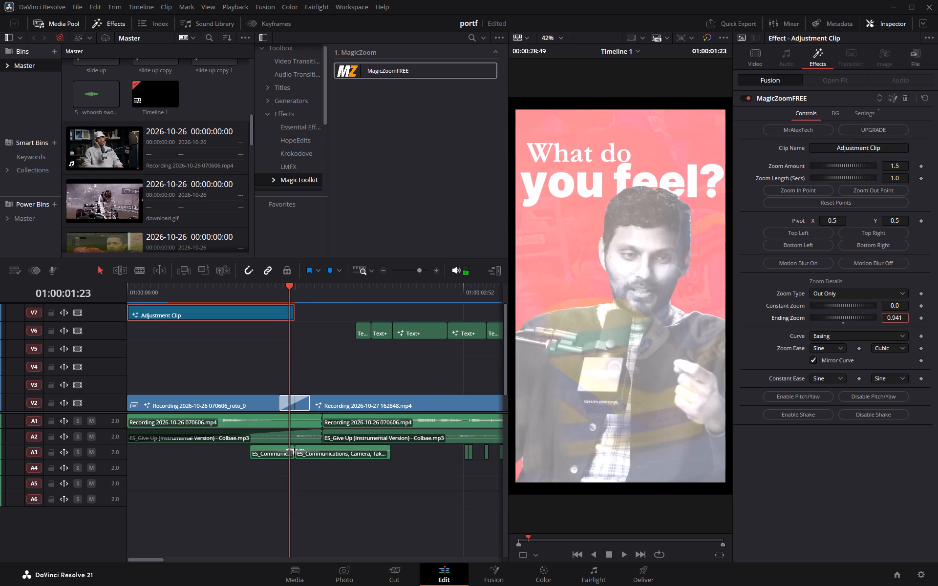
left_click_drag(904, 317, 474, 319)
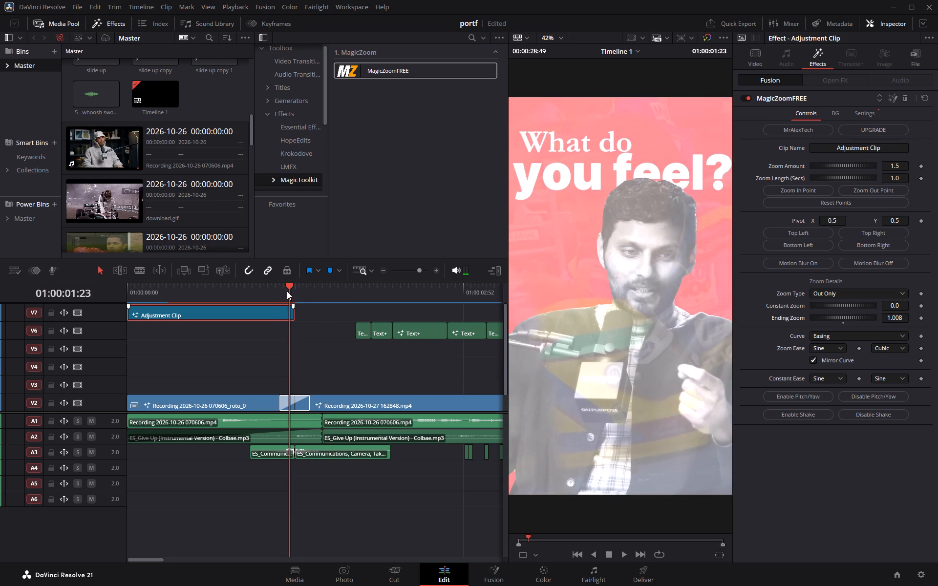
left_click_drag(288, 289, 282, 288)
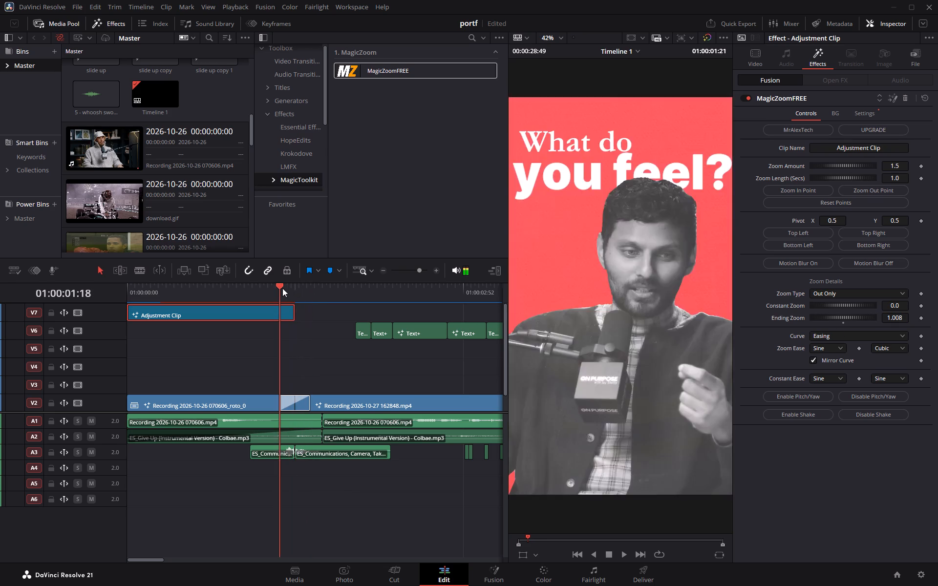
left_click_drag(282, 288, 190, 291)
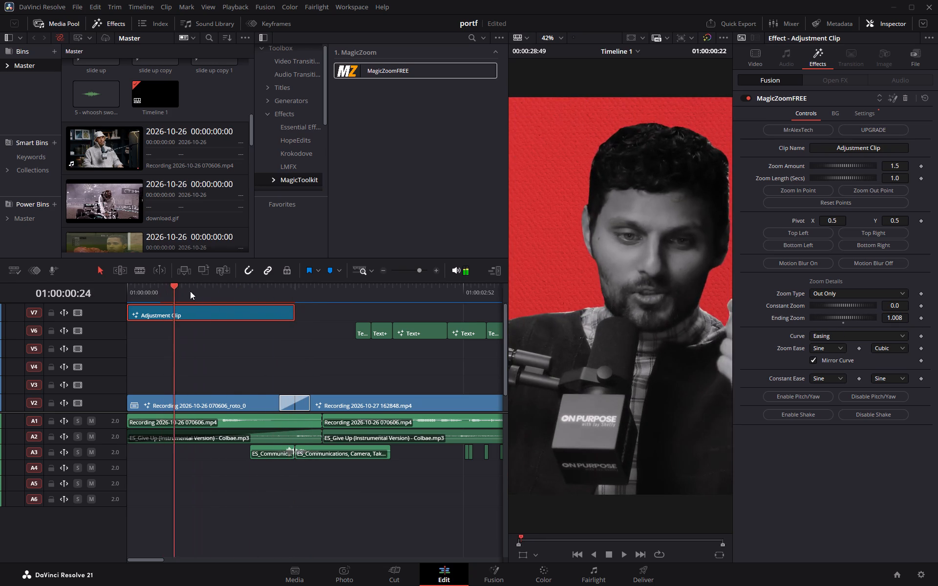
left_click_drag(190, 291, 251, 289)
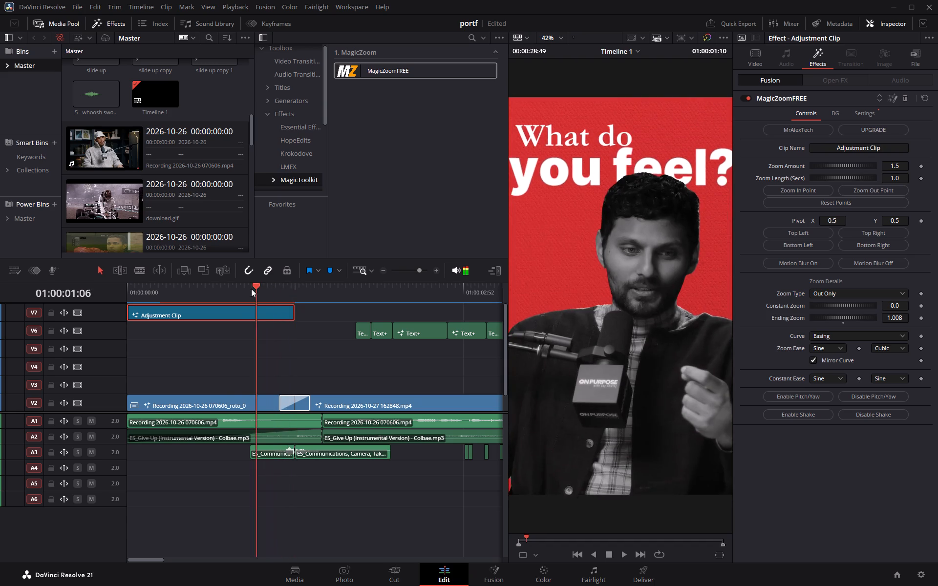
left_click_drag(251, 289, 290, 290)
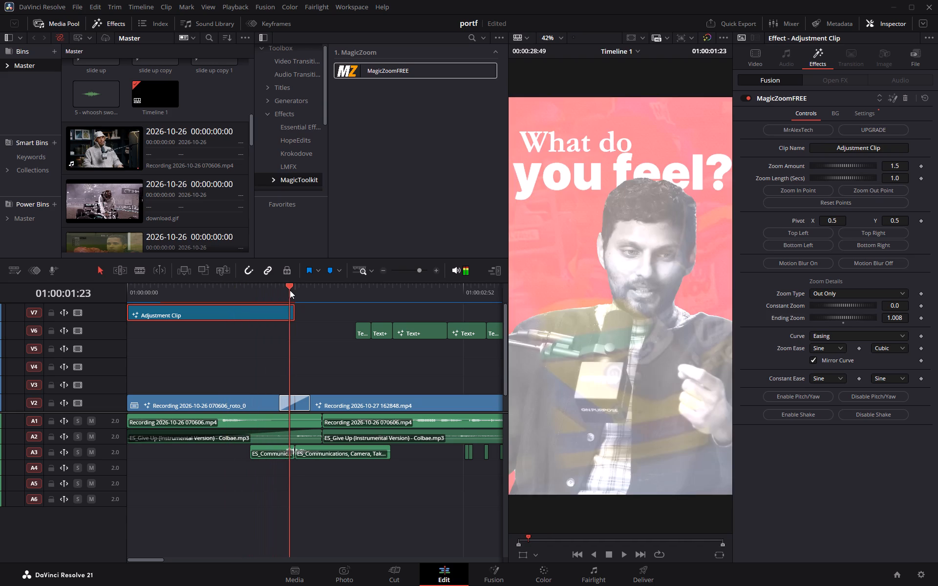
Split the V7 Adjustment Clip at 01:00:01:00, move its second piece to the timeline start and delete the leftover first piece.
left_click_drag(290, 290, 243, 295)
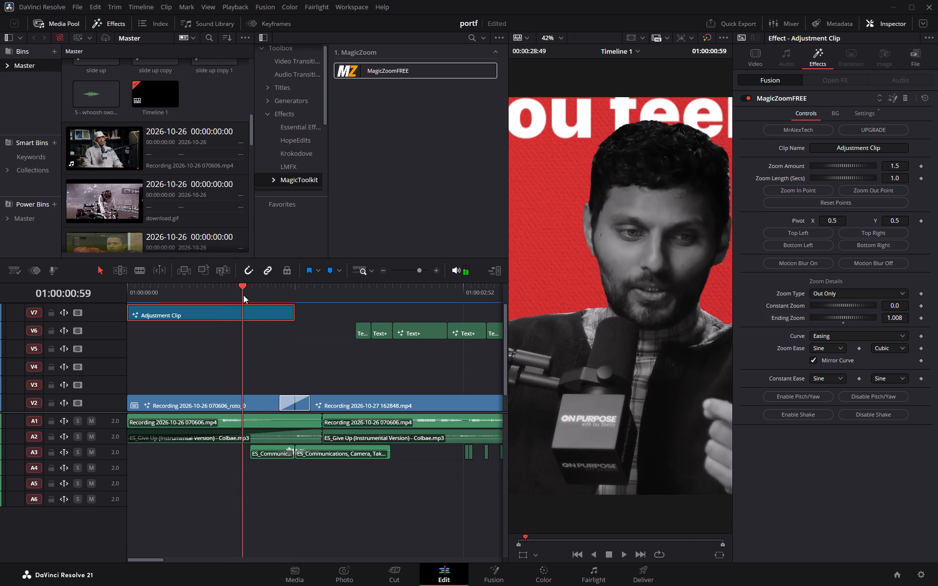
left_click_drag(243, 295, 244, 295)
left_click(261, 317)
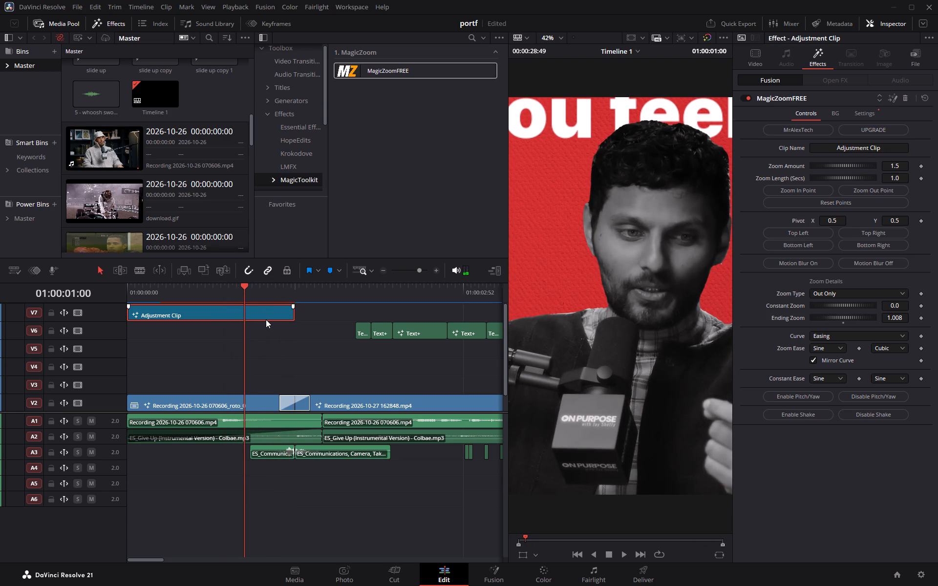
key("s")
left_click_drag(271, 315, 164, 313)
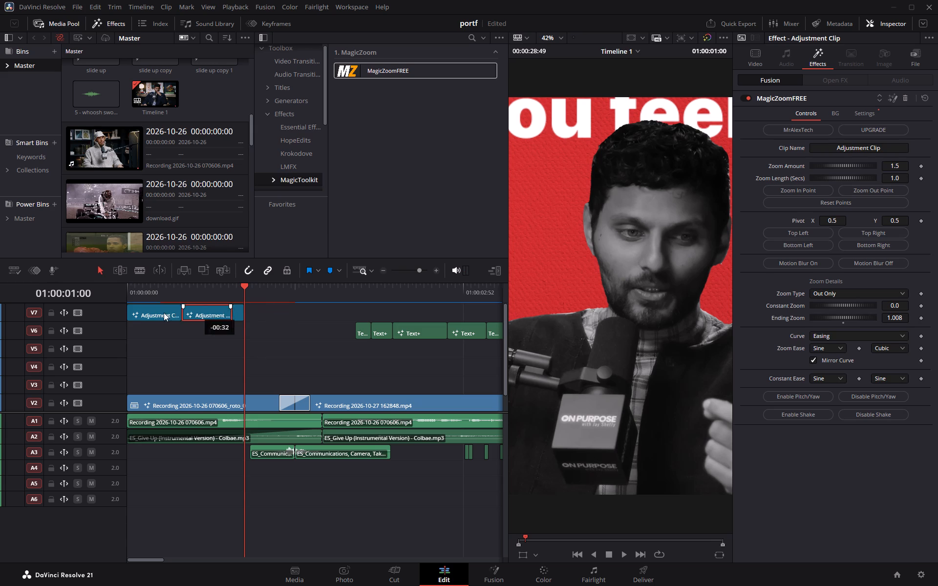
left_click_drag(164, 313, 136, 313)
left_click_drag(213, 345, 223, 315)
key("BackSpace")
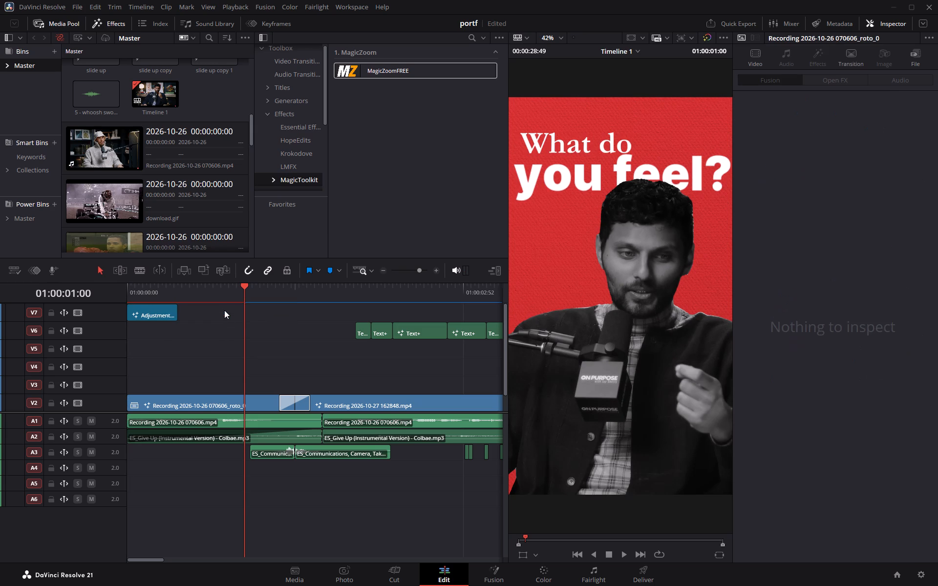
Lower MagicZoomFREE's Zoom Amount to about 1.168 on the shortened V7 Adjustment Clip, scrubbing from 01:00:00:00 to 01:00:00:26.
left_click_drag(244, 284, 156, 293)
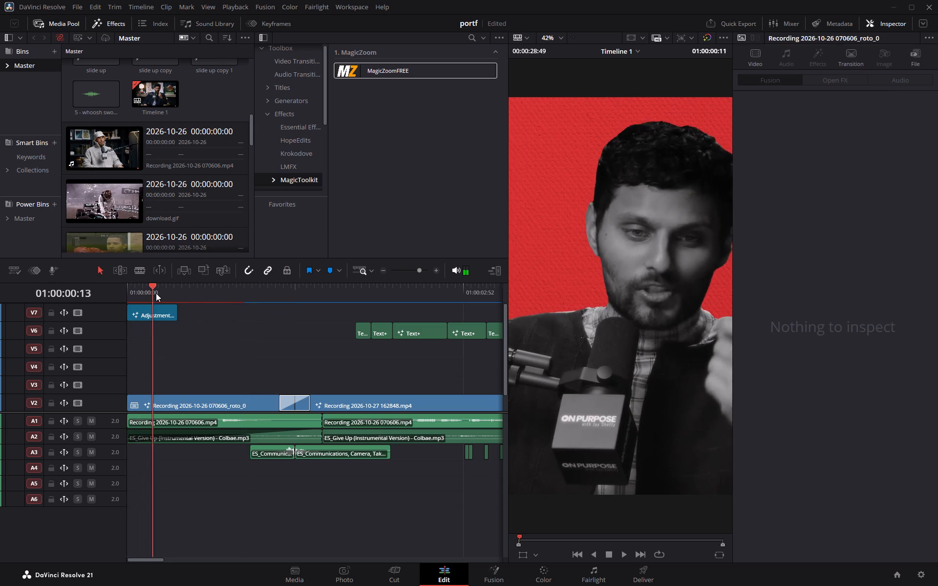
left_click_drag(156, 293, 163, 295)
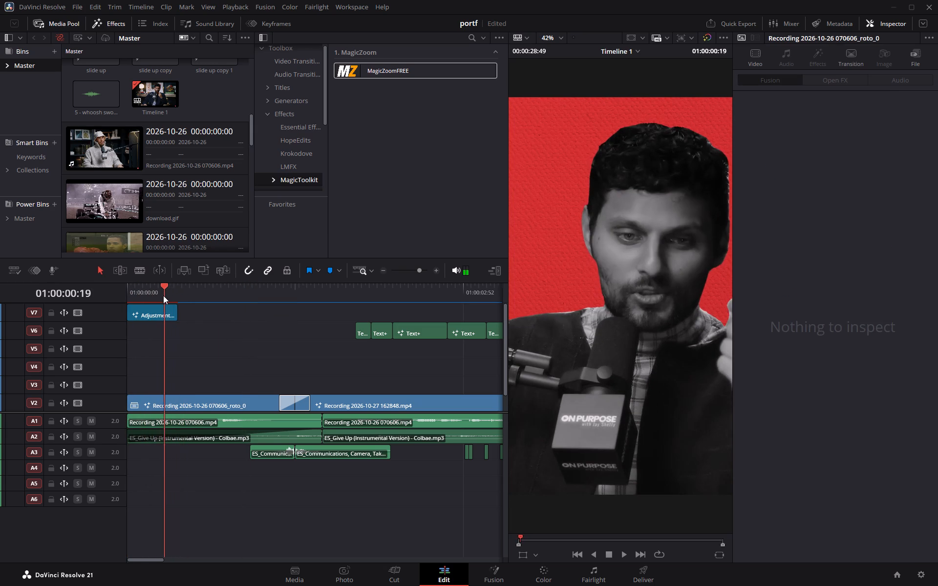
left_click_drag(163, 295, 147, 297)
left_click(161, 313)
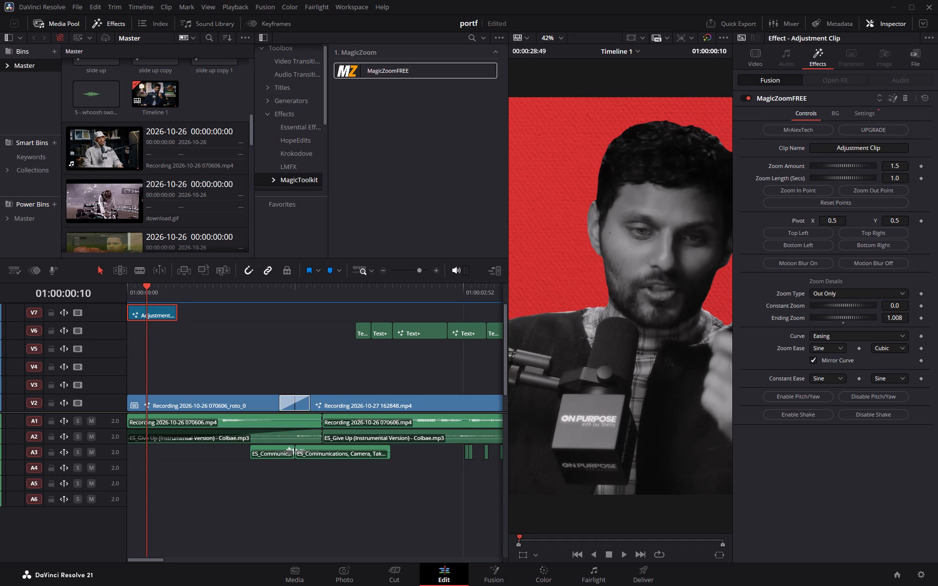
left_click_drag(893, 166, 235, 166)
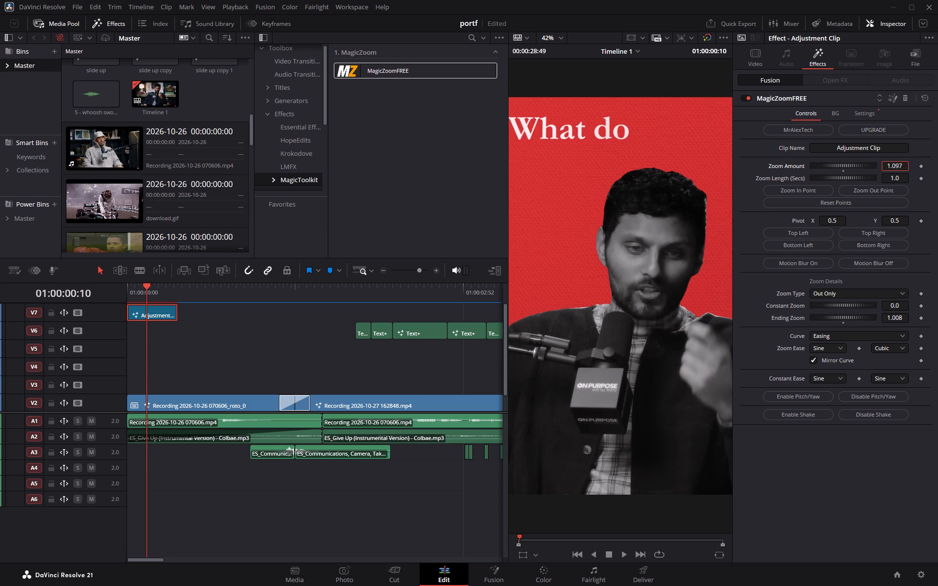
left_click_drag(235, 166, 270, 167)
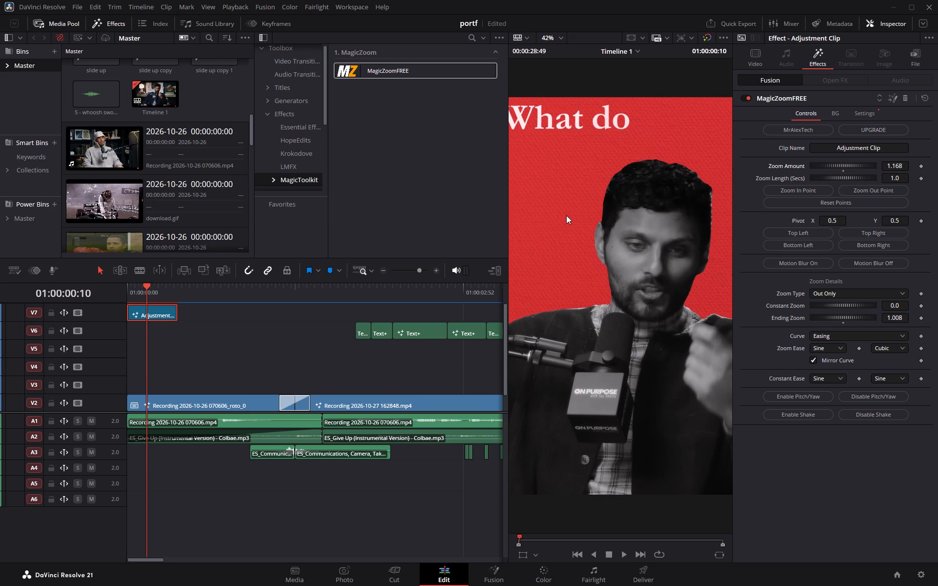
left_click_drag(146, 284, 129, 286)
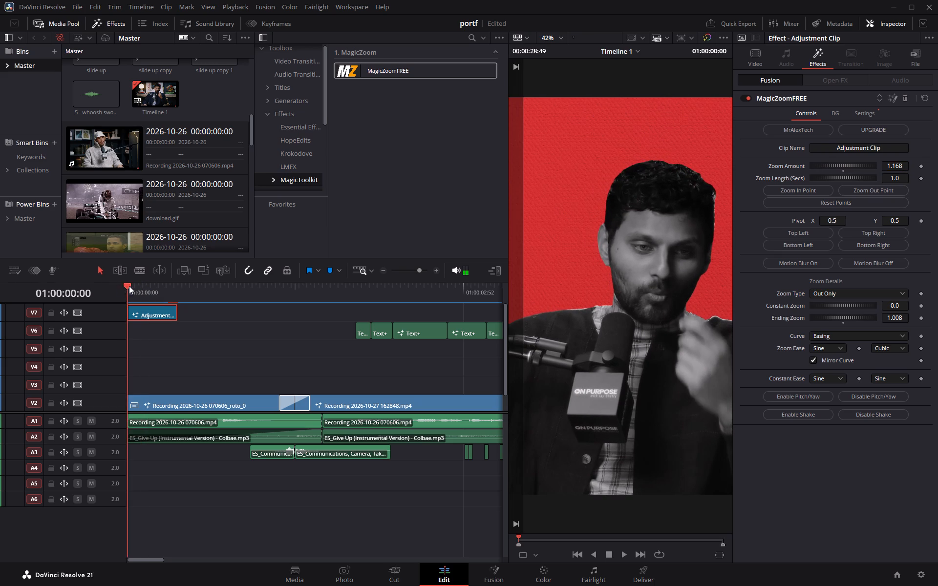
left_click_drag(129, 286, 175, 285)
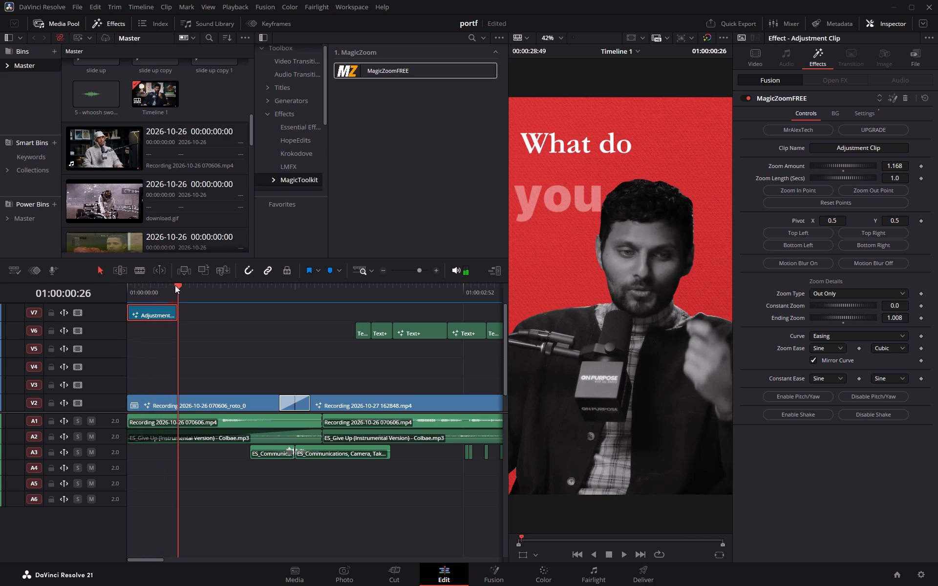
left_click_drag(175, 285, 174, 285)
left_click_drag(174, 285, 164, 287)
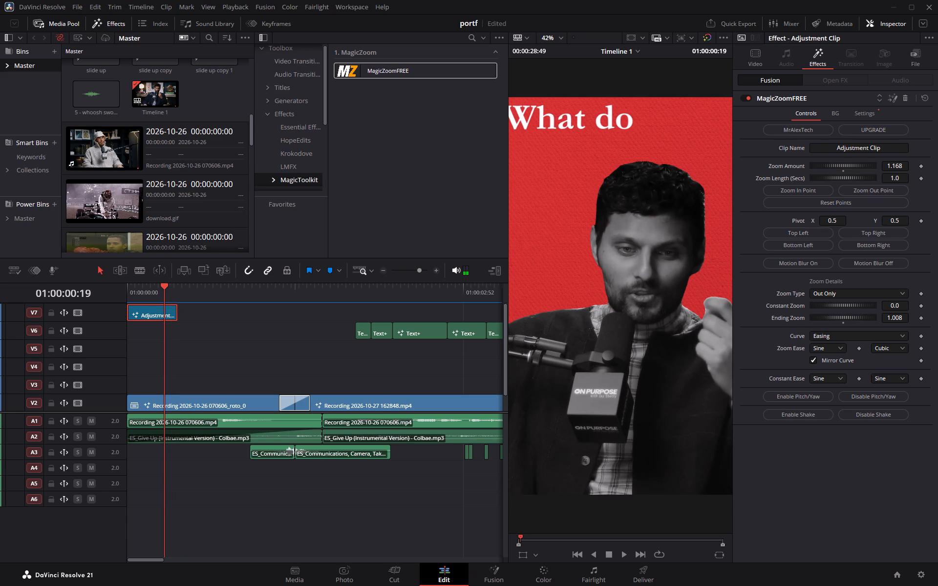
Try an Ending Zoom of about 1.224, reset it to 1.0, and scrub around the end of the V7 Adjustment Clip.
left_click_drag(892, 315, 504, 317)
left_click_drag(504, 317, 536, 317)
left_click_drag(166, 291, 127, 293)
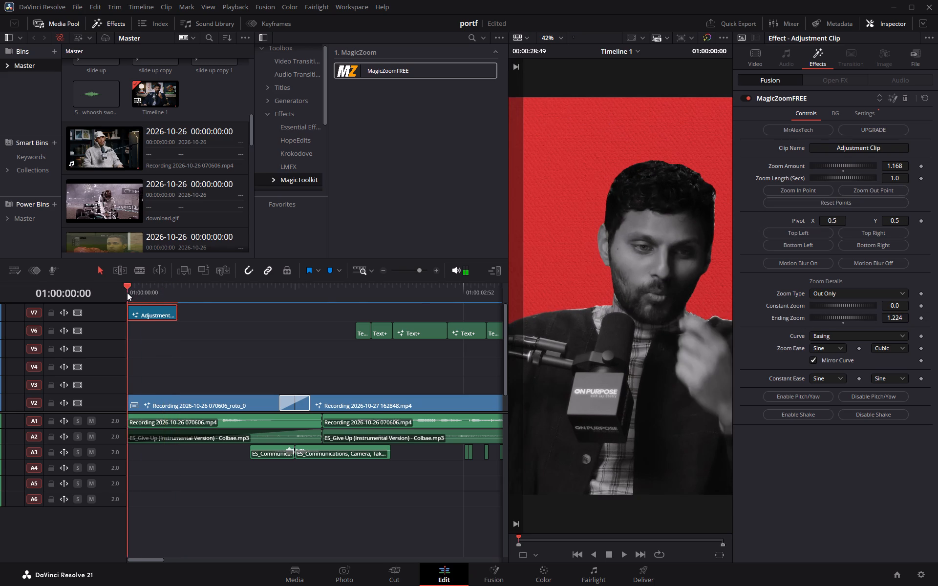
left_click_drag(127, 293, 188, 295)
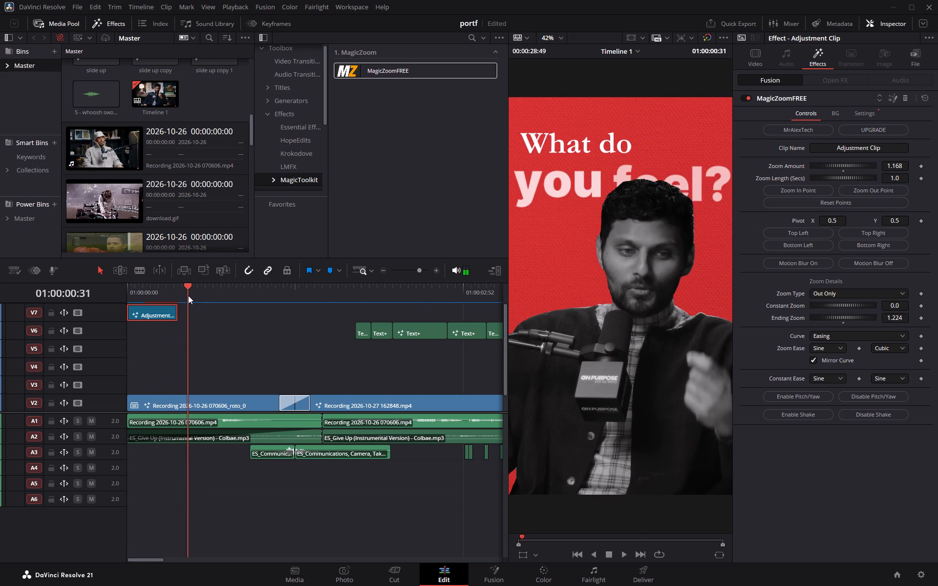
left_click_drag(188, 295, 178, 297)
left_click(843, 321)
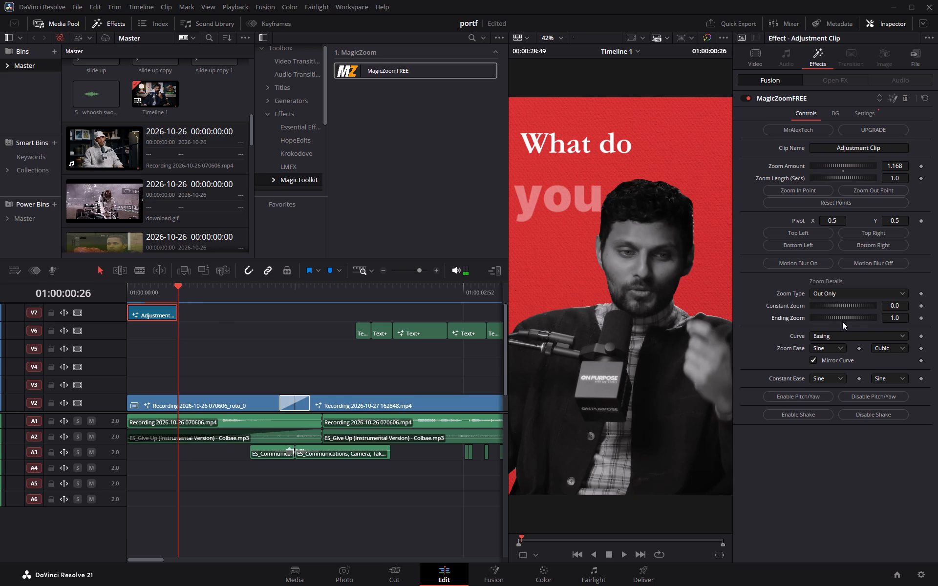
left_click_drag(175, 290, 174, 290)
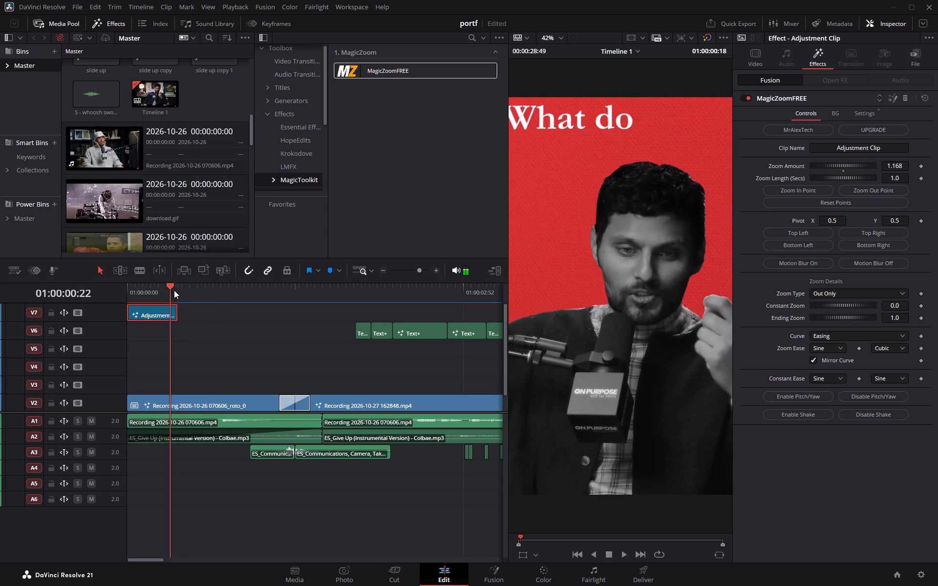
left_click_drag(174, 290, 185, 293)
Delete the shortened Adjustment Clip from track V7.
left_click_drag(194, 324, 140, 314)
key("BackSpace")
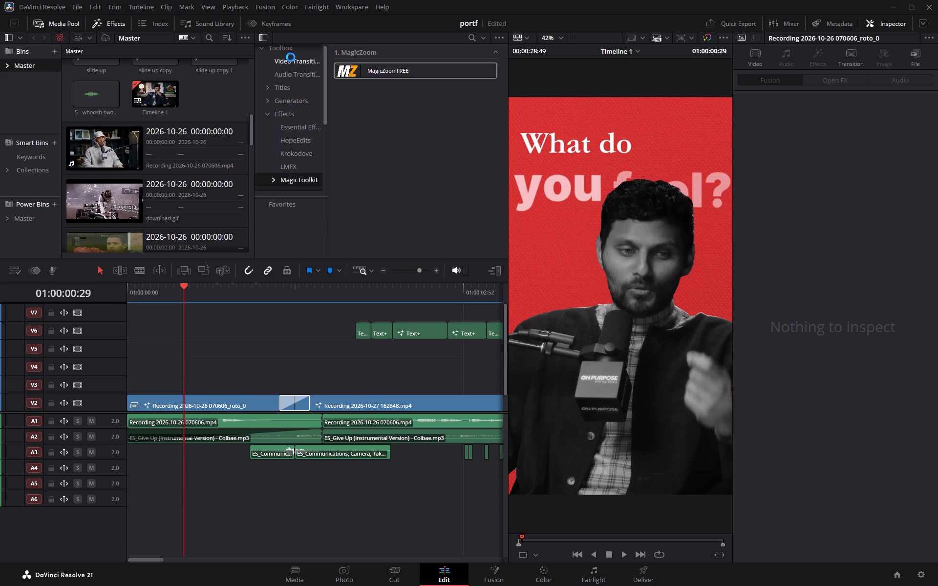
Add a new Adjustment Clip at the start of the timeline on track V4.
left_click_drag(370, 71, 385, 83)
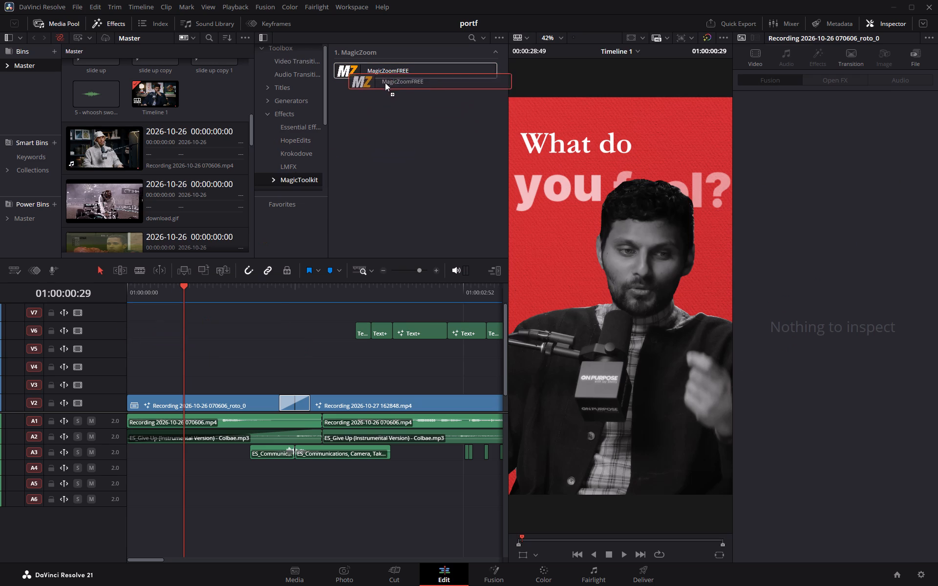
left_click_drag(385, 83, 388, 74)
scroll(304, 117, "up", 5)
left_click(304, 104)
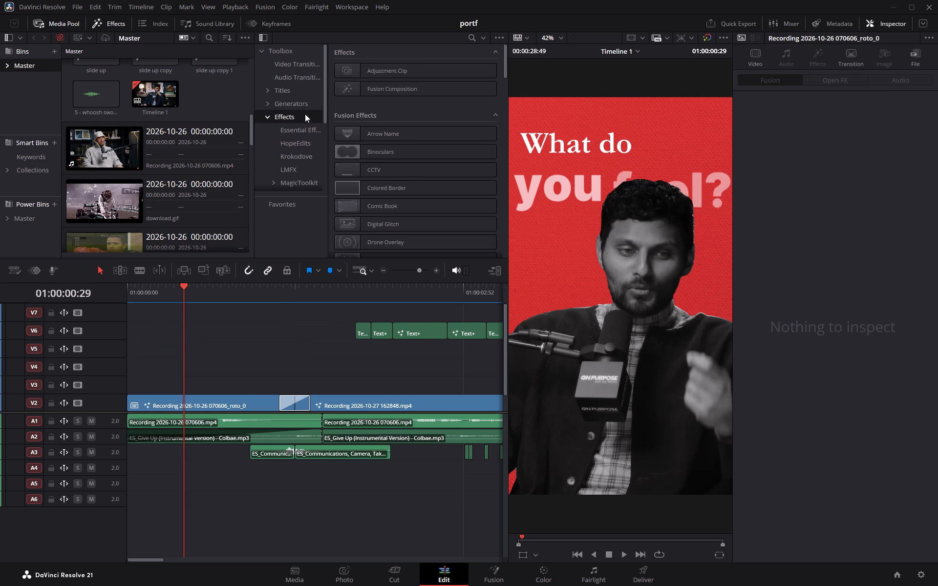
left_click(305, 114)
left_click_drag(400, 67, 113, 368)
Split the V4 Adjustment Clip at 01:00:01:26.
left_click_drag(183, 292, 292, 291)
left_click(316, 365)
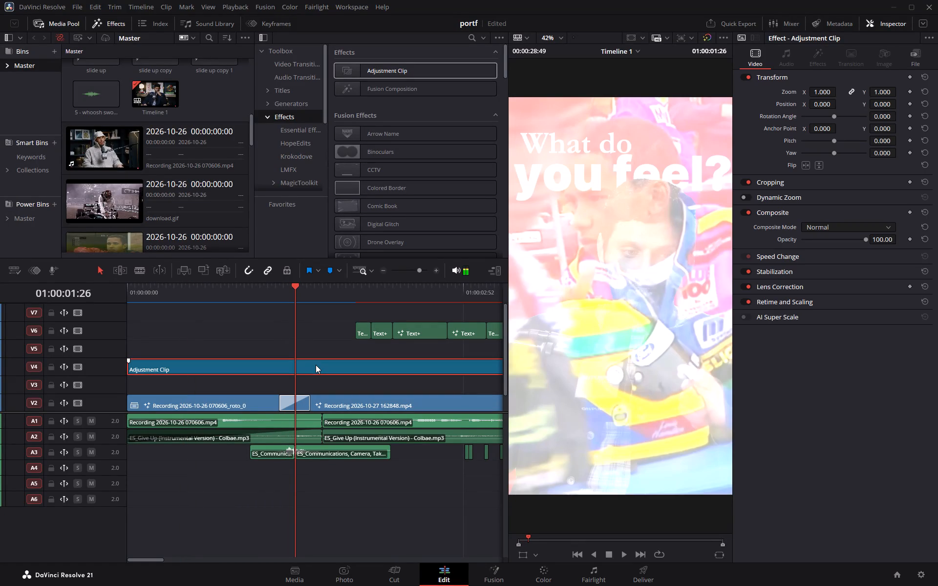
key("s")
Apply MagicZoomFREE from MagicToolkit to the first piece of the V4 Adjustment Clip.
scroll(283, 163, "down", 1)
left_click(301, 161)
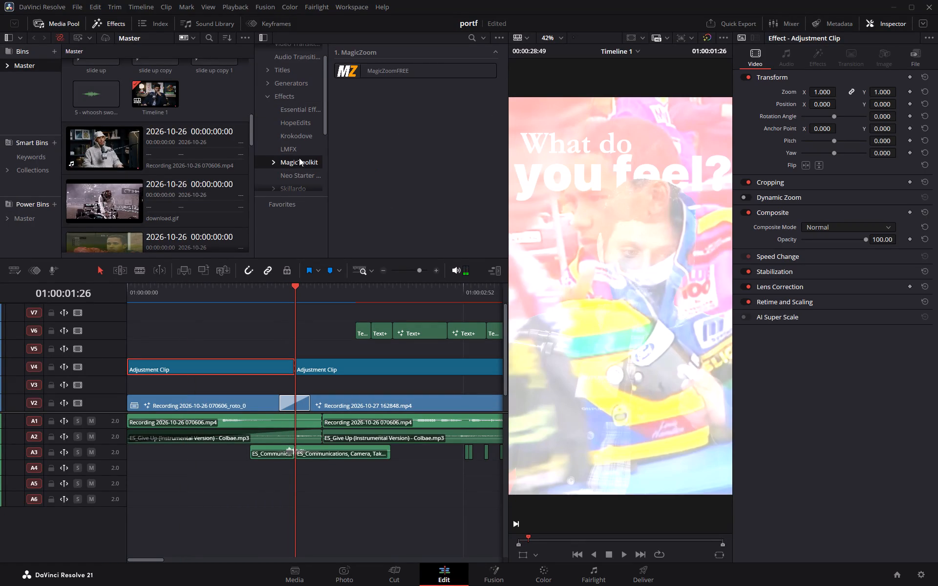
left_click_drag(373, 71, 182, 368)
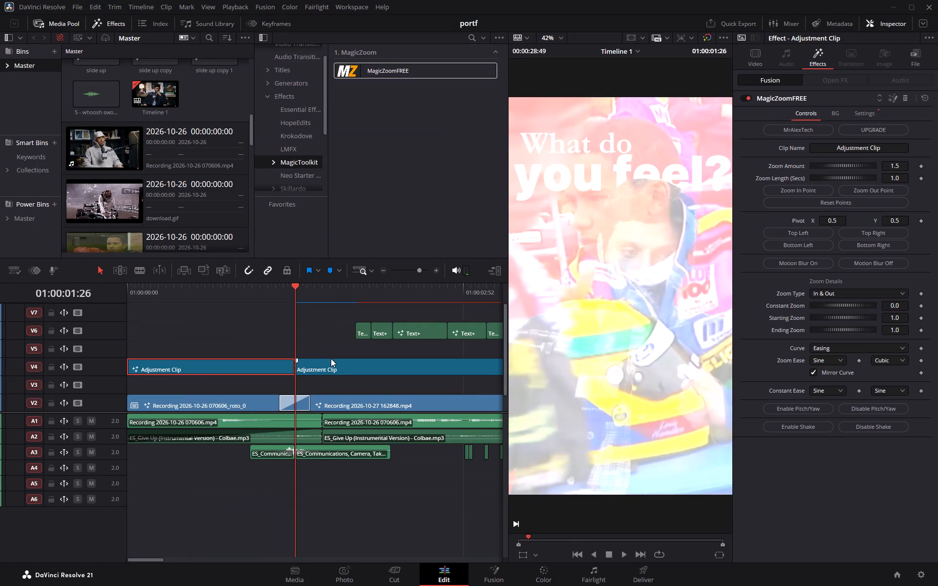
Delete the second piece of the V4 Adjustment Clip, after 01:00:01:26.
left_click_drag(351, 381, 358, 368)
key("BackSpace")
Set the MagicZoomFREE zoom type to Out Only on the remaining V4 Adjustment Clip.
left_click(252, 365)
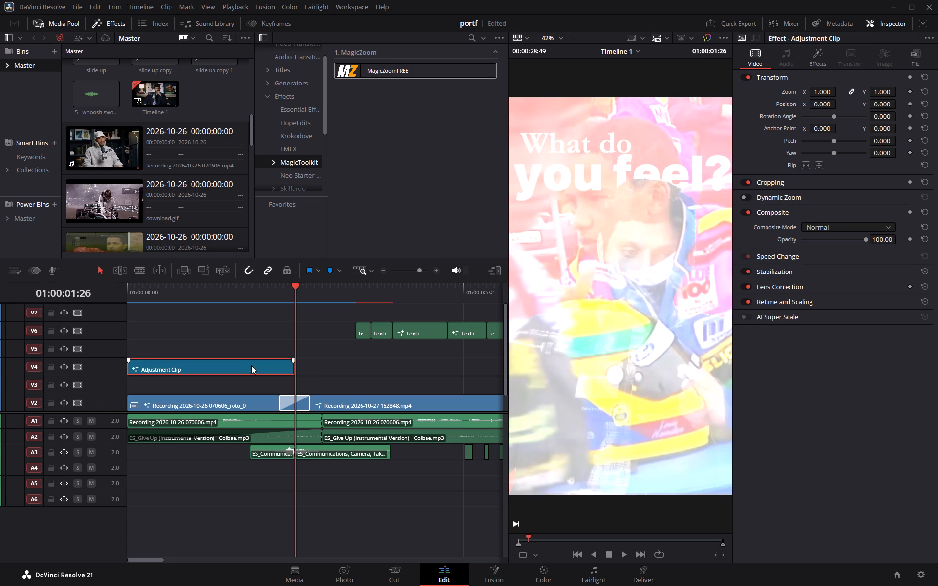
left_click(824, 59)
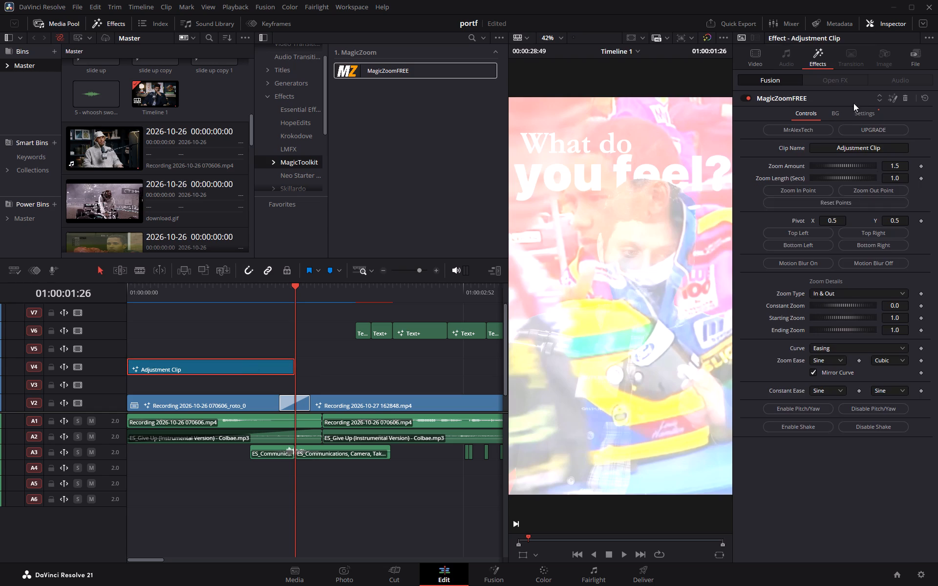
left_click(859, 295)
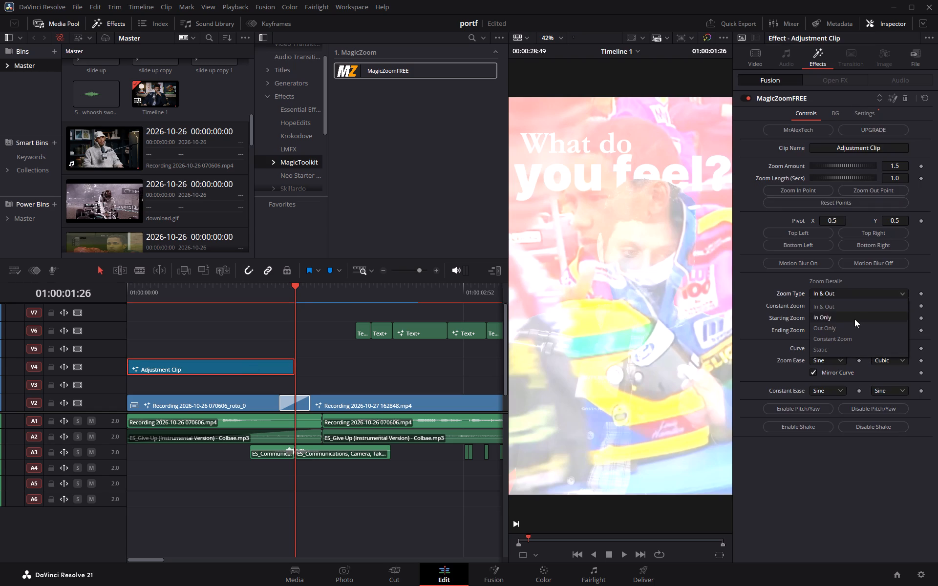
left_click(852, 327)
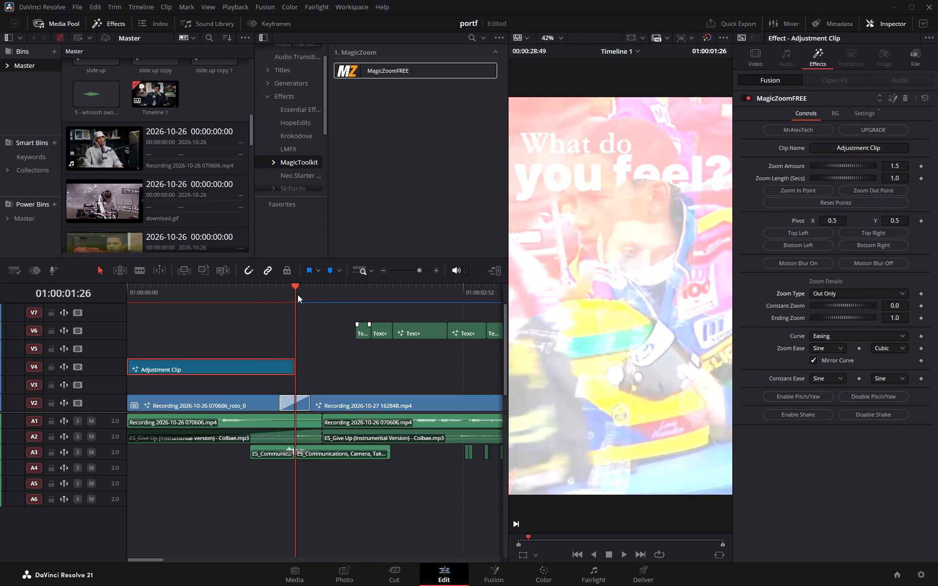
Split the V4 Adjustment Clip at 01:00:00:55 and delete the piece before the cut.
left_click_drag(298, 294, 273, 303)
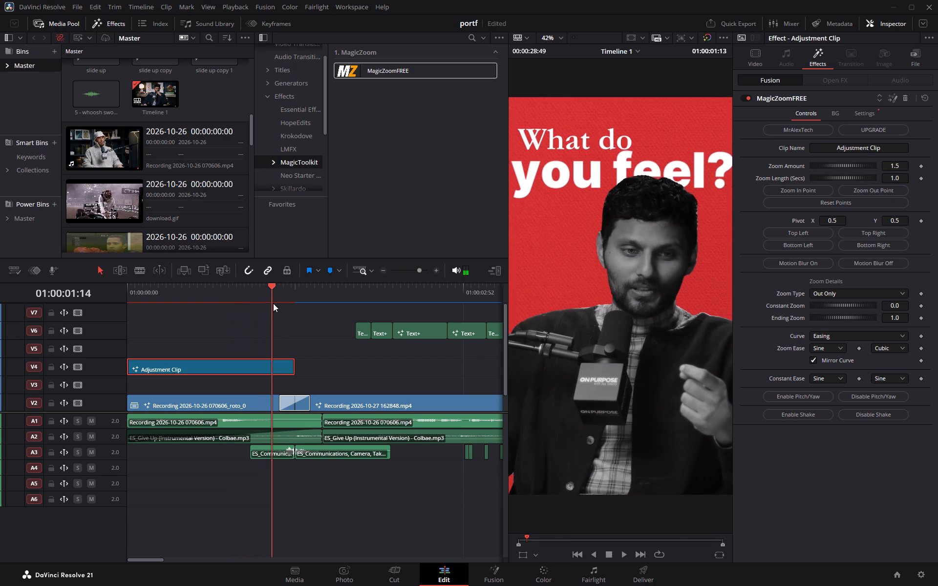
left_click_drag(273, 303, 233, 308)
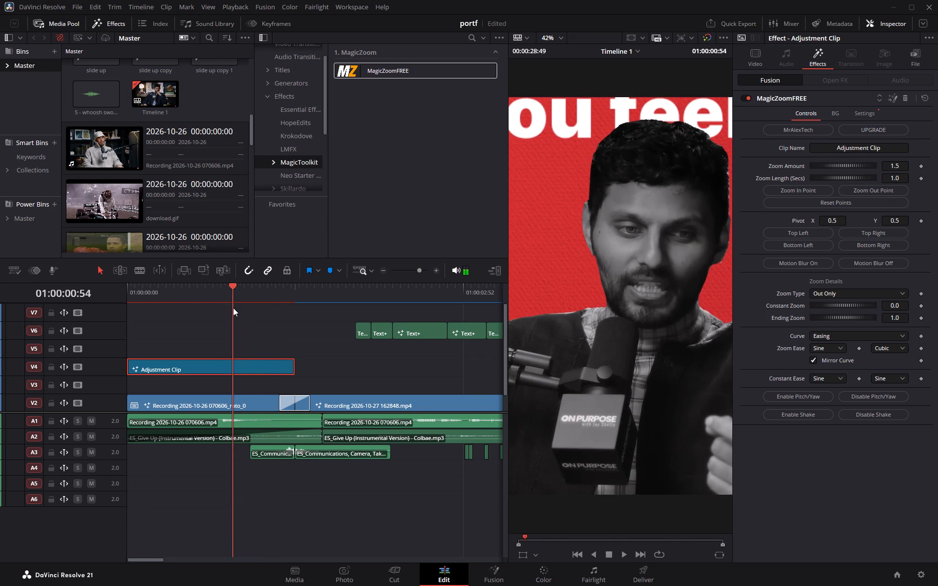
left_click_drag(233, 308, 235, 308)
left_click(252, 365)
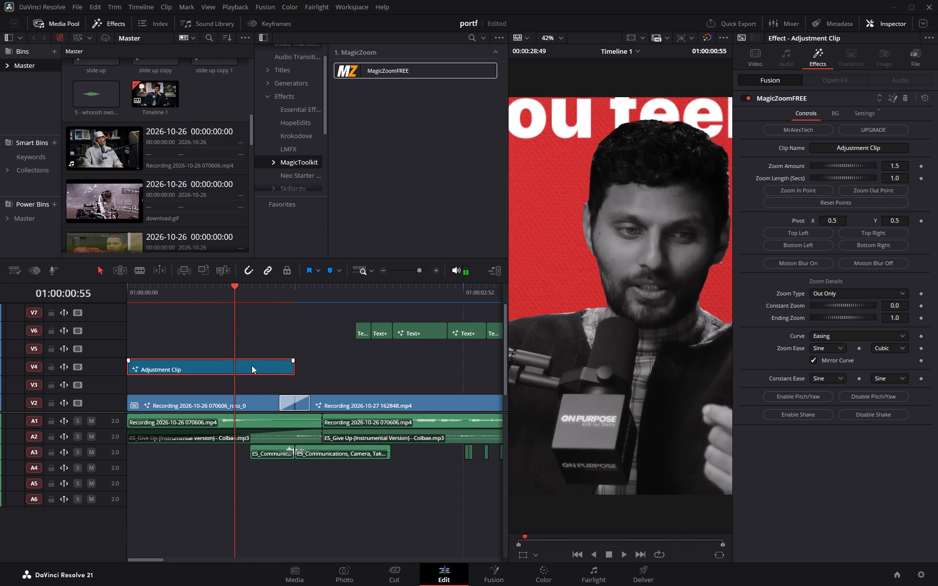
key("s")
left_click_drag(182, 341, 174, 378)
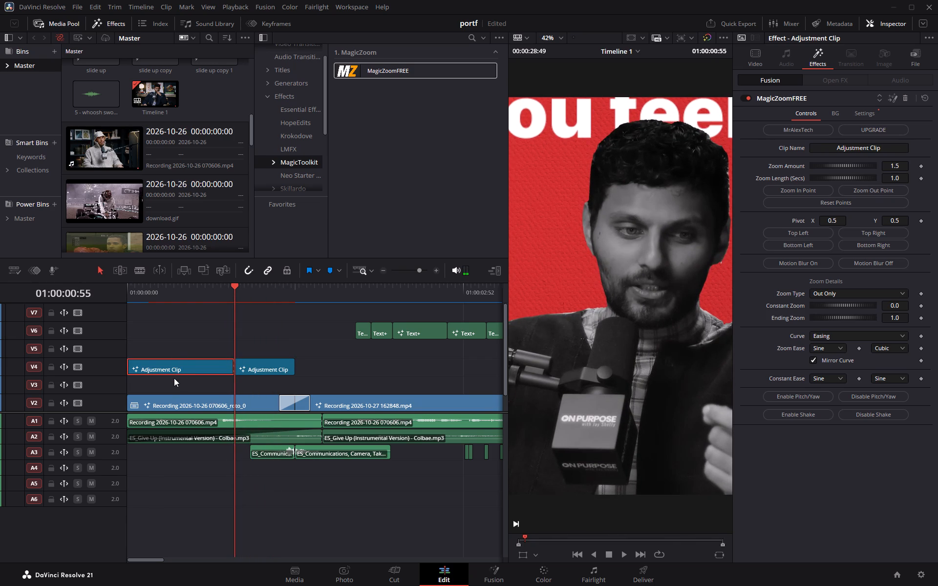
key("BackSpace")
Move the remaining Adjustment Clip to the start of the timeline on V4.
left_click_drag(270, 372, 146, 371)
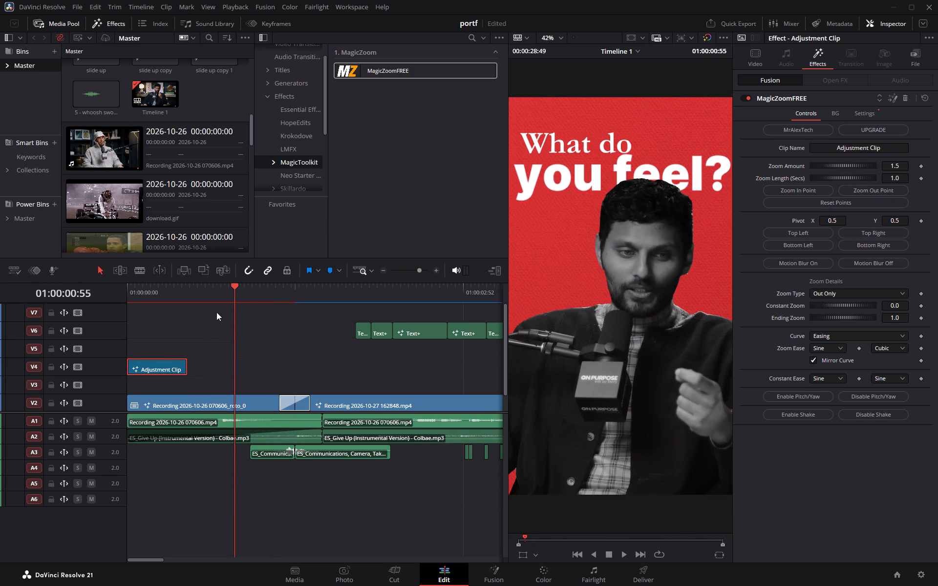
Play back and scrub the opening to check the zoom-out on the shortened Adjustment Clip.
left_click_drag(235, 293, 141, 299)
left_click_drag(141, 299, 117, 303)
key("space")
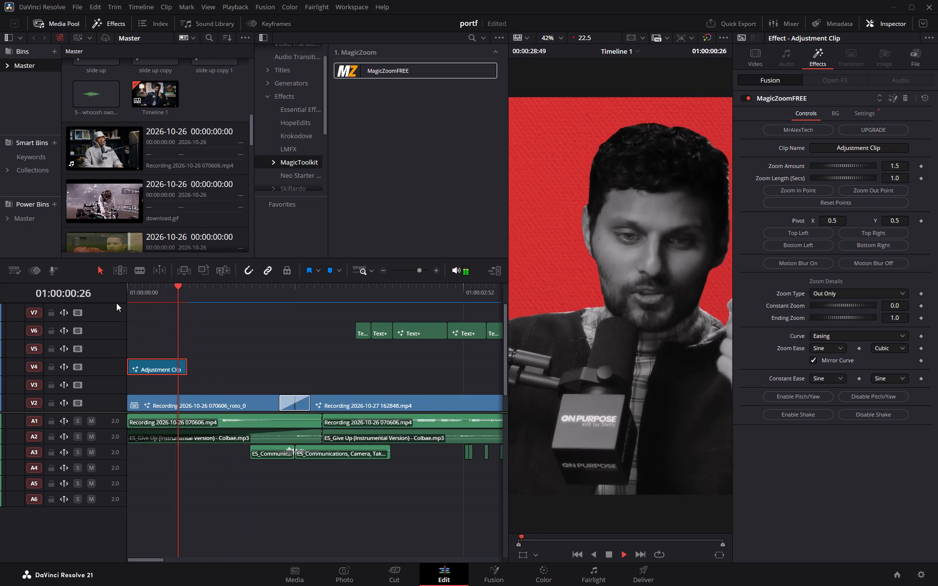
key("space")
left_click_drag(292, 293, 128, 298)
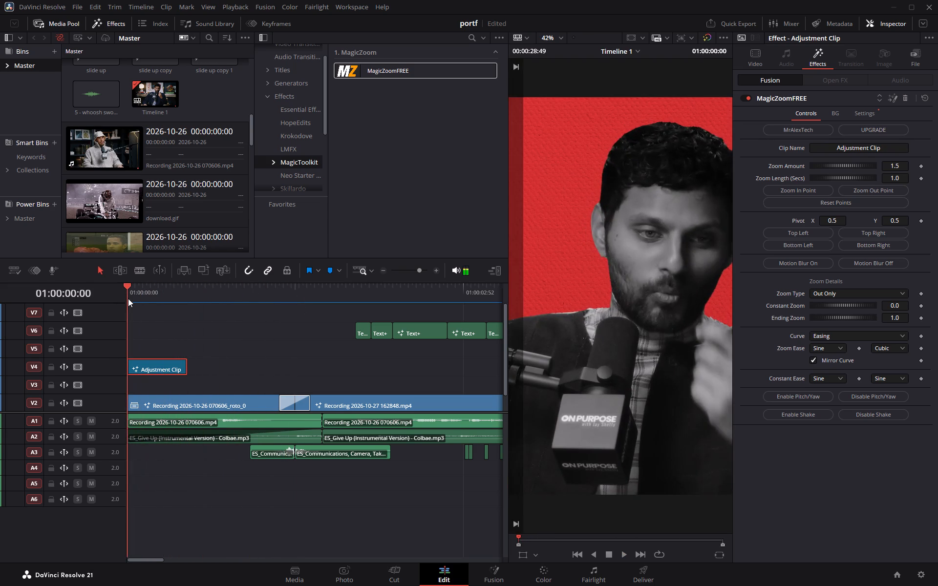
left_click_drag(128, 298, 154, 297)
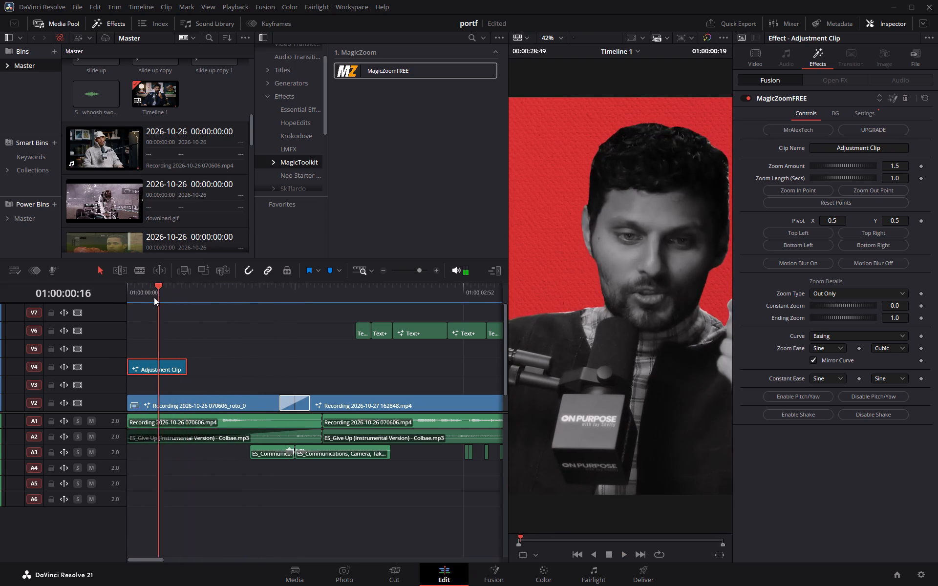
left_click_drag(154, 297, 108, 300)
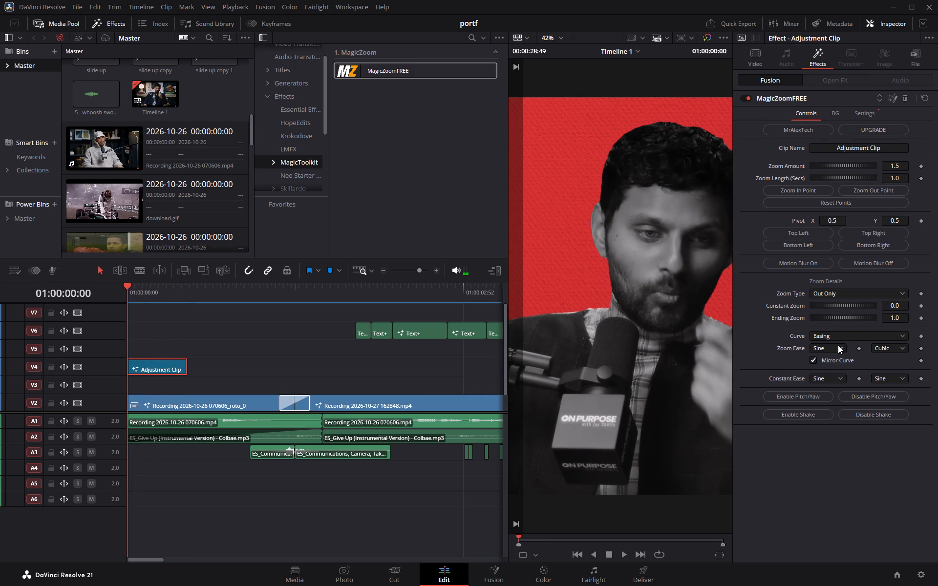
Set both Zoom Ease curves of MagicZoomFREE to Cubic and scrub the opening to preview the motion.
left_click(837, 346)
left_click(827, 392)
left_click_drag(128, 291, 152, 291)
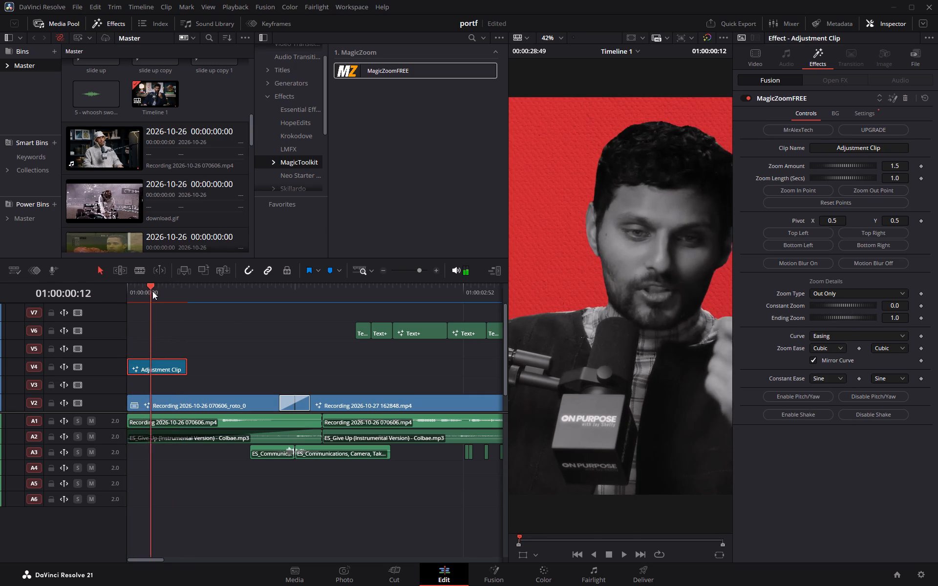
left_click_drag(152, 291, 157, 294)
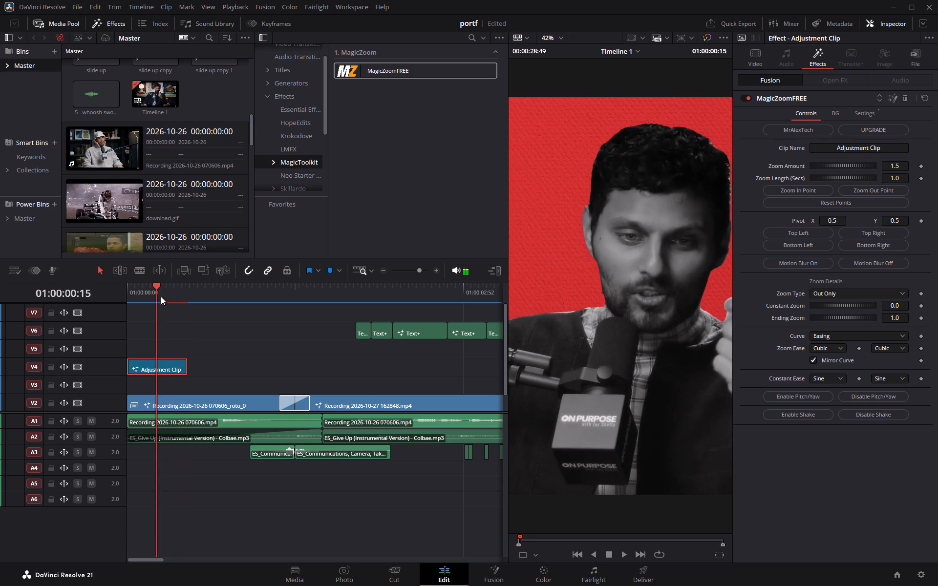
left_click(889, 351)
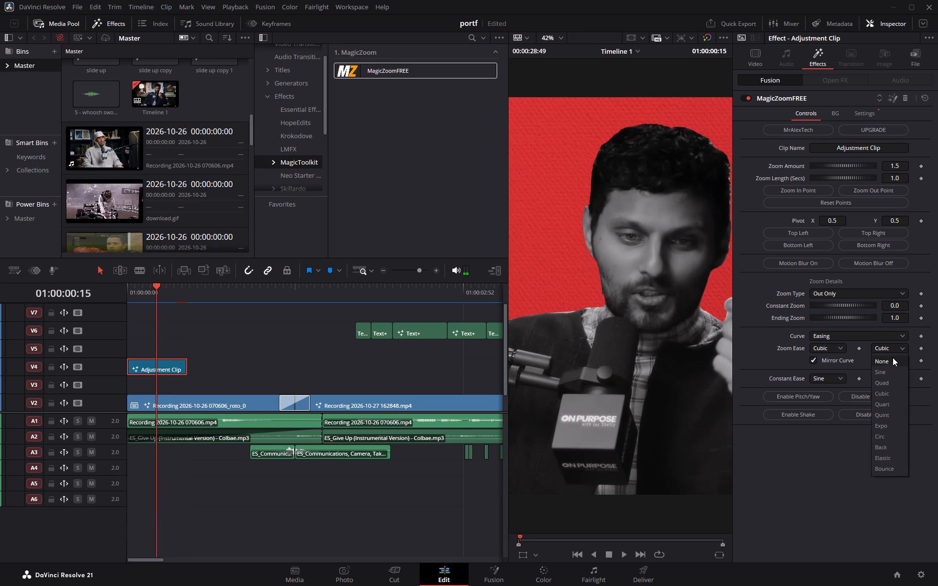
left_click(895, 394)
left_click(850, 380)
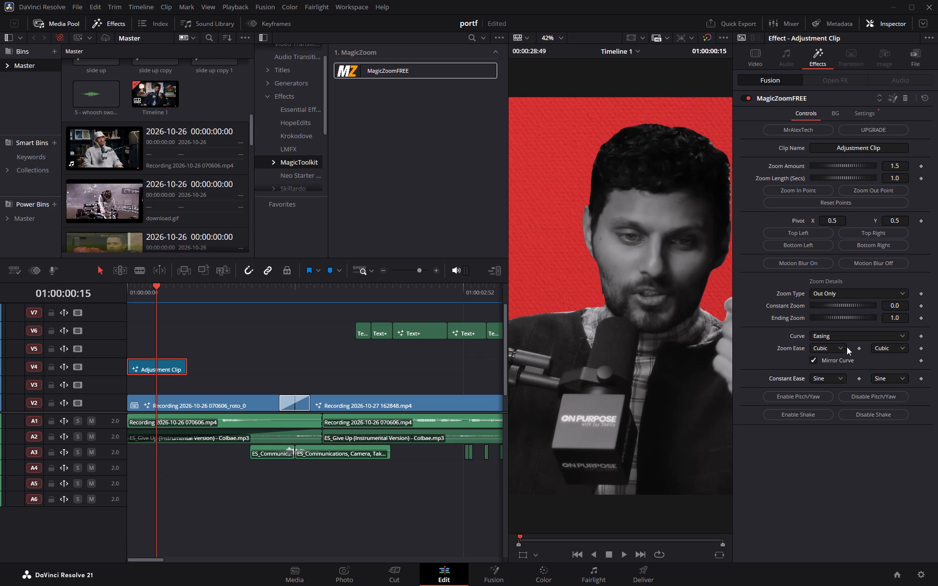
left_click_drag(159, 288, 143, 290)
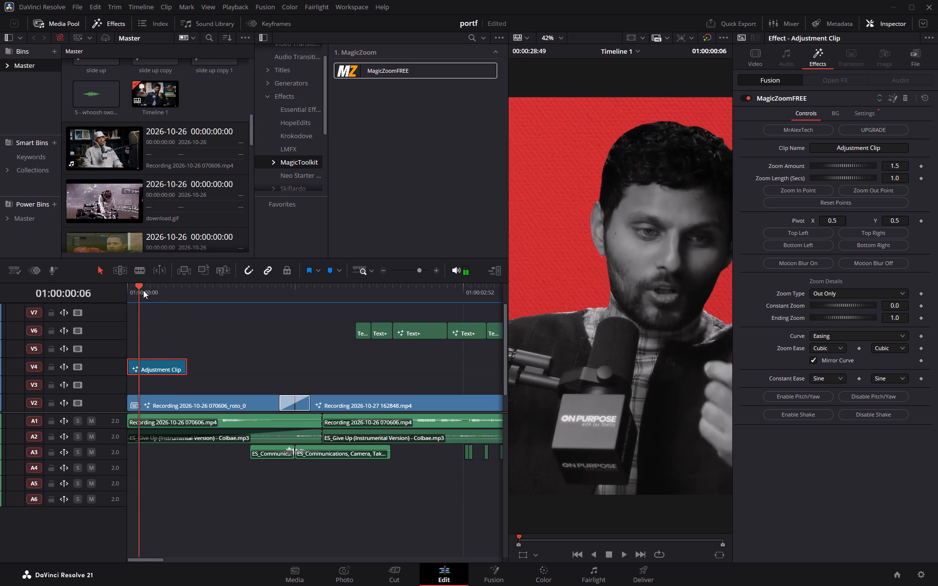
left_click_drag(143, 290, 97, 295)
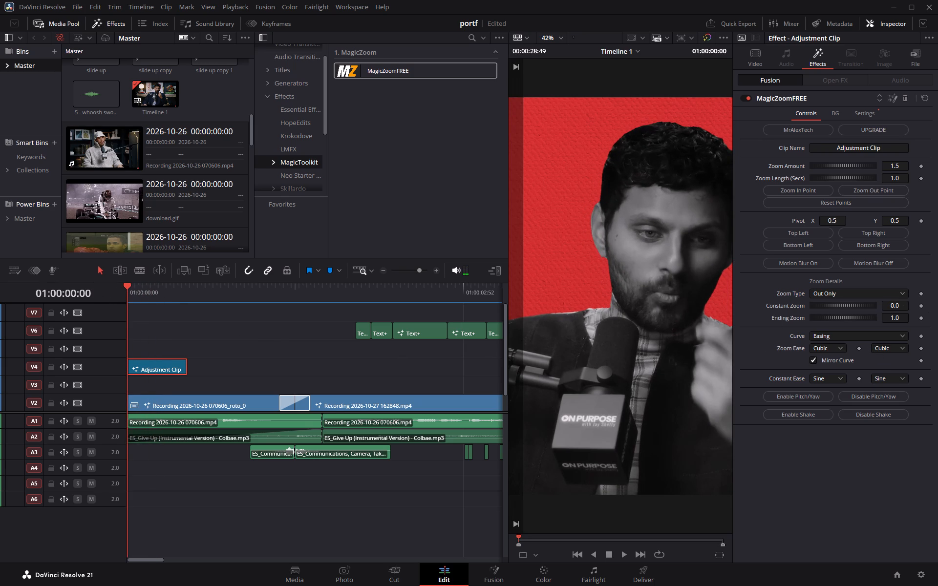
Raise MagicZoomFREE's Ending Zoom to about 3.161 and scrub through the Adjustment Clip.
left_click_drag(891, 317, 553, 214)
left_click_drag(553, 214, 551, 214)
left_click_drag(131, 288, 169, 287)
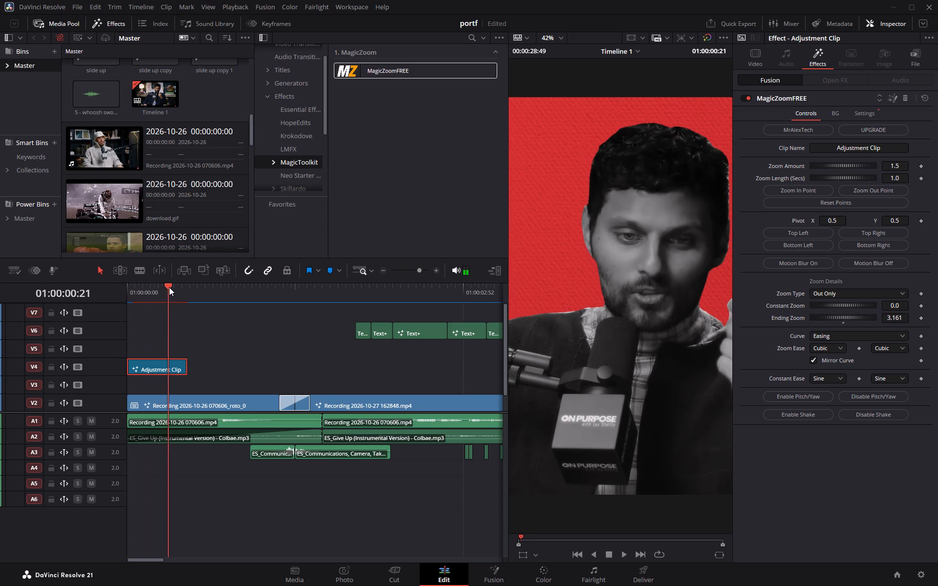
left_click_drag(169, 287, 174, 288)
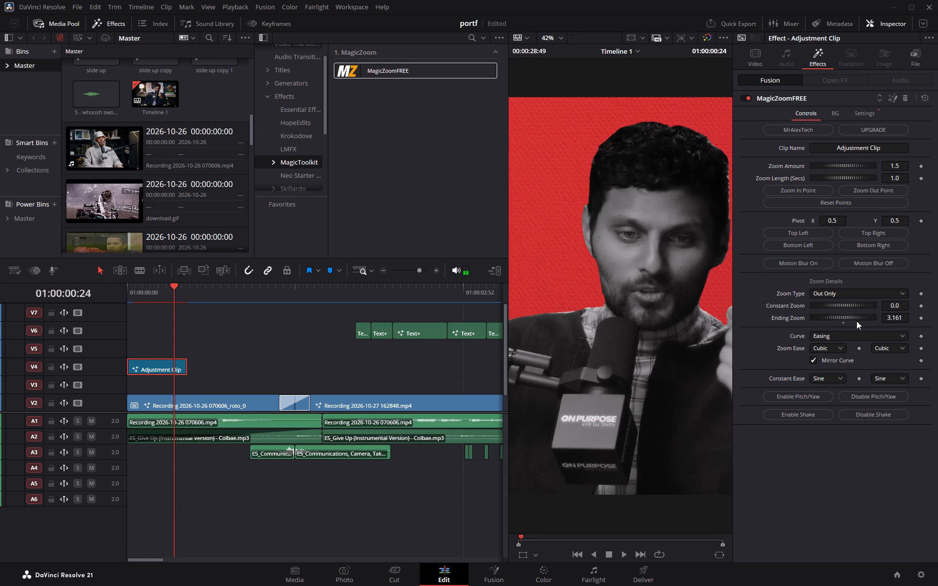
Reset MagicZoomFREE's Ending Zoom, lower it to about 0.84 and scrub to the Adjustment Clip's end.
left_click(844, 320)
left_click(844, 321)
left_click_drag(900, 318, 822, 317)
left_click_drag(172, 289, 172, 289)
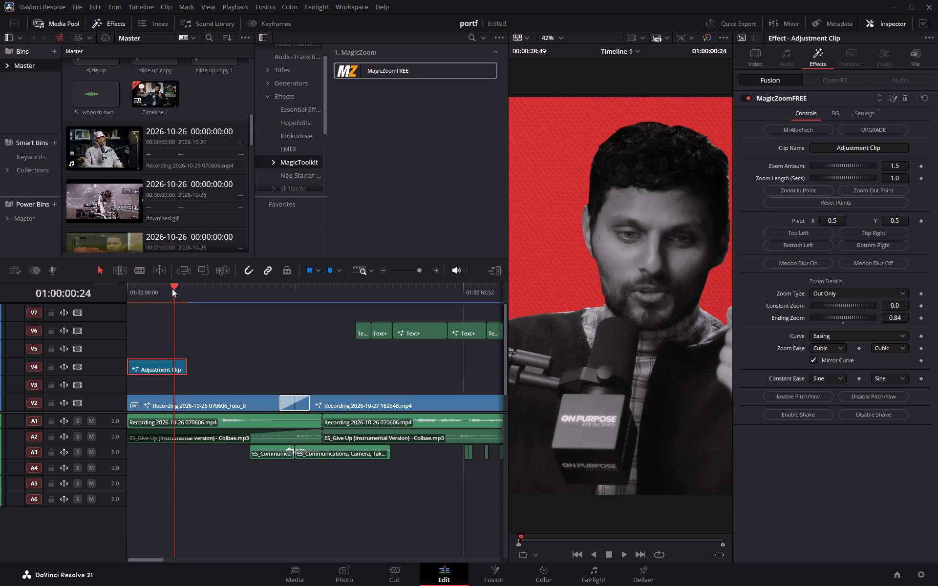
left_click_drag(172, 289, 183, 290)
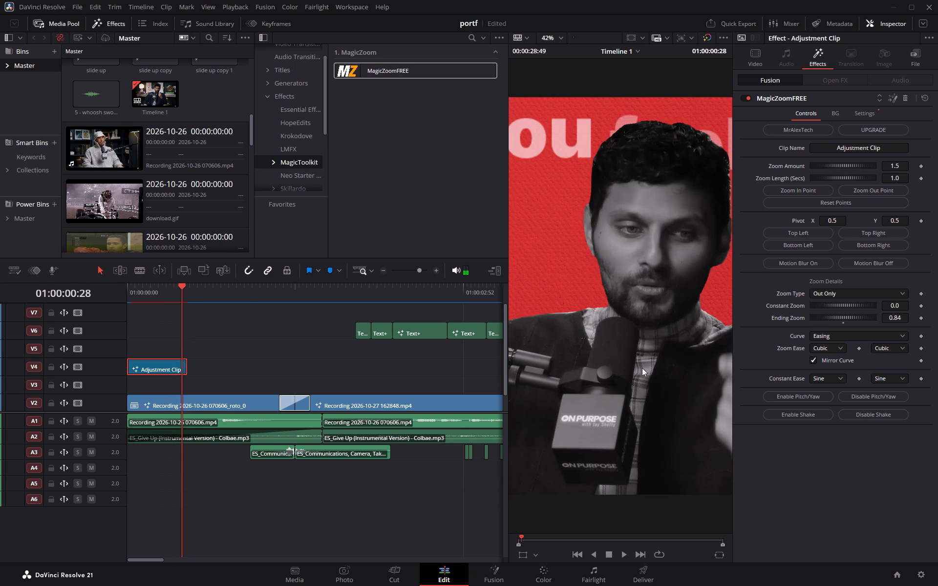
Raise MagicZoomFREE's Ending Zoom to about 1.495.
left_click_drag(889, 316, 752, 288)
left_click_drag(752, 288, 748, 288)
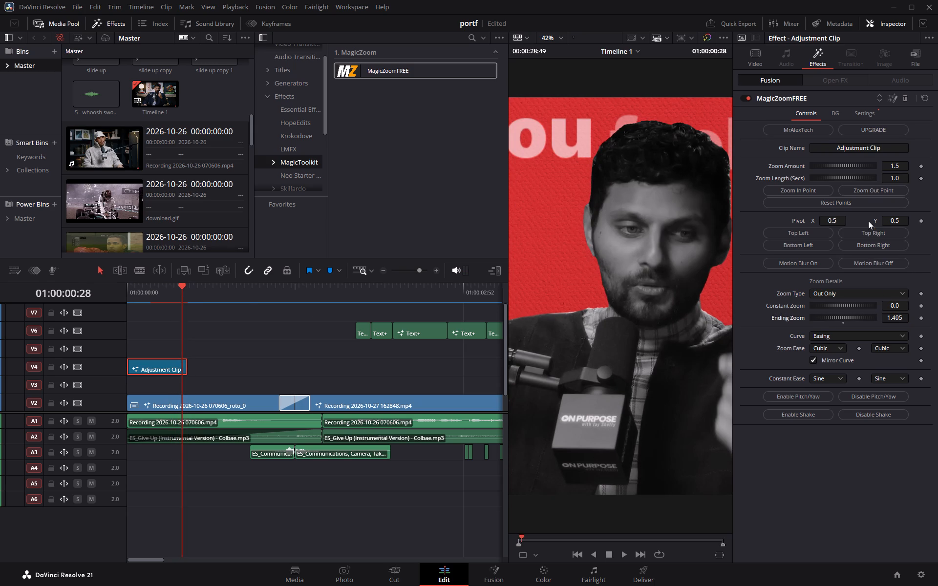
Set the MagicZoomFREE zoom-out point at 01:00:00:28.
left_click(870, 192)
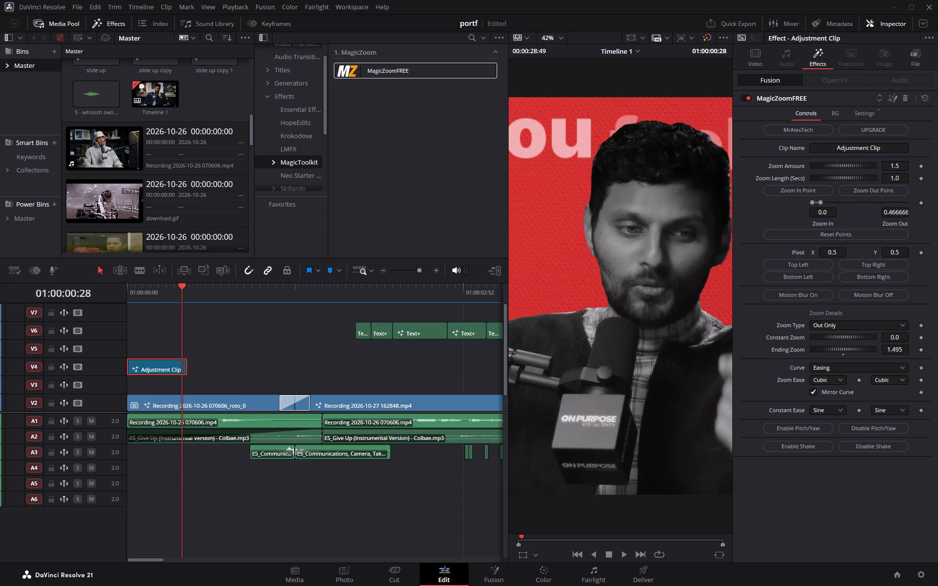
Remove the MagicZoomFREE effect from the V4 Adjustment Clip.
left_click_drag(262, 370, 156, 368)
left_click(905, 98)
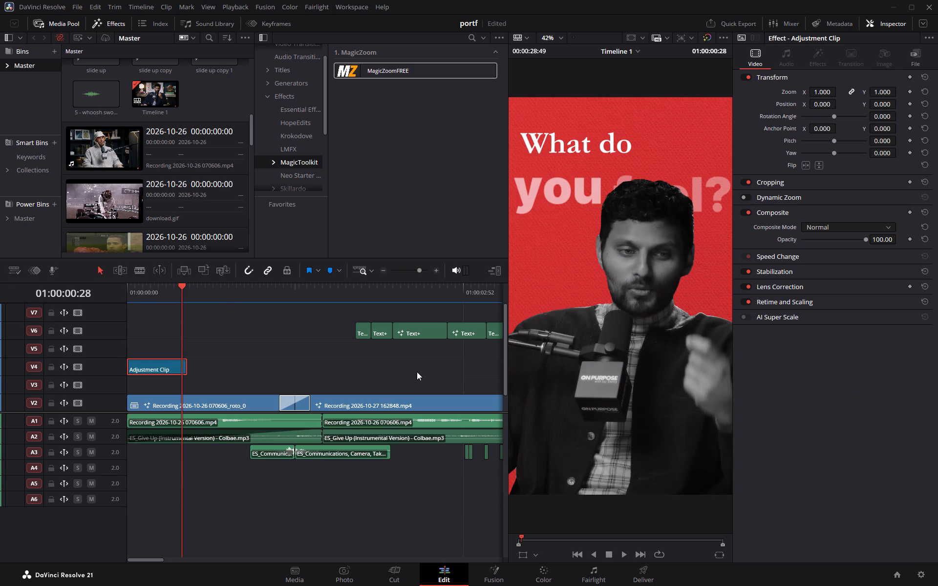
Play back the opening from the start of the timeline and park the playhead at 01:00:00:20.
left_click_drag(179, 286, 125, 293)
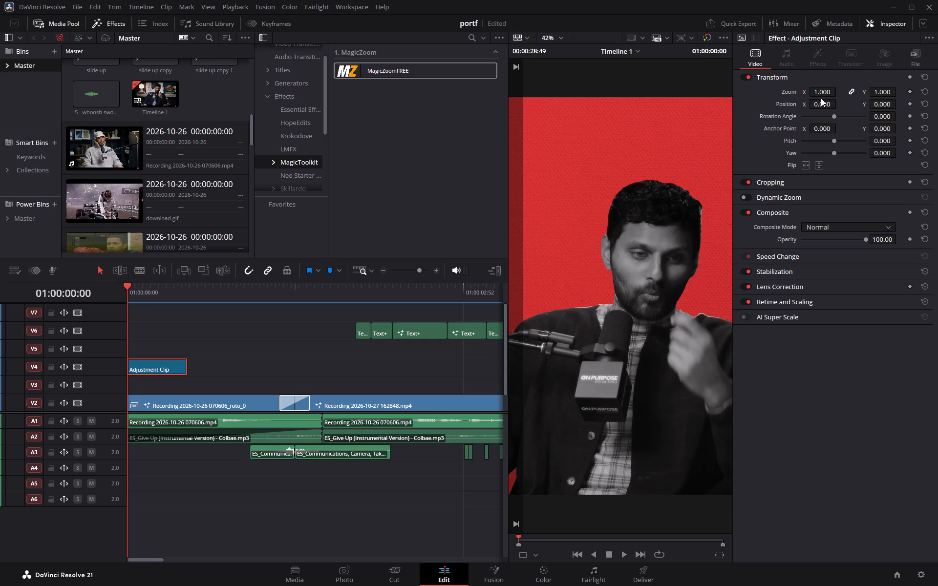
key("space")
key("space")
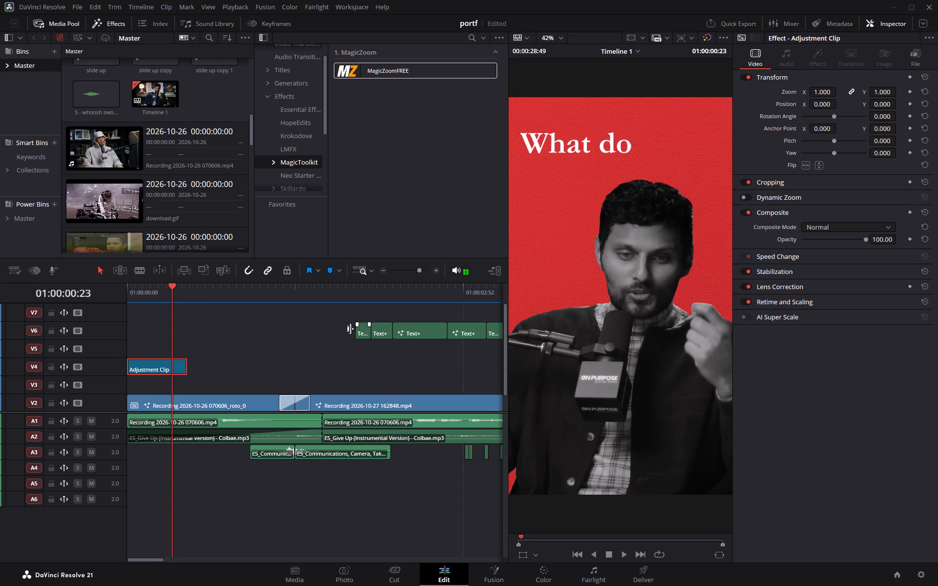
left_click(170, 293)
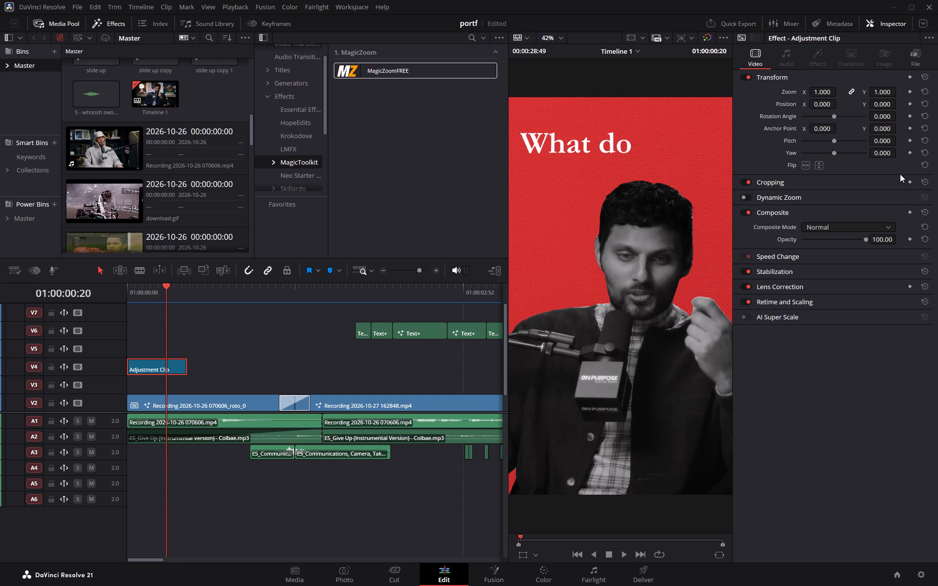
Turn on Dynamic Zoom for the short V4 Adjustment Clip.
left_click(838, 180)
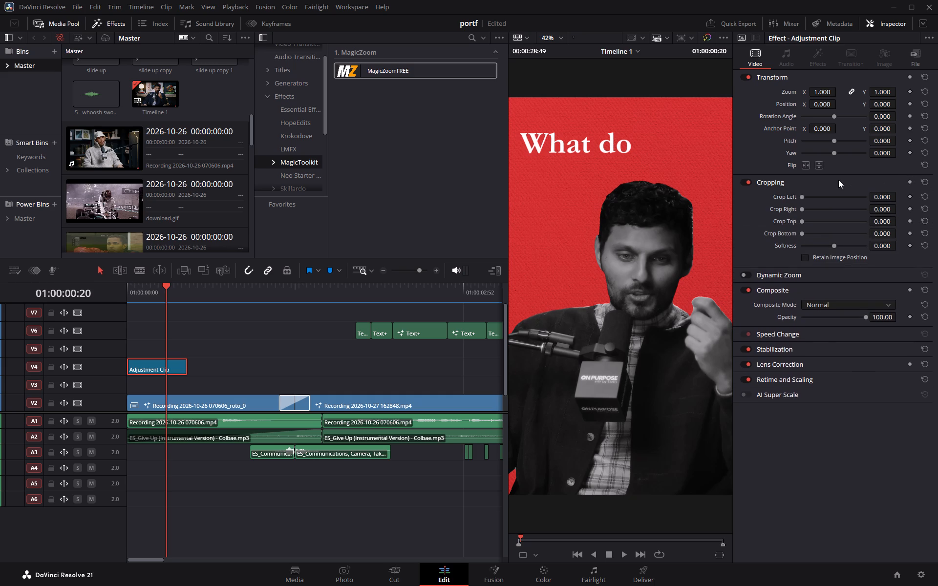
left_click(838, 180)
left_click(745, 197)
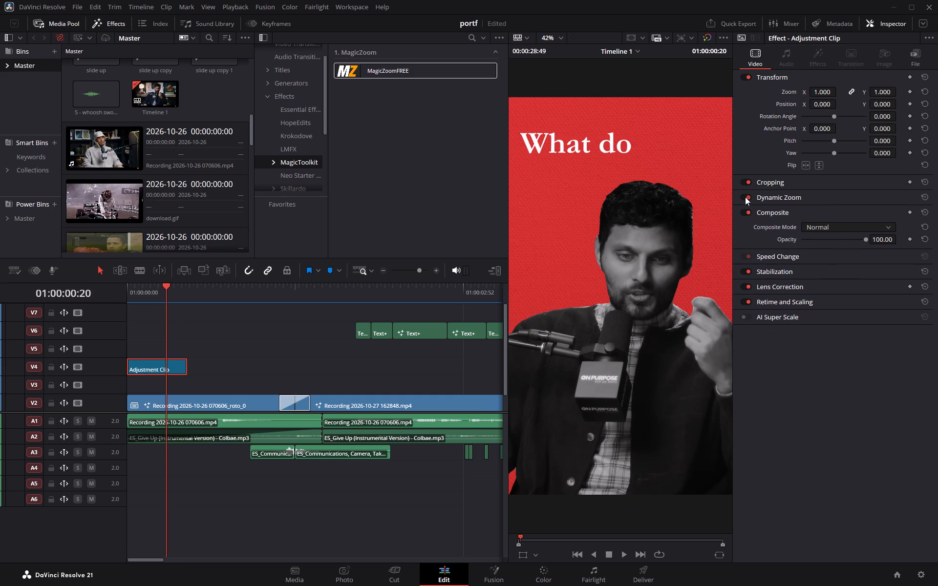
Scrub and repeatedly play back the opening to examine the Dynamic Zoom on the V4 Adjustment Clip.
left_click_drag(162, 287, 145, 291)
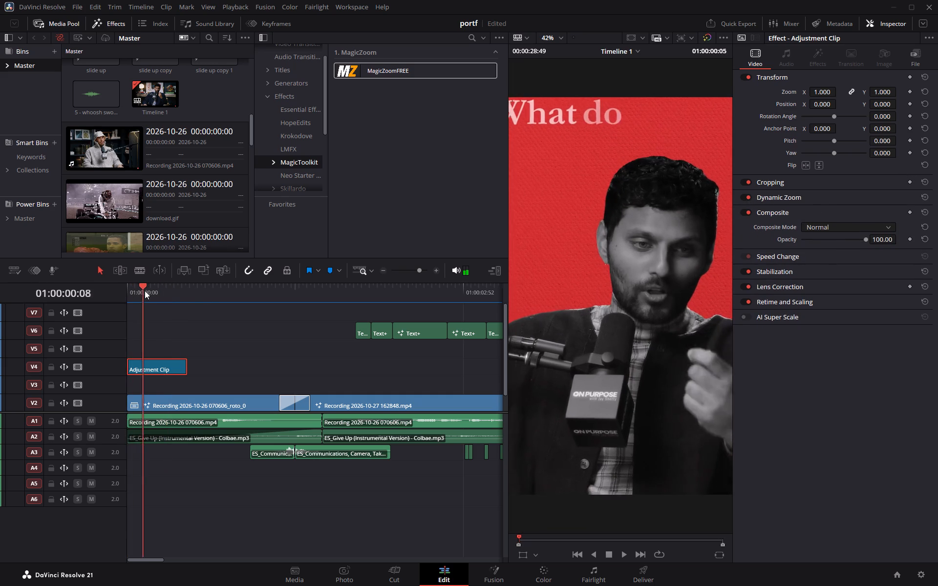
left_click_drag(145, 291, 173, 290)
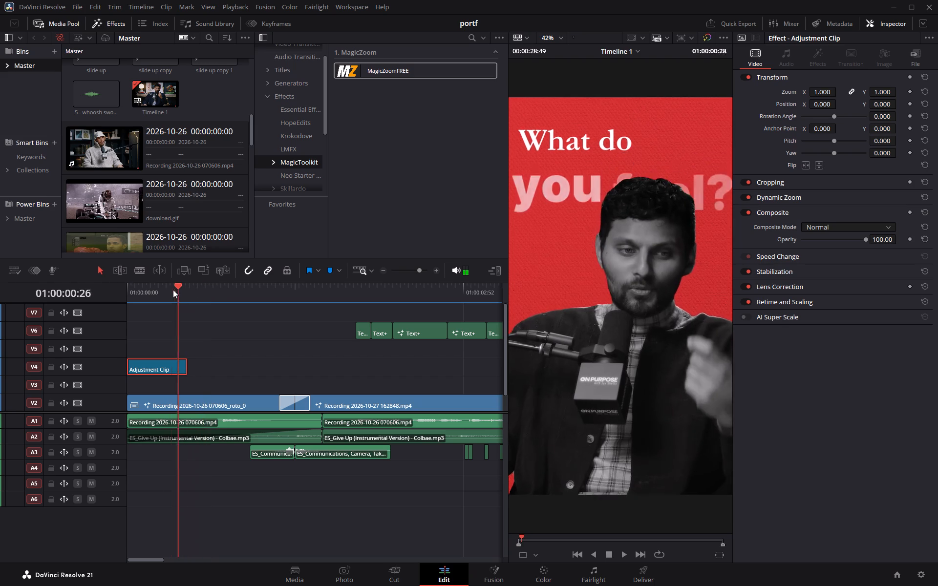
left_click_drag(173, 290, 179, 292)
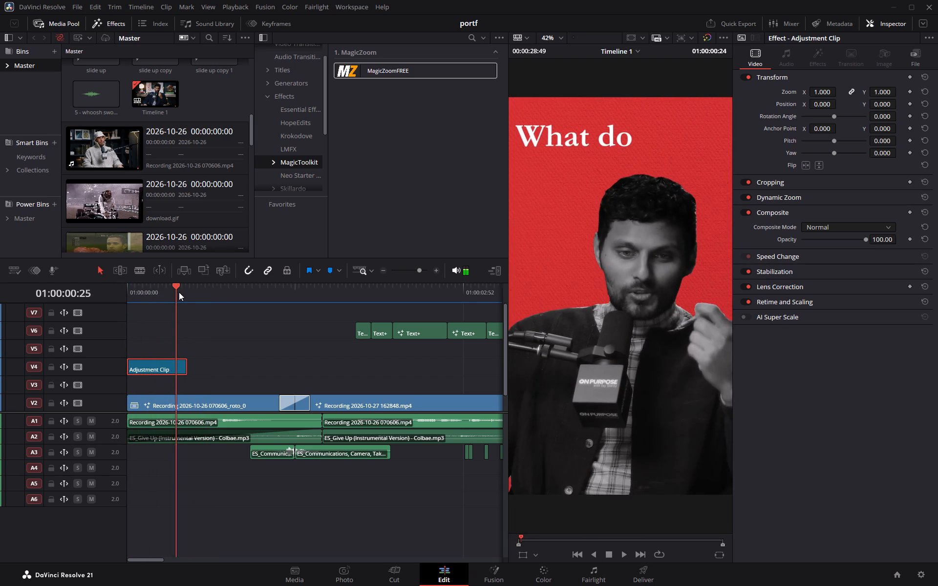
left_click_drag(179, 292, 174, 292)
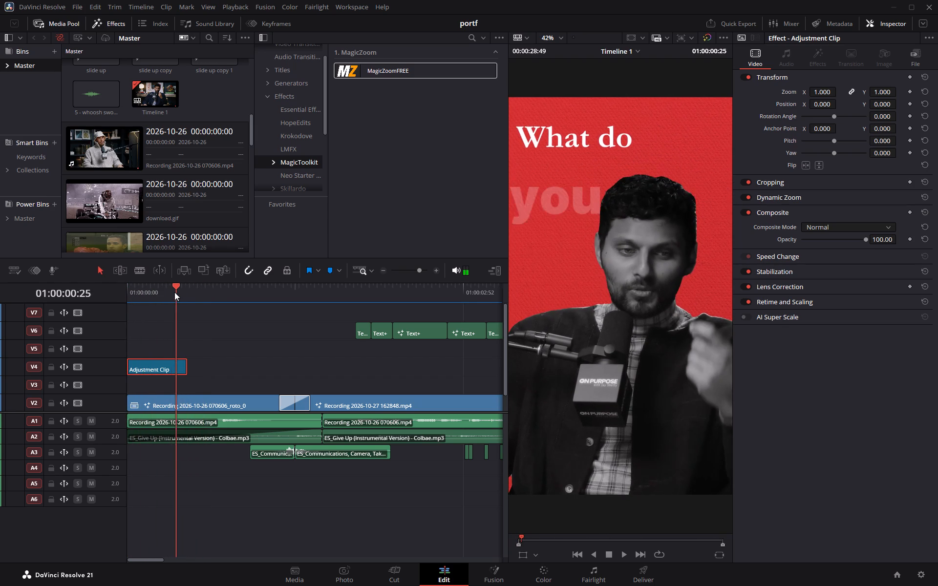
left_click_drag(174, 292, 120, 291)
key("space")
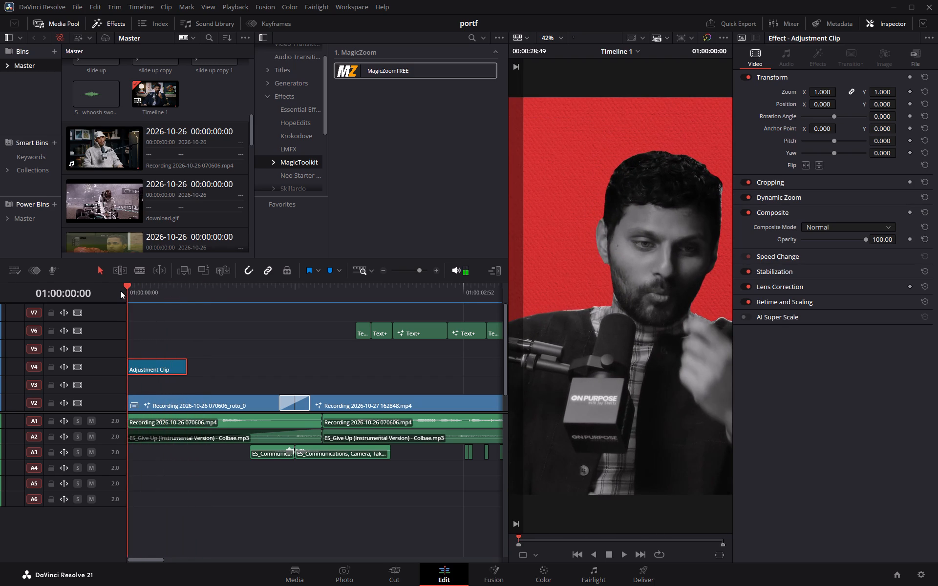
key("space")
left_click_drag(210, 292, 178, 293)
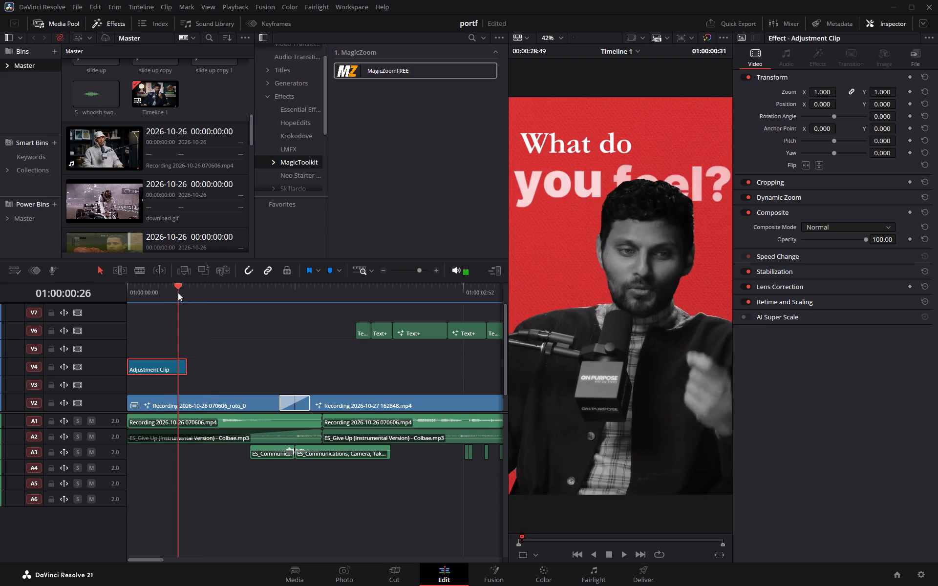
left_click_drag(178, 293, 121, 293)
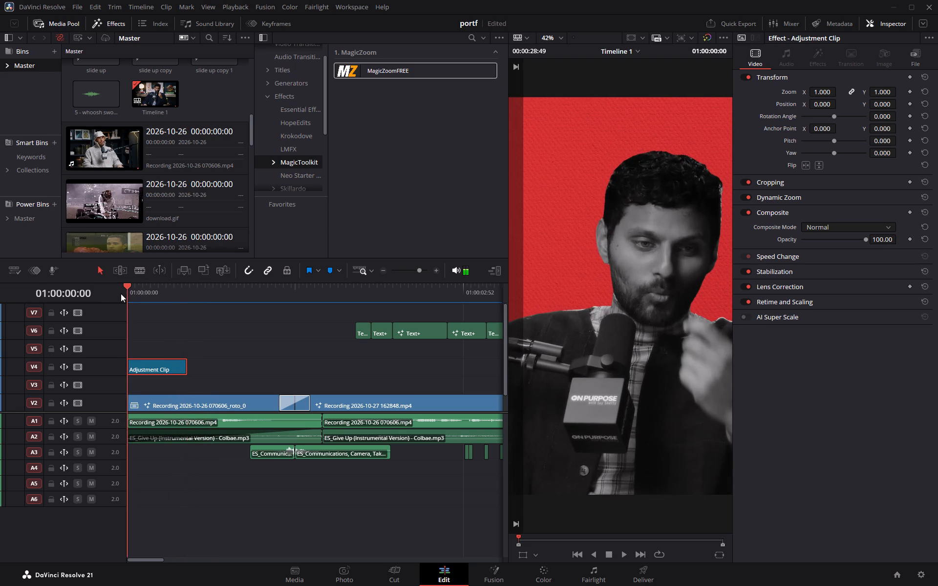
left_click_drag(121, 293, 112, 293)
key("space")
key("space")
left_click_drag(207, 293, 109, 298)
key("space")
key("space")
left_click_drag(228, 295, 169, 301)
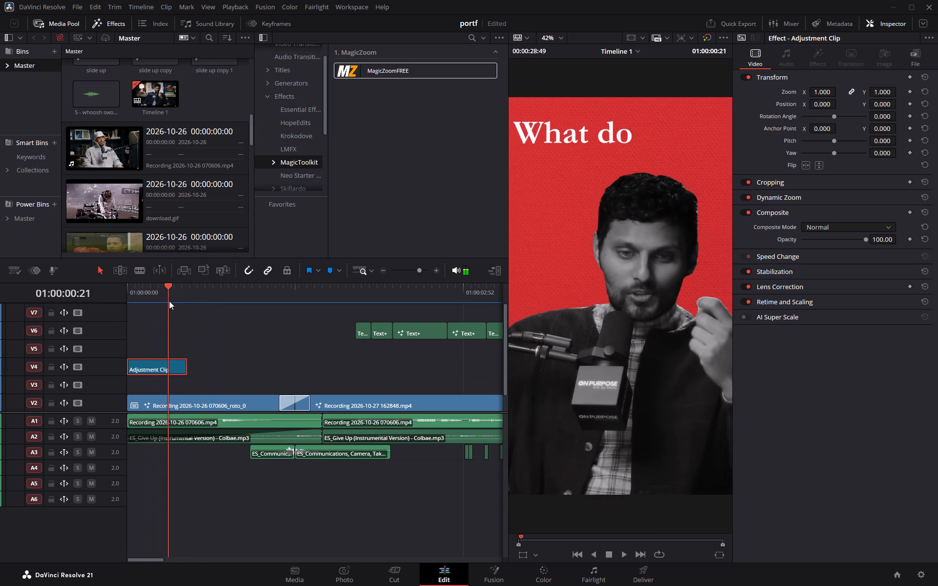
Scrub through the V4 Adjustment Clip to examine the zoom as the "What do" title appears.
left_click_drag(169, 301, 172, 301)
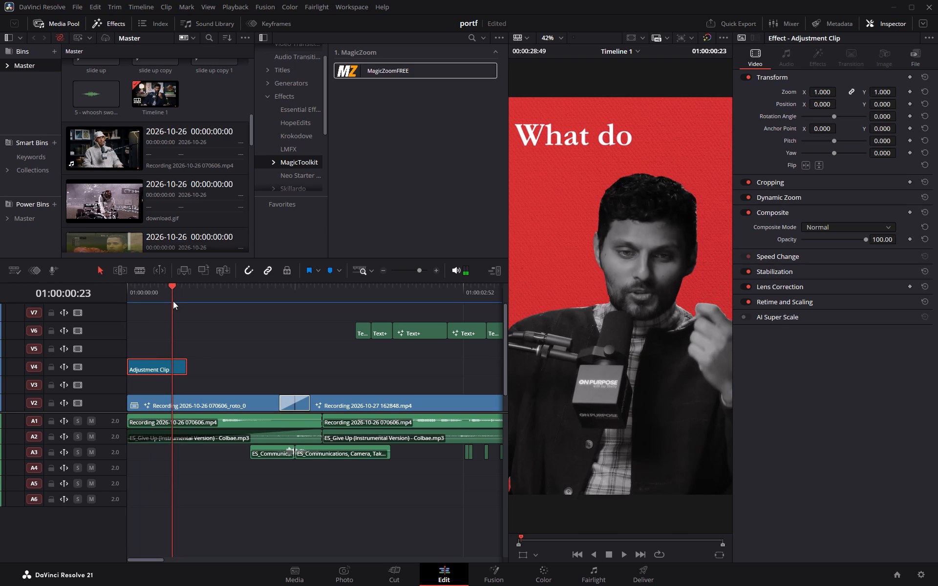
left_click_drag(175, 290, 171, 289)
left_click_drag(171, 289, 158, 295)
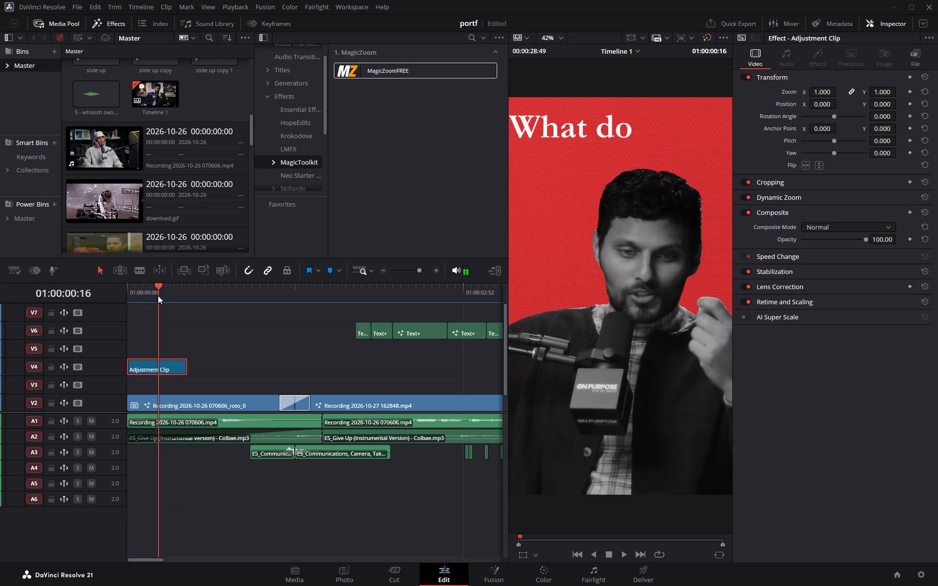
left_click_drag(158, 295, 144, 304)
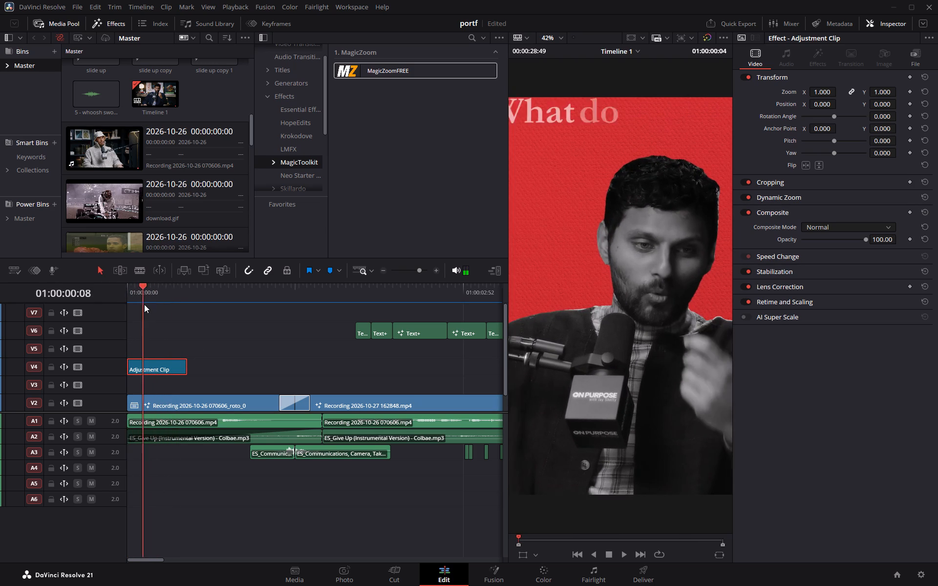
left_click_drag(144, 304, 171, 306)
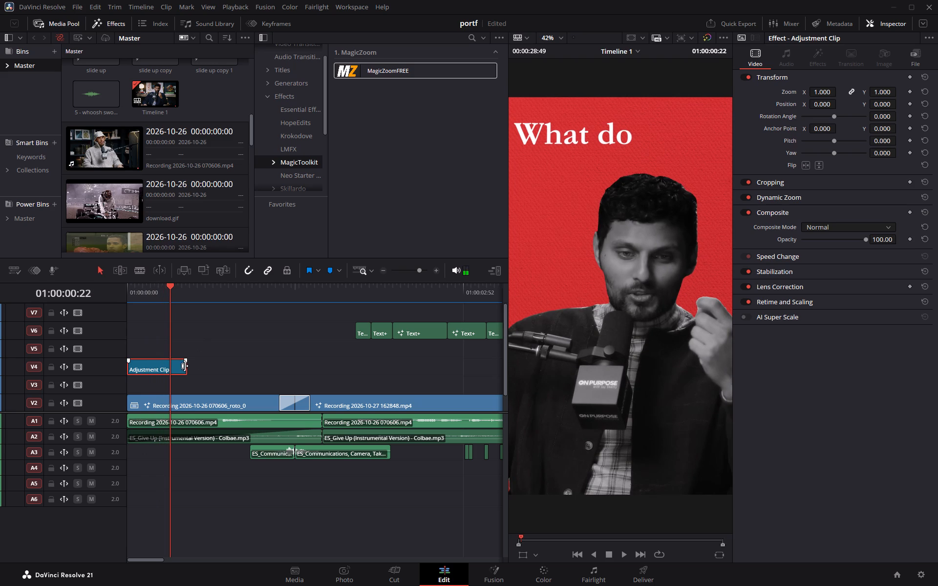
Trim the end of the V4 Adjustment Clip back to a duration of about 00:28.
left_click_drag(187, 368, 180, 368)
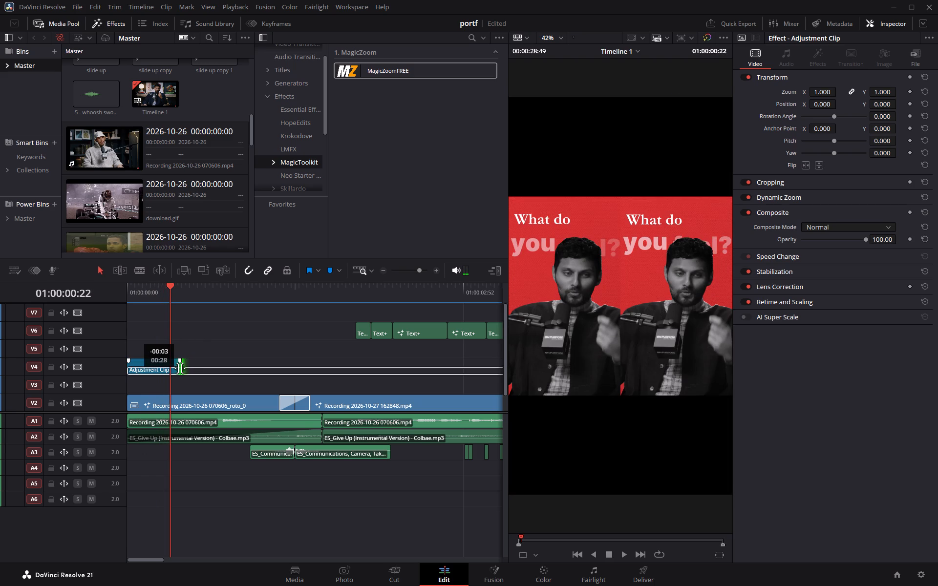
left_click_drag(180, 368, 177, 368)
Play back the opening from the start to judge the zoom timing and park the playhead at 01:00:00:13.
left_click_drag(170, 289, 100, 292)
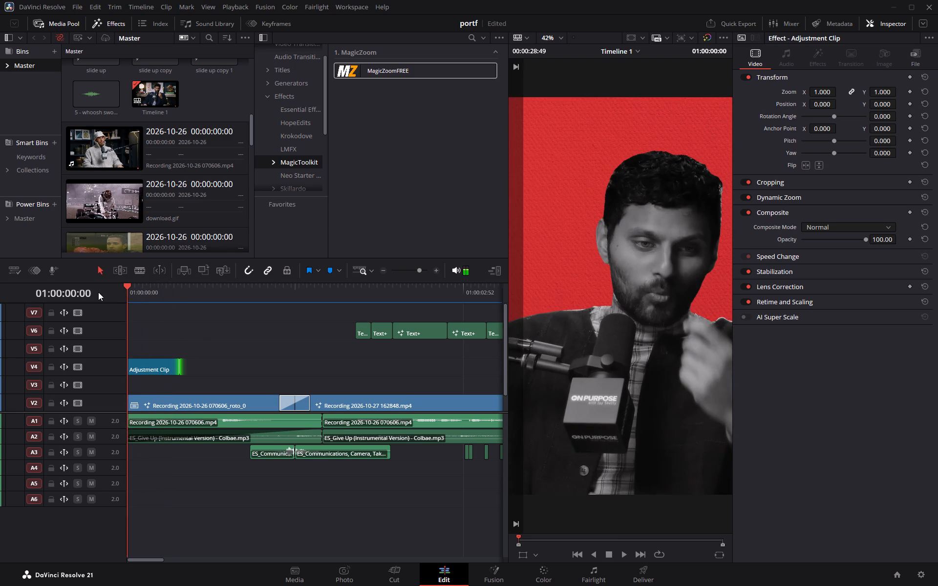
key("space")
key("space")
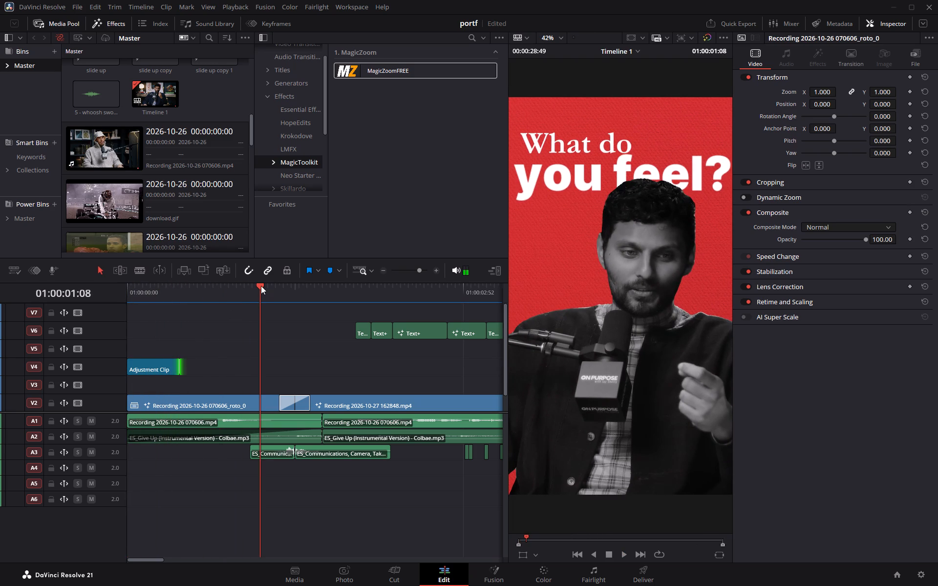
left_click_drag(261, 286, 107, 289)
key("space")
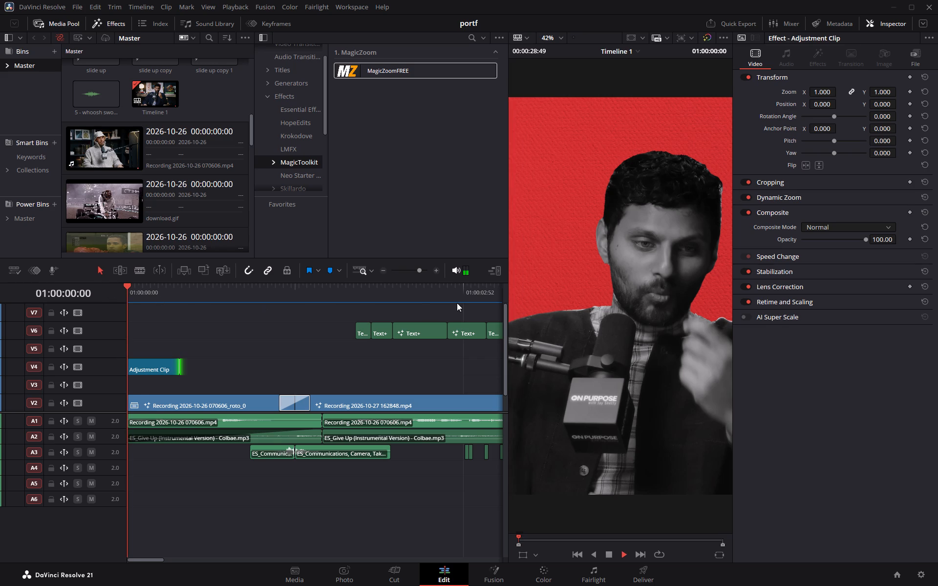
key("space")
key("space")
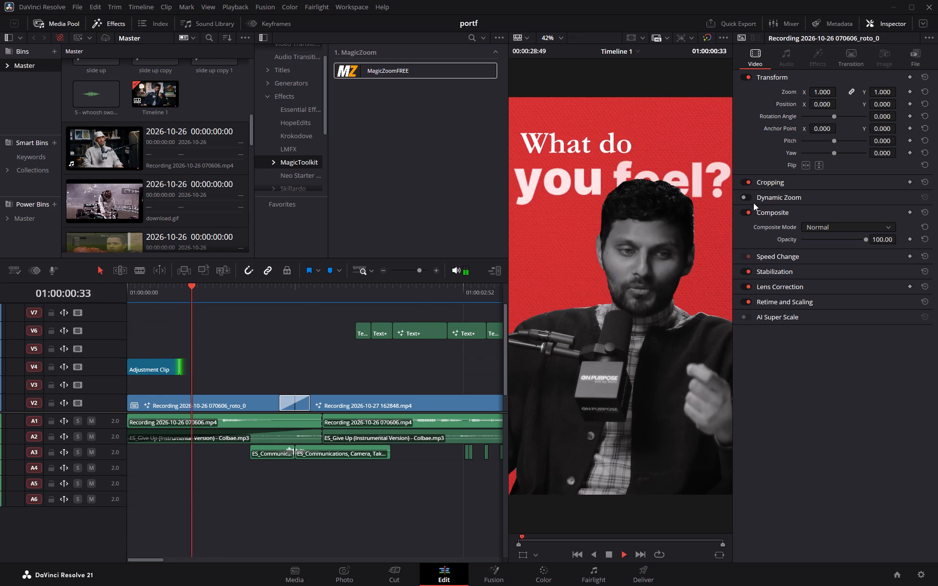
key("space")
left_click_drag(212, 283, 141, 292)
left_click_drag(210, 293, 152, 298)
Set the V4 Adjustment Clip's Dynamic Zoom Ease to Ease In and Out.
left_click(799, 201)
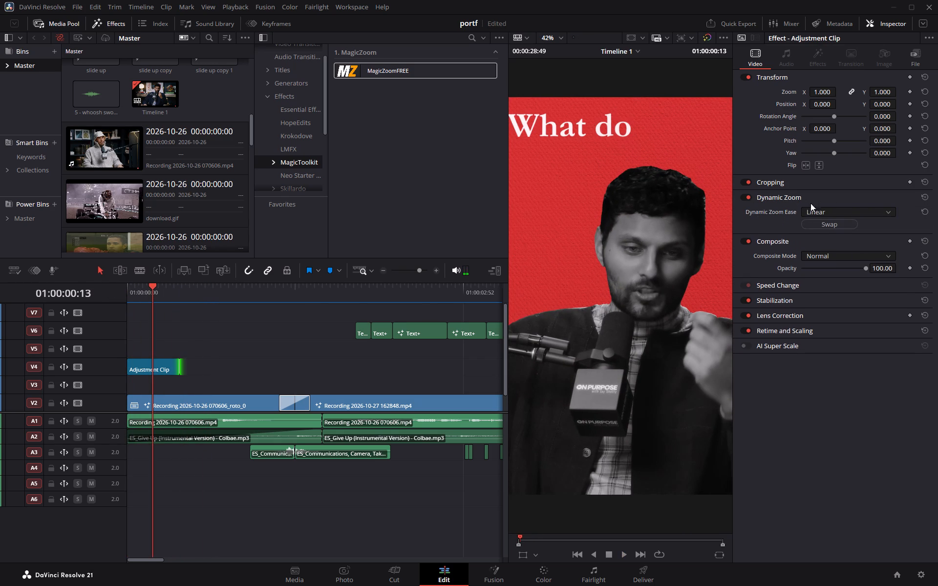
left_click(833, 211)
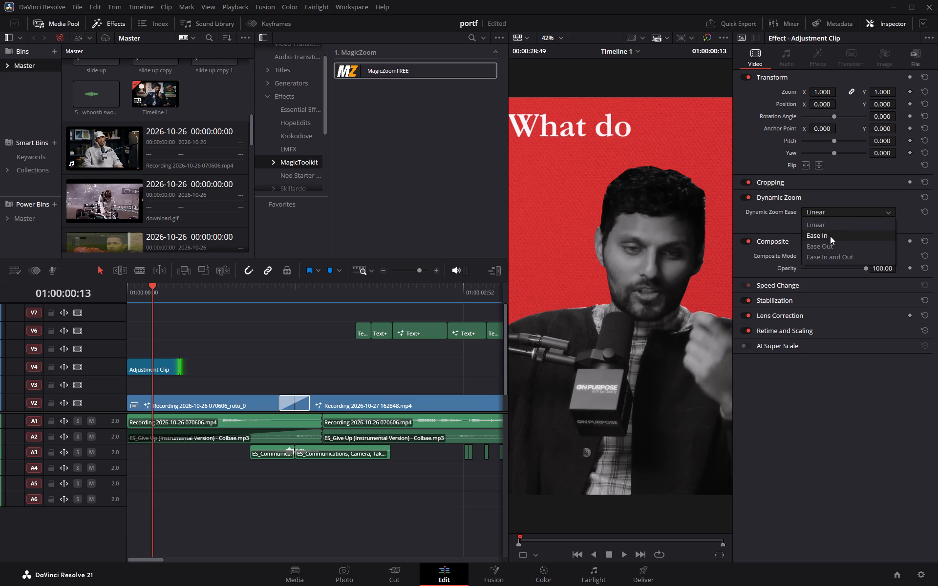
left_click(831, 254)
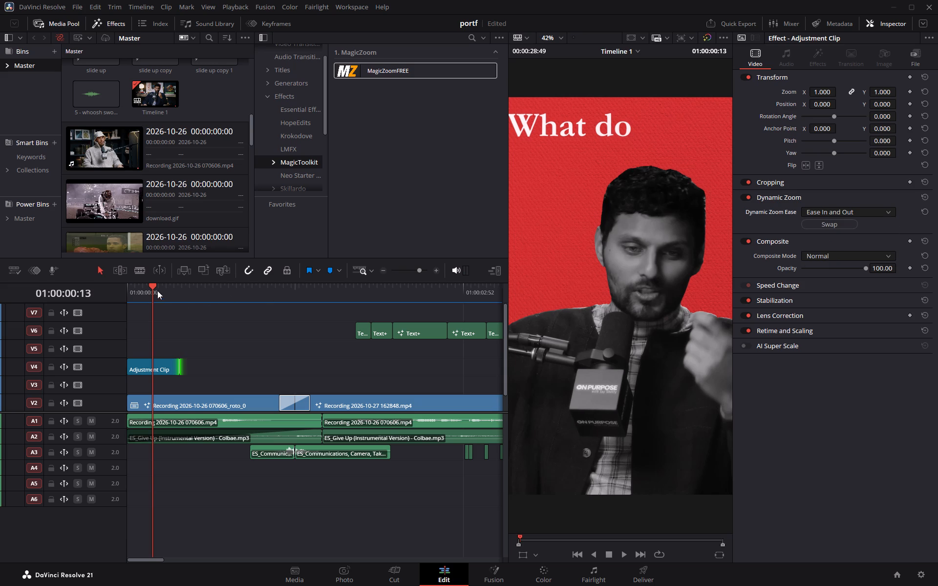
Play back the opening to review the zoom easing and return the playhead to the timeline start.
left_click_drag(150, 289, 115, 291)
key("space")
key("space")
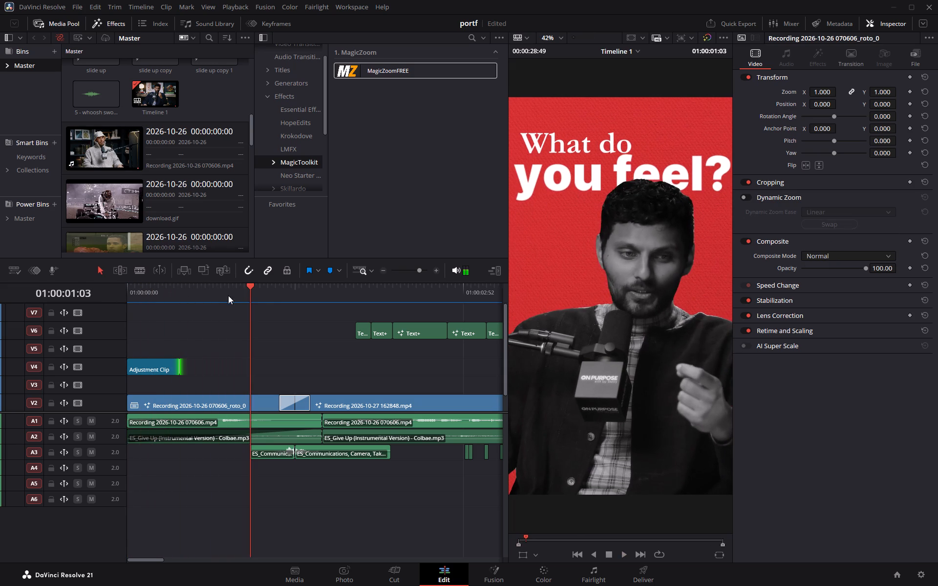
left_click_drag(248, 293, 107, 296)
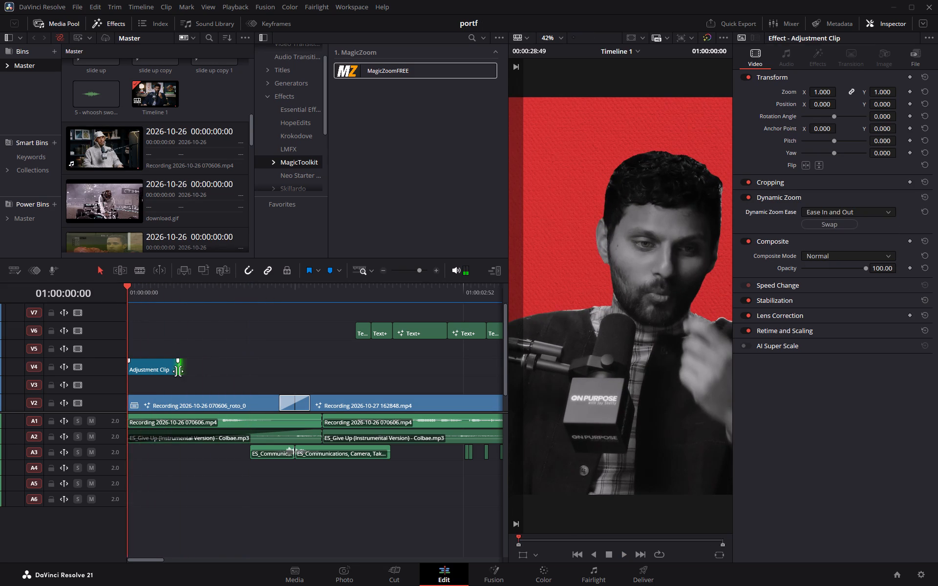
Extend the end of the V4 Adjustment Clip slightly, play back the opening, and park the playhead at 01:00:00:53.
left_click_drag(178, 371, 193, 372)
key("space")
key("space")
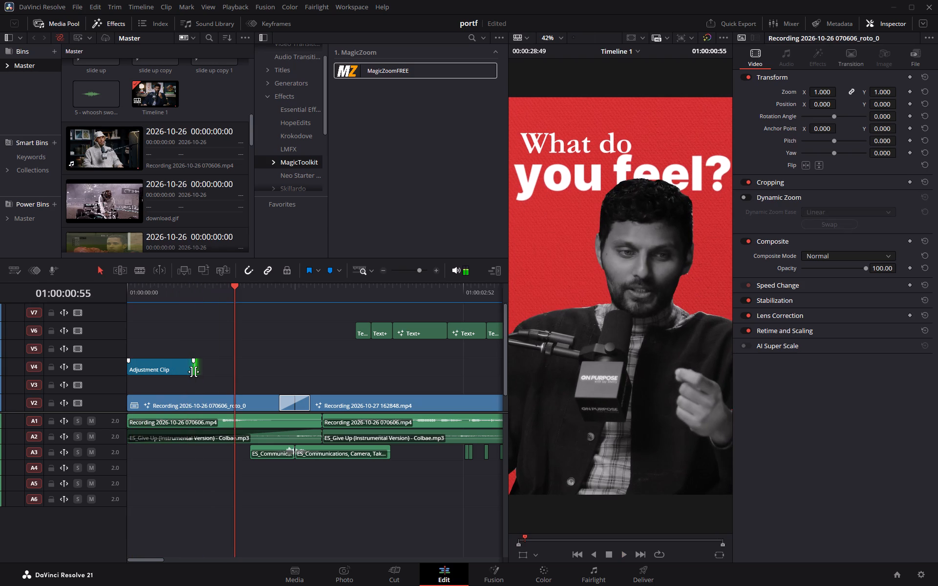
left_click(233, 293)
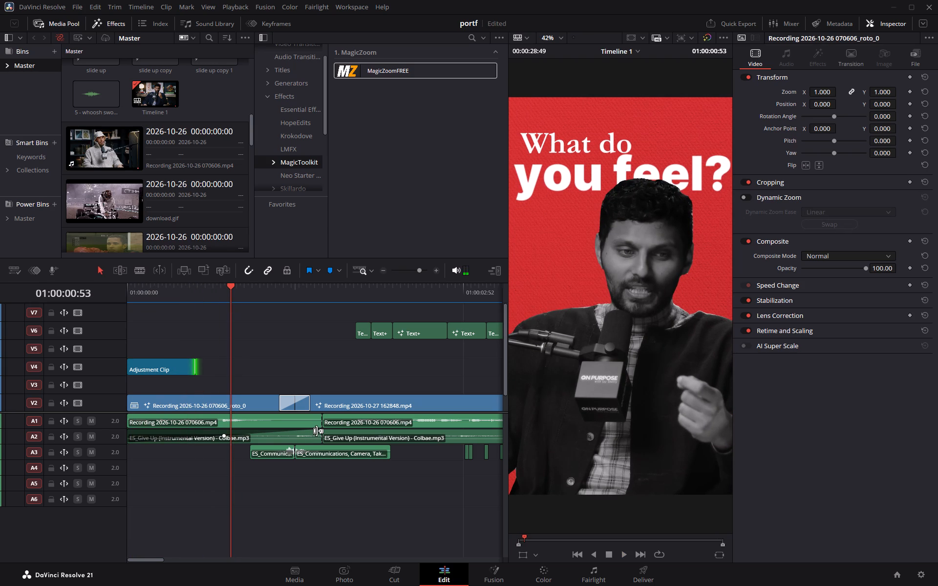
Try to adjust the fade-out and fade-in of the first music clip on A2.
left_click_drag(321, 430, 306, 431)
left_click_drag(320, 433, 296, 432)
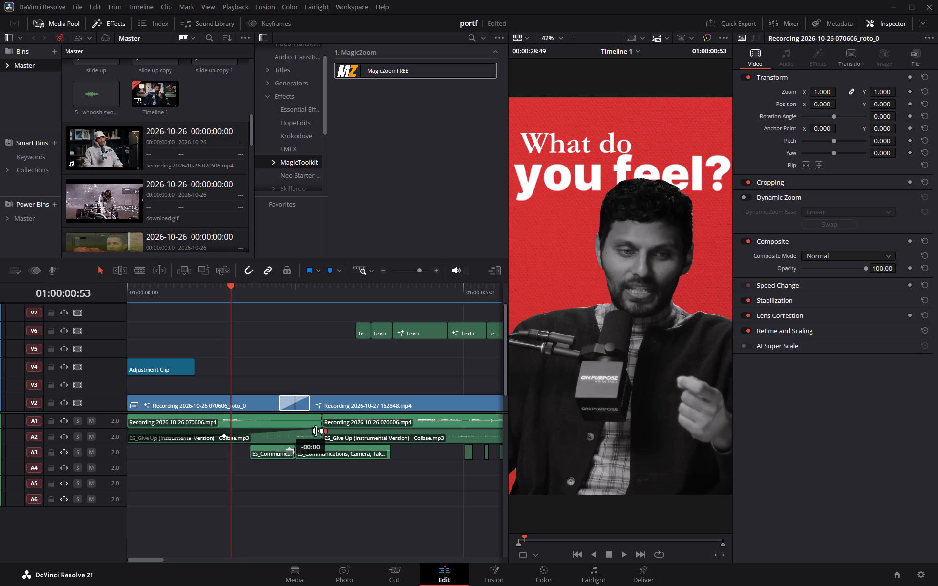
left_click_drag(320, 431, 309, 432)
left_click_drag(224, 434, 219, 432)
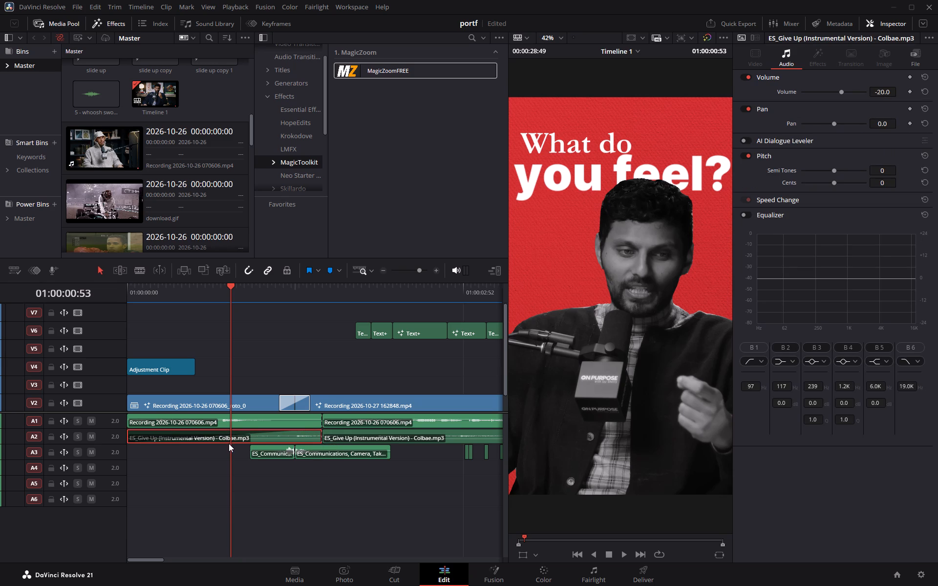
Raise the volume of the first music clip on A2 to -12.0.
left_click(229, 438)
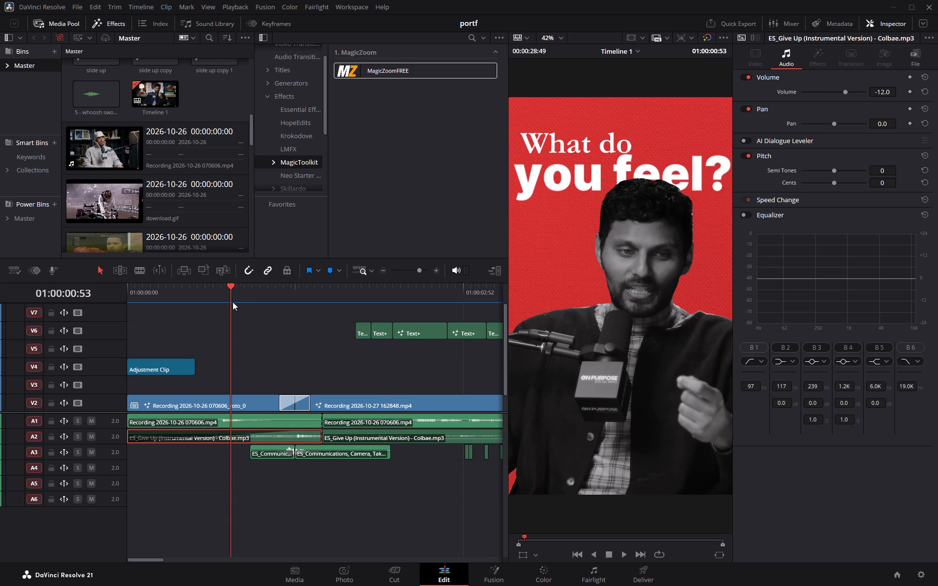
Play back the opening from the timeline start to check the music level, stopping at 01:00:01:23.
left_click_drag(235, 296, 170, 300)
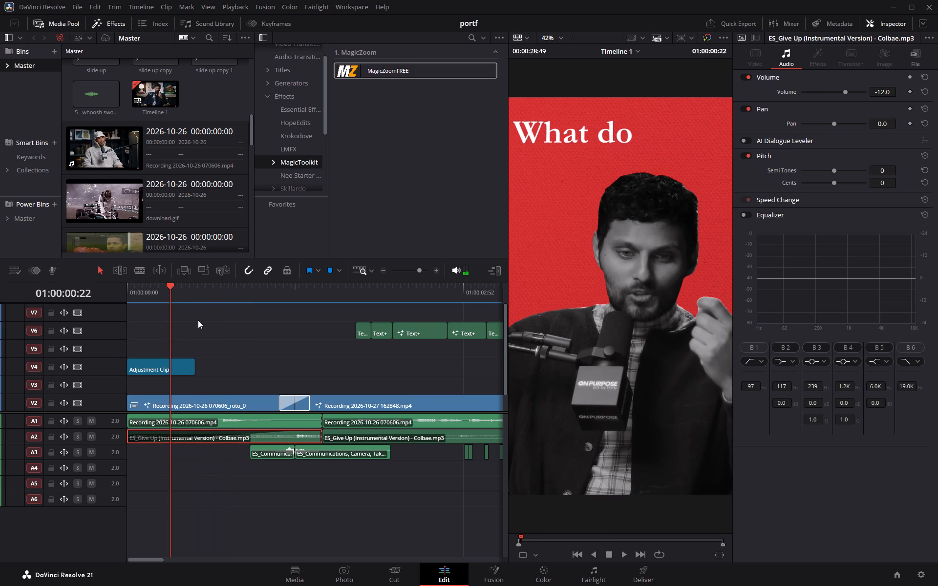
left_click_drag(172, 287, 86, 289)
key("space")
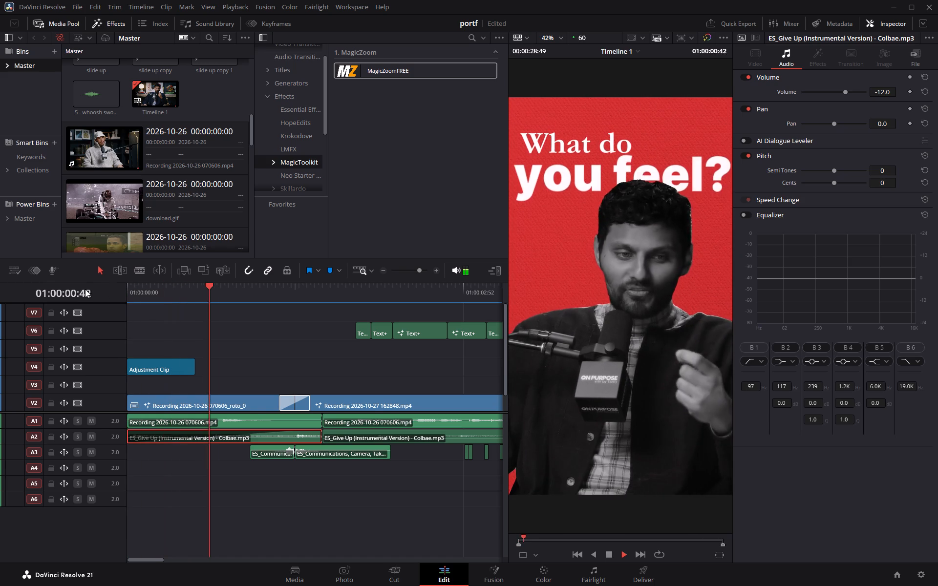
key("space")
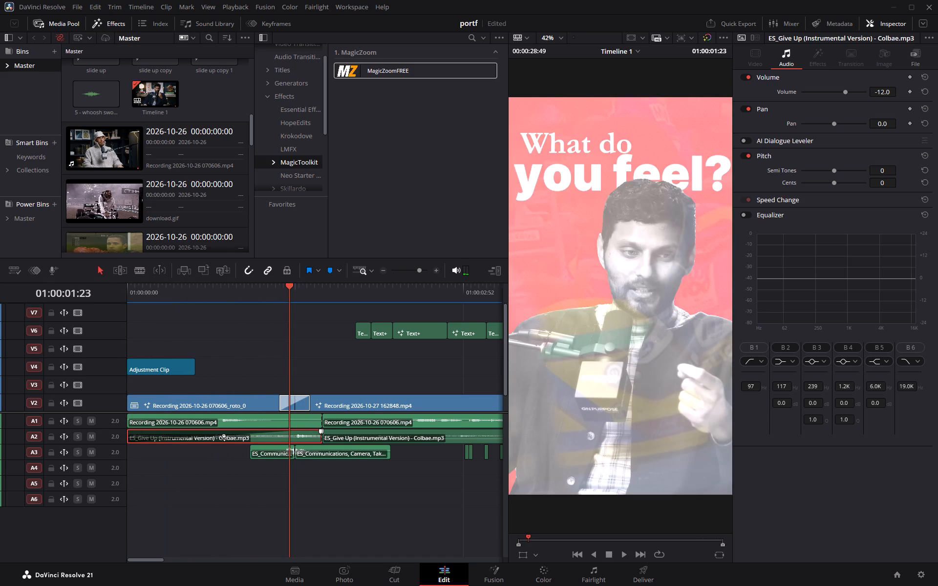
Reshape the fade-in curve of the first music clip on A2 and play back the opening to check it.
left_click_drag(224, 436, 204, 433)
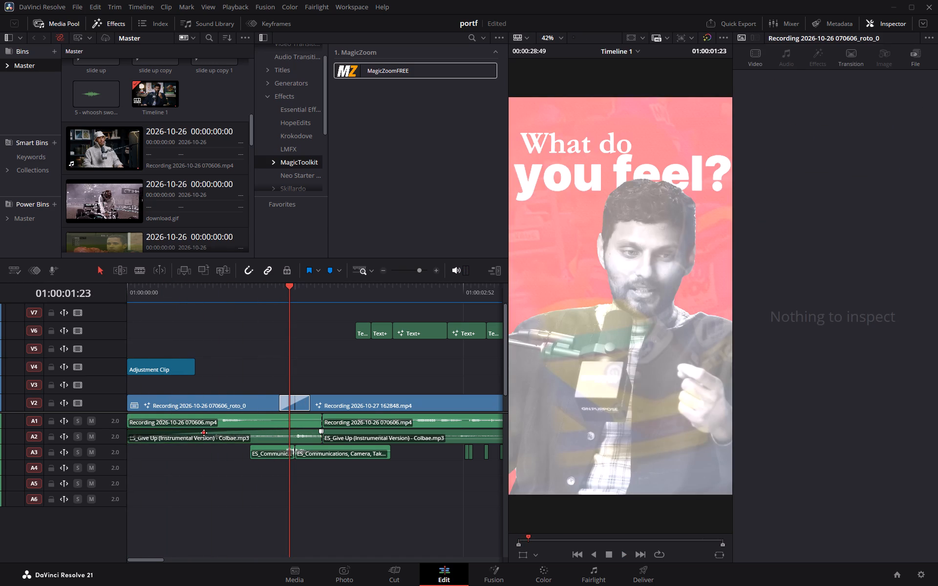
left_click_drag(204, 433, 204, 432)
left_click_drag(281, 294, 74, 307)
key("space")
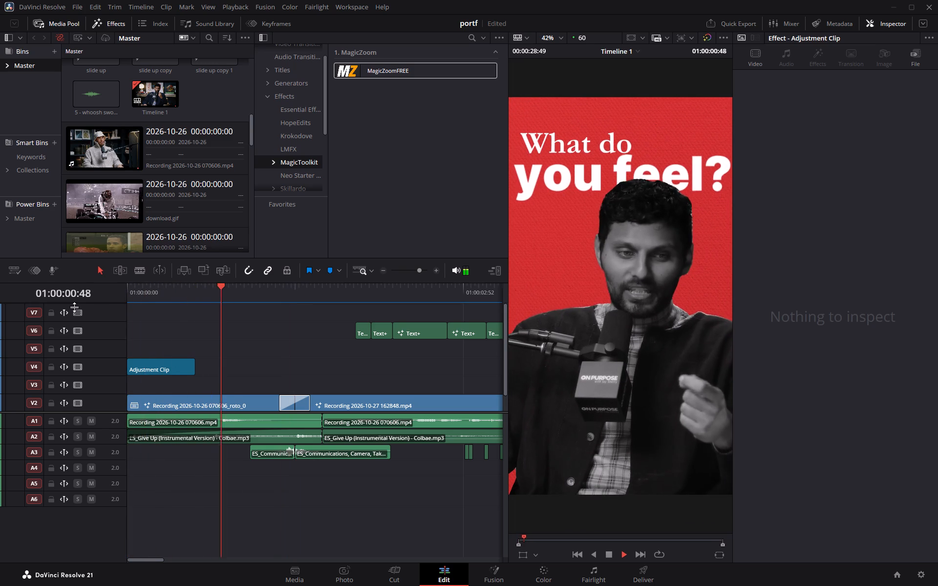
key("space")
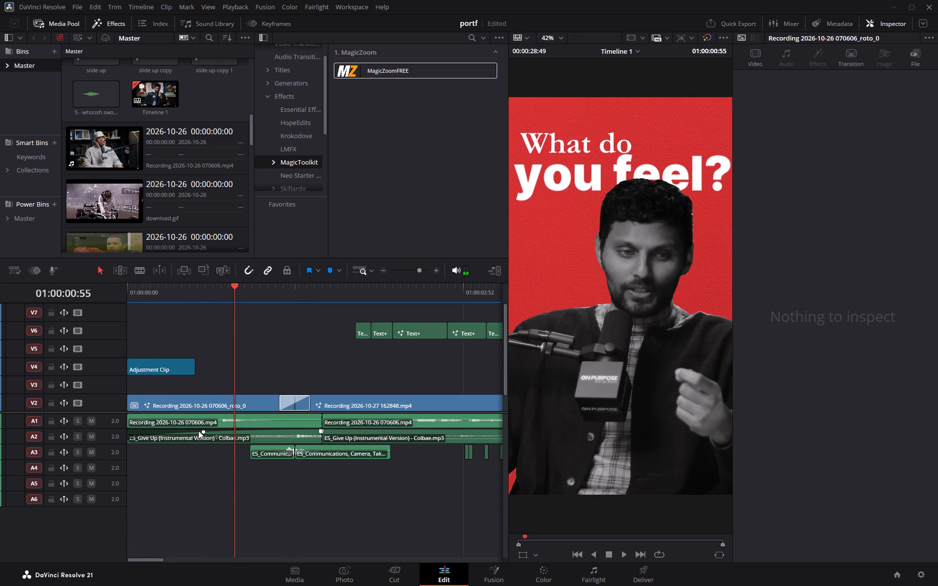
Lower the first A2 music clip's volume to about -14.64 dB and play back the opening to check the level.
left_click(203, 432)
left_click(172, 436)
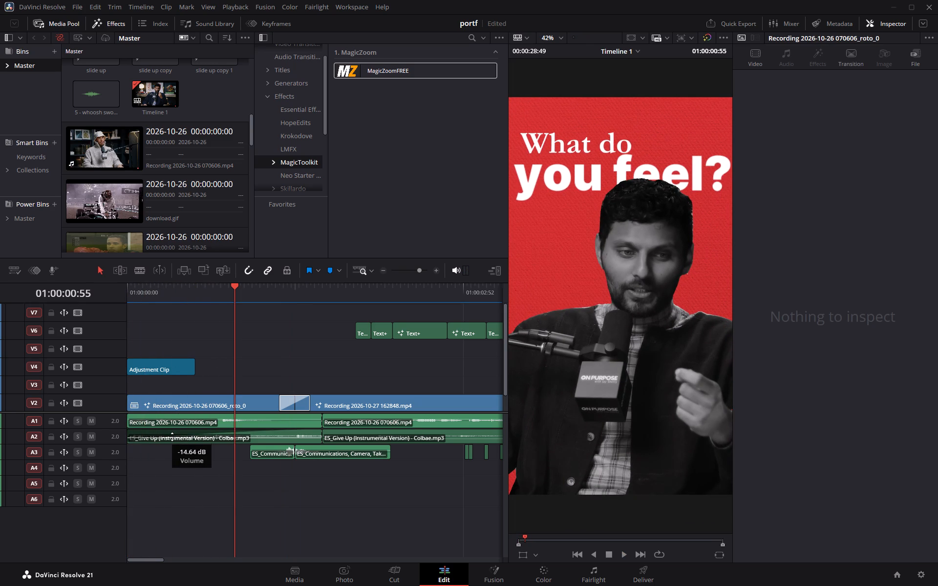
left_click_drag(228, 294, 195, 293)
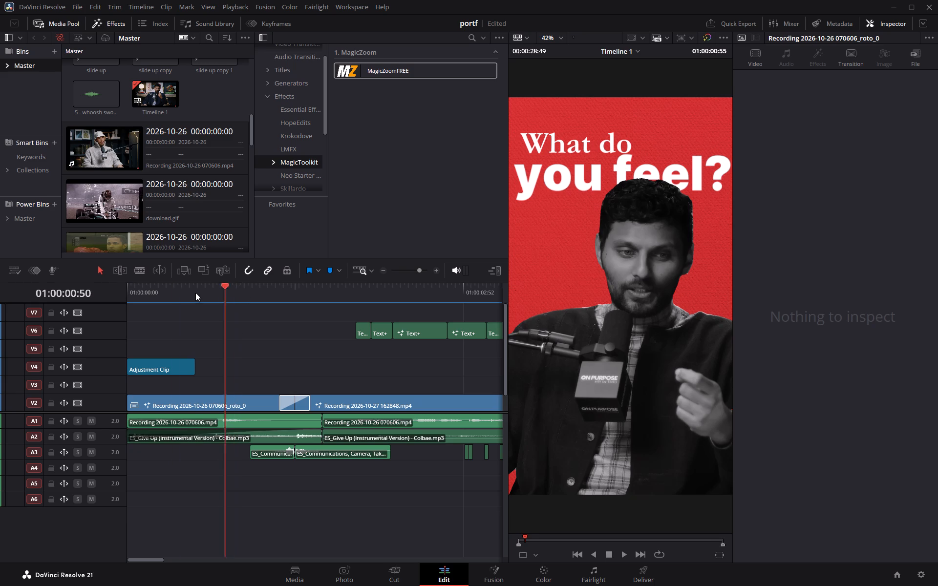
left_click_drag(195, 293, 53, 301)
key("space")
key("space")
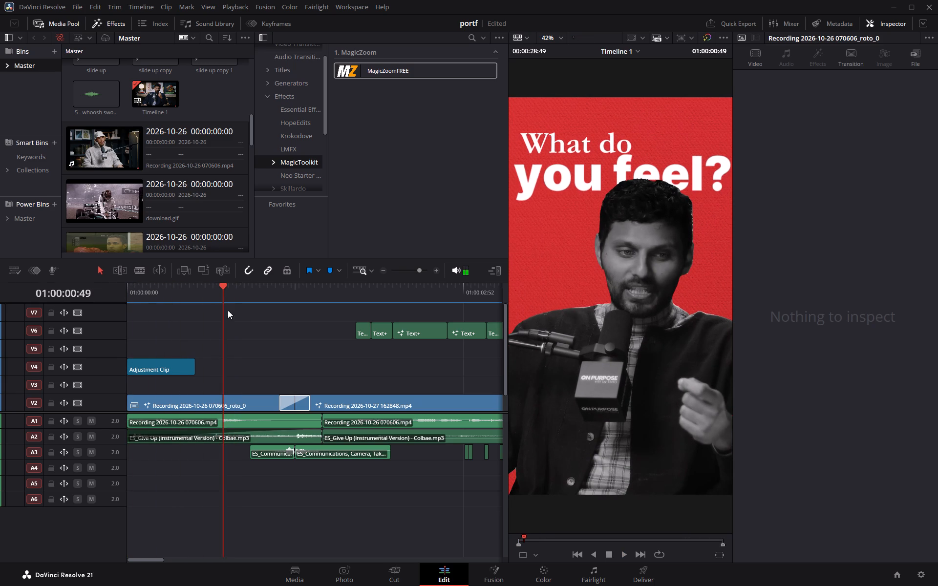
left_click_drag(216, 291, 74, 302)
key("space")
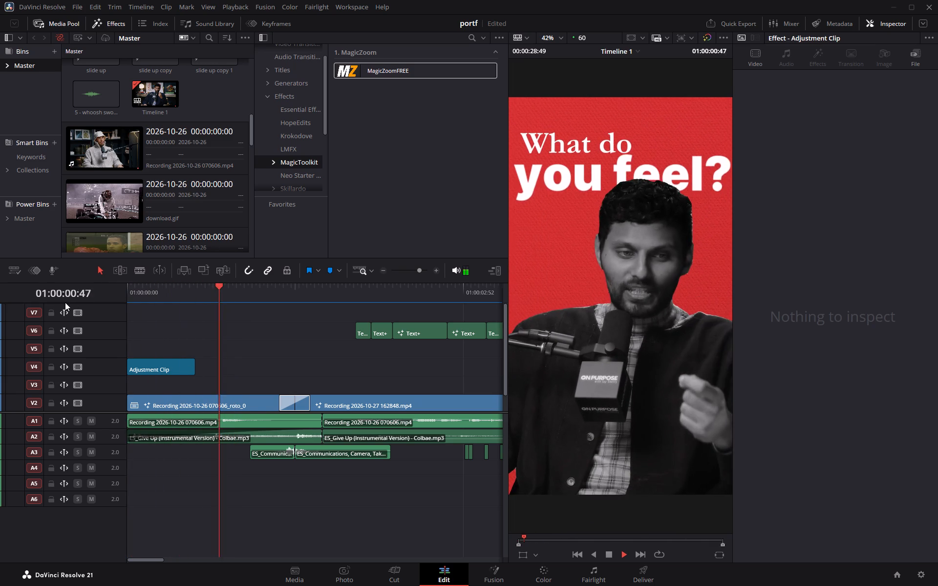
key("space")
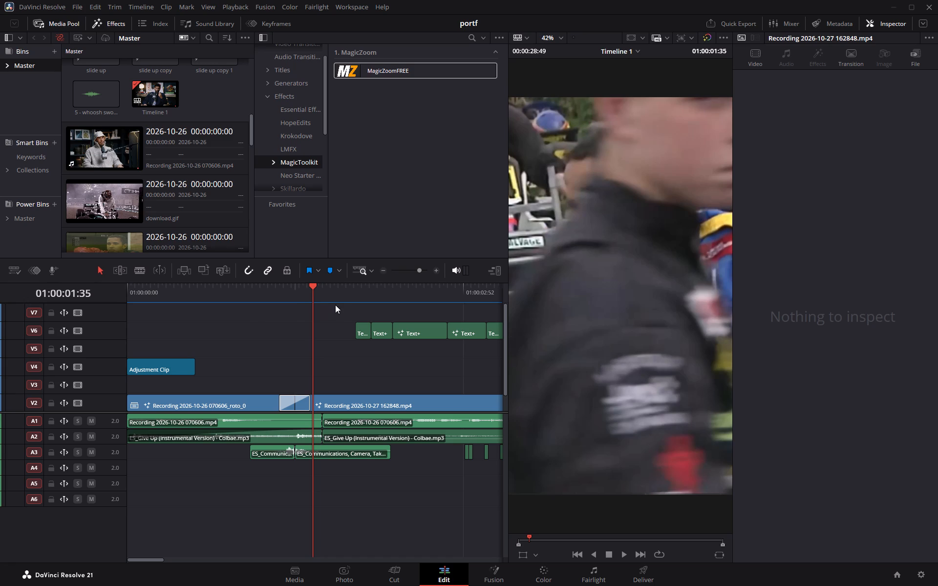
Extend the end of the V4 Adjustment Clip to about 01:00:00:55 and play back the opening.
left_click_drag(309, 293, 124, 301)
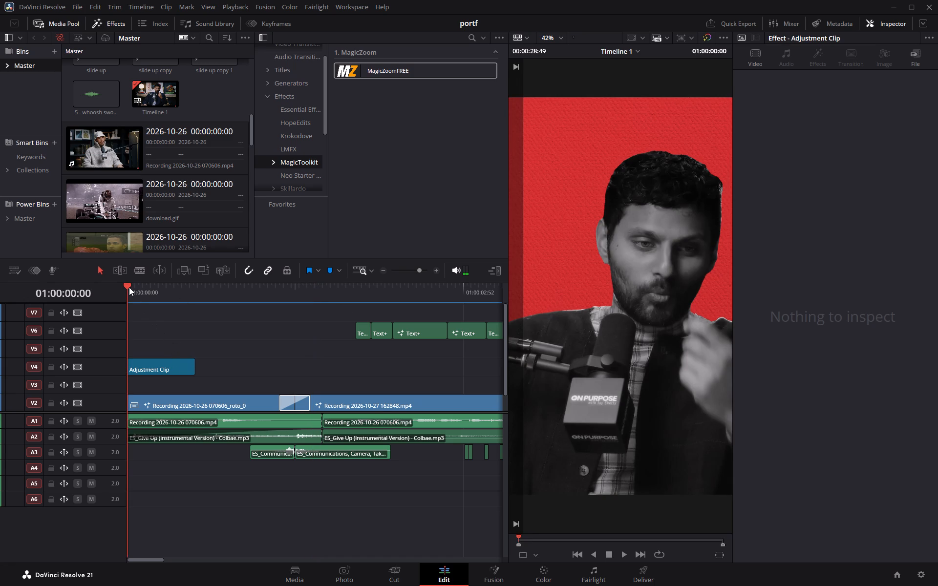
left_click_drag(129, 287, 207, 293)
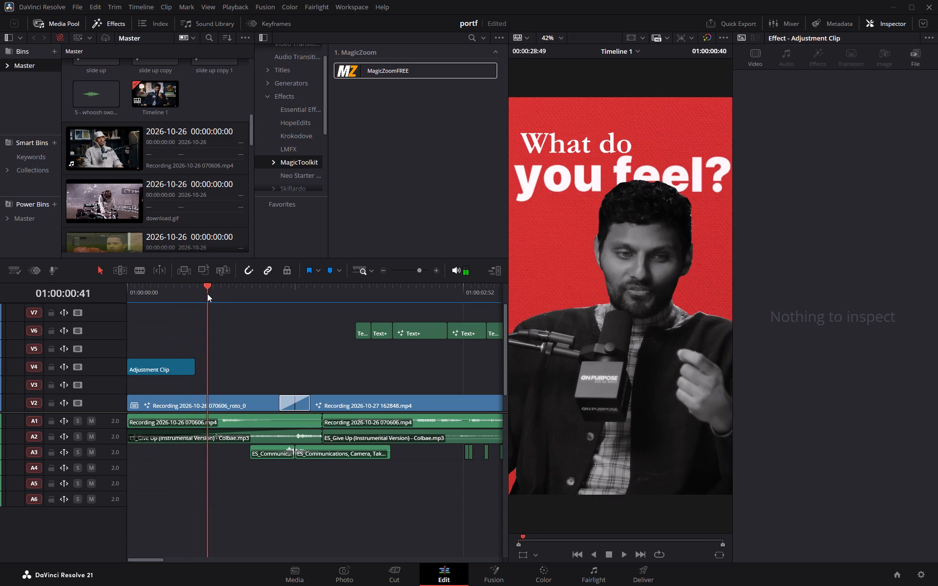
left_click_drag(207, 293, 221, 293)
left_click_drag(220, 288, 234, 290)
left_click_drag(193, 370, 232, 372)
left_click_drag(238, 289, 128, 293)
key("space")
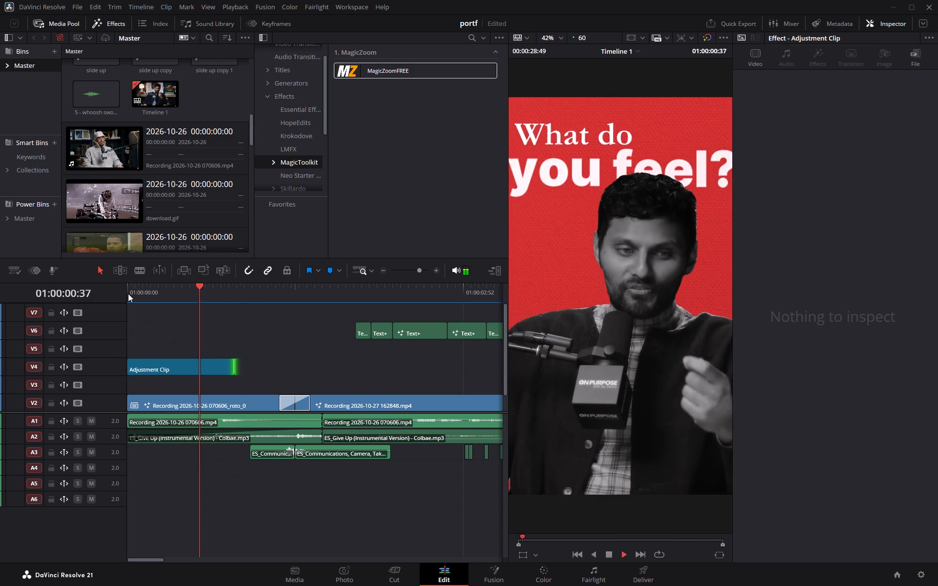
key("space")
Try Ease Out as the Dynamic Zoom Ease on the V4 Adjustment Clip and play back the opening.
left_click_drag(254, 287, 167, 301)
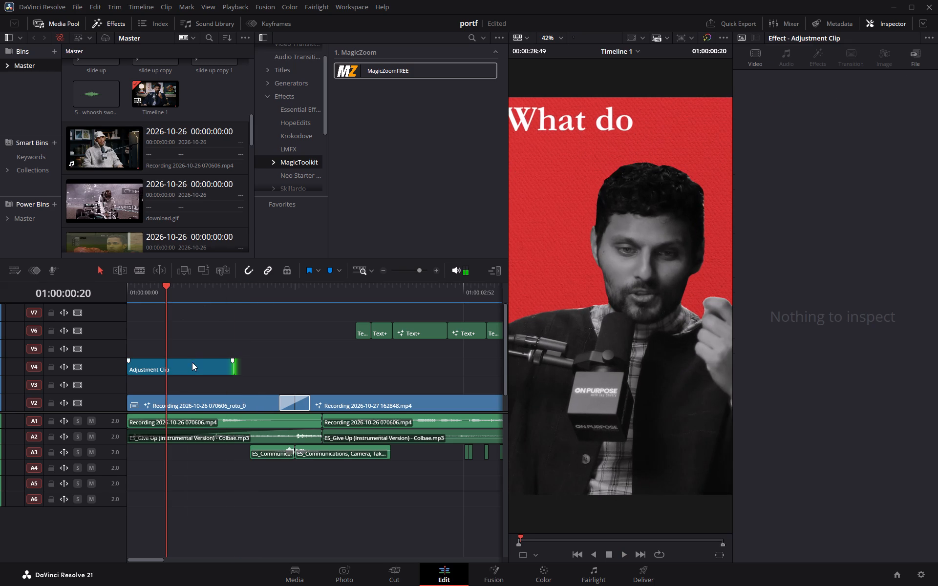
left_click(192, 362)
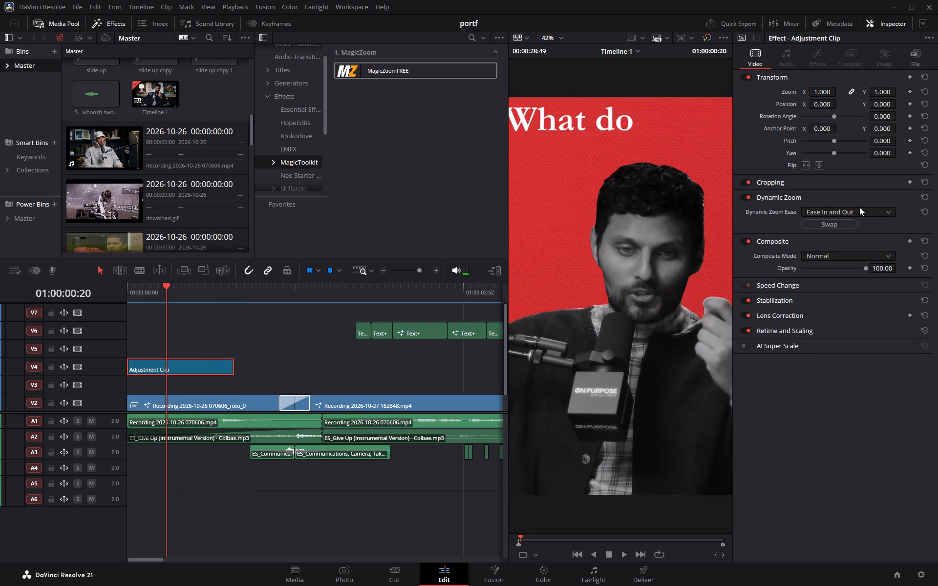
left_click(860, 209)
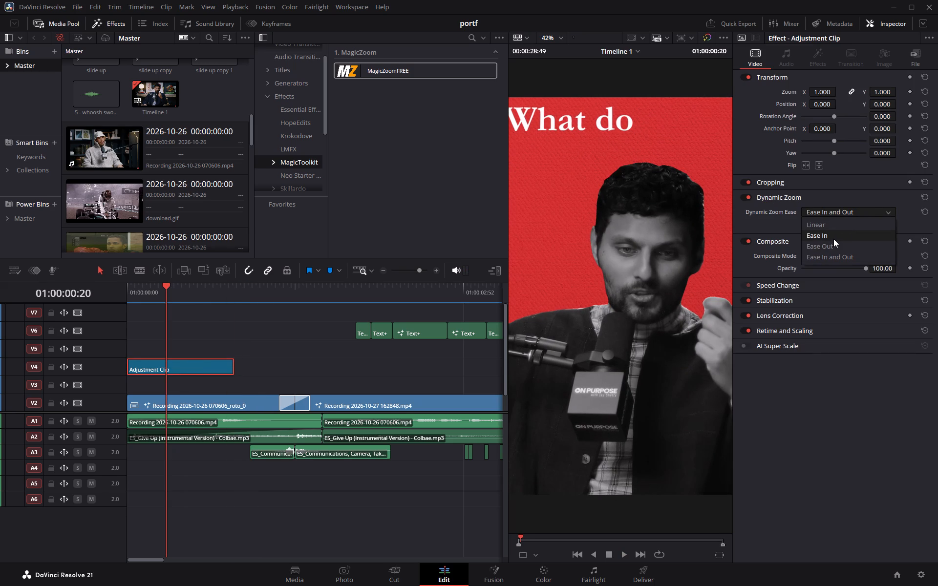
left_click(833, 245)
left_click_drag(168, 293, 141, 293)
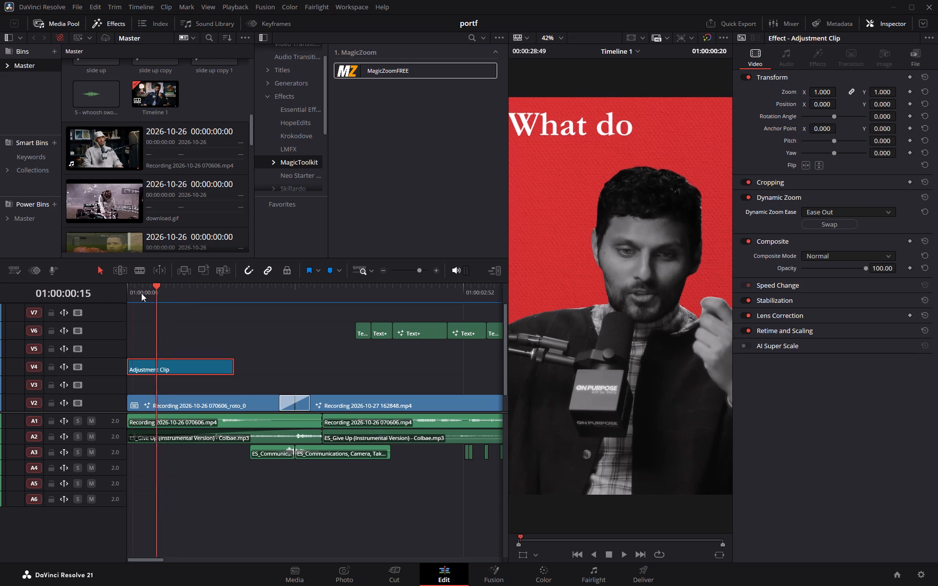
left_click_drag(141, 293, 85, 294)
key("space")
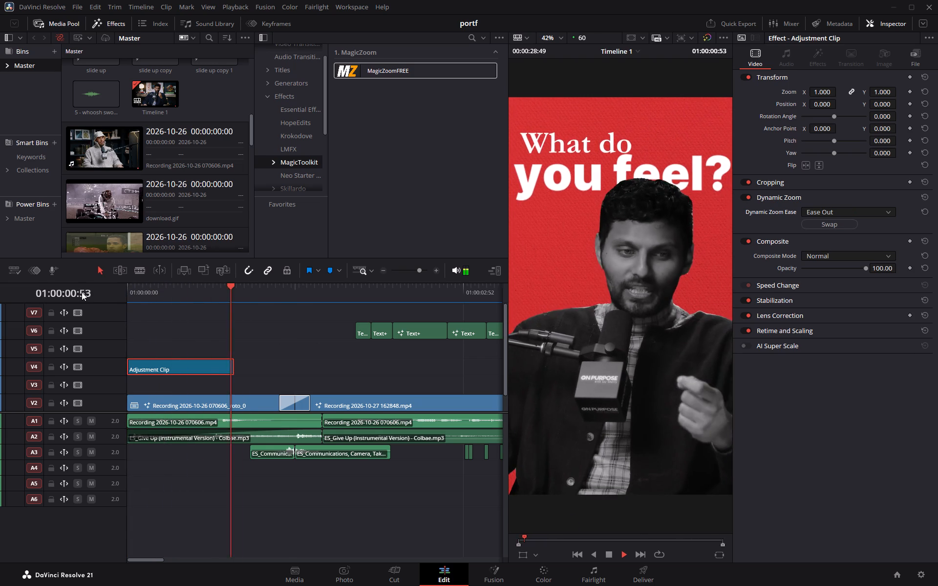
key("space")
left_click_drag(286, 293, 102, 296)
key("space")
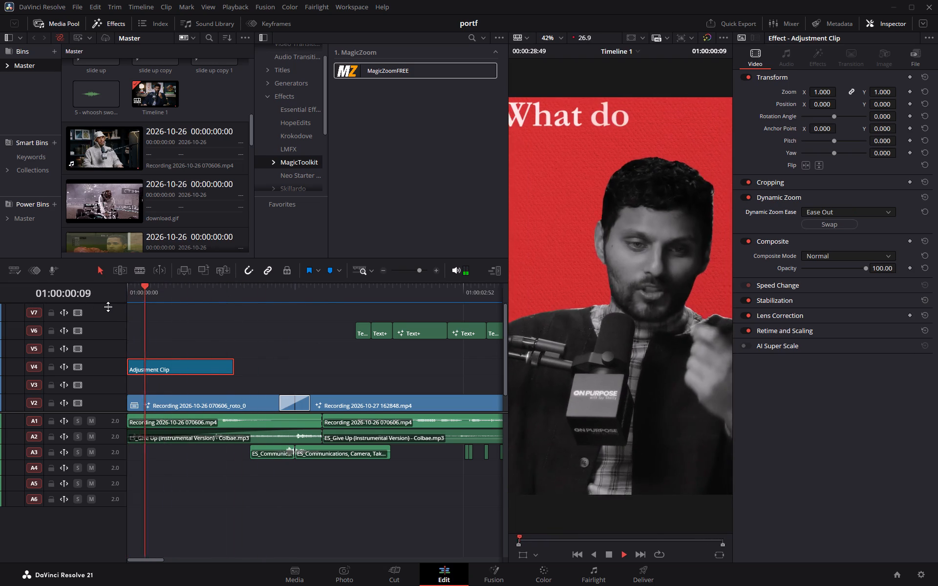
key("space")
Set the V4 Adjustment Clip's Dynamic Zoom Ease to Ease In and Out and review the opening.
left_click(834, 214)
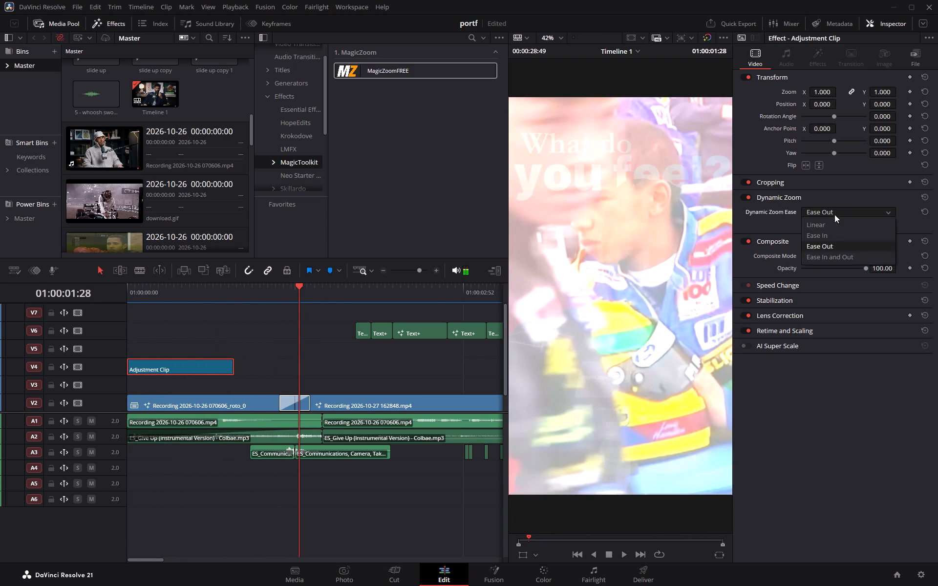
left_click(839, 254)
left_click_drag(297, 287, 109, 294)
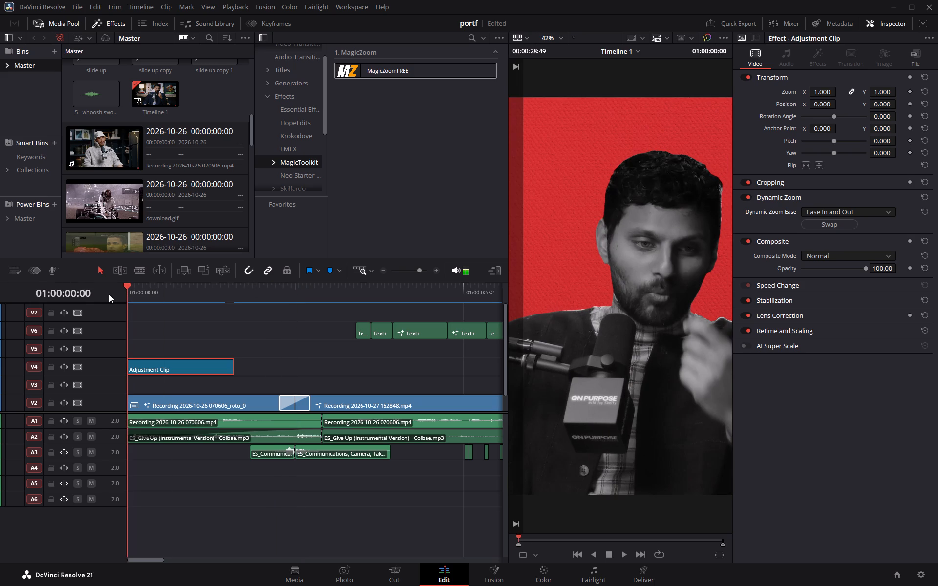
left_click_drag(113, 295, 153, 295)
left_click_drag(127, 286, 213, 289)
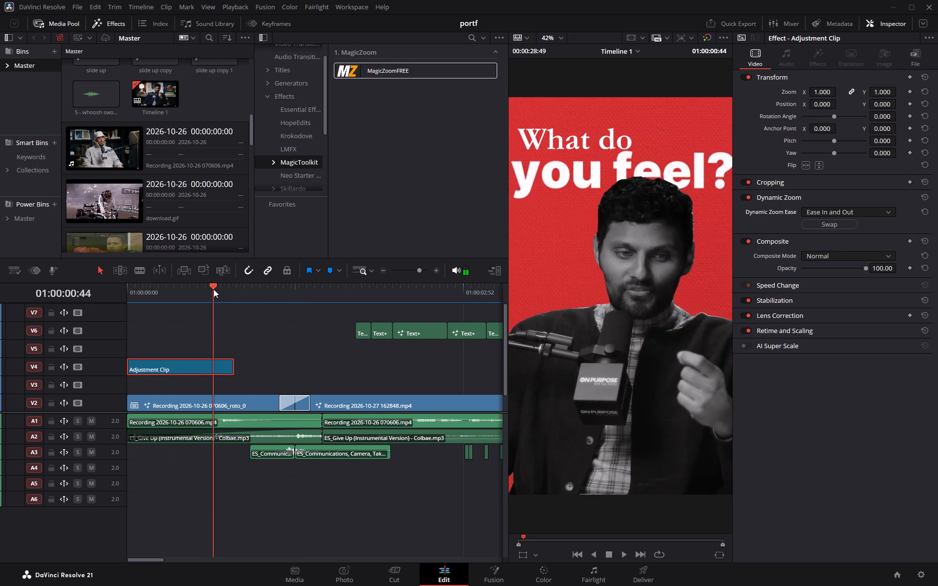
left_click_drag(213, 289, 114, 288)
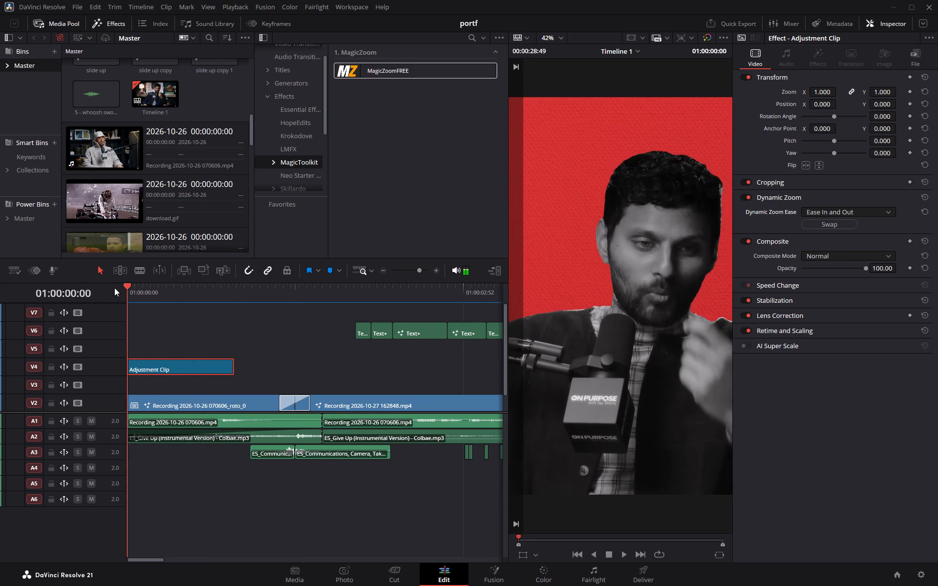
left_click_drag(114, 288, 117, 290)
key("space")
key("space")
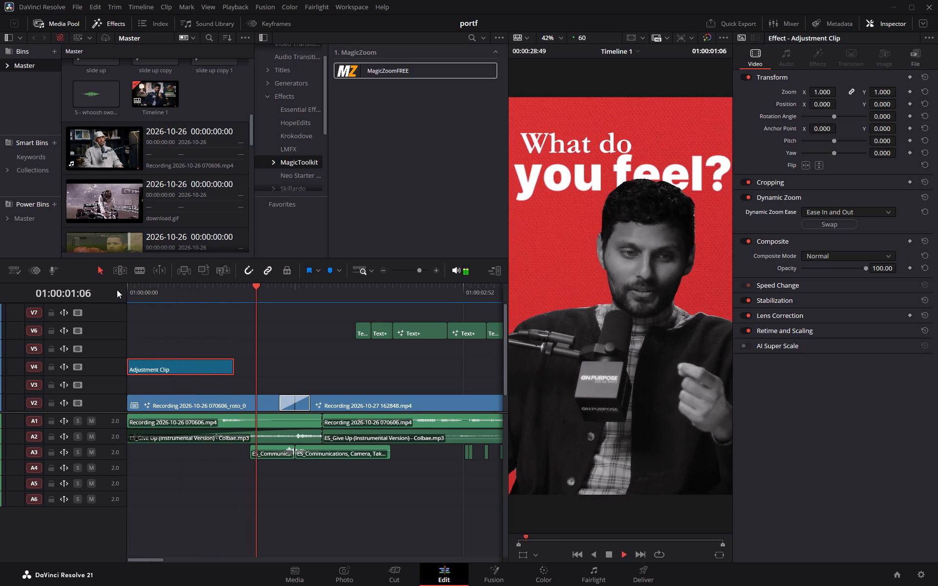
In the first V2 clip's Fusion composition, set Delay Between to 3.15 on NeoTextMotionLite1_1 and NeoTextMotionLite1, and return to the Edit page.
left_click(227, 400)
right_click(227, 400)
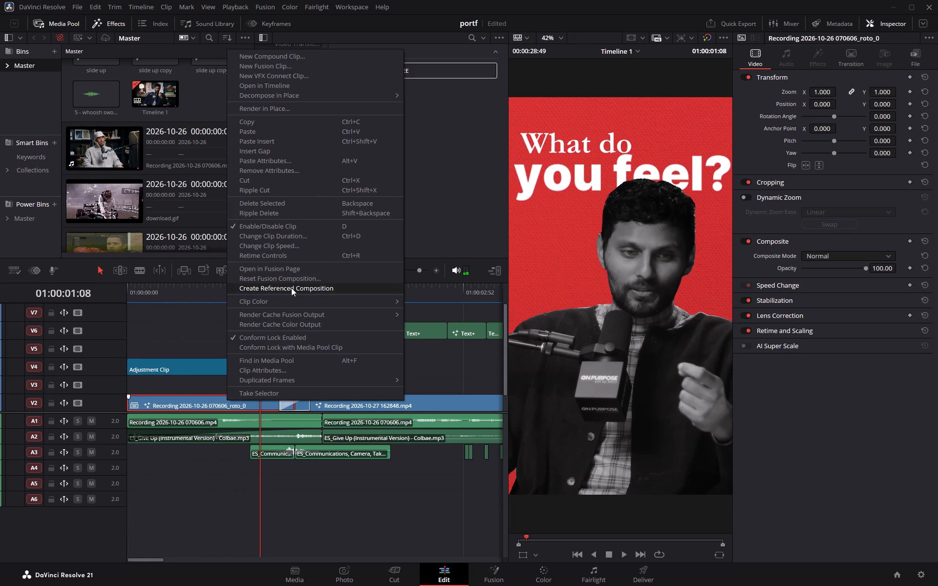
left_click(292, 269)
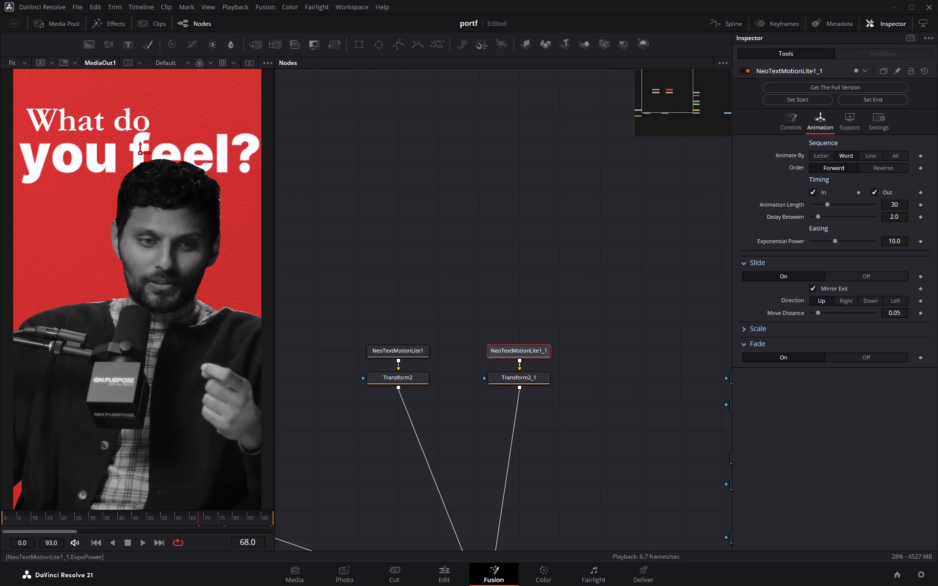
left_click(818, 216)
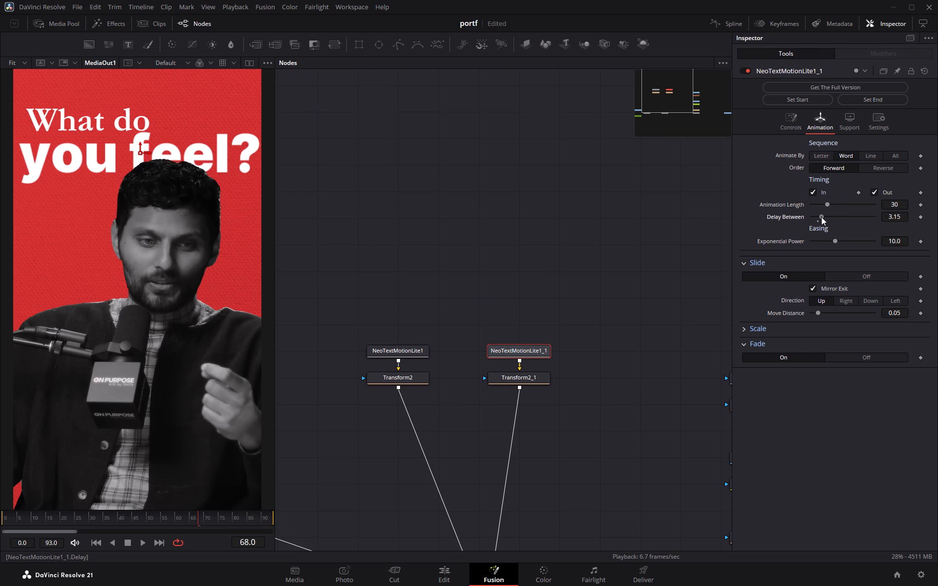
left_click(416, 351)
left_click(817, 217)
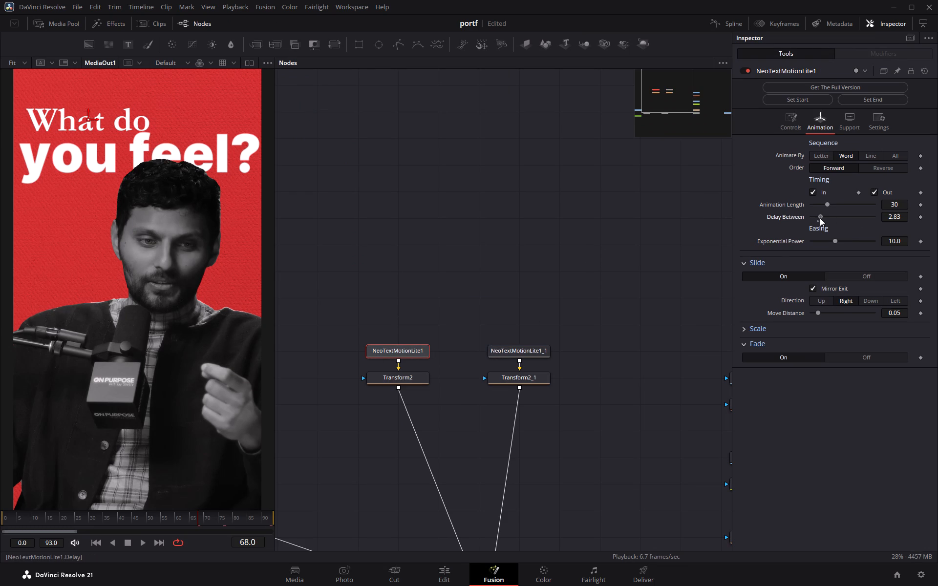
left_click(452, 570)
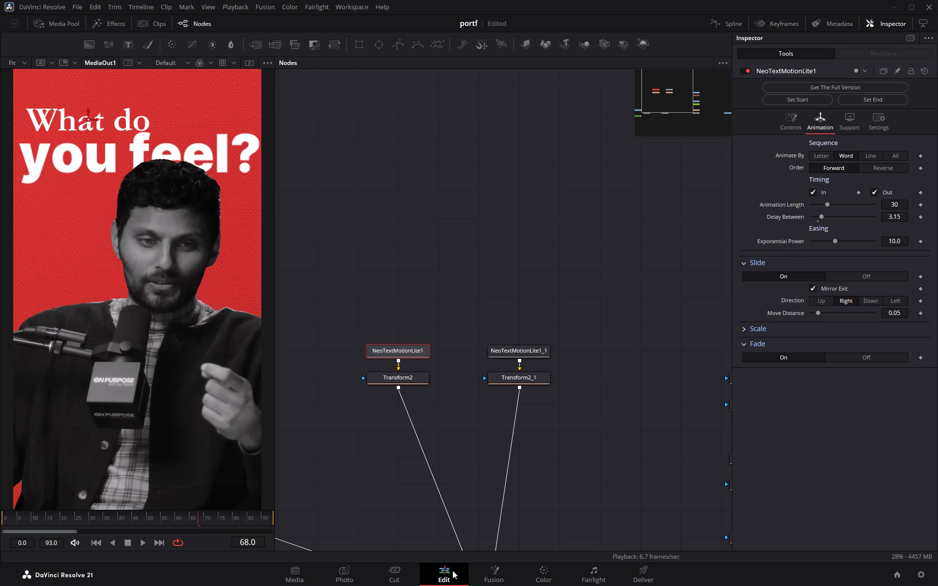
Scrub through the opening from the timeline start to about 01:00:00:59 to check the title animation timing.
left_click_drag(259, 287, 108, 302)
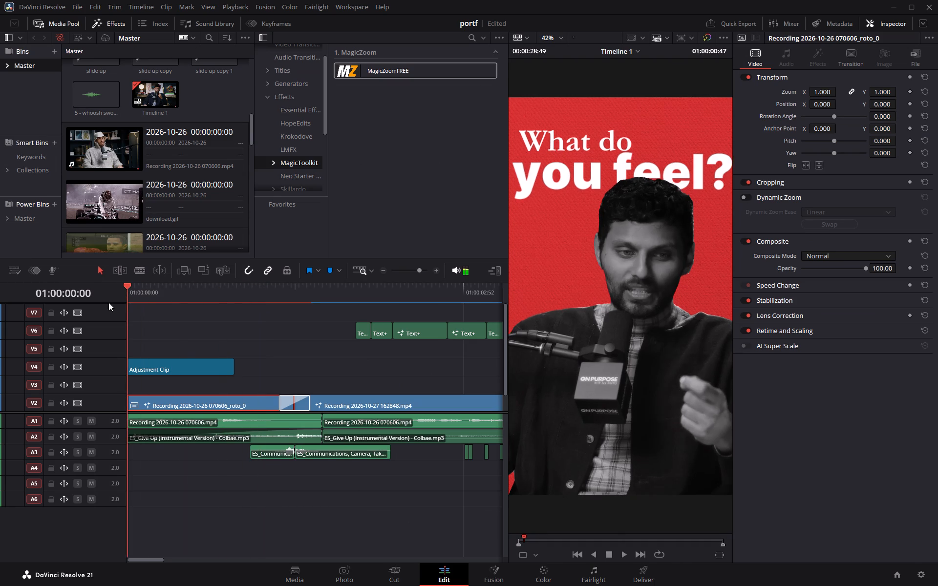
left_click_drag(108, 302, 114, 313)
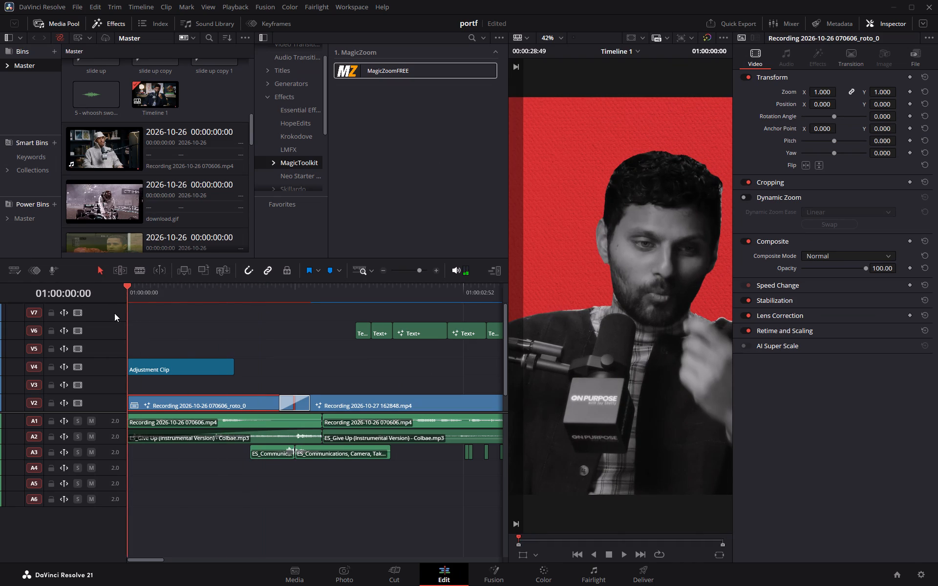
left_click_drag(114, 313, 152, 299)
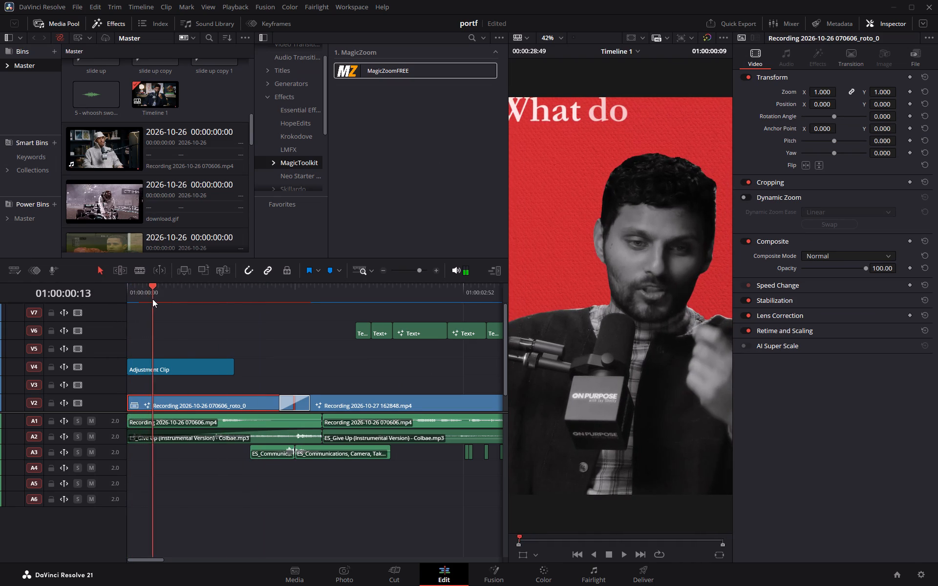
left_click_drag(152, 299, 202, 303)
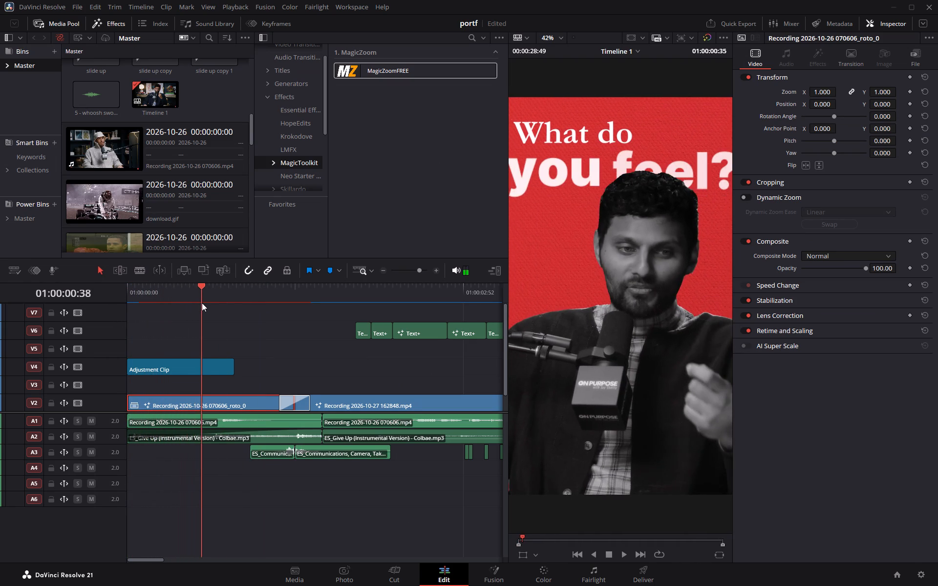
left_click_drag(202, 303, 232, 305)
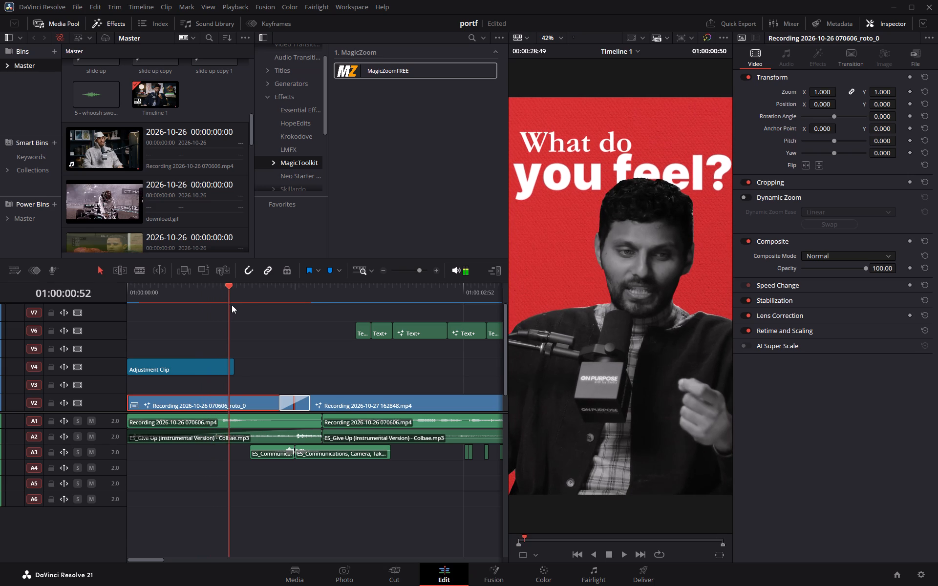
left_click_drag(232, 305, 243, 308)
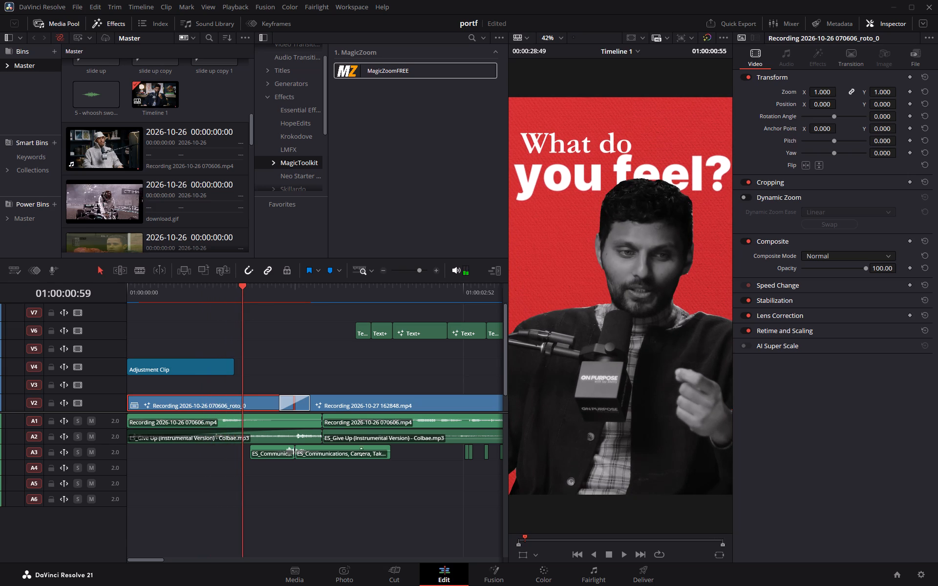
In the first V2 clip's Fusion composition, set Animation Length to 50 on NeoTextMotionLite1 and NeoTextMotionLite1_1.
left_click(482, 585)
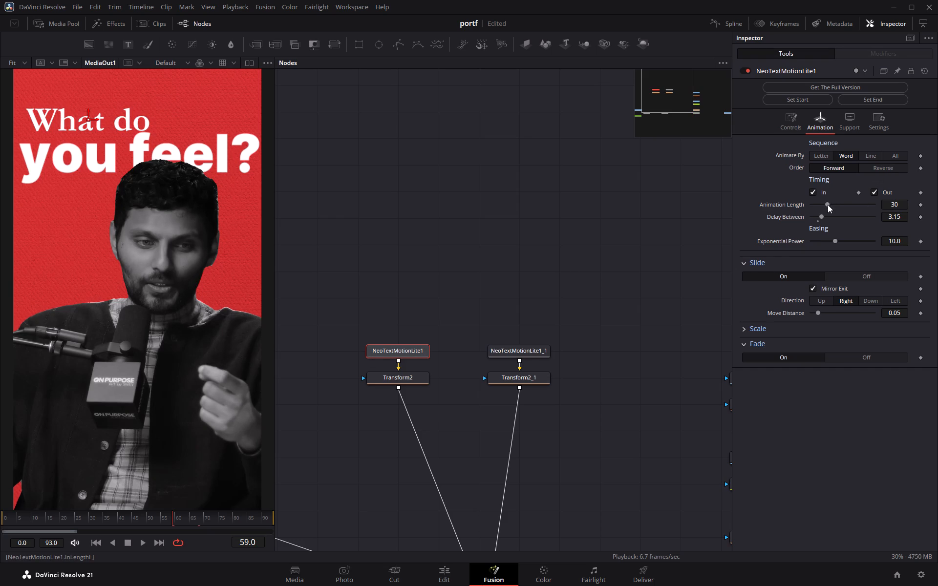
left_click_drag(828, 205, 846, 208)
left_click_drag(846, 208, 838, 208)
left_click_drag(838, 208, 838, 208)
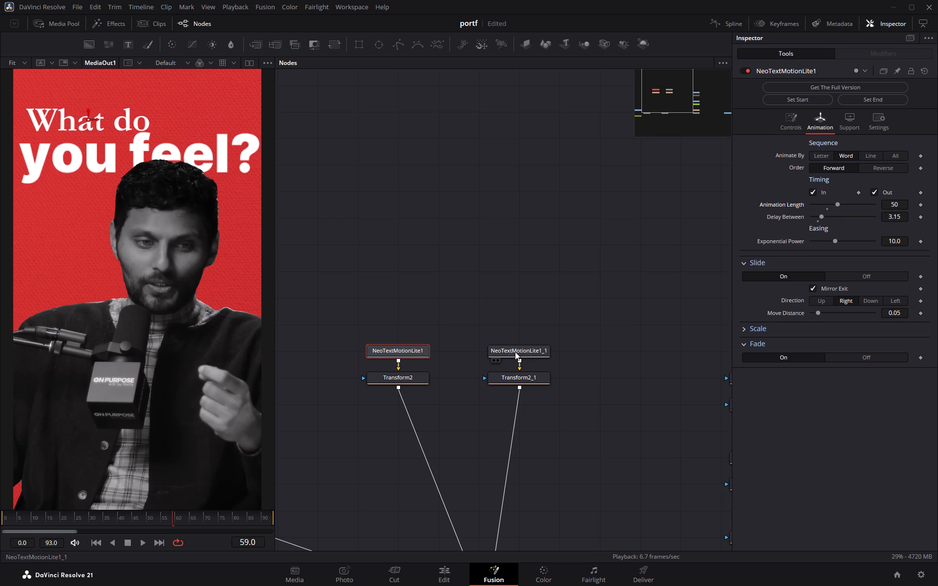
left_click(515, 352)
left_click_drag(826, 207, 835, 209)
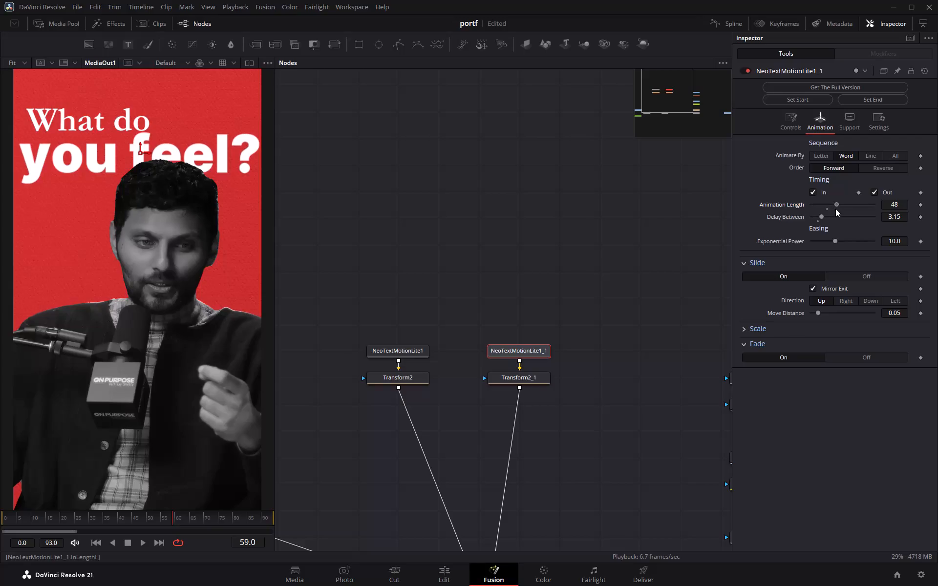
left_click_drag(835, 209, 836, 209)
Set Delay Between to 20.0 on NeoTextMotionLite1_1.
left_click_drag(822, 218, 831, 218)
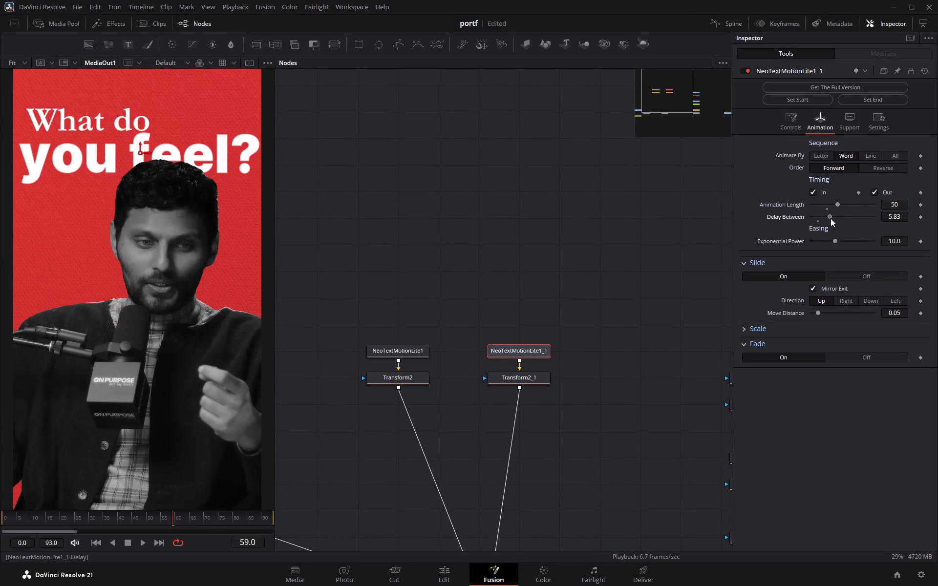
left_click_drag(831, 218, 873, 224)
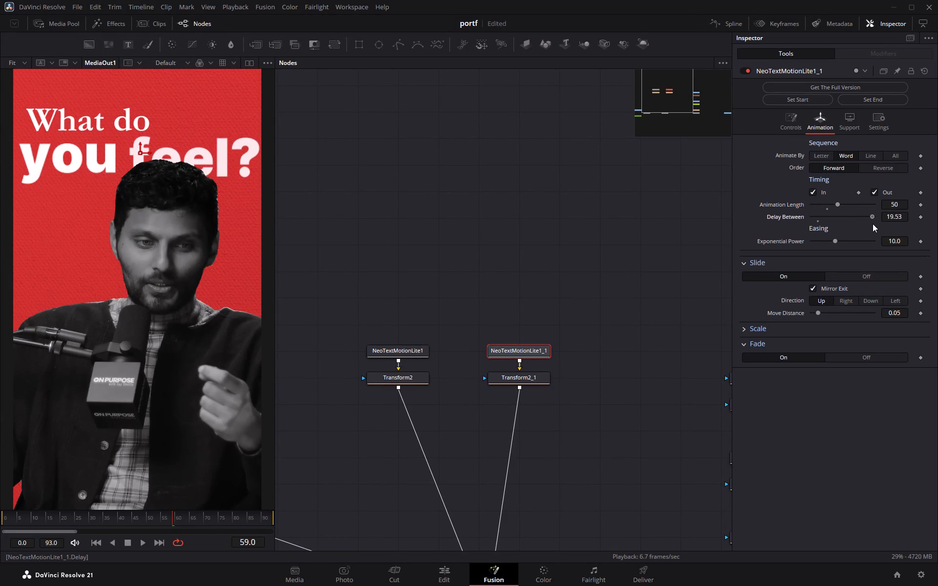
left_click_drag(873, 224, 877, 224)
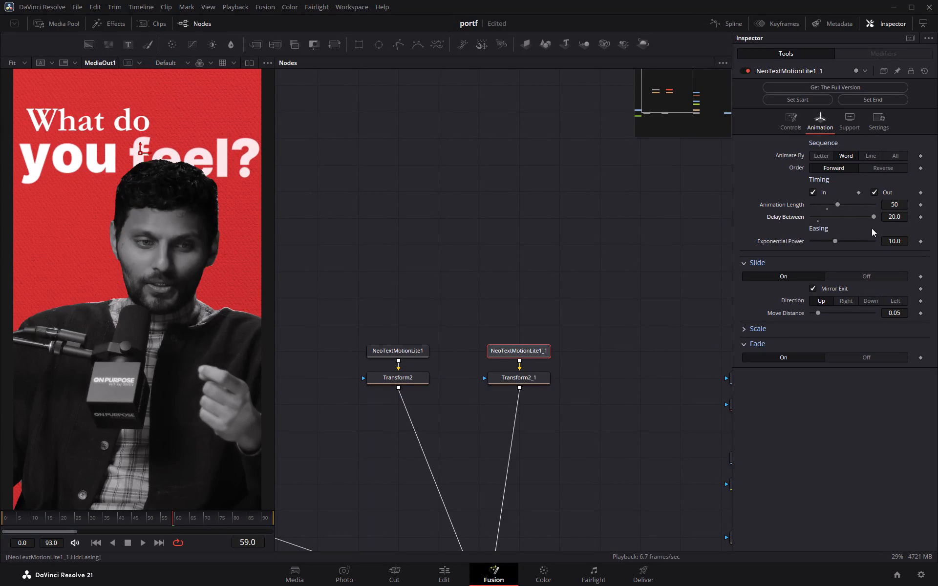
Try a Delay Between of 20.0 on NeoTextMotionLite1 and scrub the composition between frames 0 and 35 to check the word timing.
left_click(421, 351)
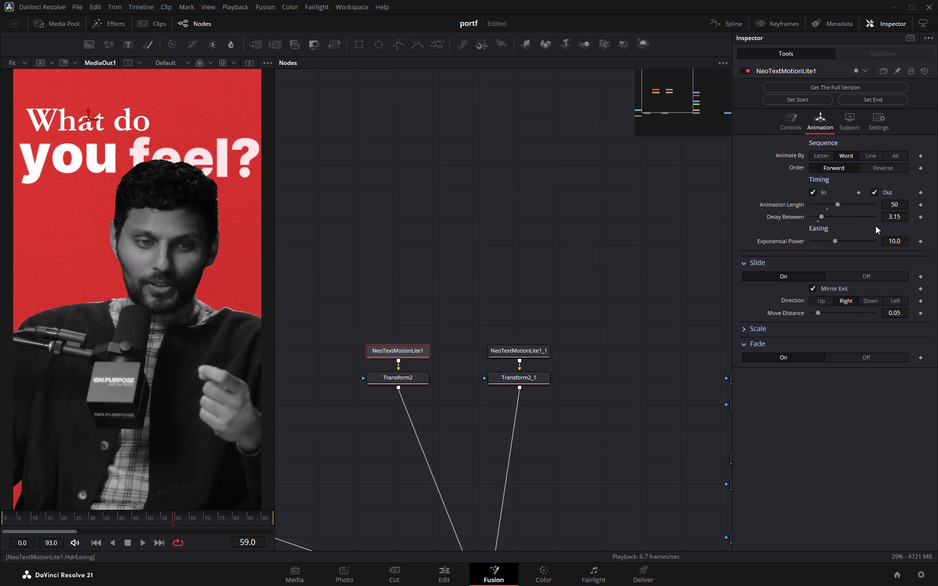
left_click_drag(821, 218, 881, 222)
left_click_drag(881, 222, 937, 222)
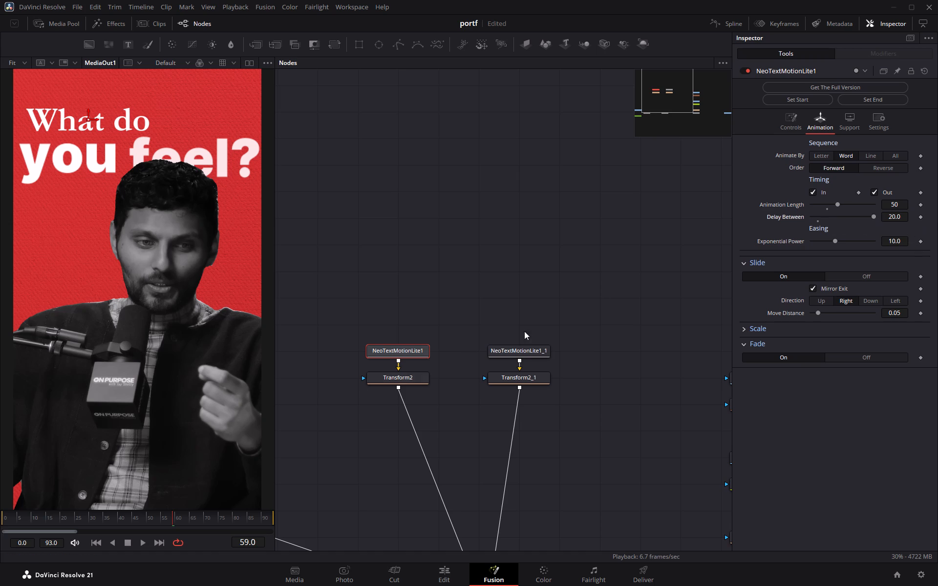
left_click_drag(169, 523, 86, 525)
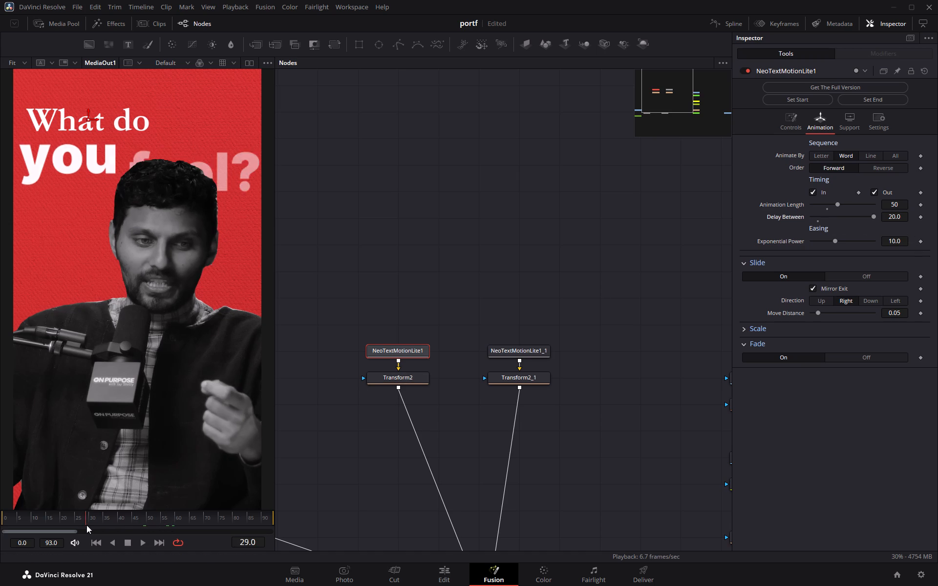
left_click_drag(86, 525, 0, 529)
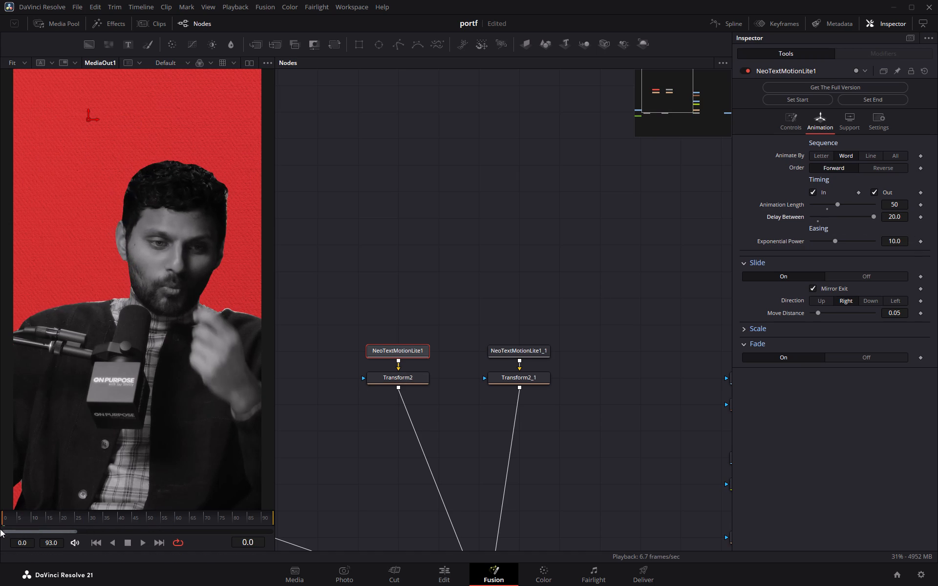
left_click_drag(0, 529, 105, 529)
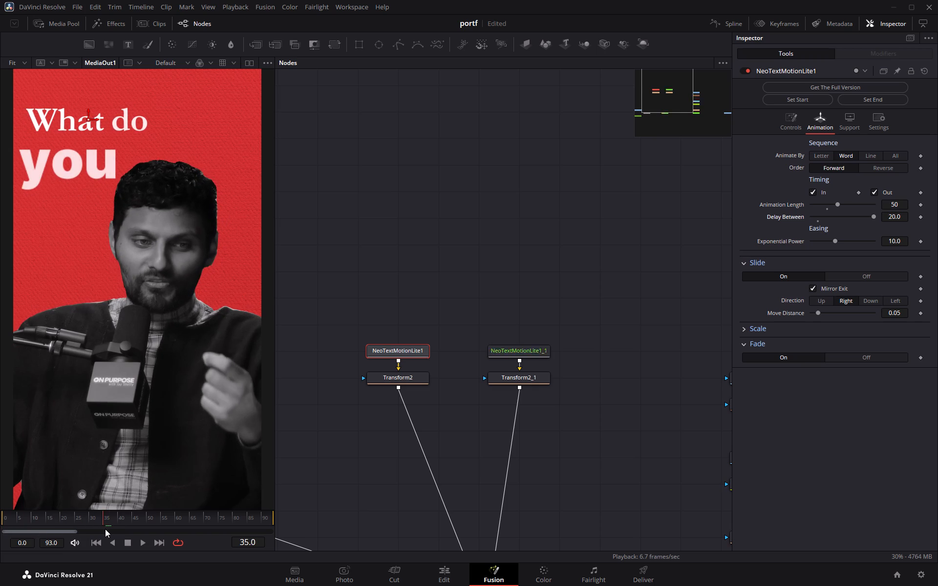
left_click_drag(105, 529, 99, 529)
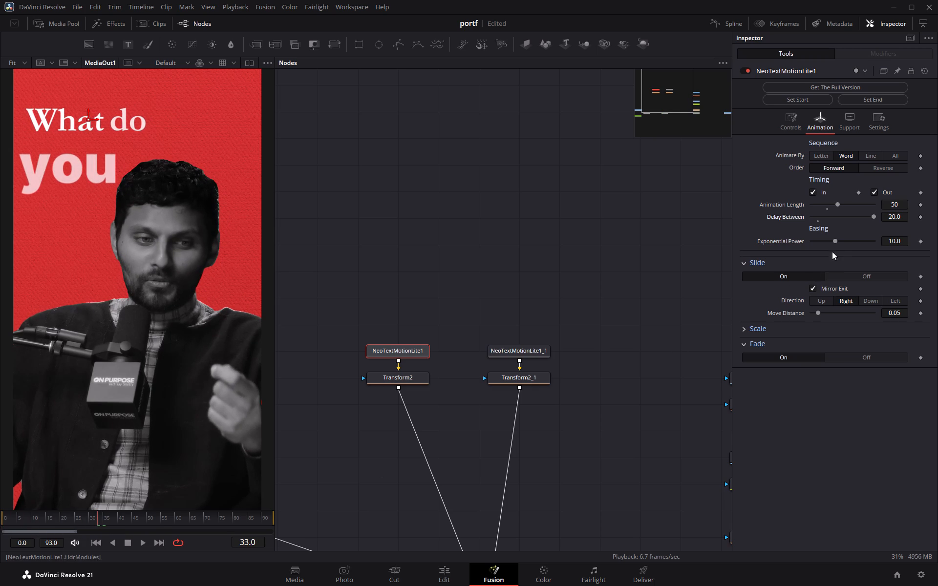
Set Delay Between to 11.34 on NeoTextMotionLite1, scrub through the title animation, and return to the Edit page.
left_click_drag(873, 217, 846, 218)
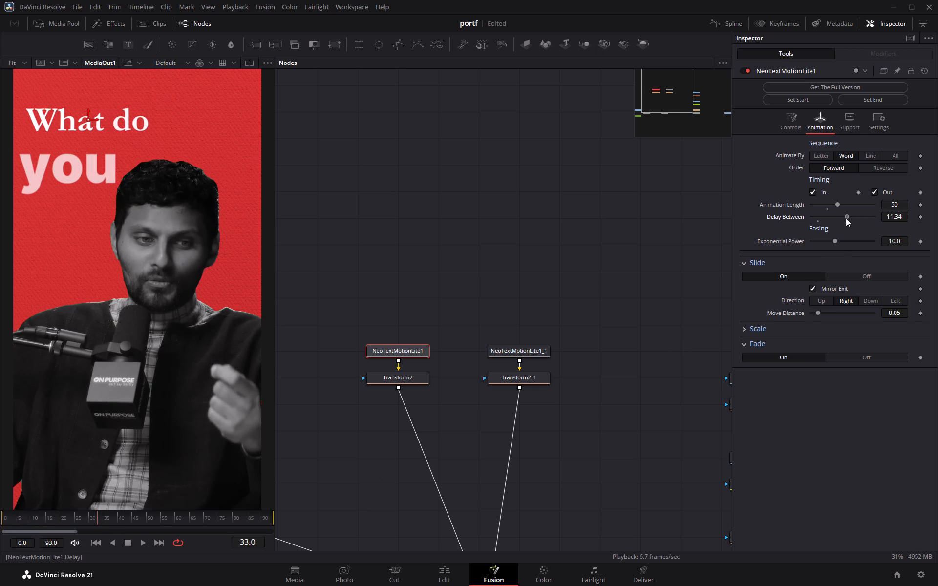
left_click_drag(846, 218, 846, 218)
left_click_drag(91, 516, 73, 518)
left_click_drag(73, 518, 67, 522)
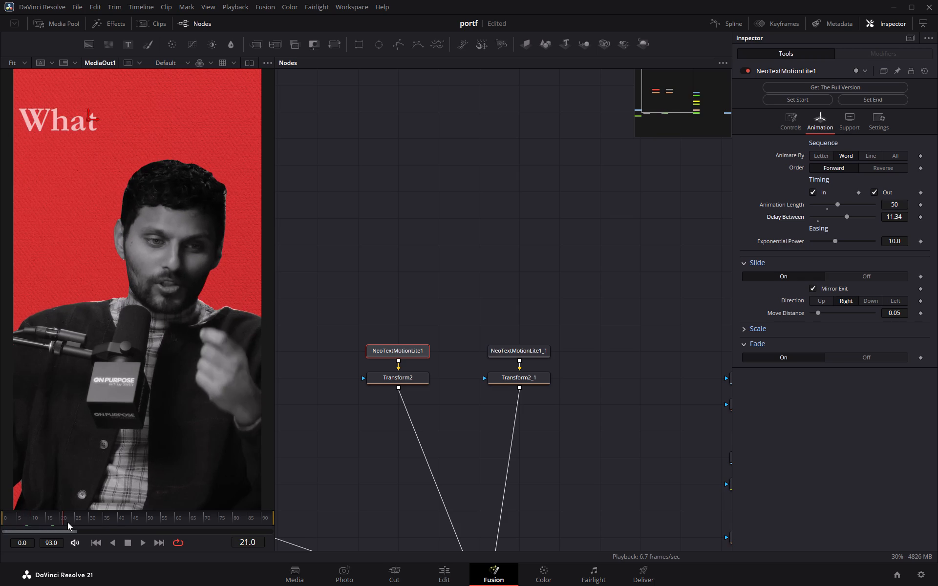
left_click_drag(67, 522, 213, 523)
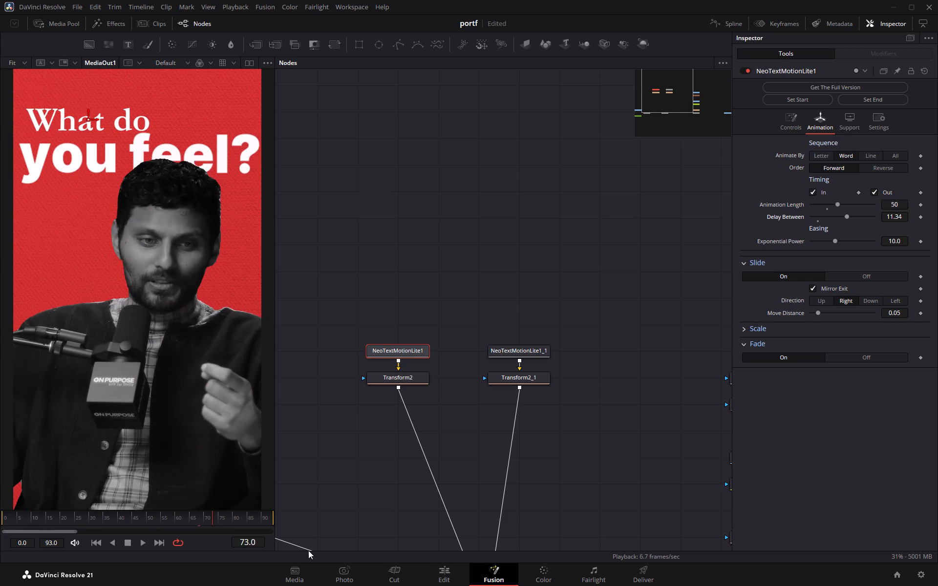
left_click(433, 576)
Play back the opening from the timeline start to check the retimed title animation.
left_click_drag(271, 290, 229, 287)
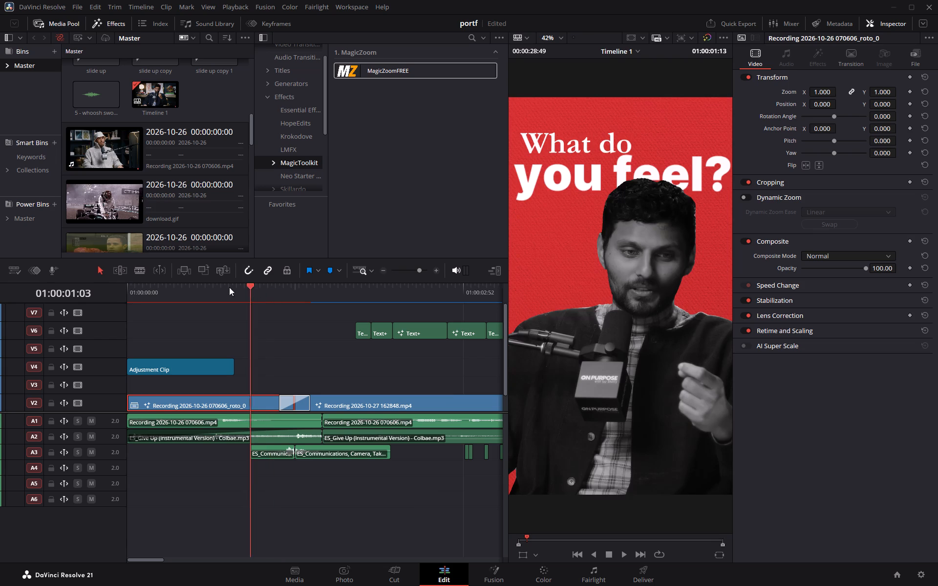
left_click_drag(229, 287, 106, 307)
key("space")
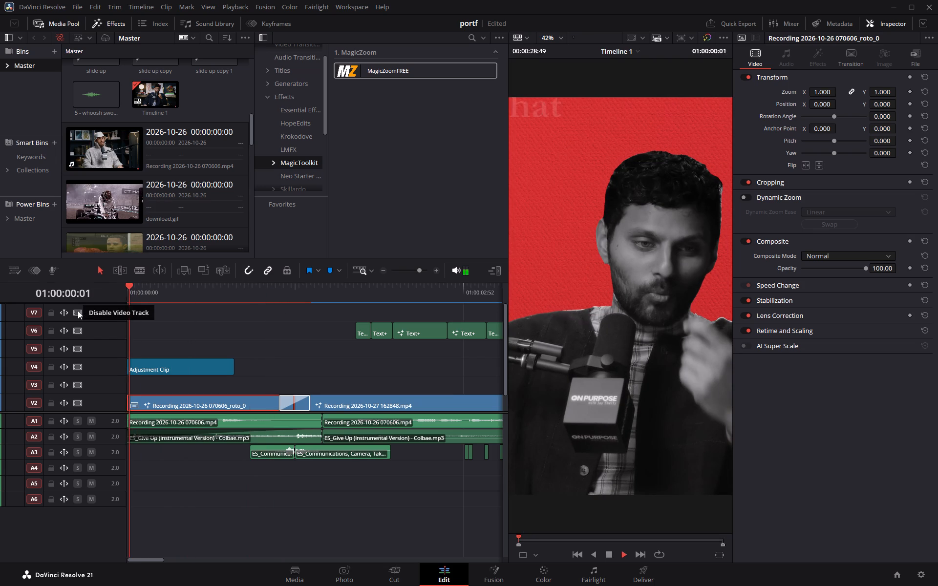
left_click_drag(157, 289, 104, 289)
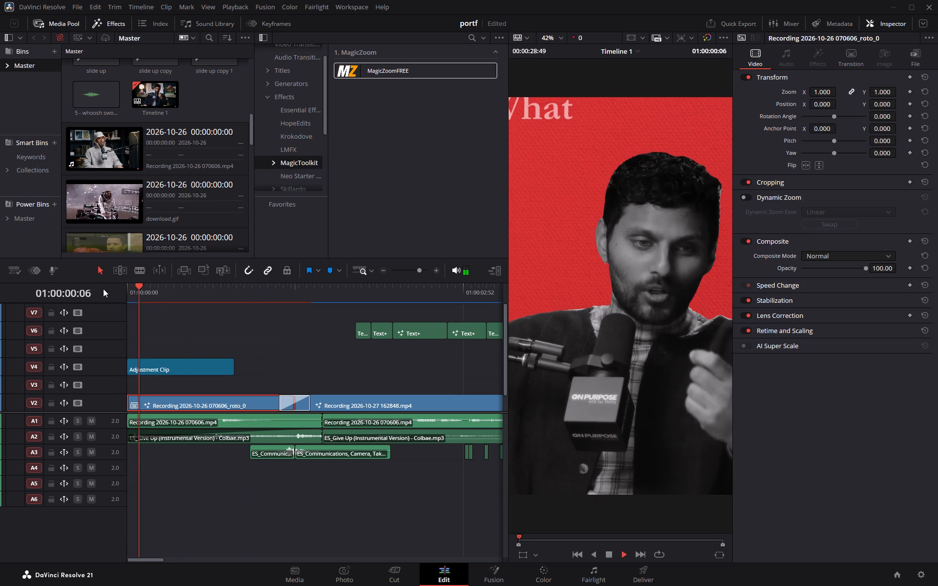
key("space")
left_click_drag(148, 288, 87, 288)
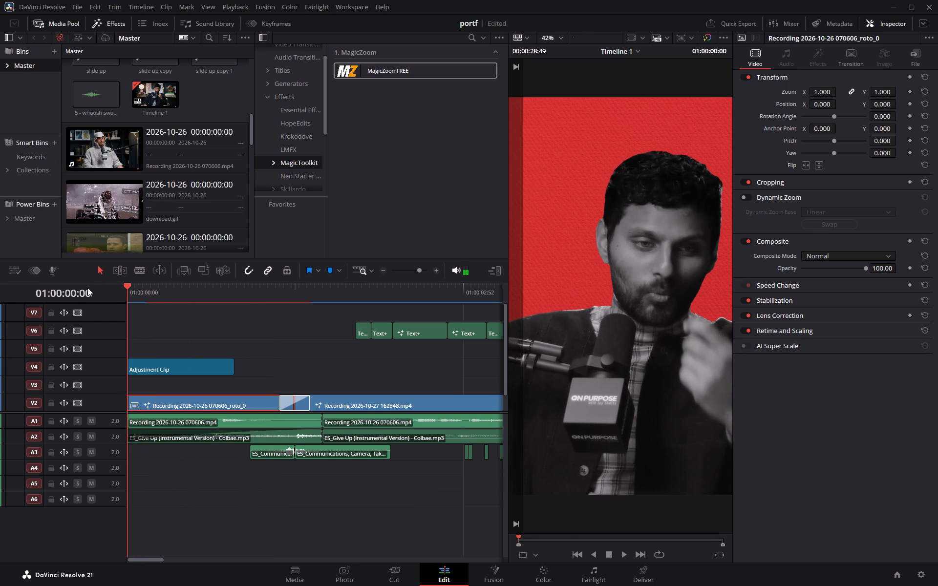
left_click_drag(87, 288, 87, 288)
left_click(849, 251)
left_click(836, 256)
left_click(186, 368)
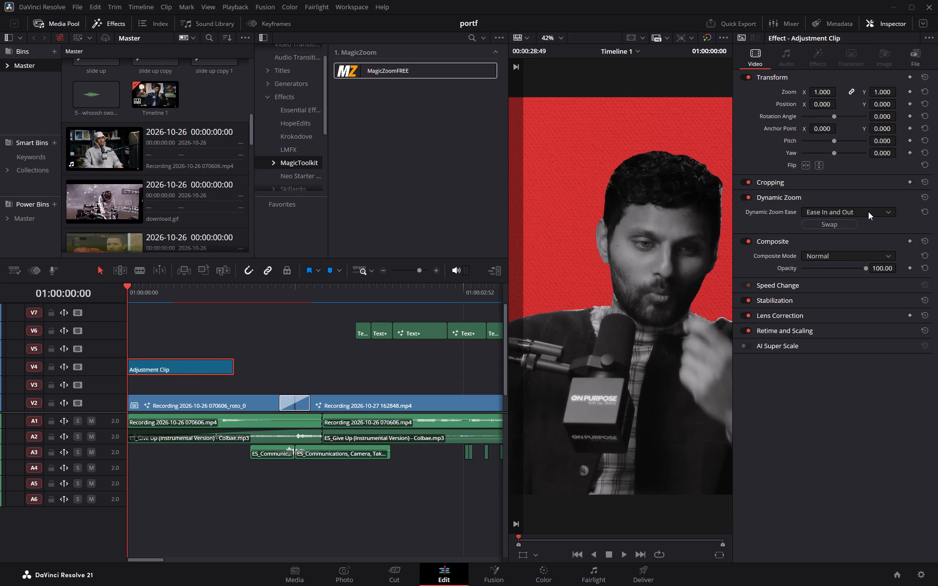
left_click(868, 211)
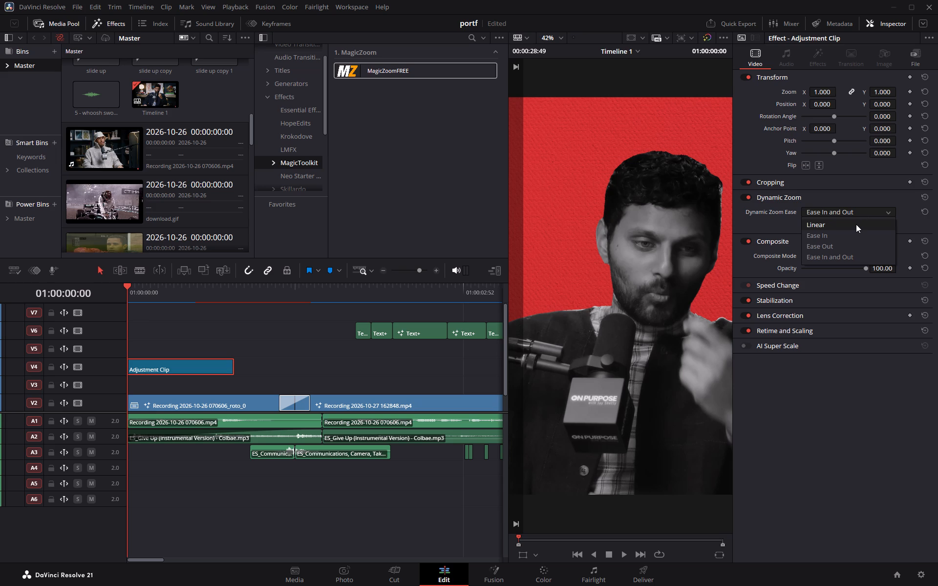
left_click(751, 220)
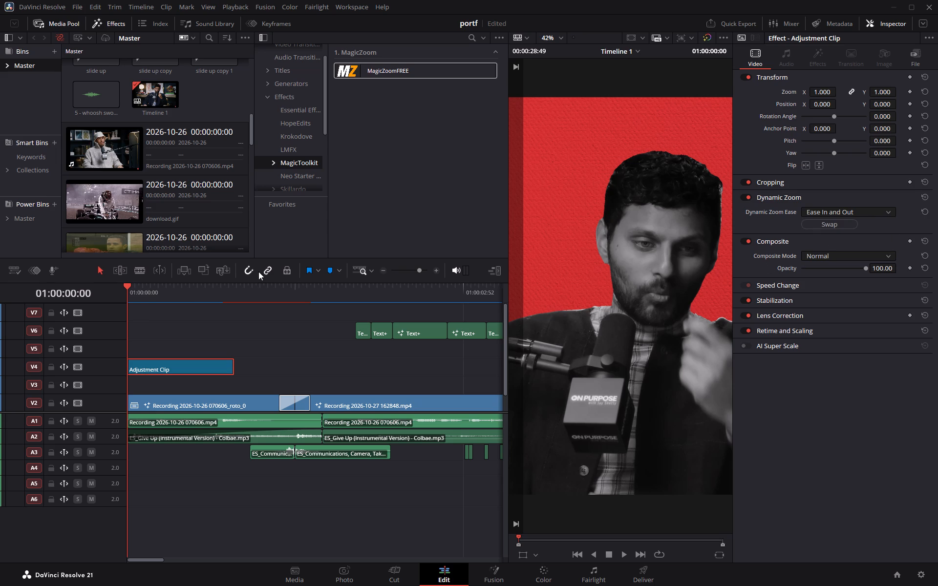
Replay and scrub the opening repeatedly from the timeline start to about 01:00:01:15 to check the title timing against the zoom.
left_click_drag(125, 286, 171, 287)
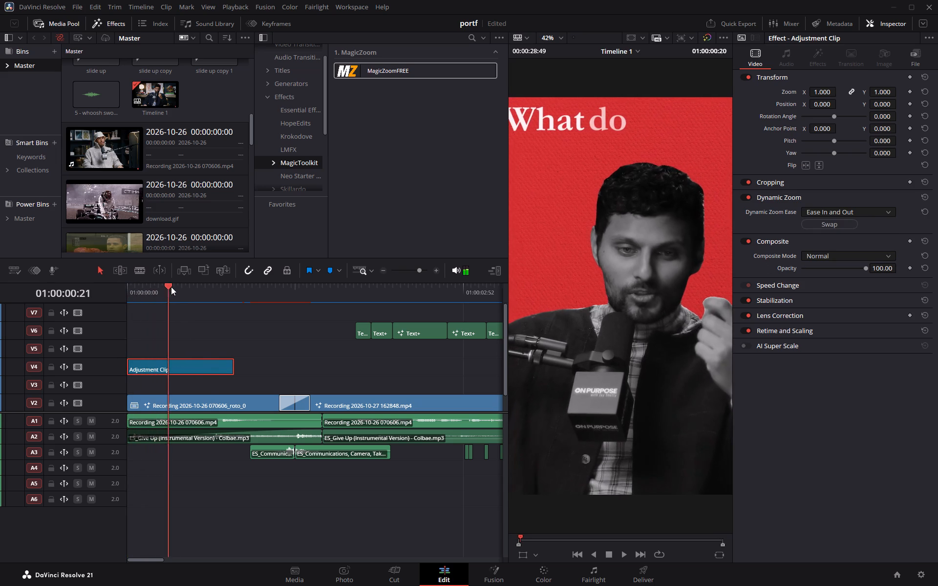
left_click_drag(171, 287, 103, 284)
key("space")
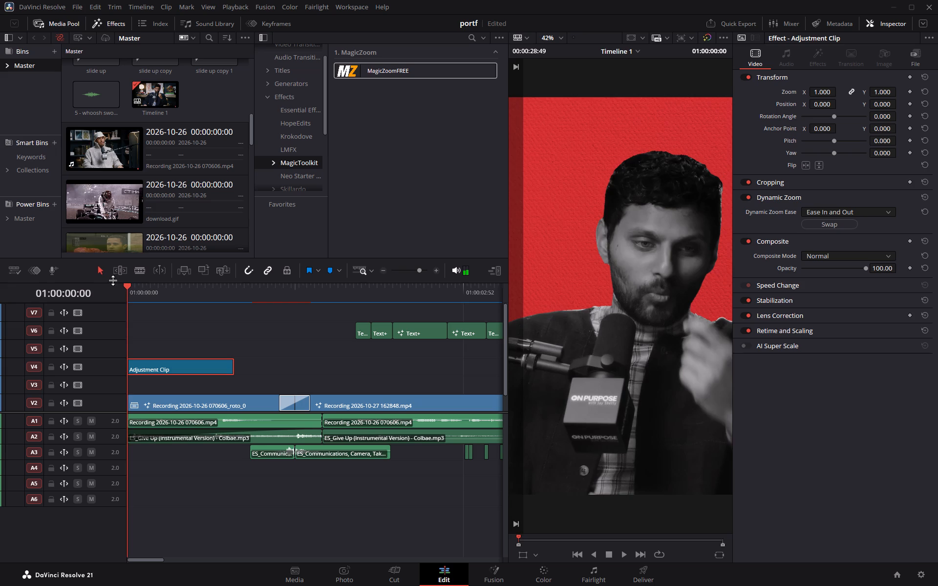
key("space")
left_click_drag(245, 283, 135, 296)
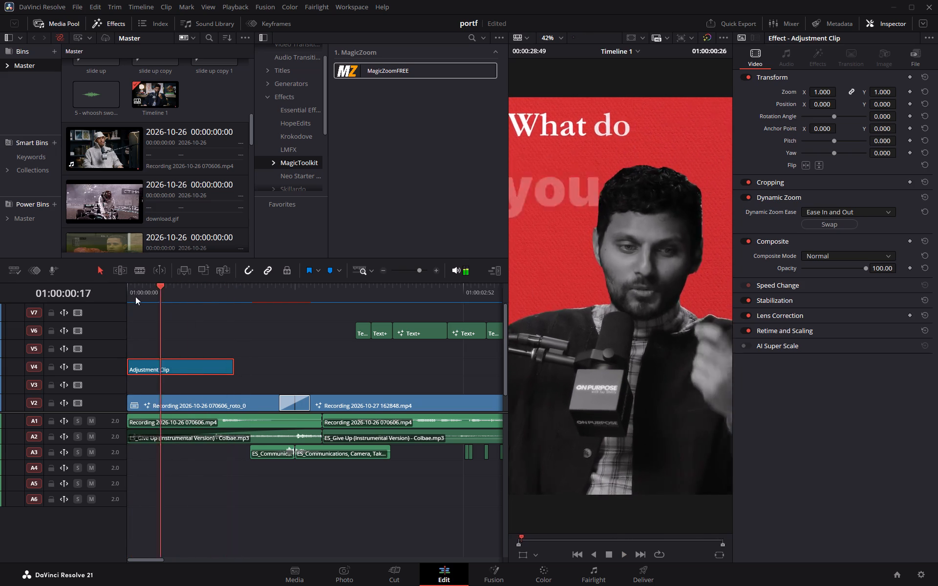
left_click_drag(135, 296, 102, 298)
key("space")
key("space")
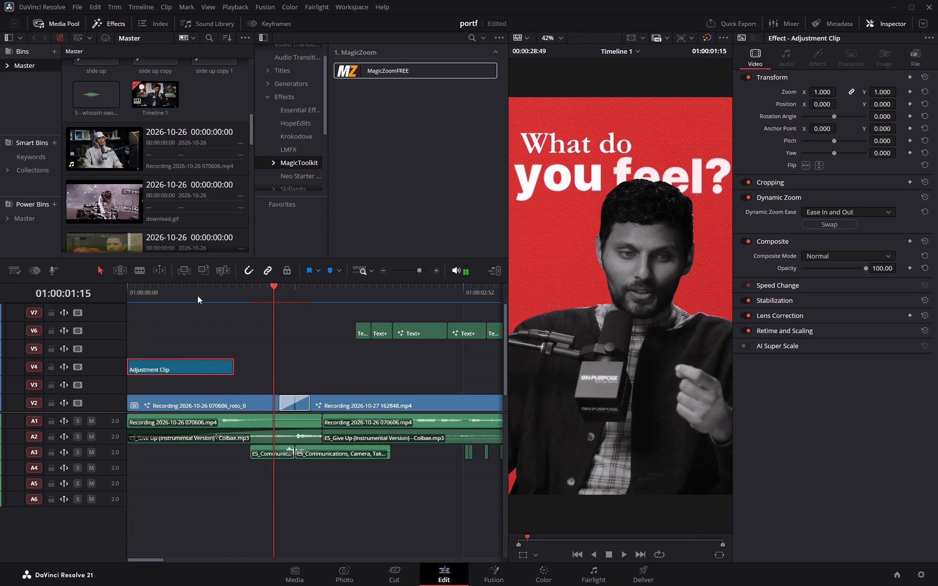
left_click_drag(273, 292, 113, 302)
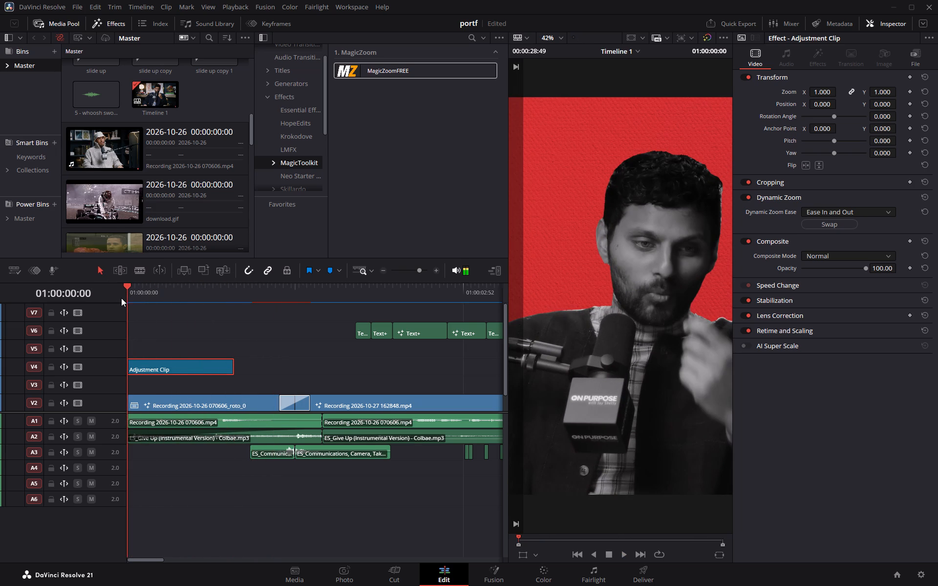
key("space")
key("space")
left_click_drag(256, 288, 250, 289)
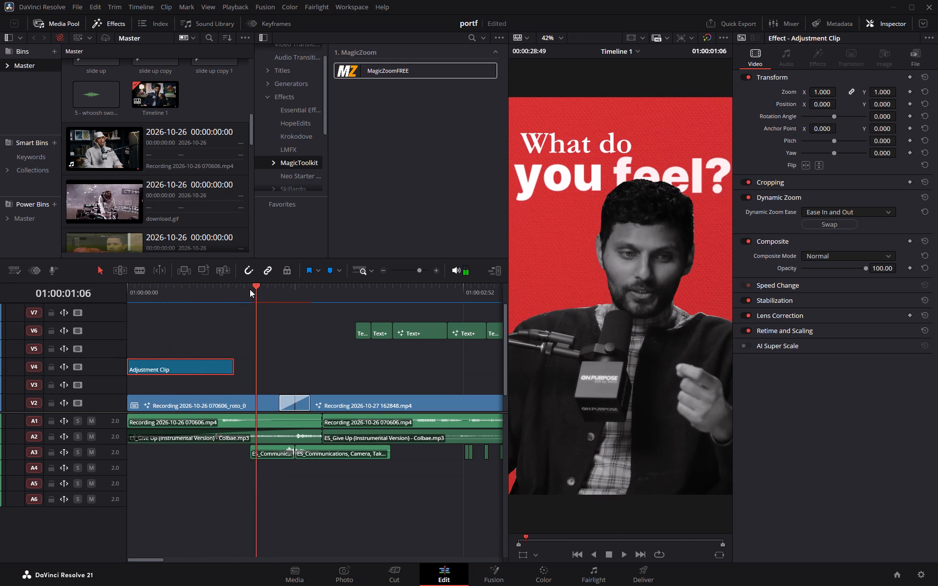
Replay the opening repeatedly from the timeline start to check the title words against the zoom.
left_click_drag(250, 289, 42, 298)
key("space")
key("space")
left_click_drag(248, 290, 39, 296)
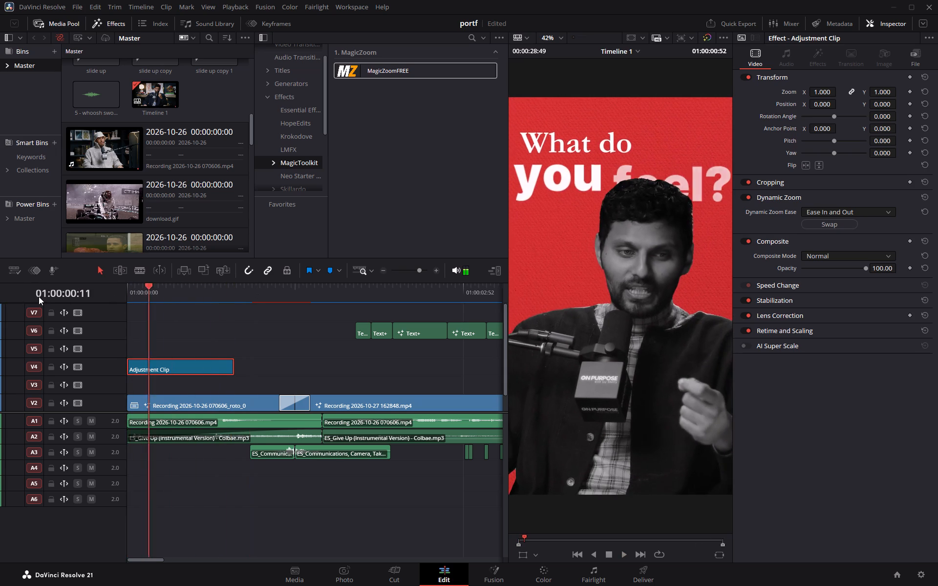
left_click_drag(39, 296, 35, 297)
key("space")
key("space")
left_click_drag(258, 288, 99, 300)
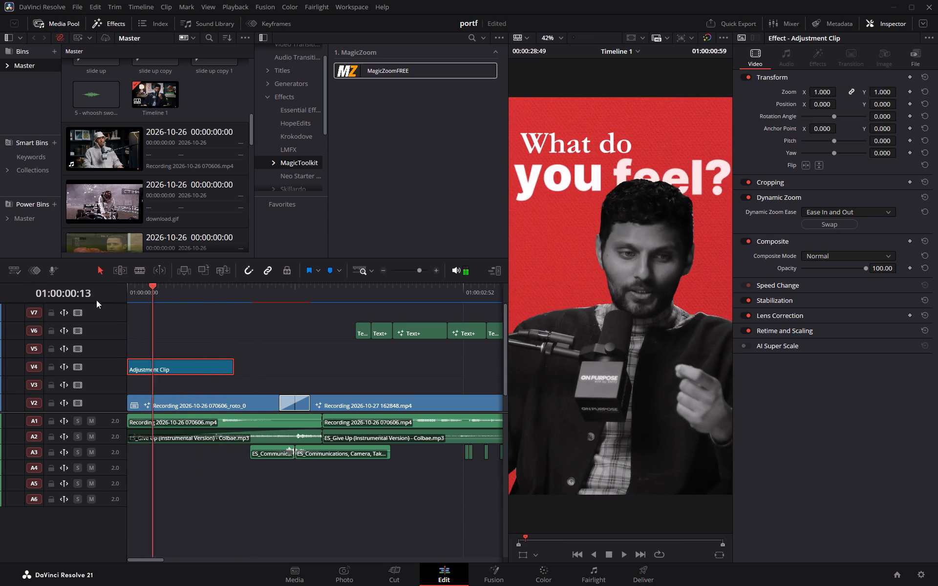
key("space")
key("space")
Turn off Dynamic Zoom on the V4 adjustment clip.
left_click(748, 195)
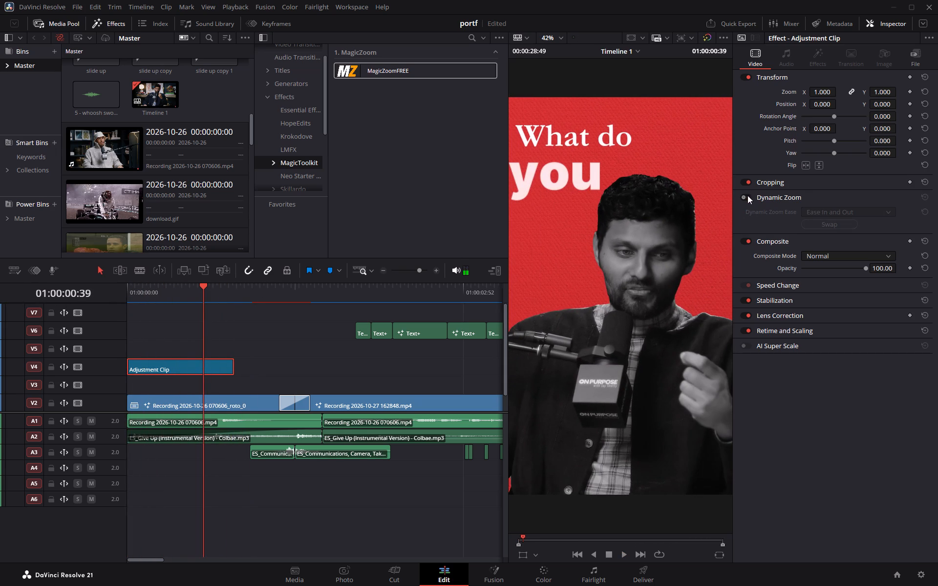
Open the V4 adjustment clip in Fusion from the timeline start, view MediaOut1, and insert a Transform node between Adjustment Clip and MediaOut1.
left_click_drag(195, 289, 66, 302)
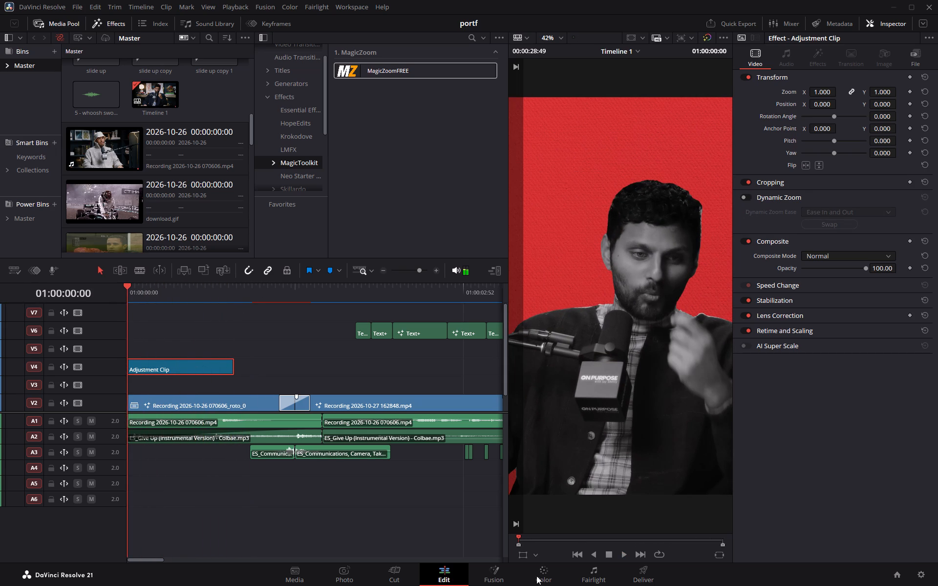
left_click(498, 573)
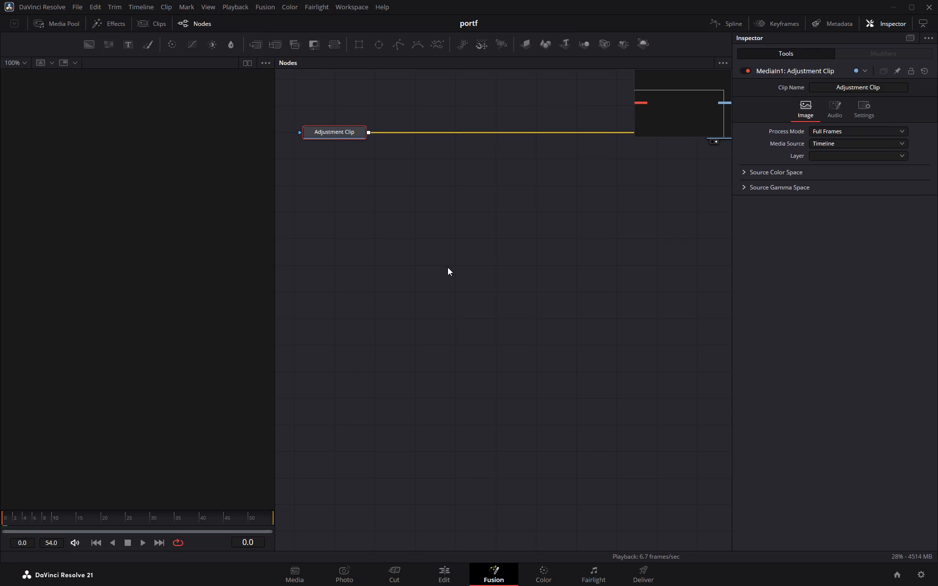
scroll(640, 220, "down", 1)
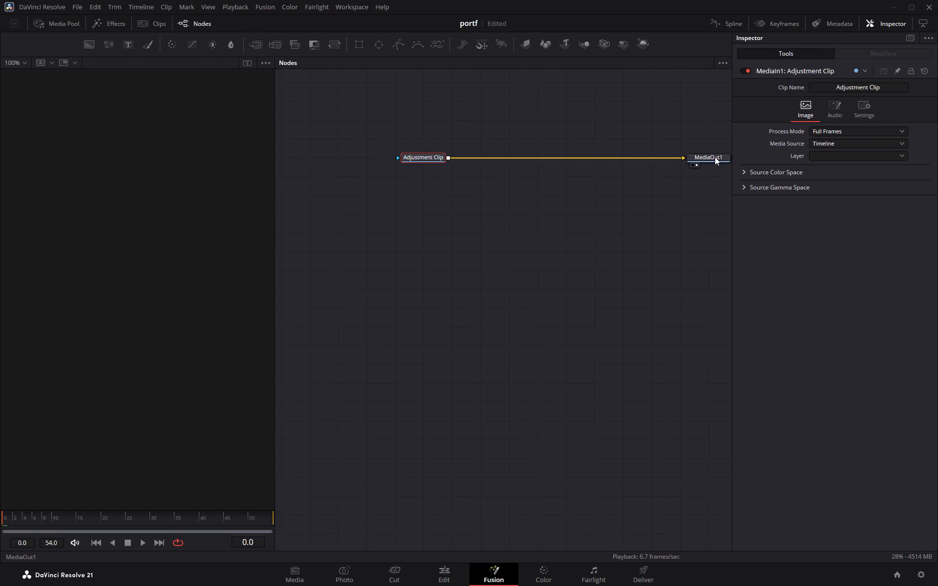
left_click(715, 157)
key("1")
left_click(405, 157)
key("shift+space")
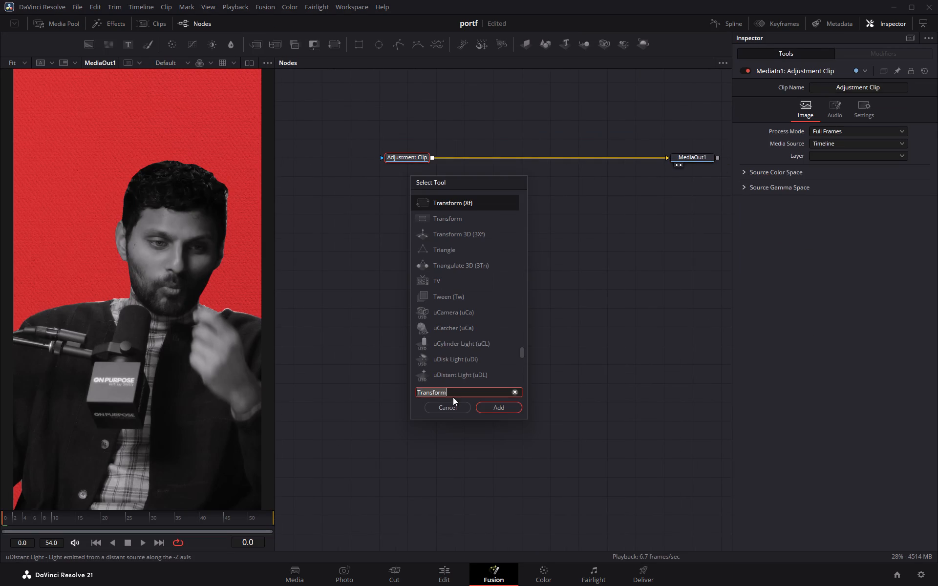
left_click(505, 407)
left_click_drag(473, 156, 521, 160)
left_click(521, 160)
Set Transform1's Size to 1.195 and keyframe it at frame 0.
left_click_drag(891, 162, 909, 160)
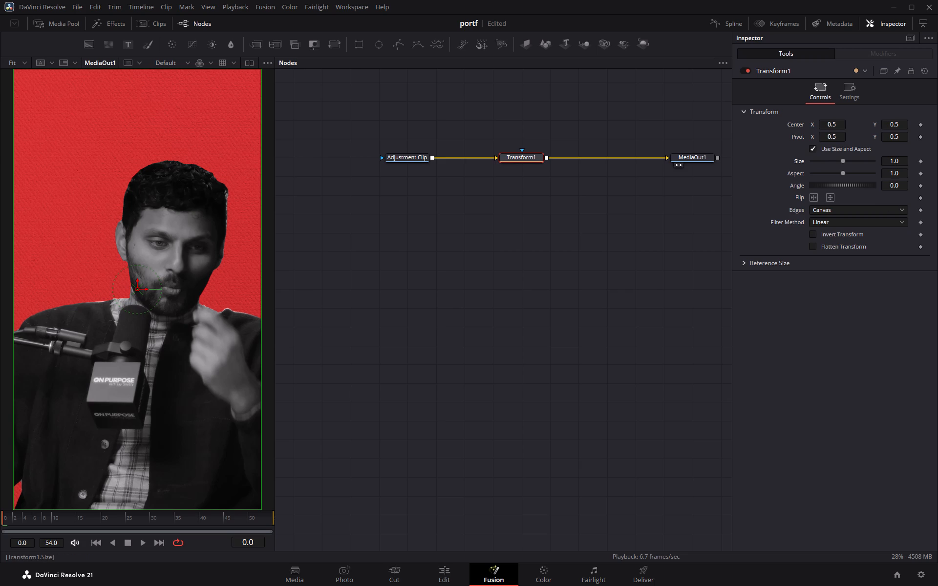
left_click_drag(909, 160, 525, 158)
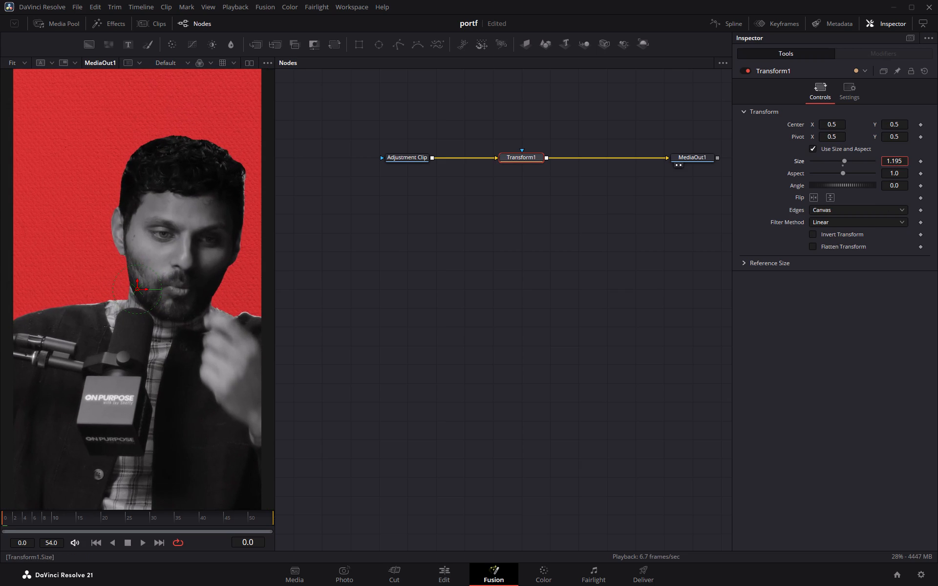
left_click_drag(525, 158, 525, 159)
left_click(3, 520)
left_click(921, 162)
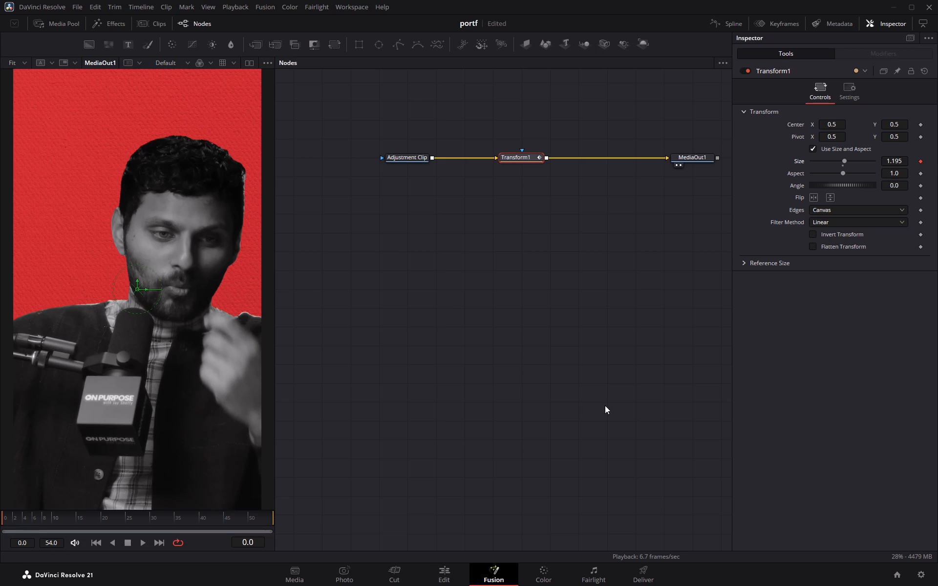
Keyframe Transform1's Size at 1.0 on frame 54 so the shot zooms out.
left_click_drag(7, 518, 142, 518)
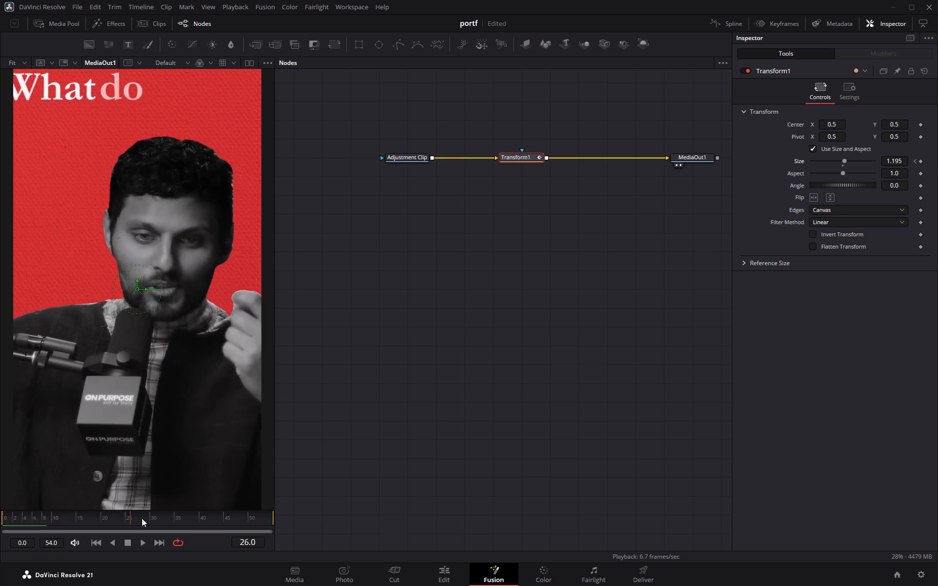
left_click_drag(142, 518, 245, 517)
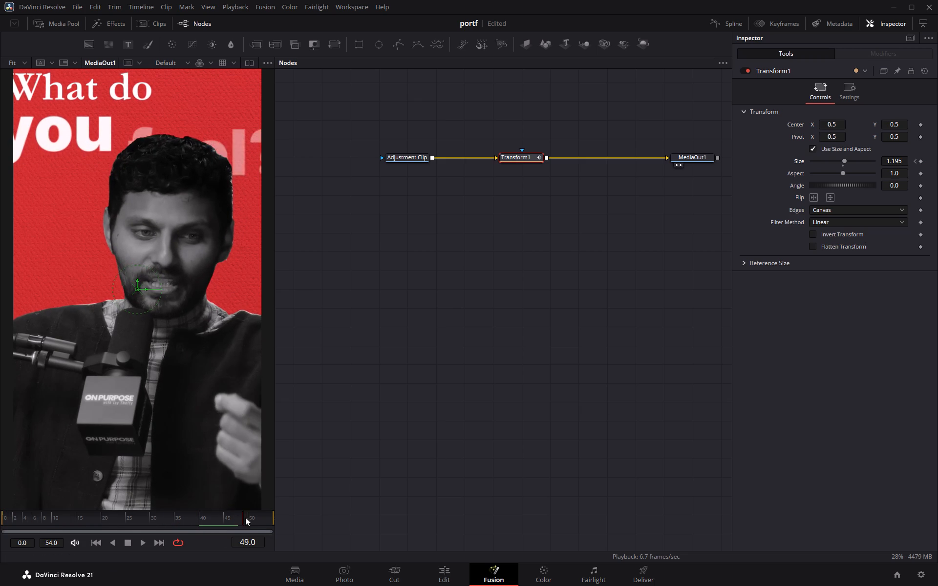
left_click_drag(245, 517, 207, 516)
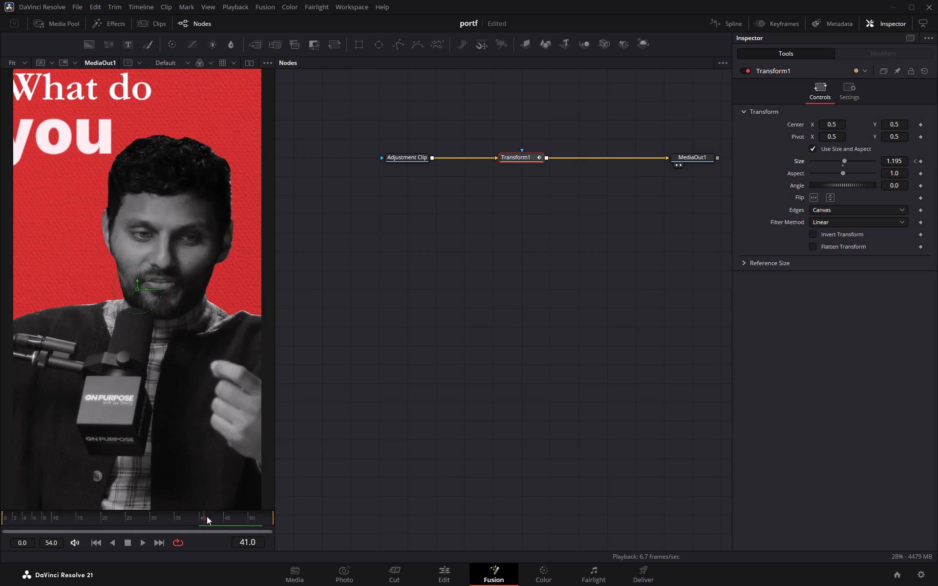
left_click_drag(207, 516, 268, 516)
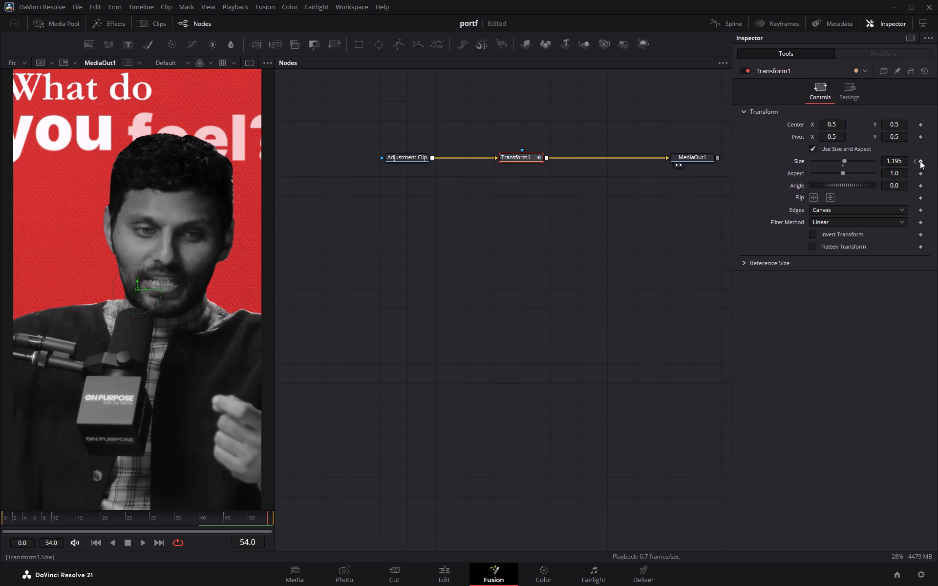
left_click(919, 162)
left_click(844, 167)
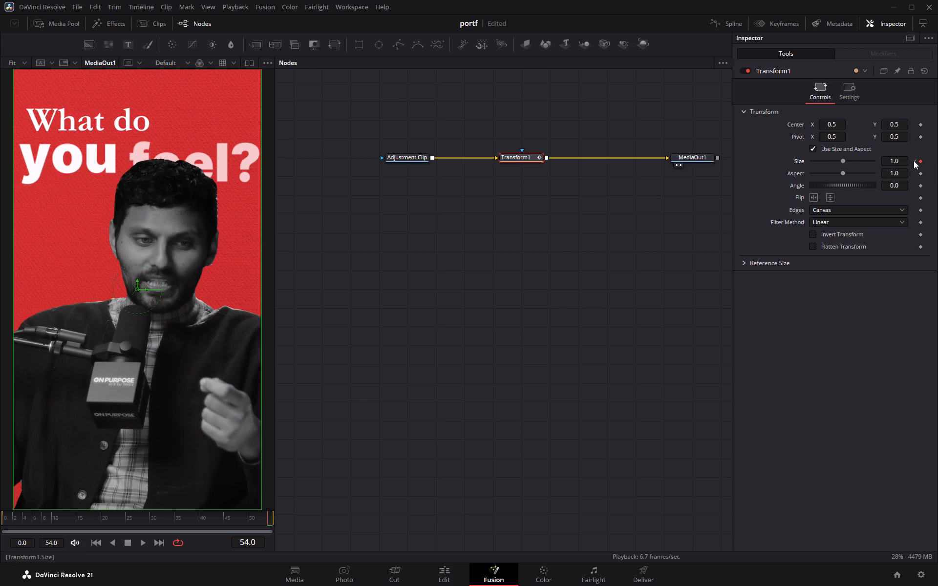
Raise the frame 0 Size keyframe on Transform1 to 1.243.
left_click(914, 161)
left_click_drag(890, 160, 909, 161)
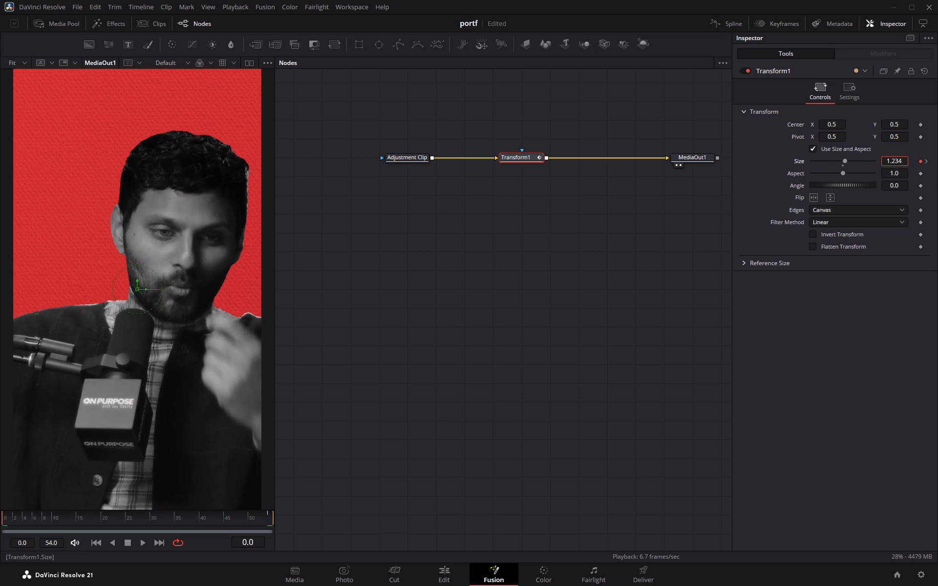
left_click_drag(909, 161, 913, 162)
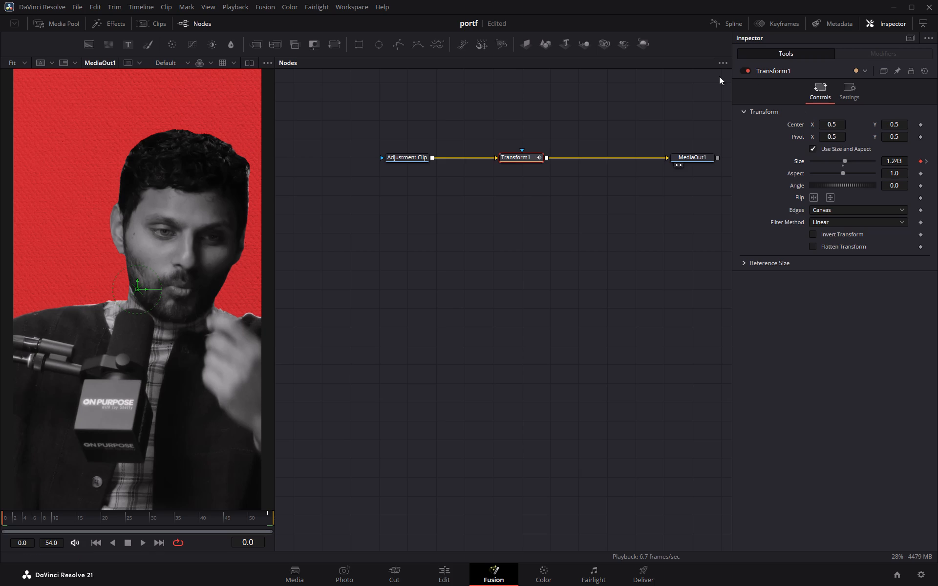
Display Transform1's Size curve in the Spline editor and fit it to the view.
left_click(737, 25)
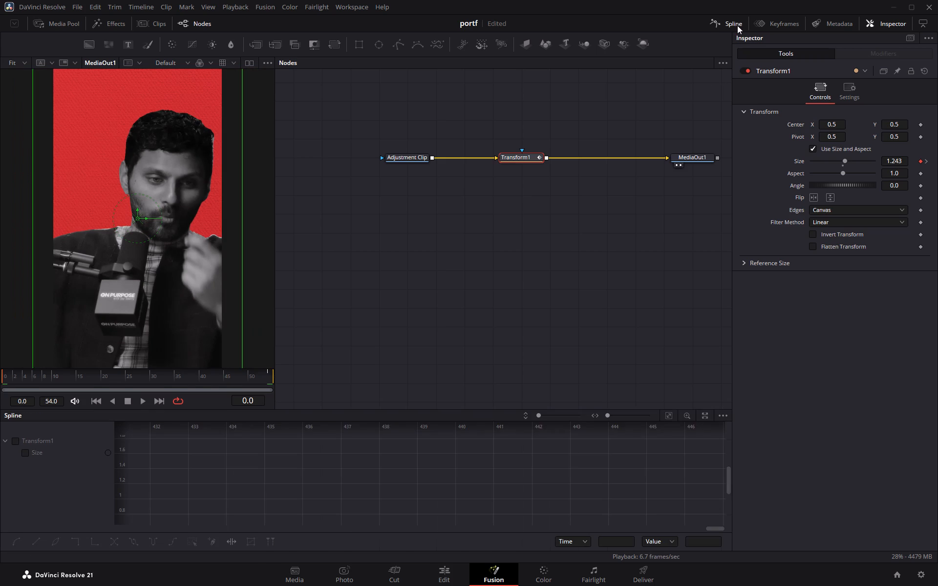
left_click(669, 416)
left_click(725, 415)
left_click(698, 426)
left_click(17, 439)
left_click(670, 415)
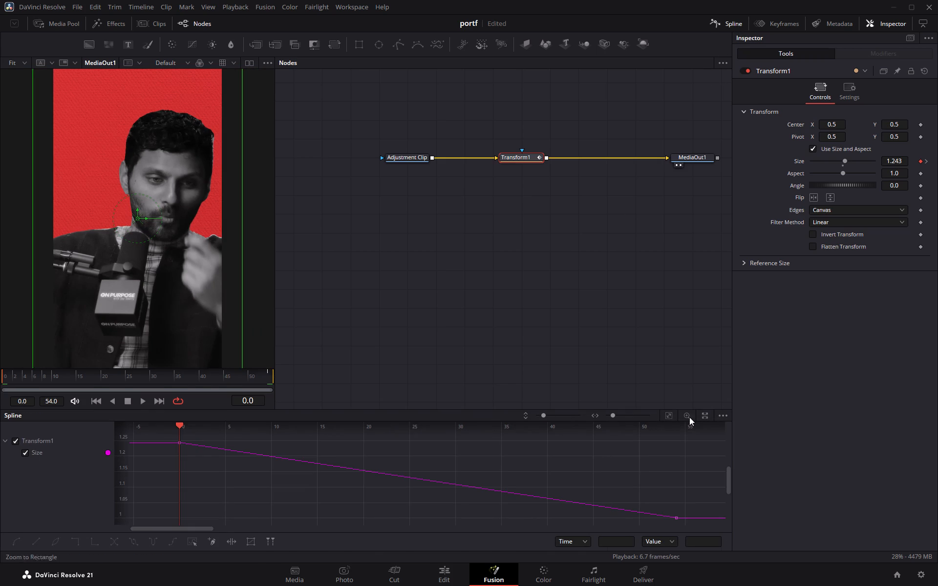
Select all the Size keyframes, smooth the curve, and apply Out Cubic easing.
left_click(192, 543)
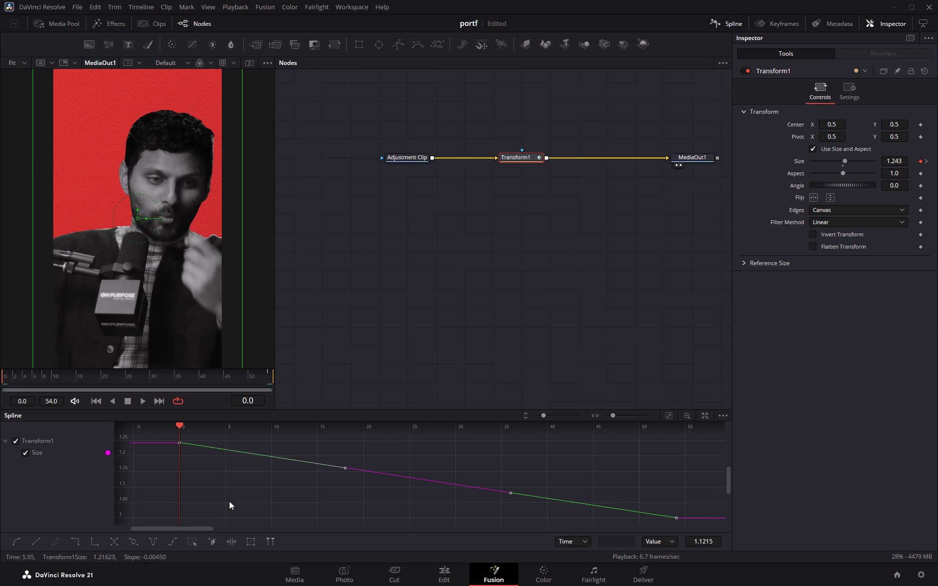
left_click(13, 544)
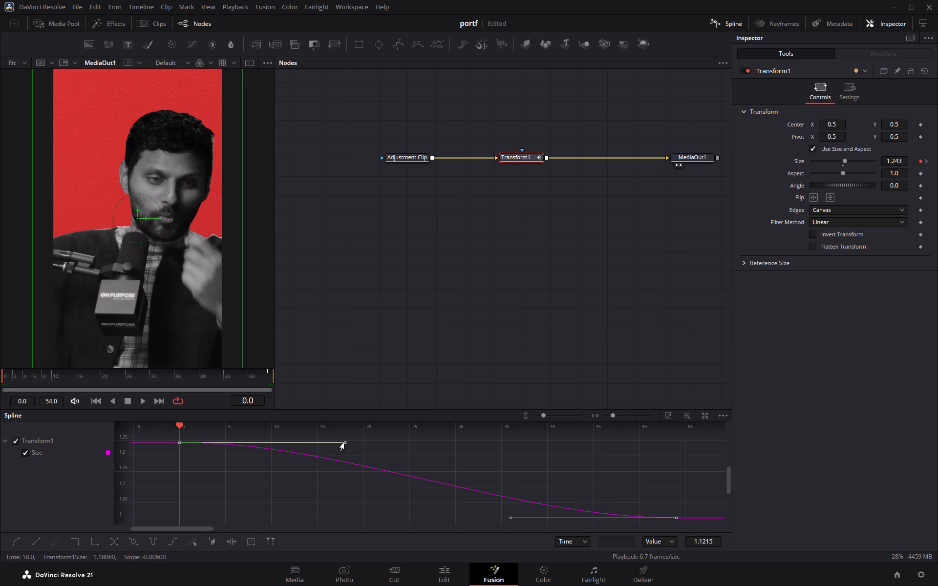
right_click(350, 498)
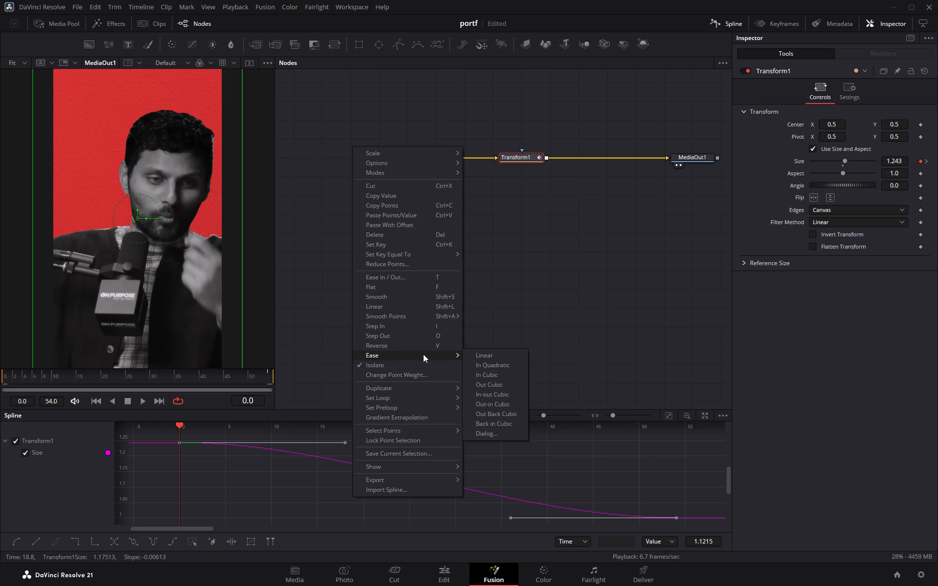
left_click(500, 381)
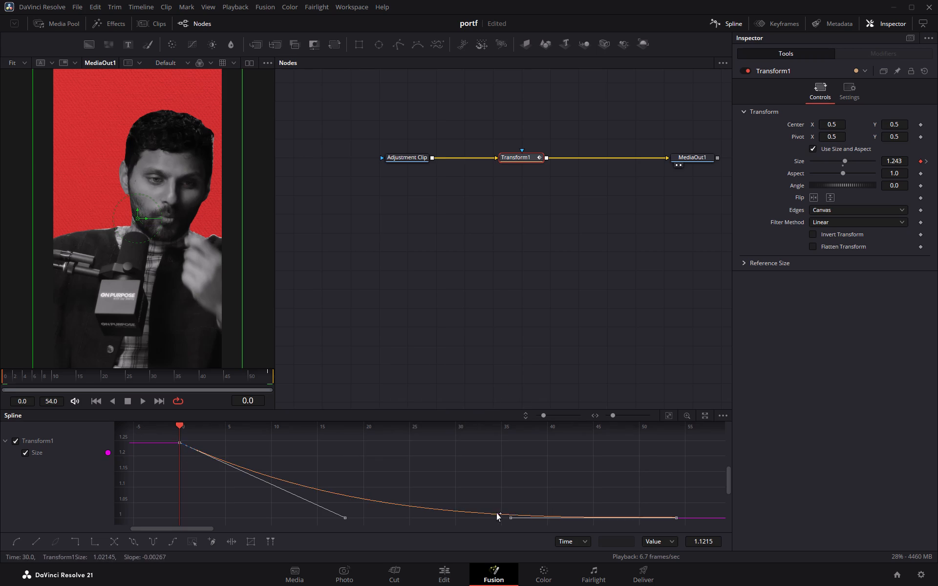
Return to the Edit page, then scrub and replay the opening from the timeline start to check the eased Fusion zoom.
left_click(450, 580)
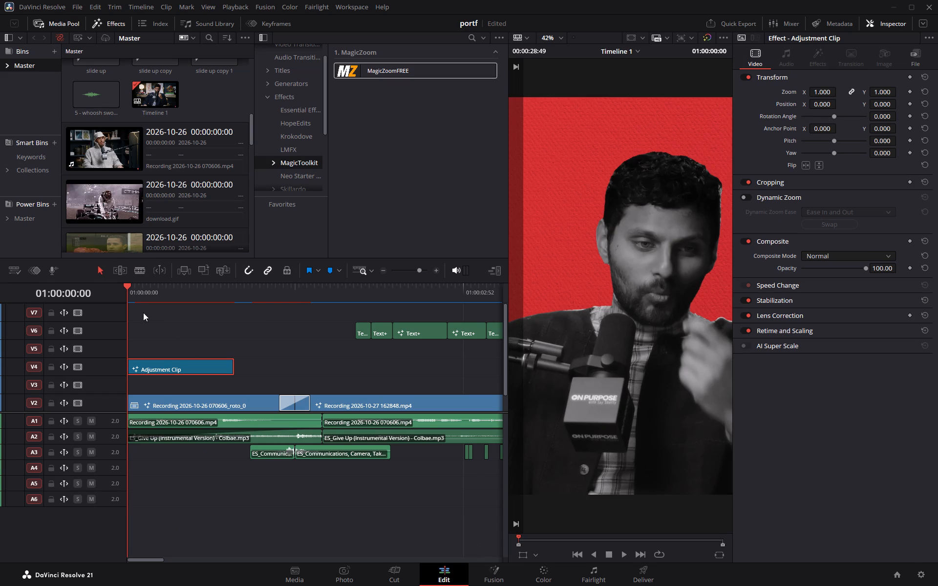
left_click_drag(127, 289, 198, 295)
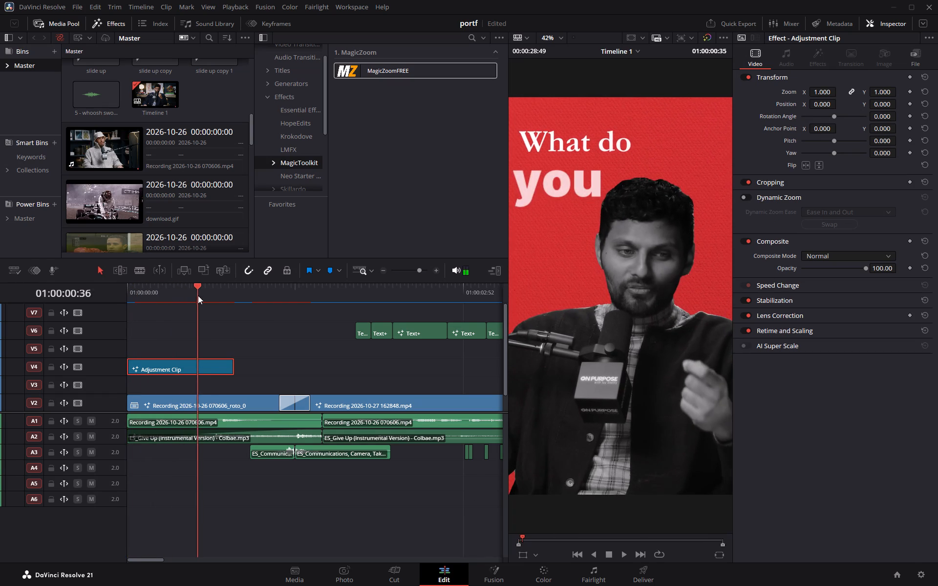
left_click_drag(198, 295, 93, 294)
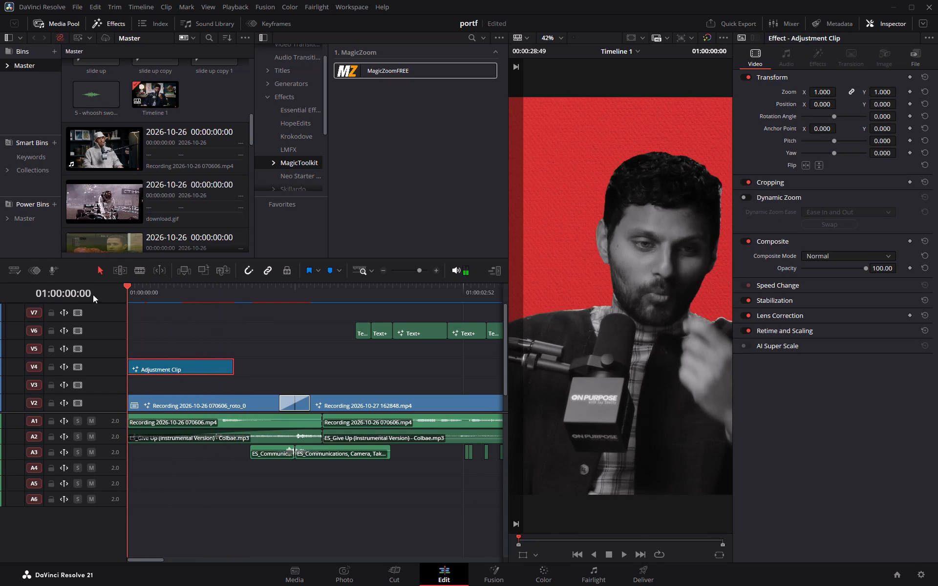
left_click_drag(93, 294, 139, 295)
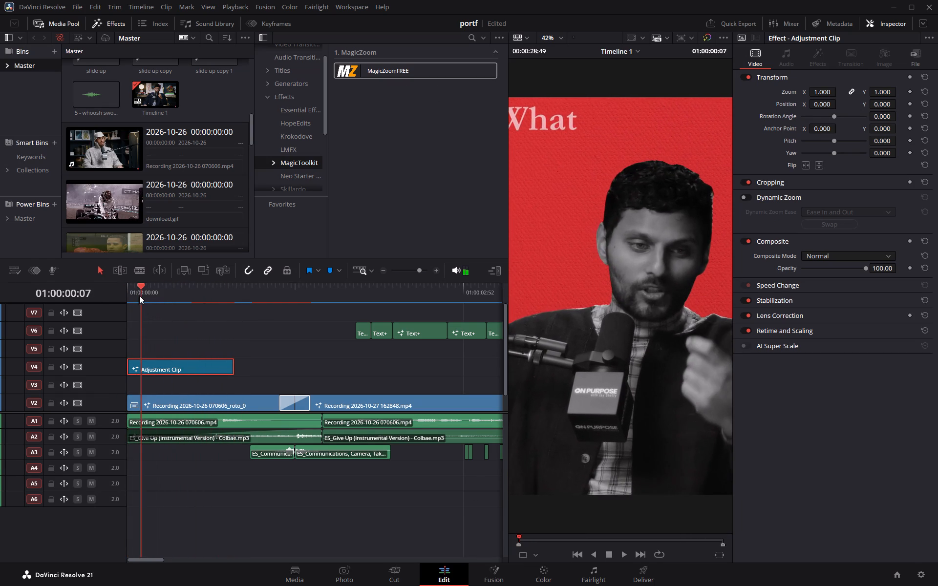
left_click_drag(139, 295, 250, 303)
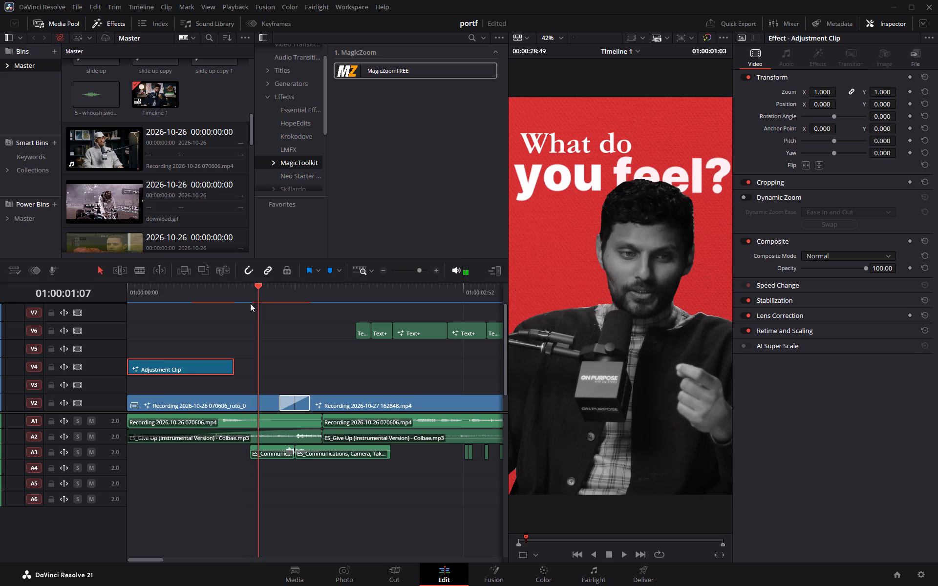
left_click_drag(250, 303, 80, 294)
key("space")
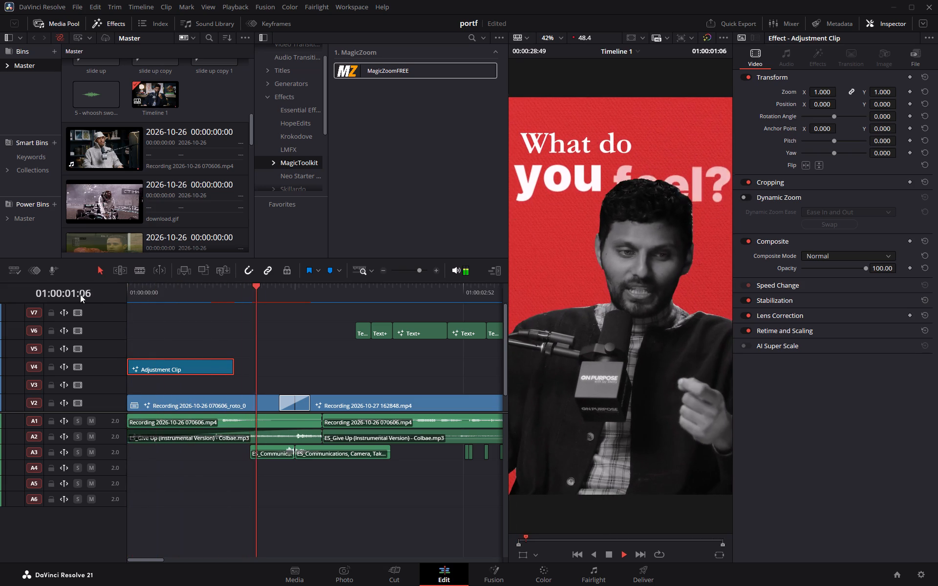
key("space")
left_click_drag(292, 297, 67, 285)
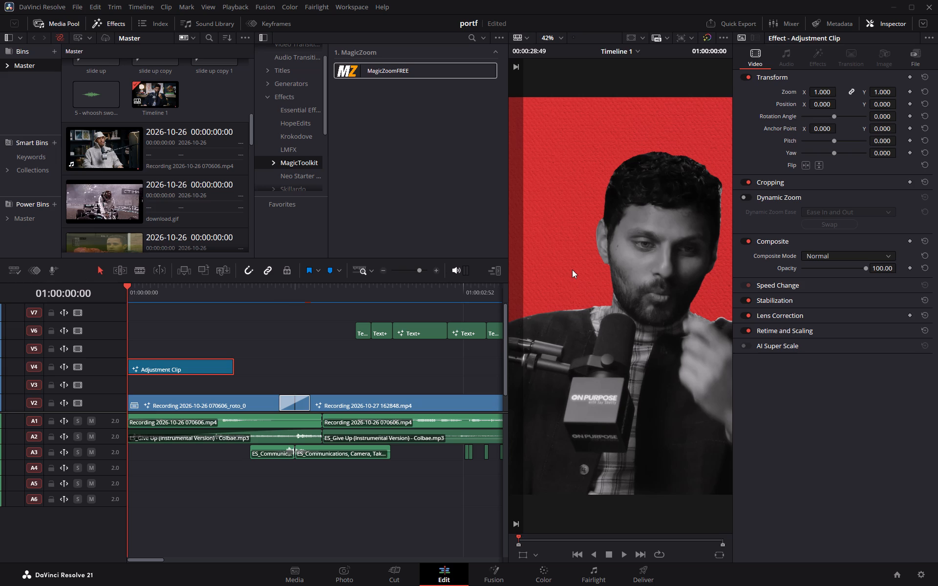
key("space")
Replay the opening from the timeline start to check the zoom, the title words and the cut into the karting footage.
key("space")
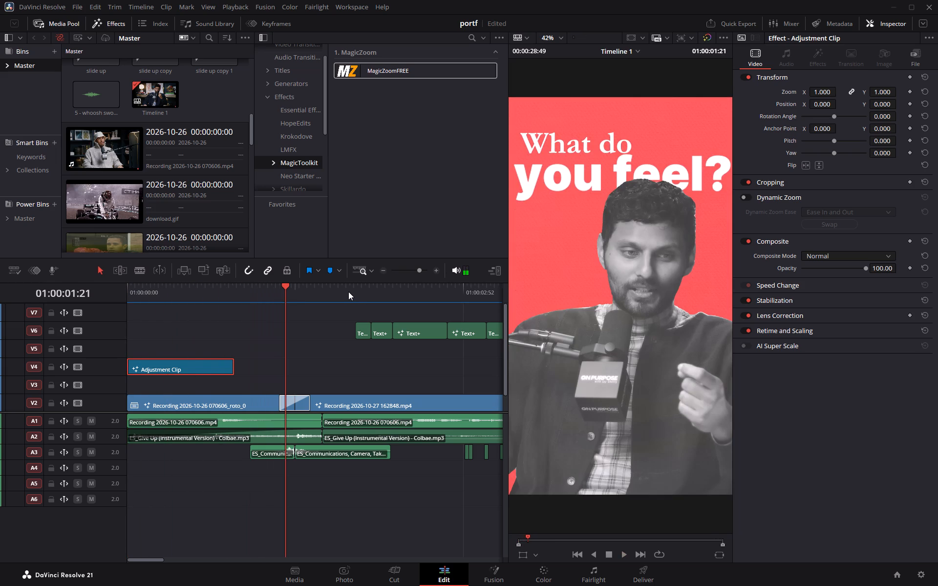
key("space")
key("space")
left_click_drag(370, 290, 292, 294)
key("space")
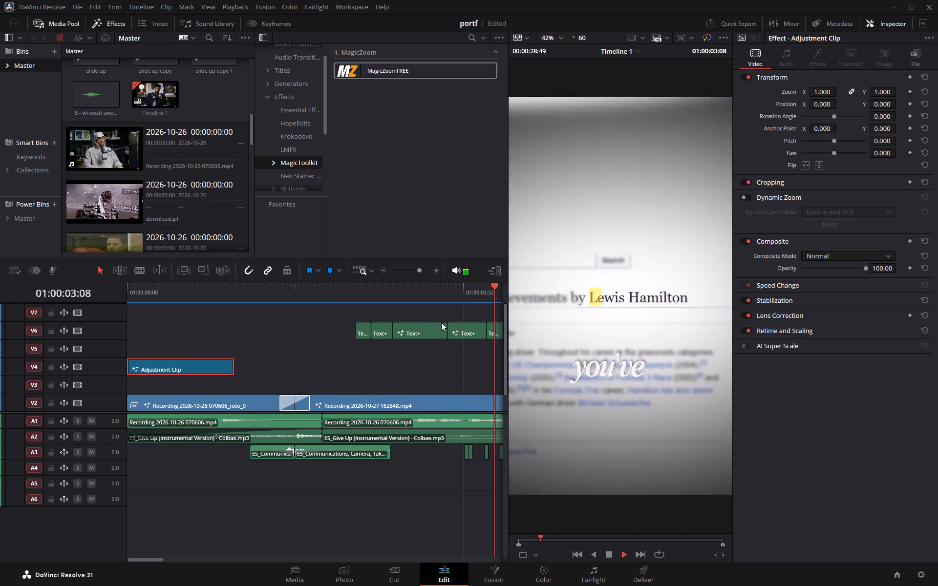
key("space")
left_click_drag(326, 292, 0, 325)
key("space")
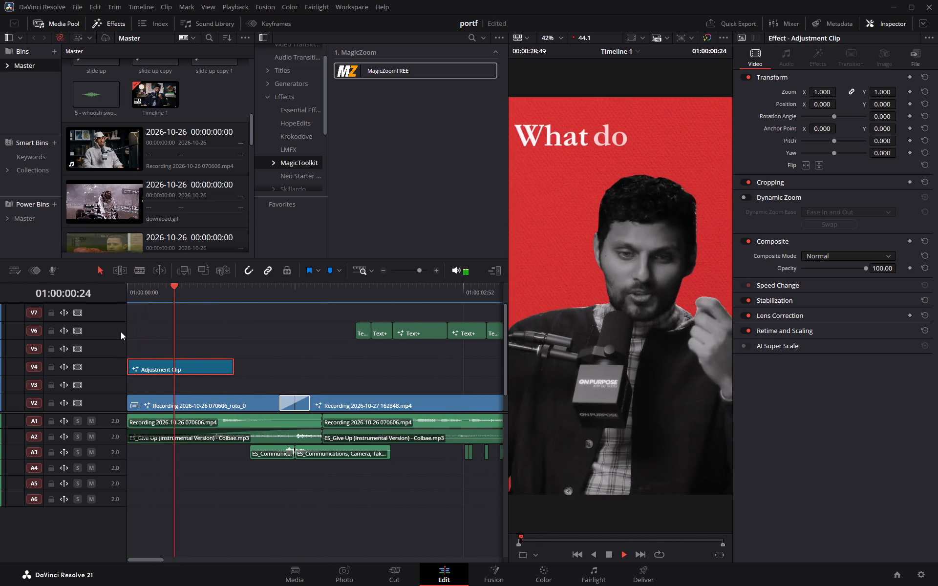
key("space")
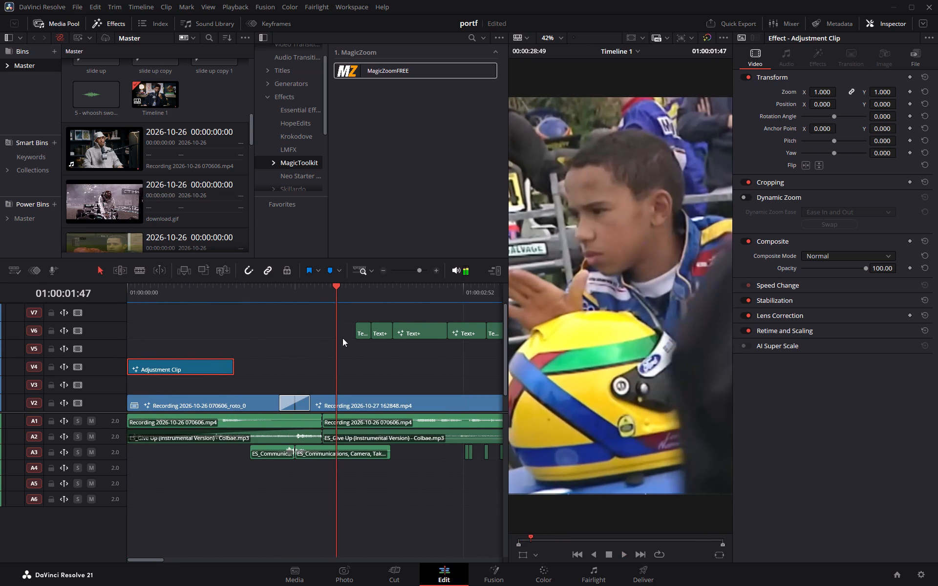
Scrub the karting footage and its transition into the Lewis Hamilton article to examine the V6 word titles.
left_click_drag(334, 291, 413, 294)
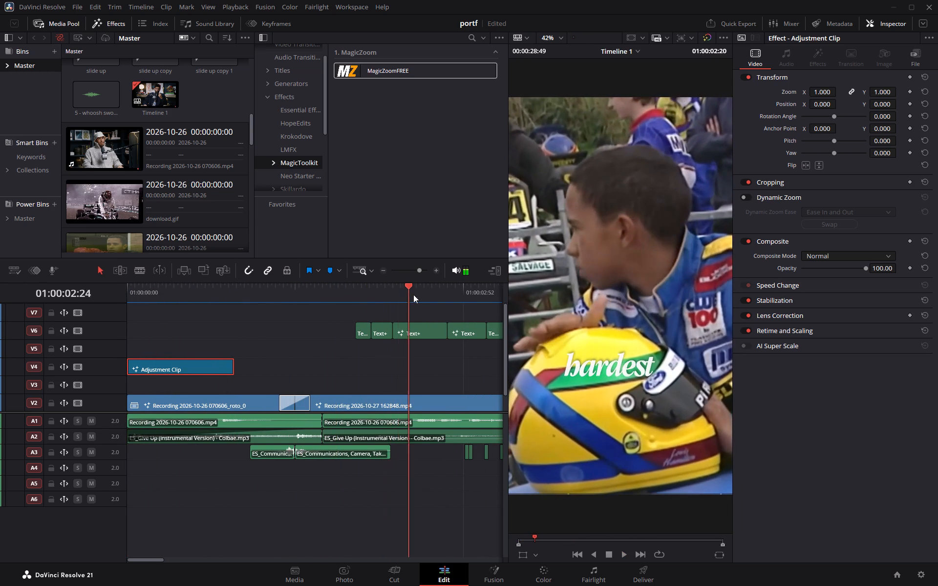
left_click_drag(413, 294, 477, 299)
left_click(381, 272)
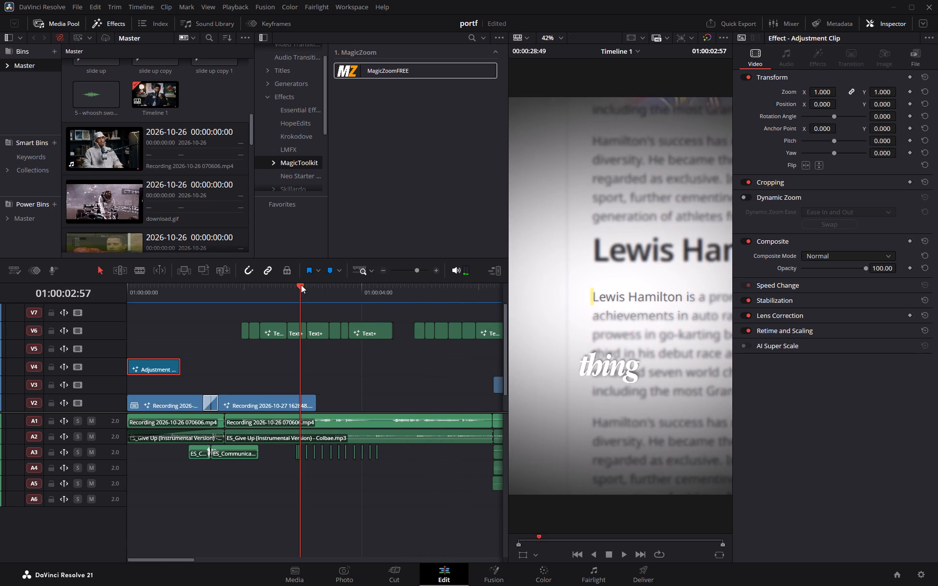
left_click_drag(296, 286, 293, 289)
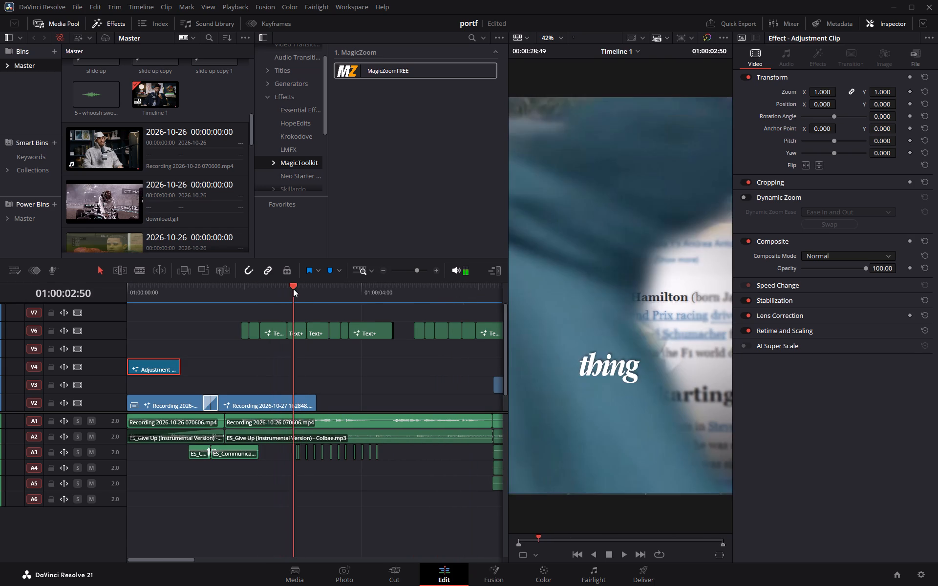
left_click_drag(293, 289, 289, 289)
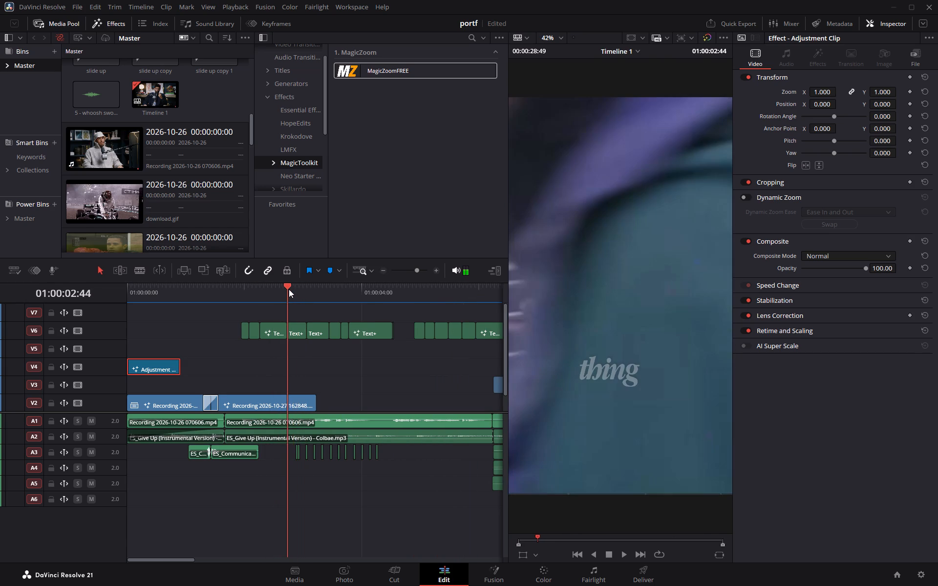
left_click_drag(289, 289, 285, 289)
scroll(332, 379, "down", 2)
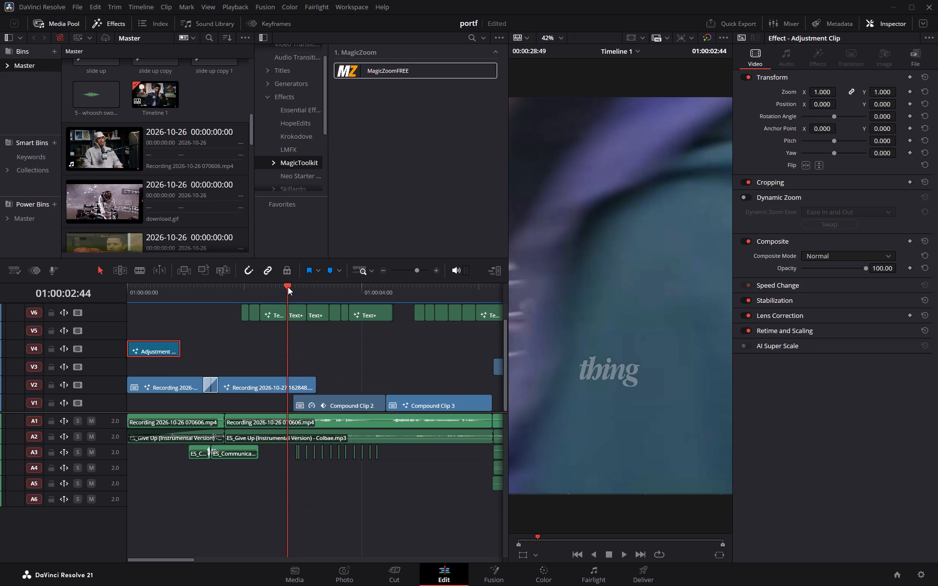
Replay the karting section, then scrub through the article shots to the trophy shot to check the title words against the transitions.
left_click_drag(288, 287, 230, 286)
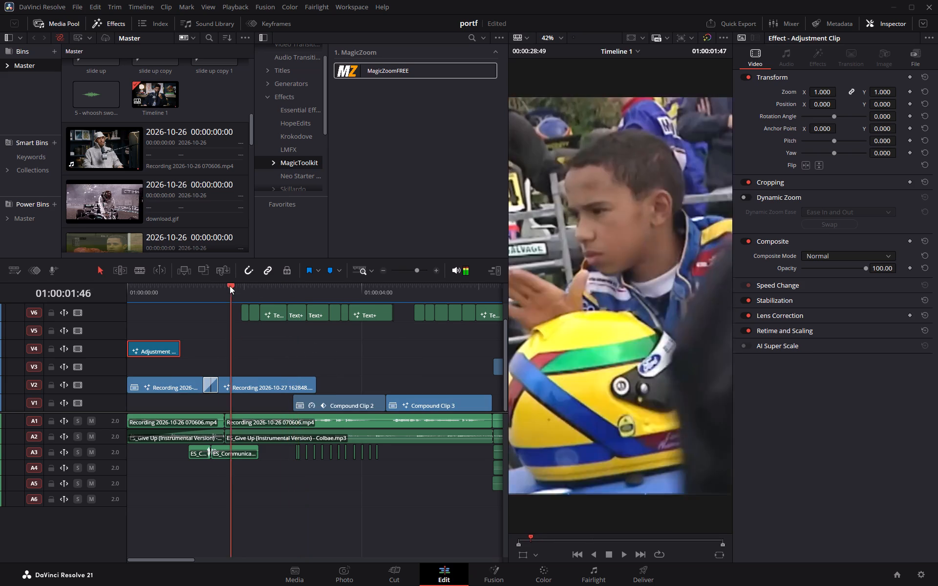
left_click_drag(230, 286, 238, 285)
key("space")
key("space")
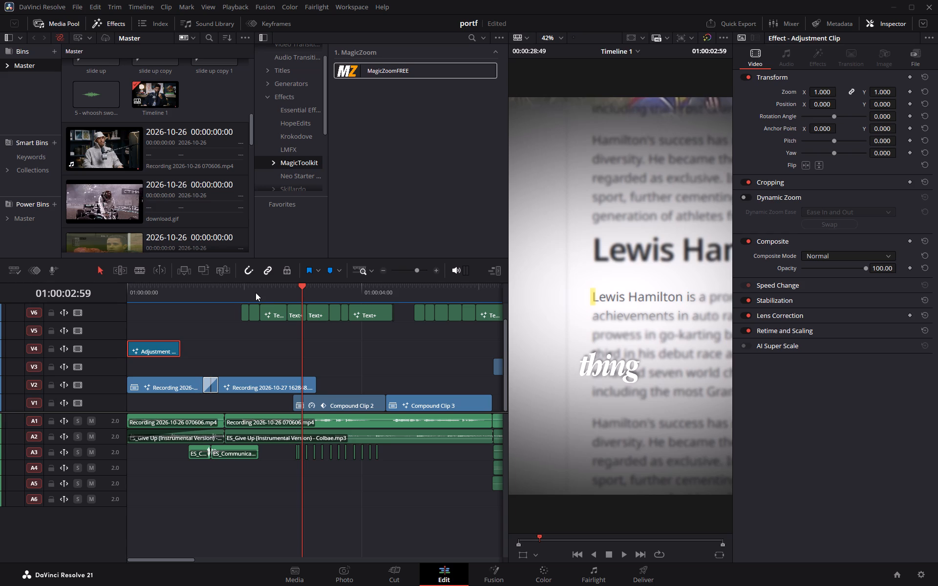
left_click_drag(300, 289, 228, 296)
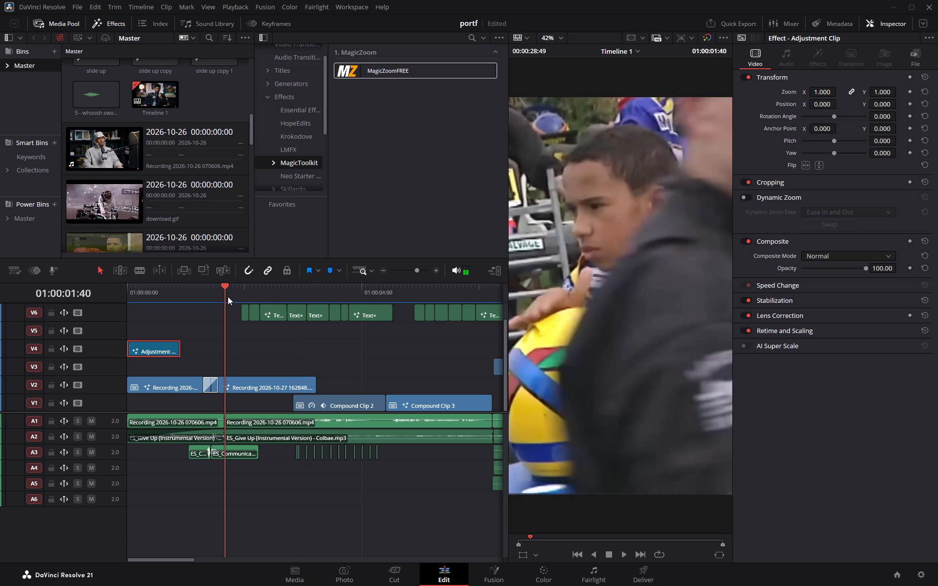
left_click_drag(228, 296, 229, 296)
key("space")
key("space")
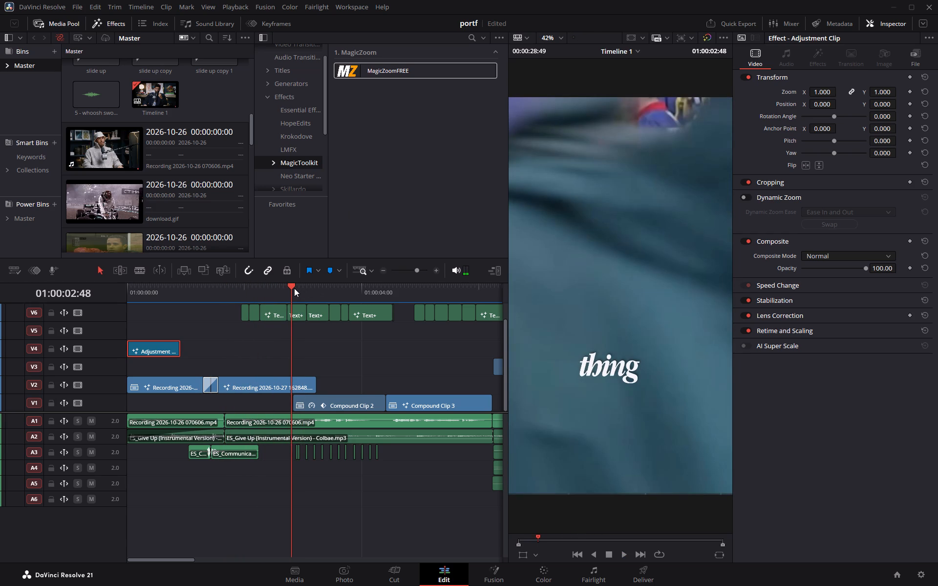
left_click_drag(293, 288, 291, 288)
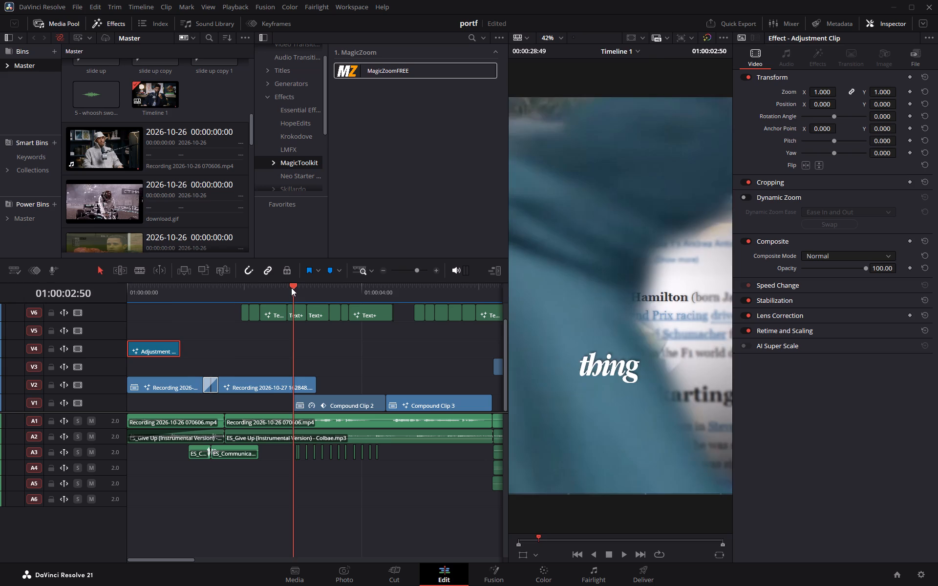
left_click_drag(291, 288, 288, 290)
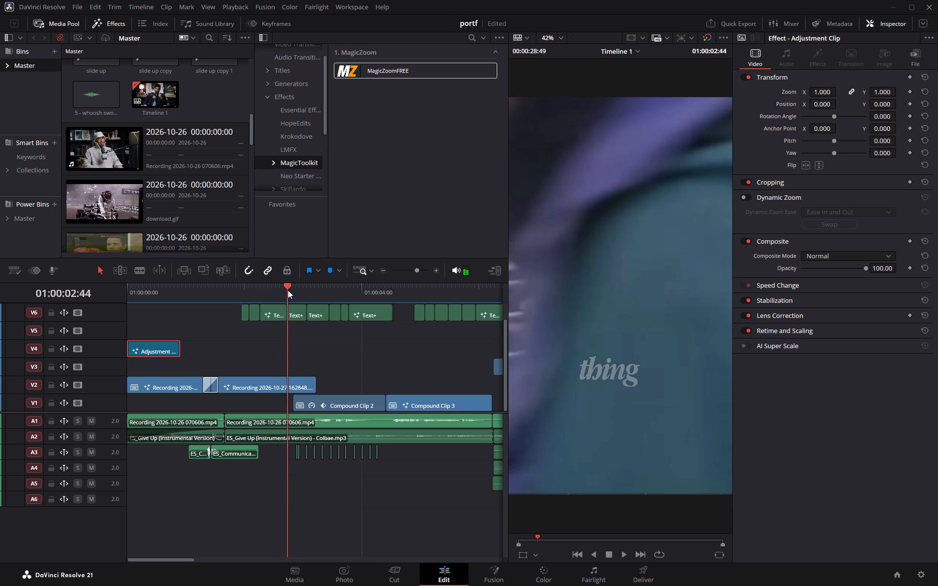
left_click_drag(288, 290, 383, 292)
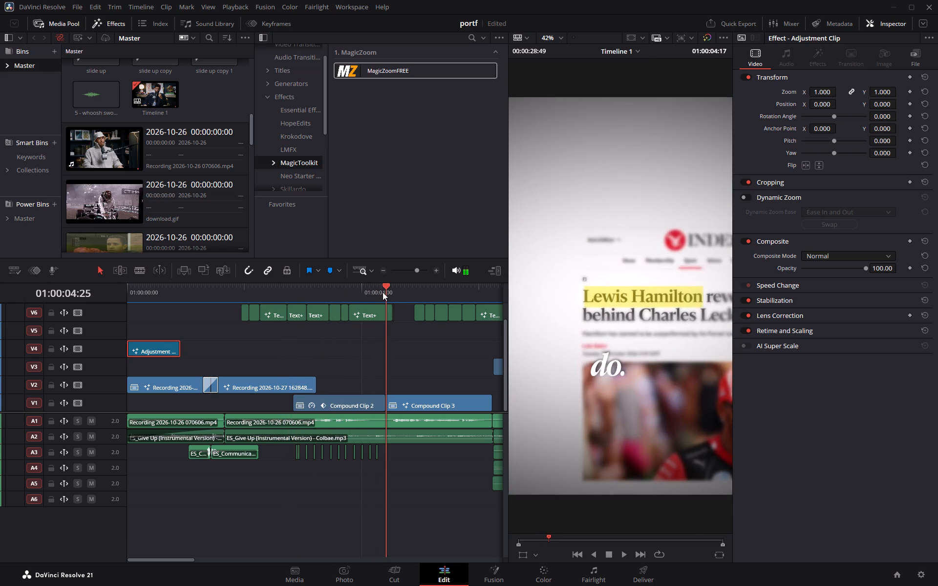
left_click_drag(383, 292, 378, 293)
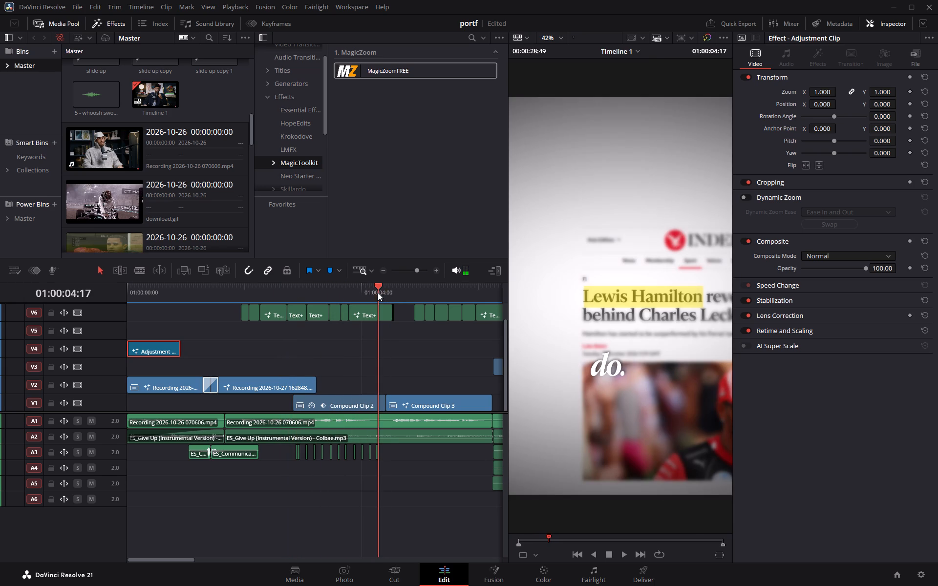
left_click_drag(378, 293, 390, 295)
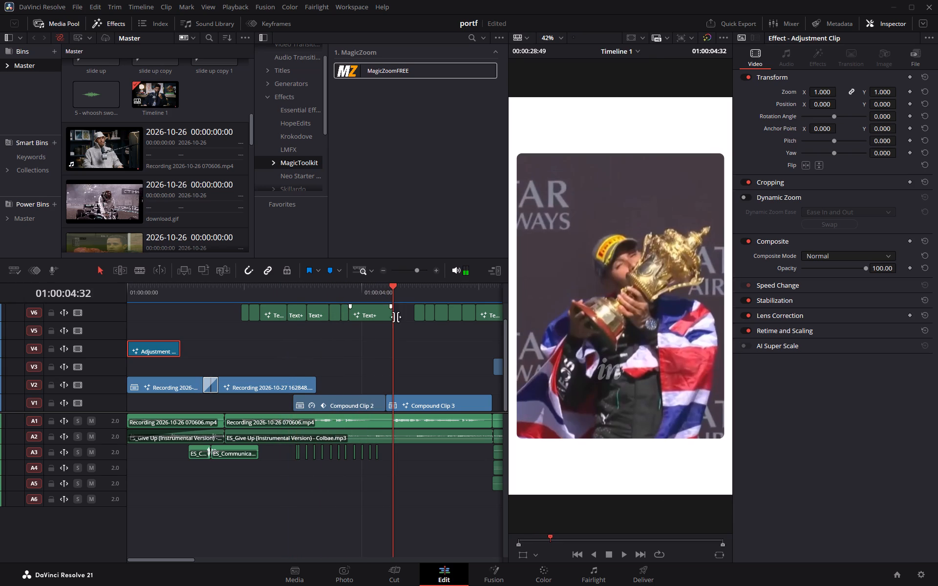
Delete the V6 Text+ word titles from "thing" through "do.", keeping "is", "the" and "hardest".
left_click_drag(397, 346, 297, 330)
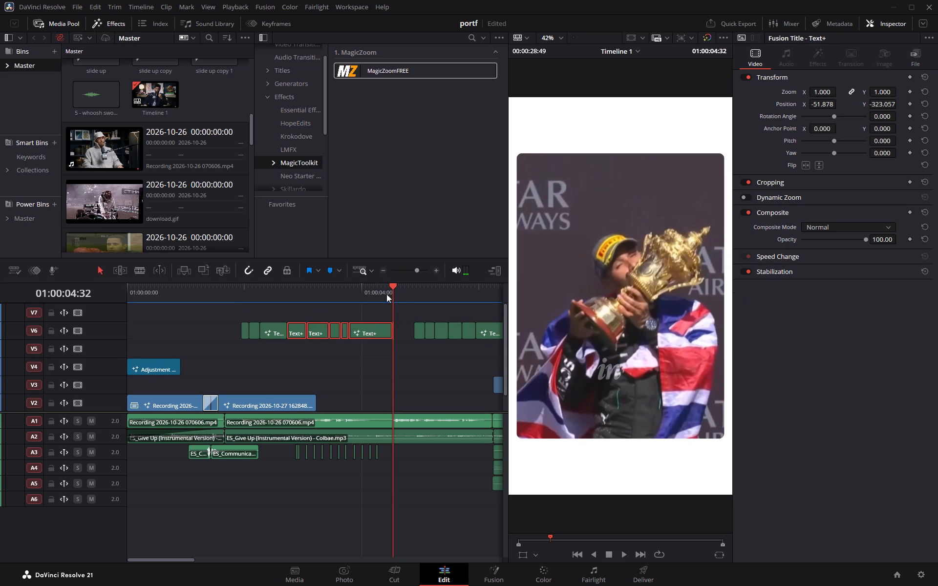
left_click_drag(393, 288, 282, 297)
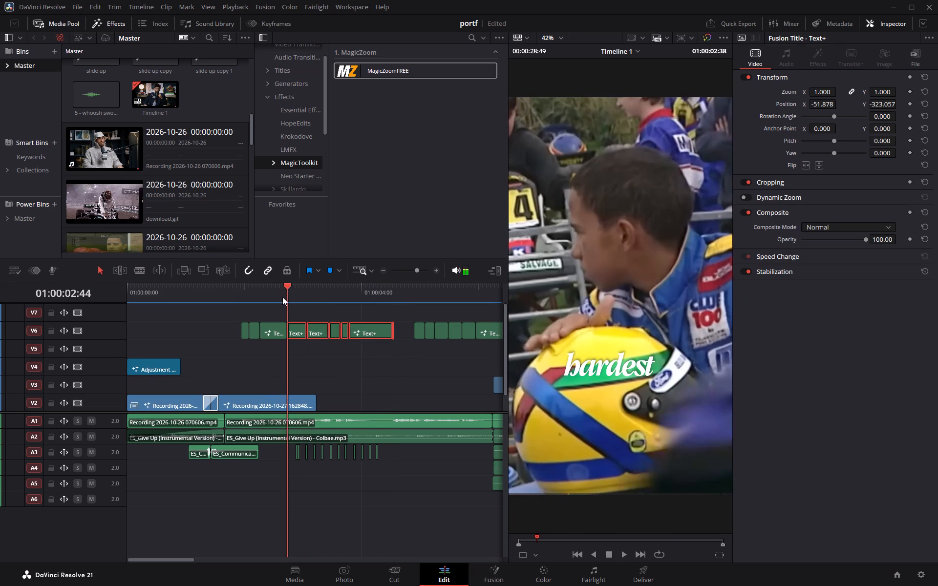
left_click_drag(282, 297, 285, 297)
key("BackSpace")
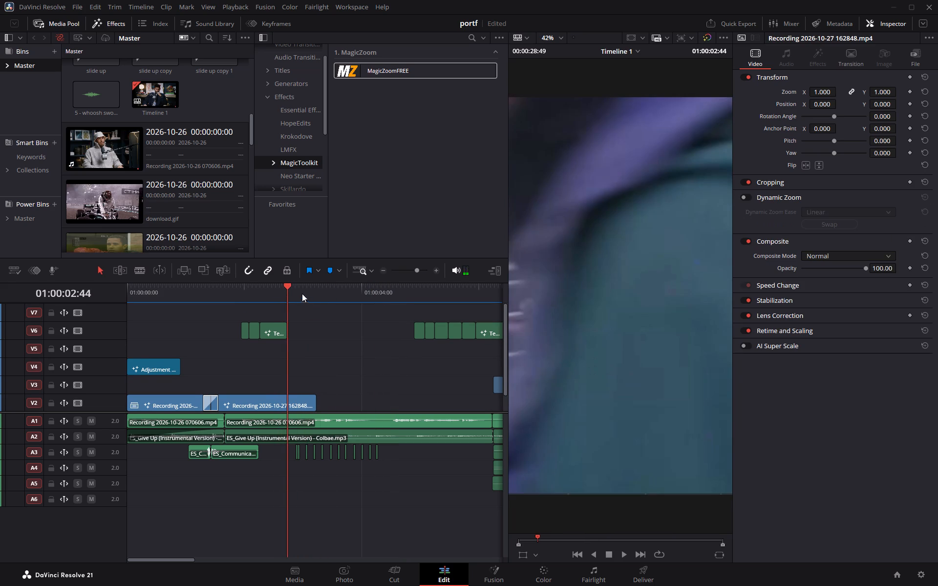
Scrub the section around the deleted titles and examine the timing of "is", "the" and "hardest" over the karting footage.
left_click_drag(287, 286, 398, 295)
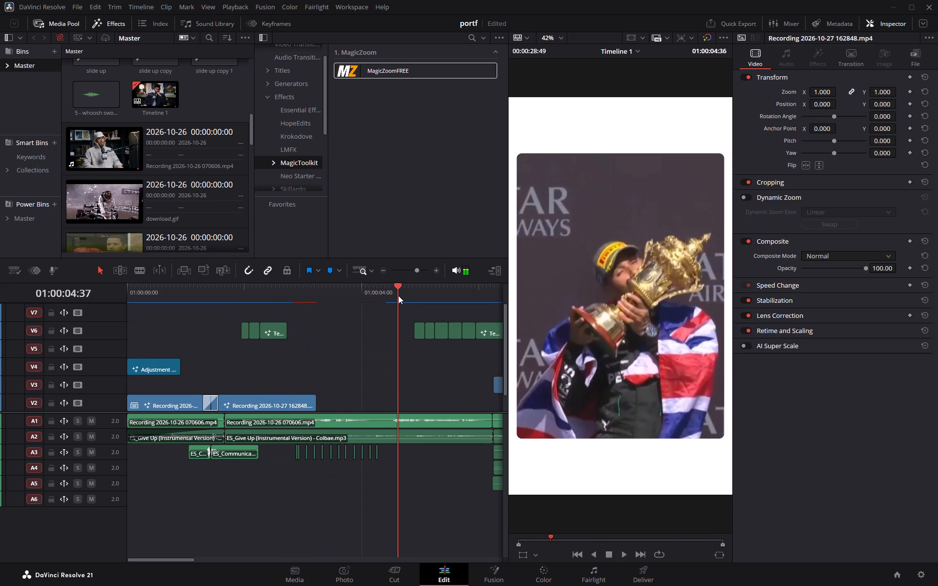
left_click_drag(398, 295, 254, 299)
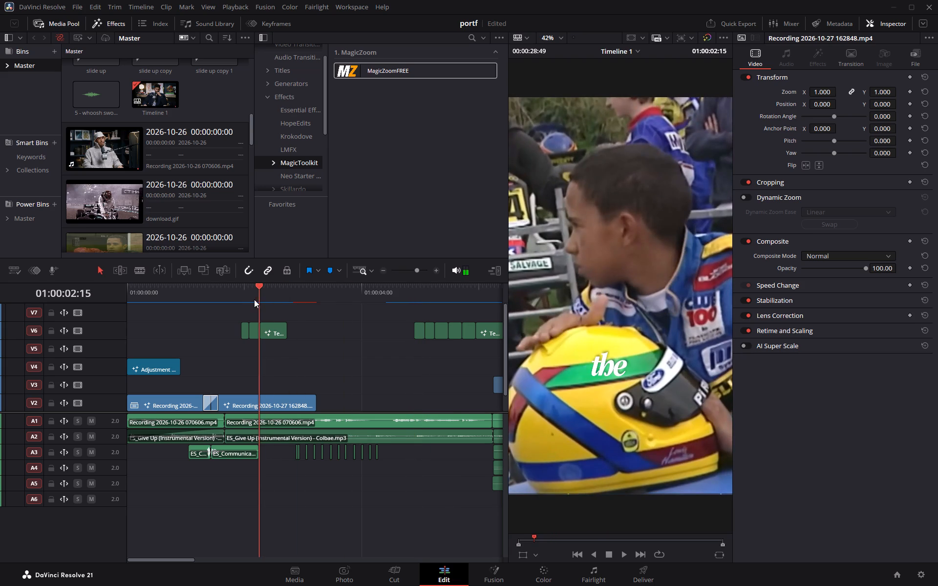
left_click_drag(254, 299, 262, 303)
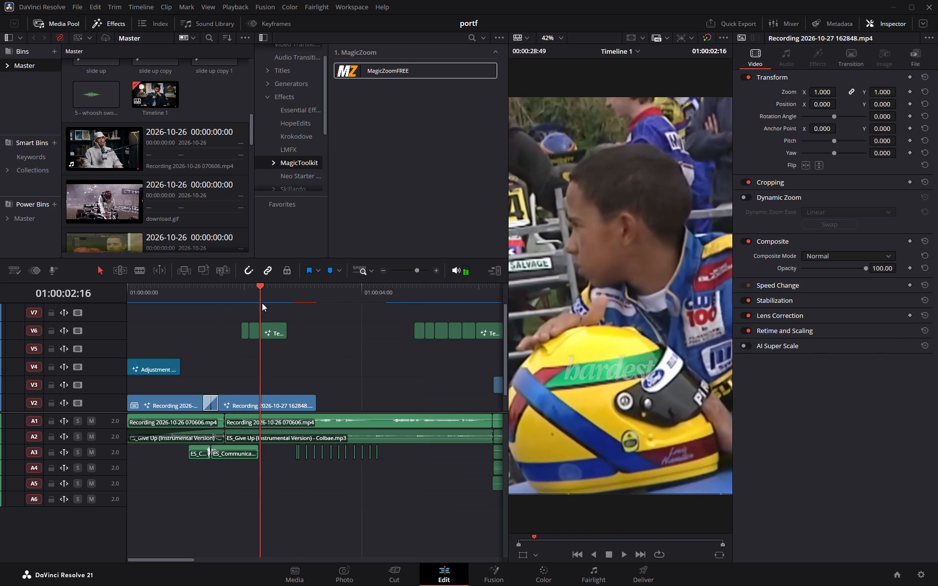
left_click_drag(262, 303, 262, 303)
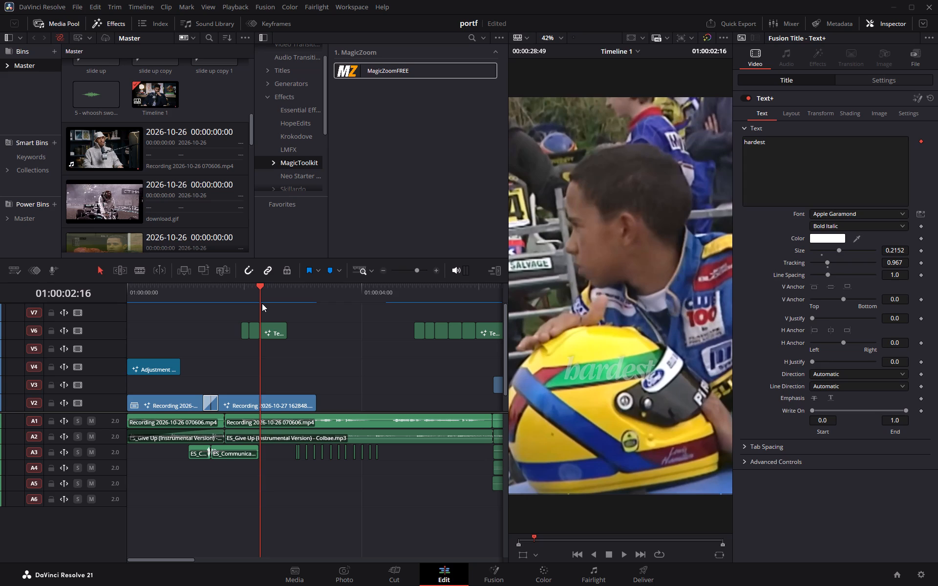
left_click_drag(261, 286, 244, 288)
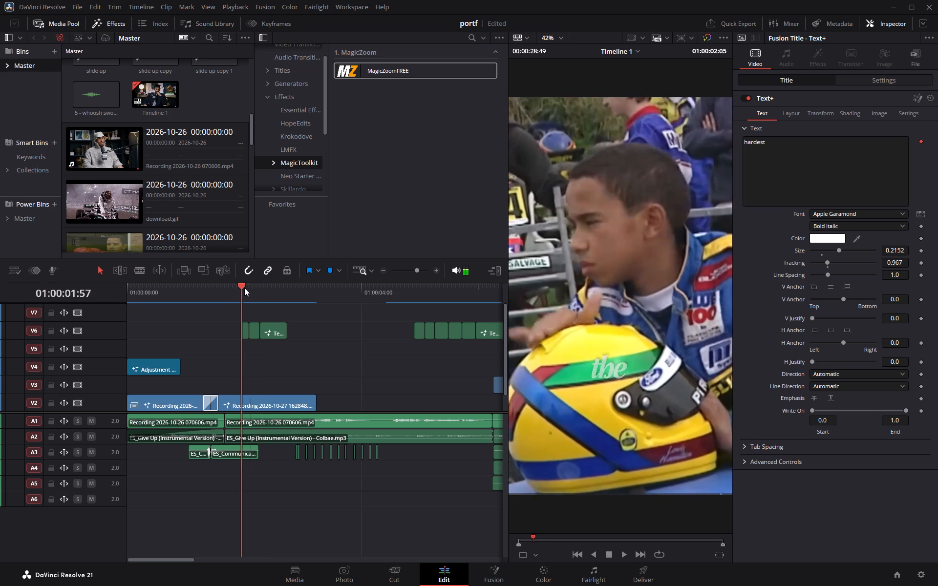
left_click_drag(244, 288, 273, 291)
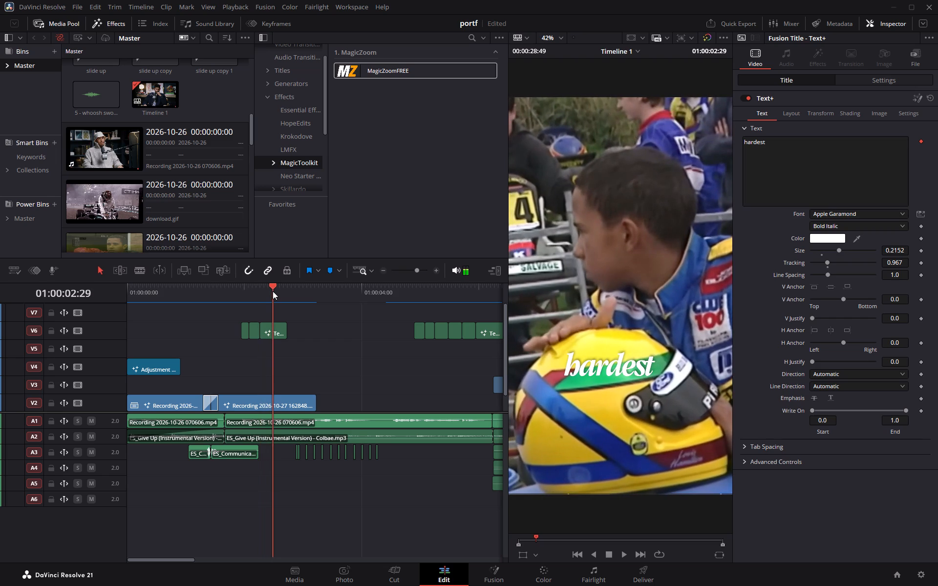
left_click_drag(273, 291, 256, 293)
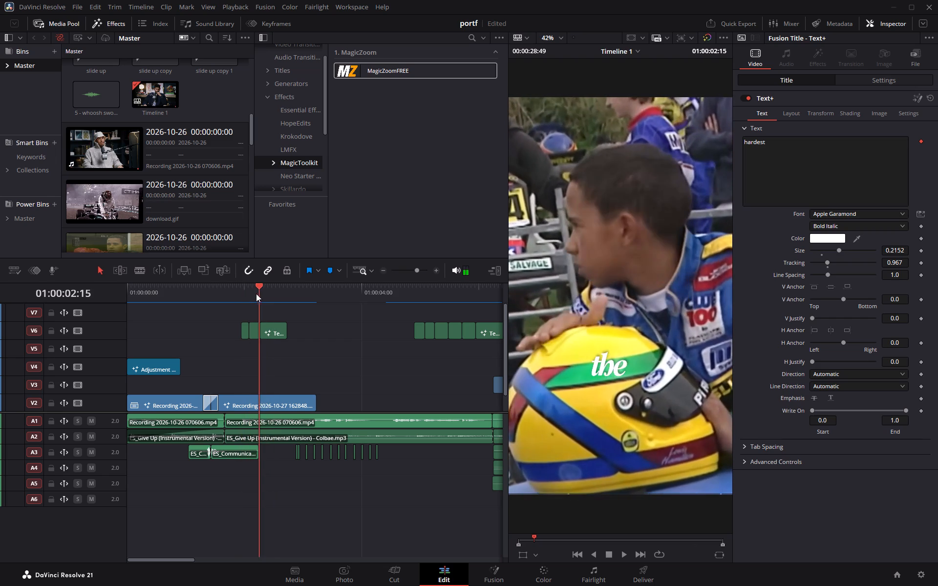
left_click_drag(256, 293, 247, 297)
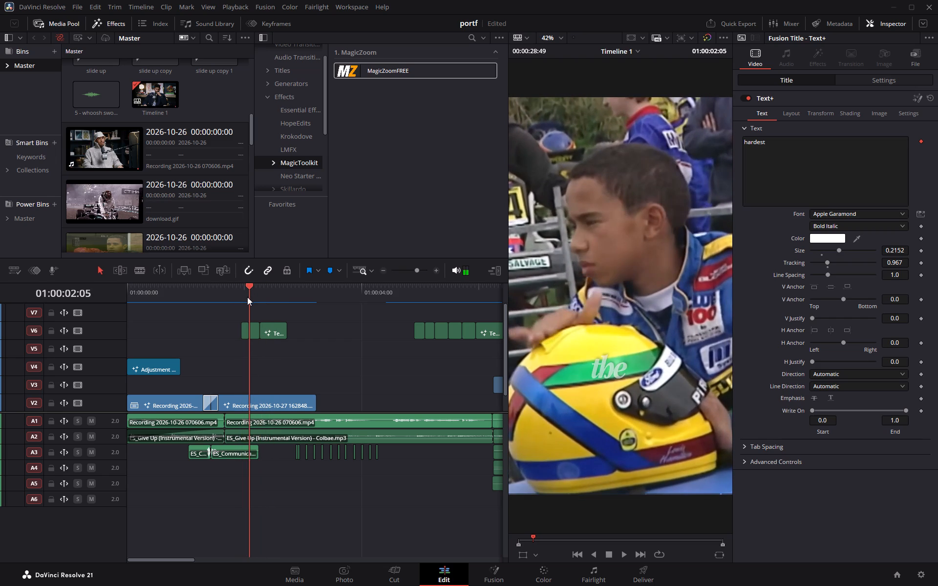
left_click_drag(247, 297, 279, 297)
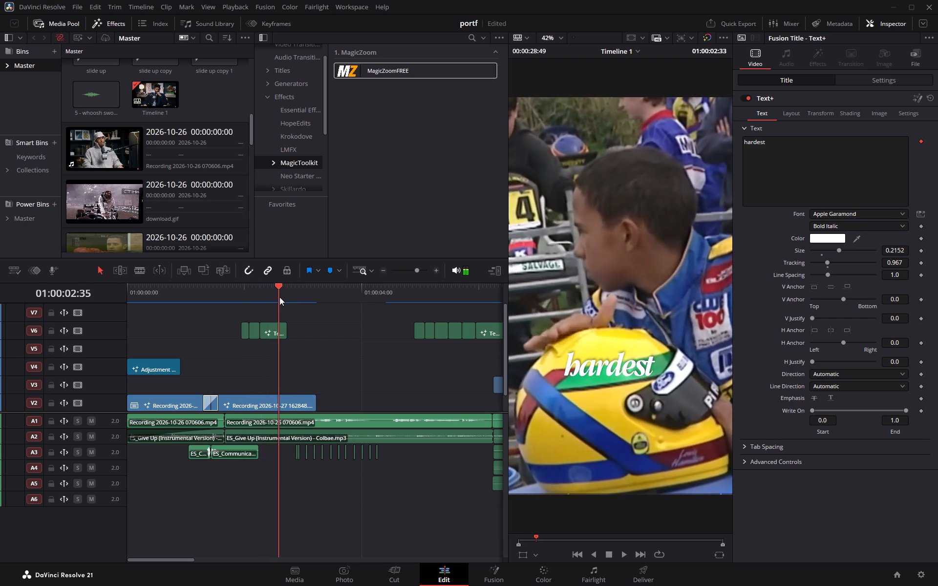
left_click_drag(279, 297, 252, 308)
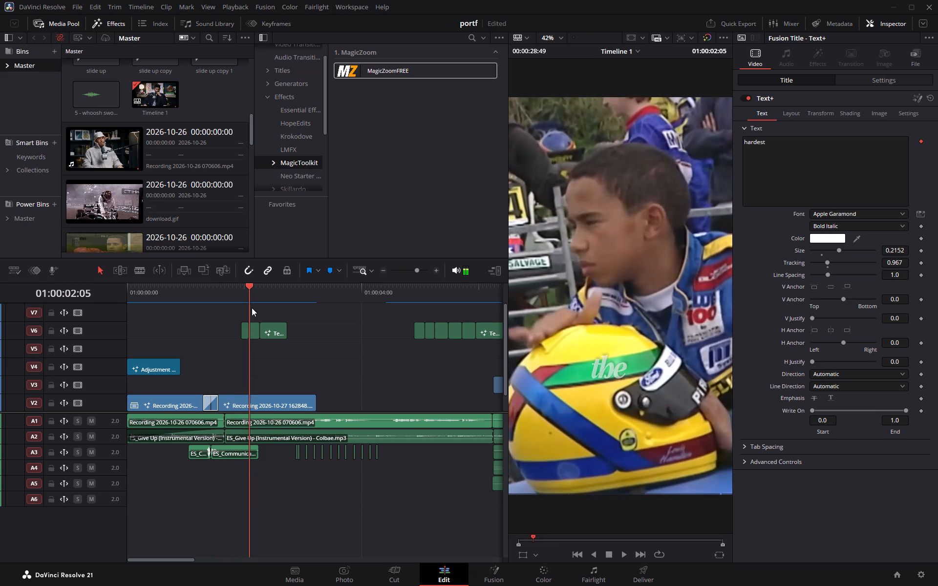
left_click_drag(252, 308, 264, 308)
Delete the "the" Text+ title between "is" and "hardest" on V6.
left_click(434, 270)
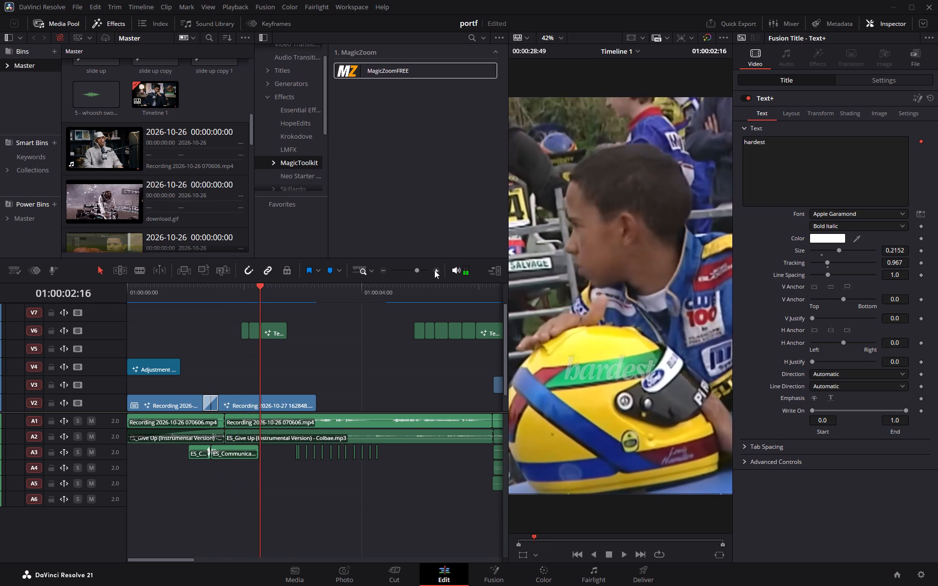
left_click_drag(284, 294, 256, 296)
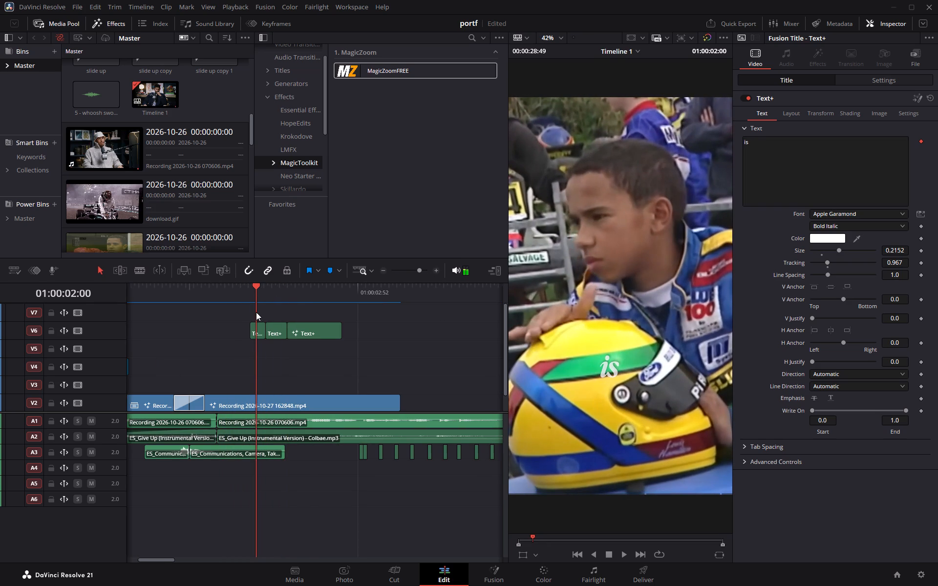
left_click_drag(256, 289, 271, 290)
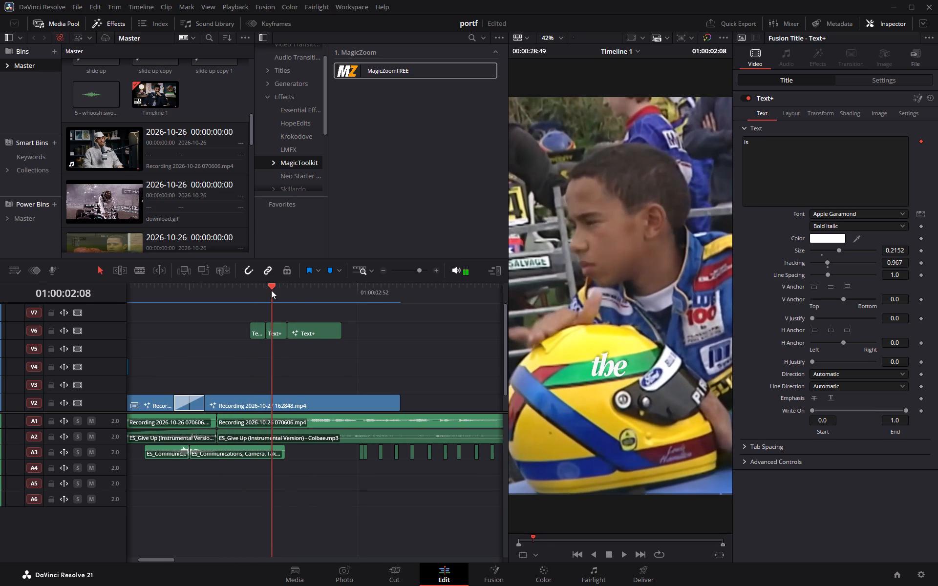
left_click_drag(271, 290, 270, 291)
left_click_drag(252, 349, 260, 332)
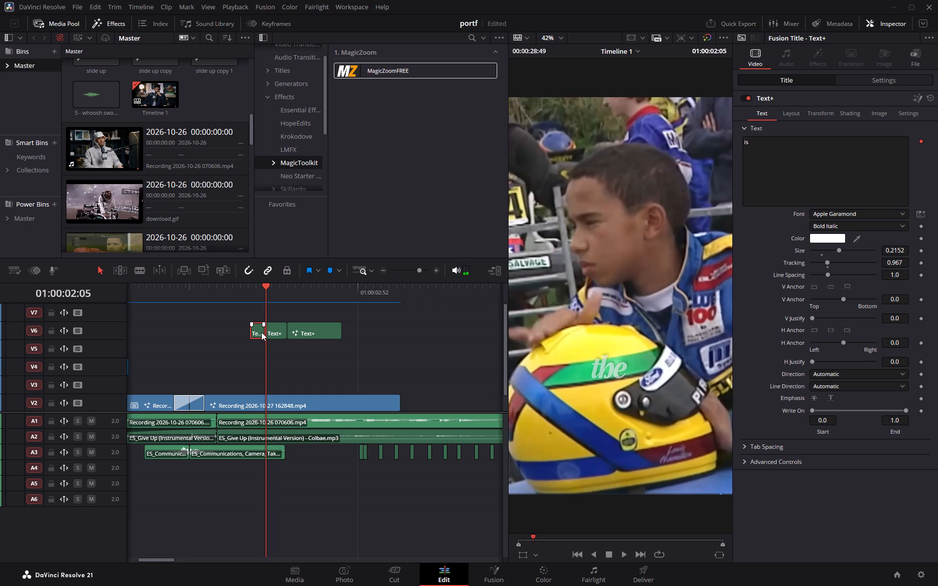
left_click(270, 354)
left_click_drag(275, 349, 276, 322)
key("BackSpace")
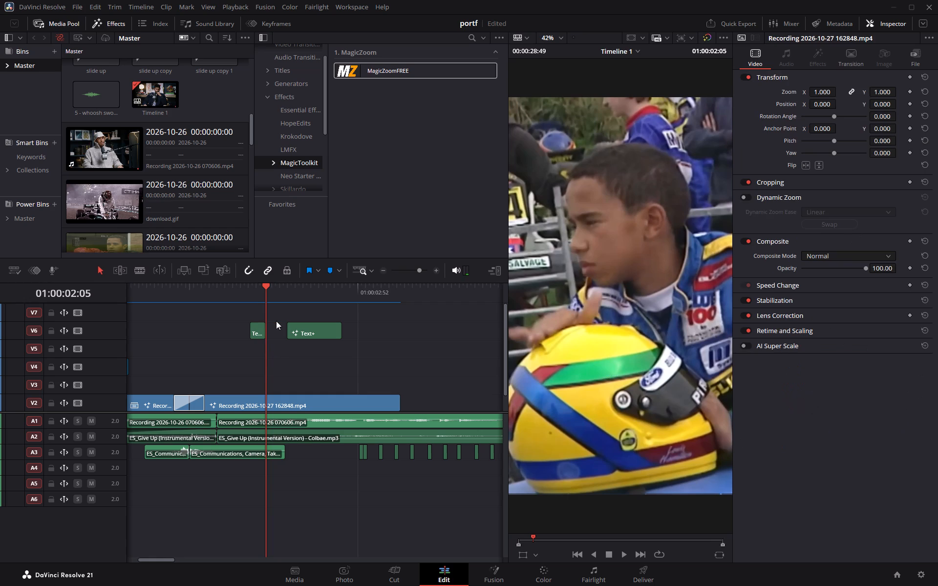
Extend the end of the "is" title on V6 to about 01:00:02:15, filling the gap before "hardest".
left_click_drag(266, 332, 285, 334)
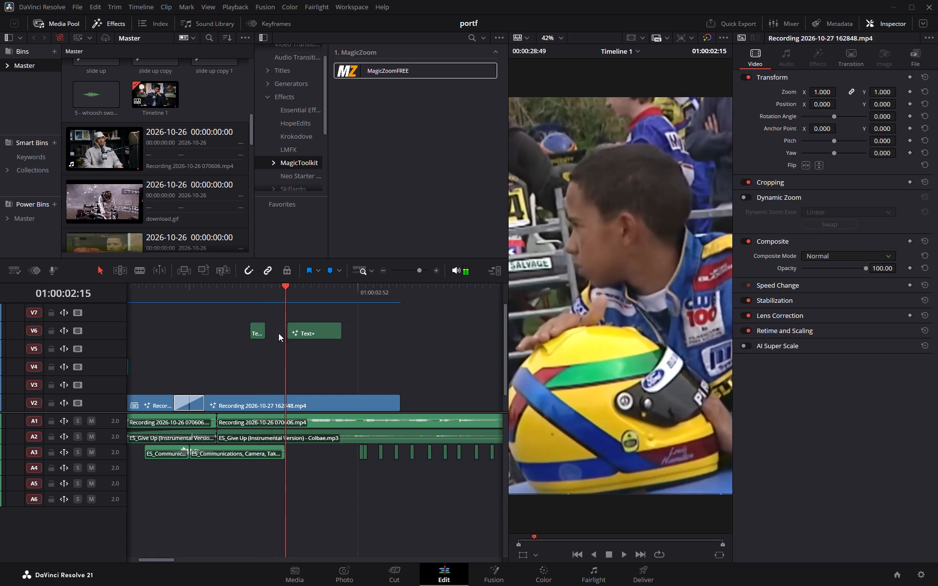
left_click_drag(265, 332, 283, 332)
Change the extended "is" title's text to "is the".
left_click(264, 333)
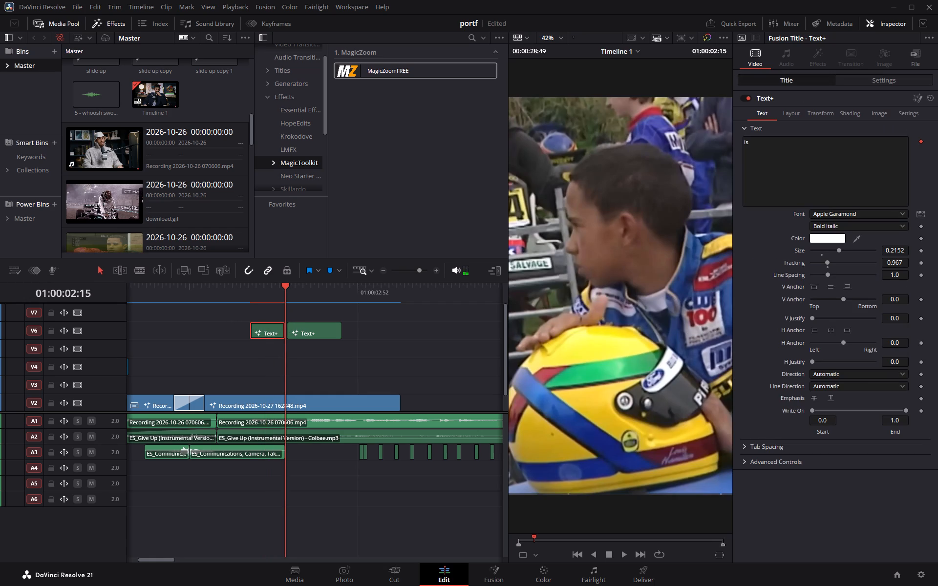
left_click(759, 150)
key("space")
type("the")
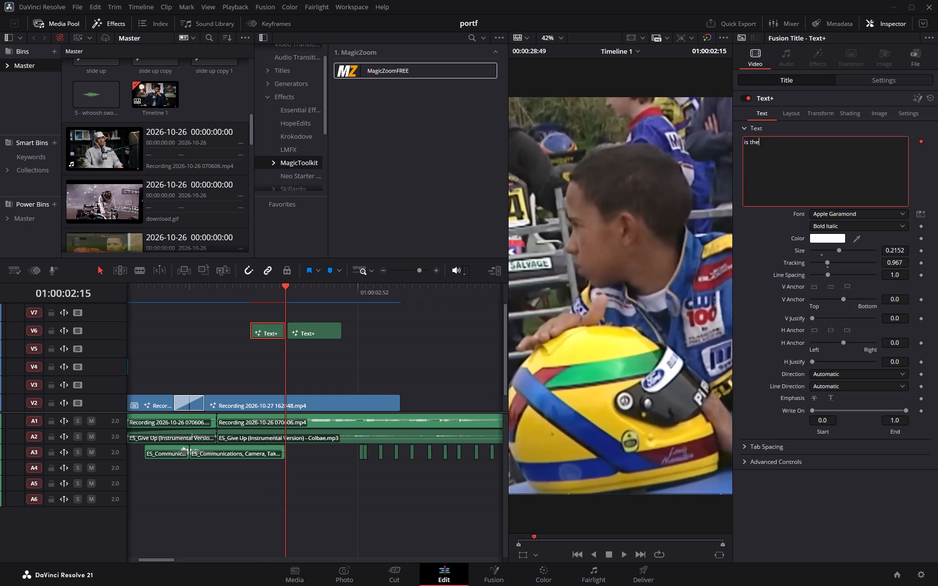
left_click(758, 270)
Set the "is the" title's font to Inter.
left_click(855, 215)
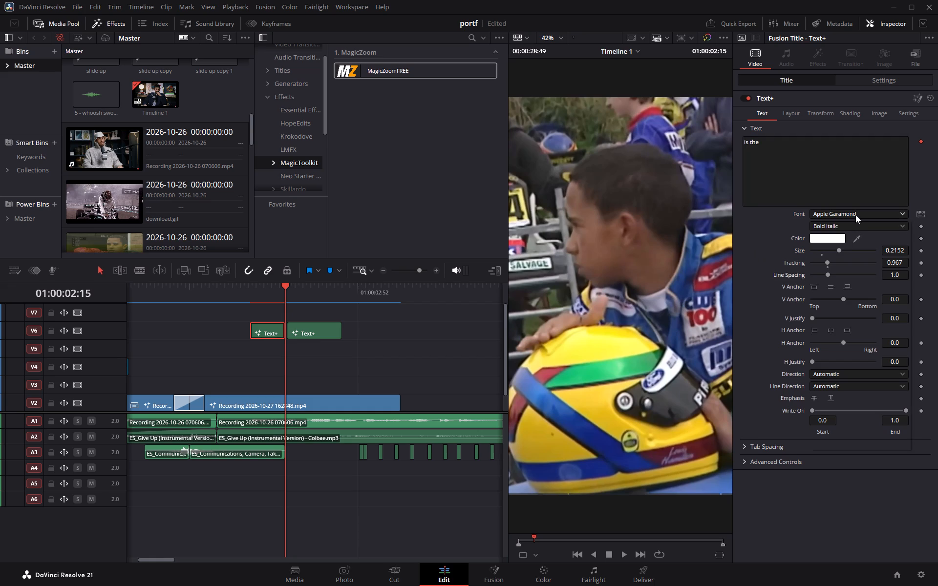
scroll(833, 299, "down", 5)
scroll(843, 341, "down", 4)
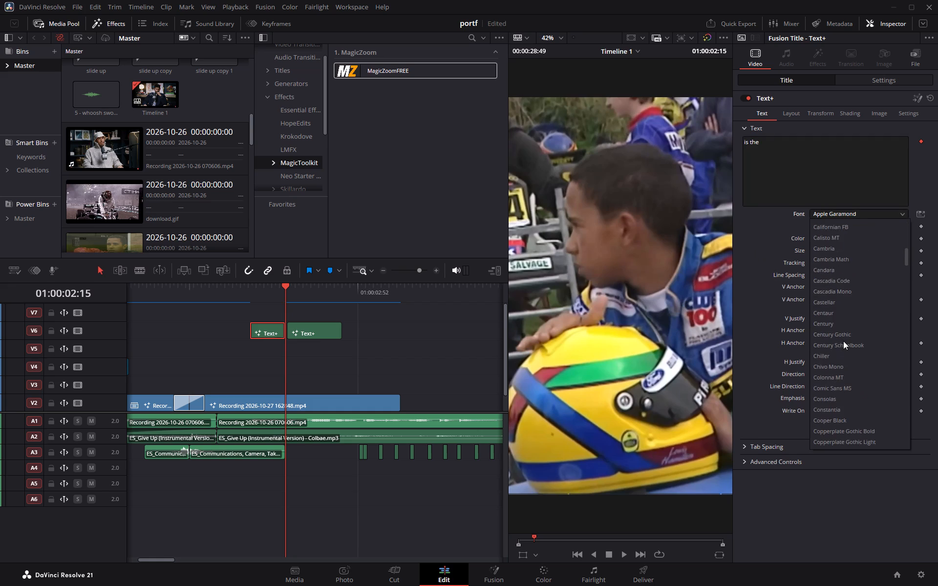
scroll(843, 341, "down", 20)
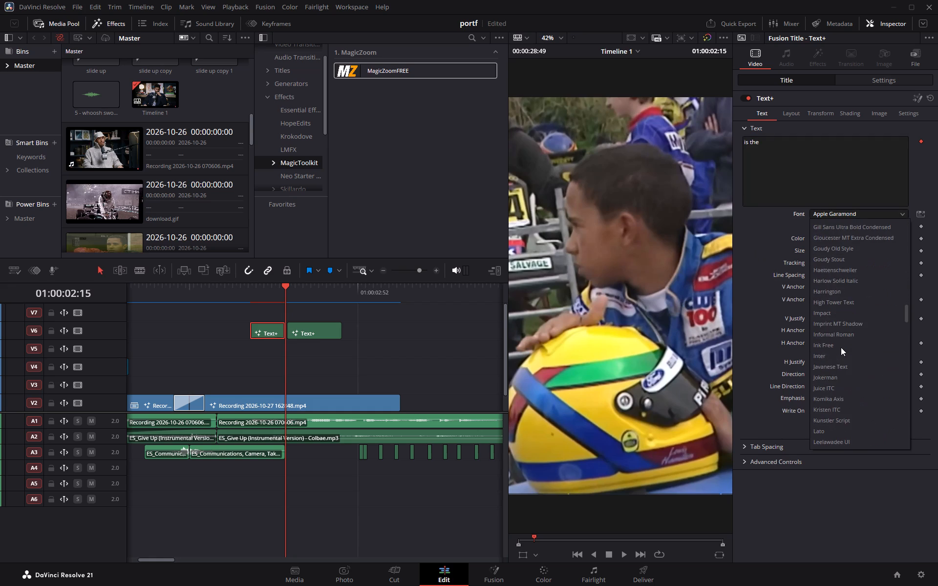
left_click(833, 356)
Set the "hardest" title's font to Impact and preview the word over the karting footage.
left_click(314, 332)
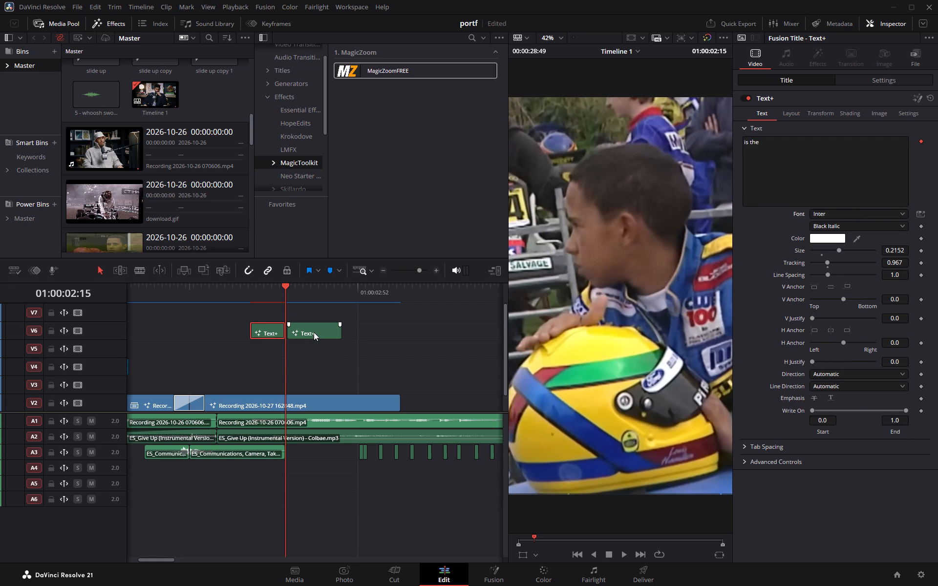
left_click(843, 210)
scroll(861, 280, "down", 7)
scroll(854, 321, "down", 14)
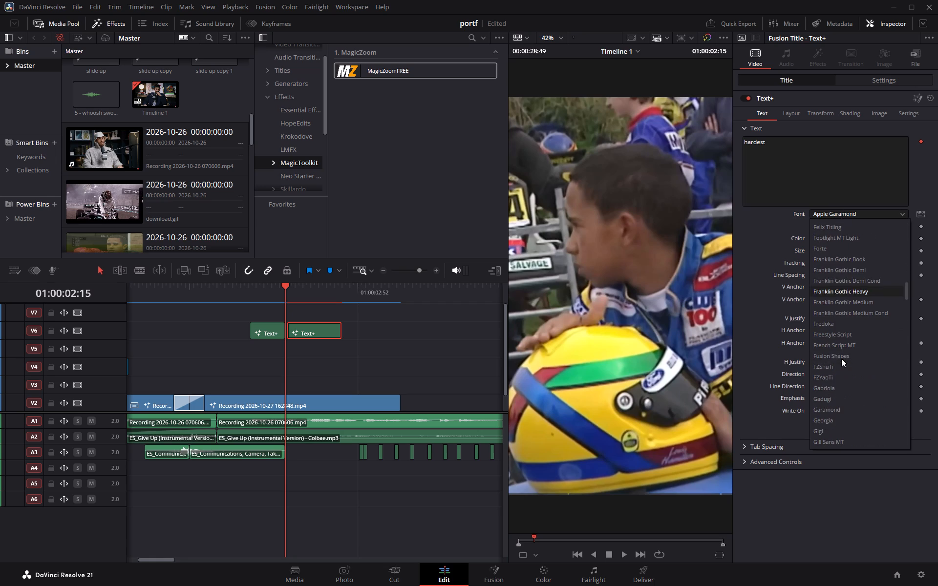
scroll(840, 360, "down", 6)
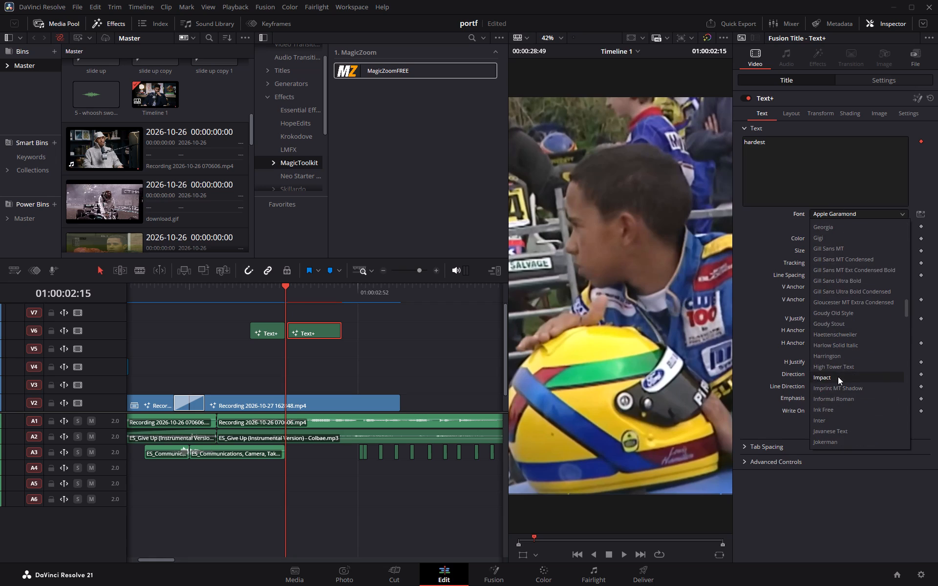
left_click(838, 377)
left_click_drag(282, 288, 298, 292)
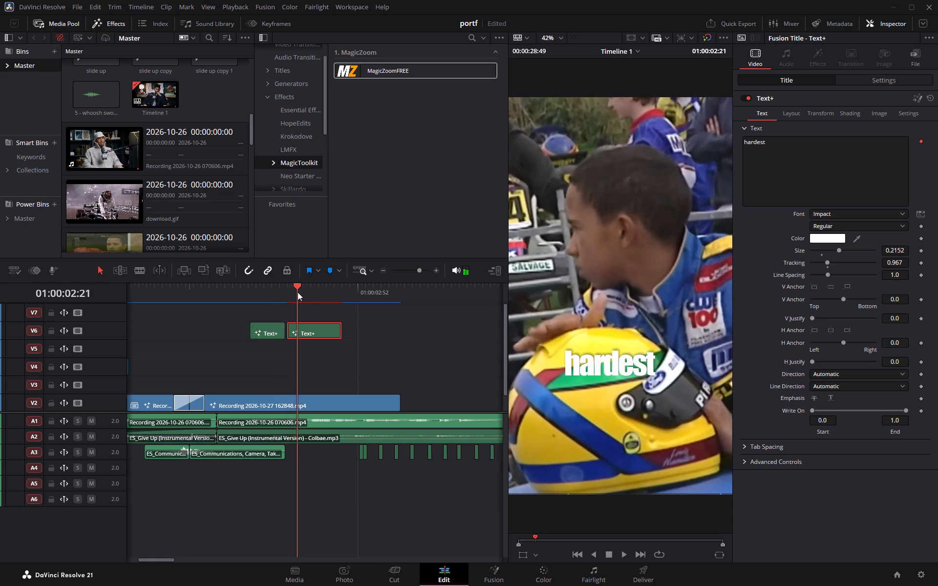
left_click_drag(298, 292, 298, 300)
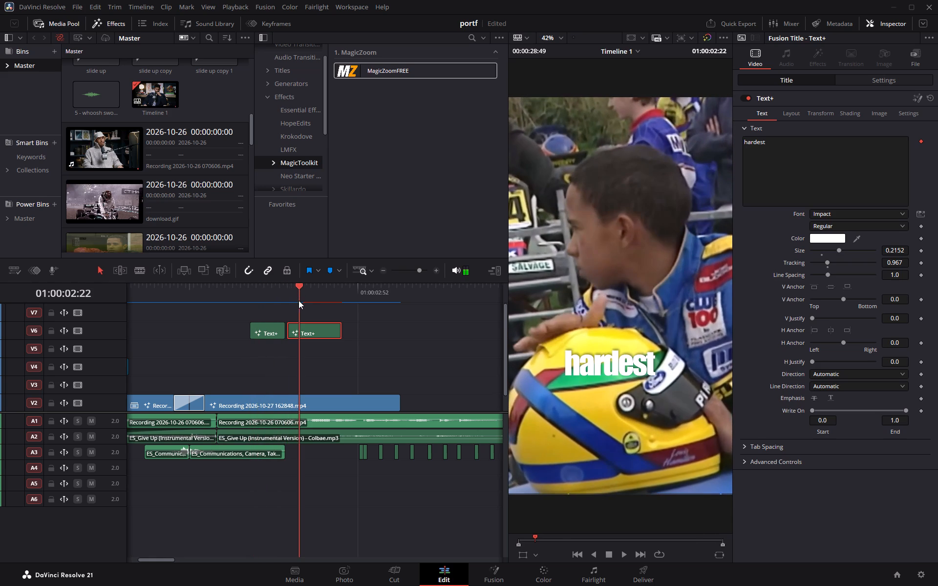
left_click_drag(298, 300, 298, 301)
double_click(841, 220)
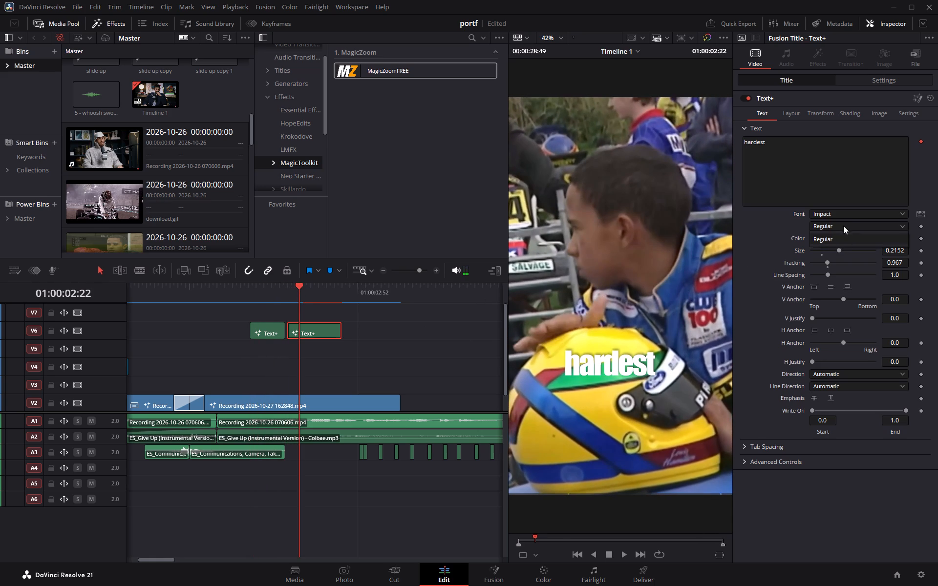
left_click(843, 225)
Compare other fonts on the "hardest" title and set its font to Inter.
left_click(846, 215)
scroll(848, 357, "down", 5)
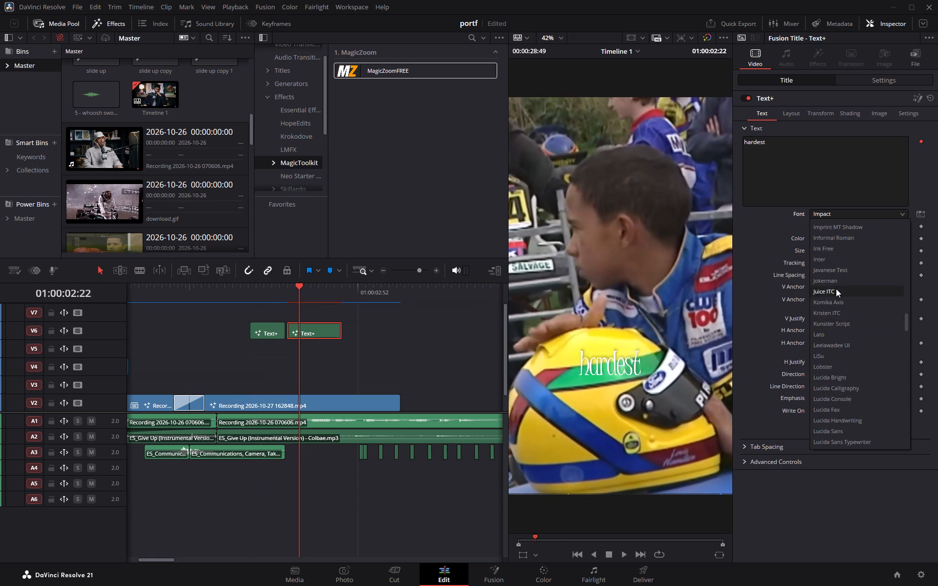
scroll(835, 287, "down", 3)
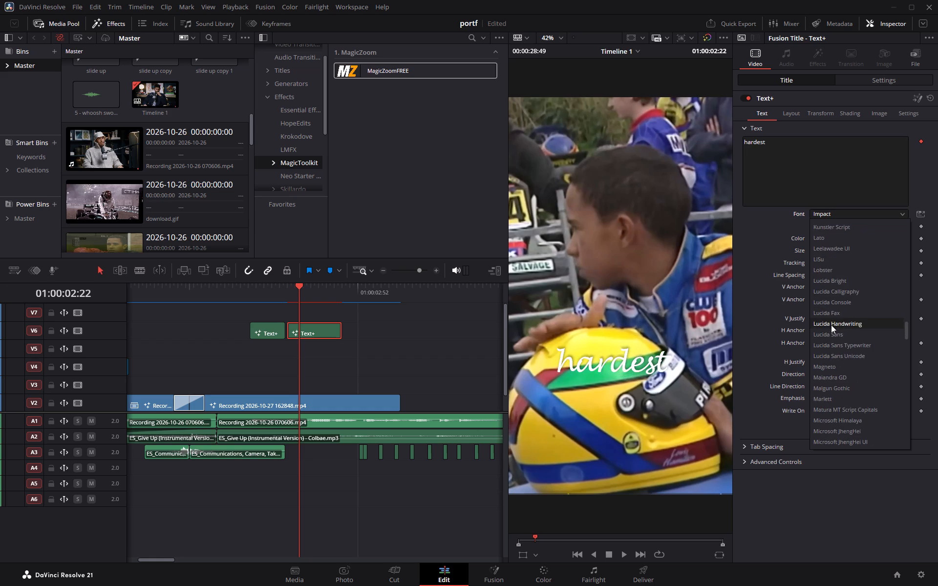
scroll(848, 341, "down", 11)
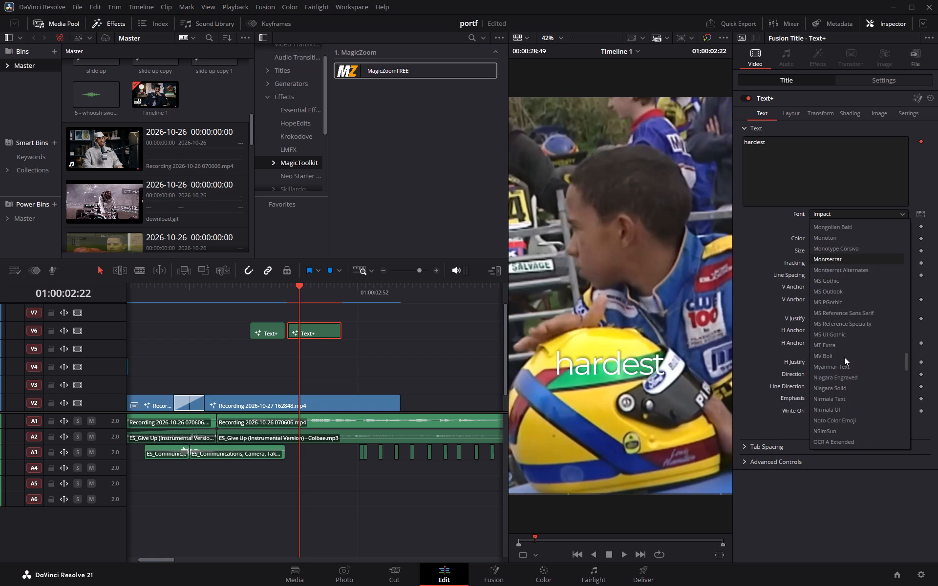
scroll(844, 358, "down", 17)
scroll(842, 361, "down", 4)
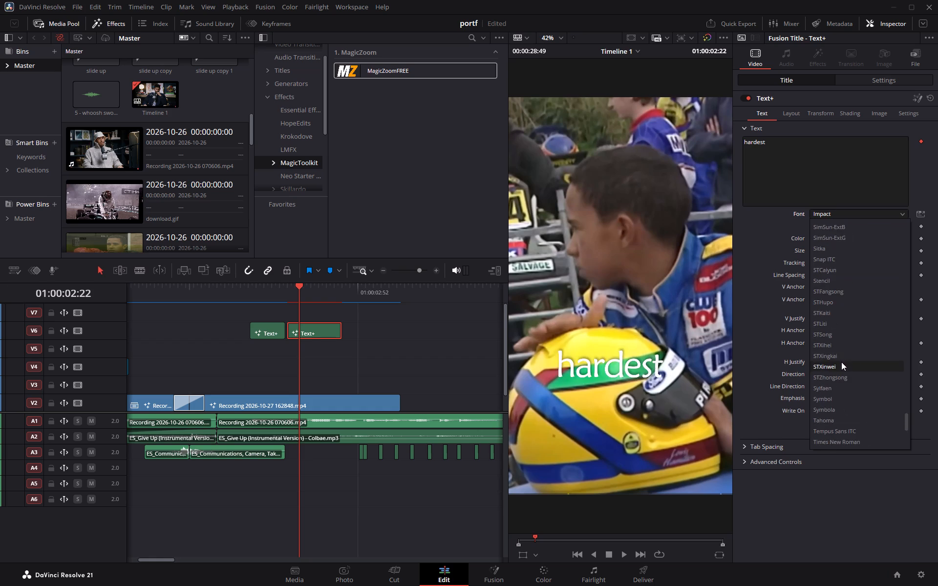
scroll(840, 363, "down", 10)
scroll(838, 365, "up", 20)
scroll(838, 365, "up", 1)
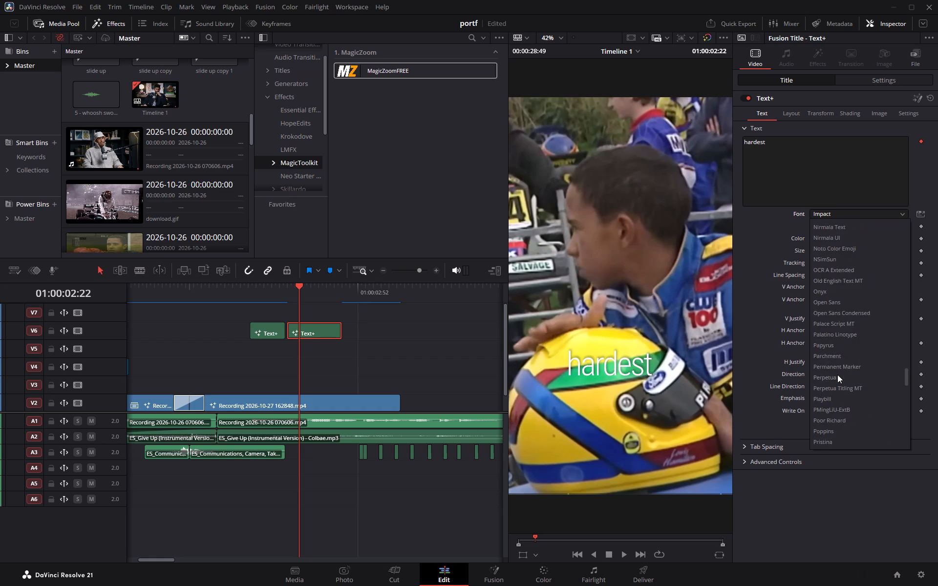
scroll(837, 375, "up", 20)
scroll(837, 375, "up", 5)
scroll(837, 380, "down", 3)
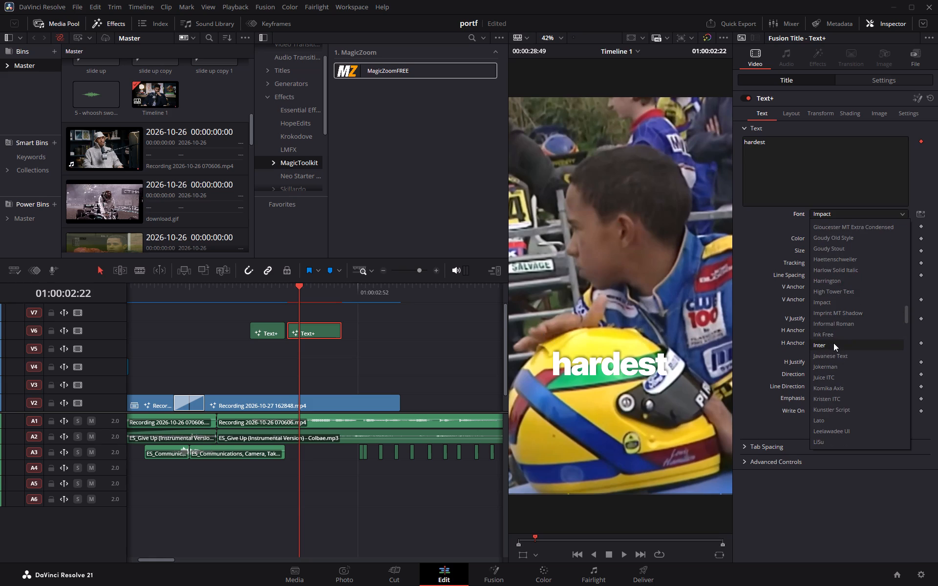
left_click(833, 343)
Move the "hardest" title down to V5, starting at about 01:00:02:11 to overlap the end of "is the", and scrub through the overlap.
left_click_drag(301, 289, 272, 294)
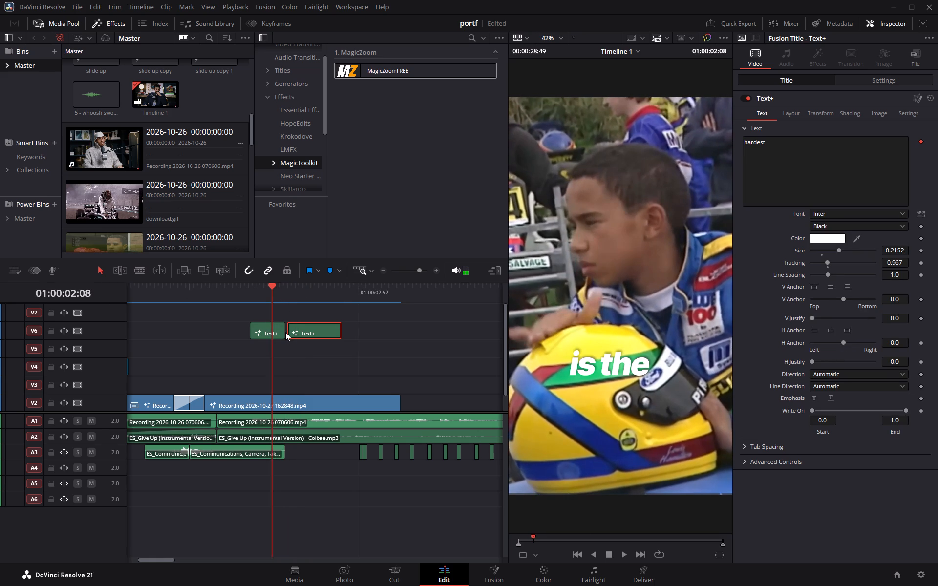
left_click(284, 332)
left_click_drag(304, 335, 305, 343)
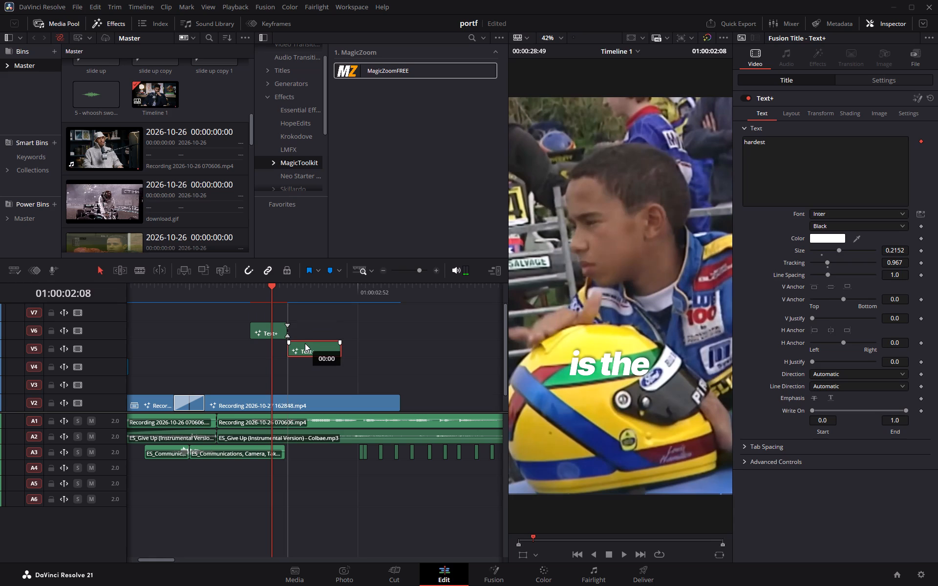
left_click_drag(305, 343, 295, 346)
left_click_drag(269, 289, 246, 289)
left_click_drag(246, 283, 276, 285)
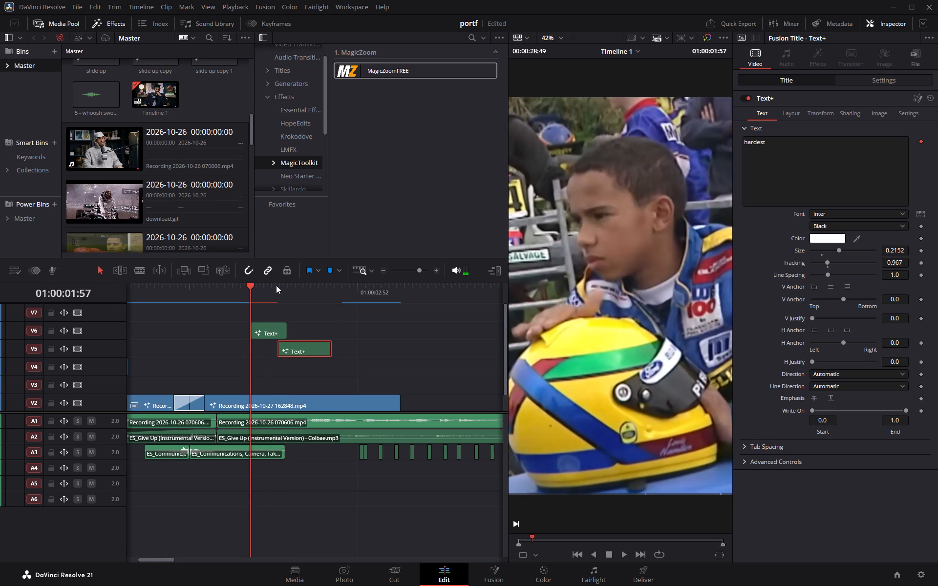
left_click_drag(276, 285, 278, 285)
left_click_drag(251, 285, 277, 287)
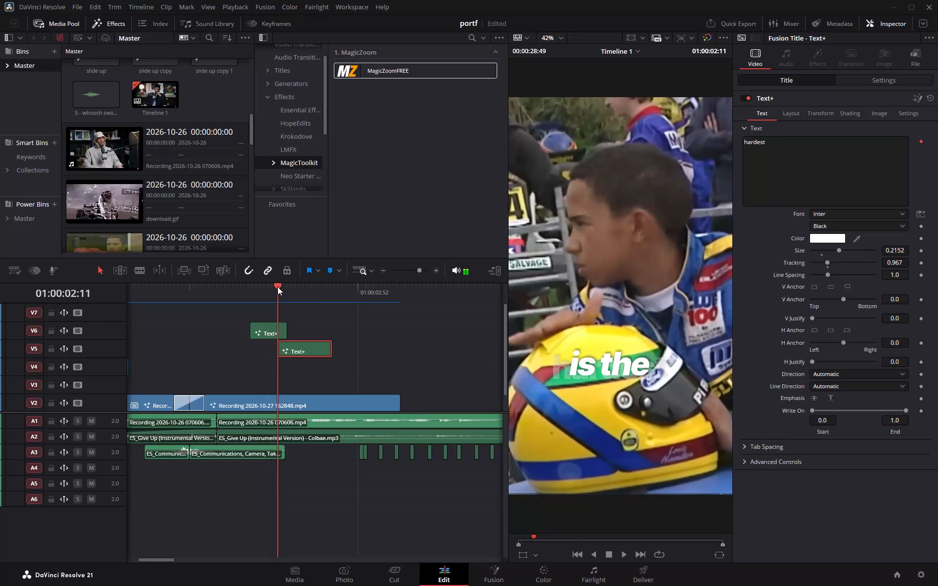
left_click_drag(277, 287, 265, 286)
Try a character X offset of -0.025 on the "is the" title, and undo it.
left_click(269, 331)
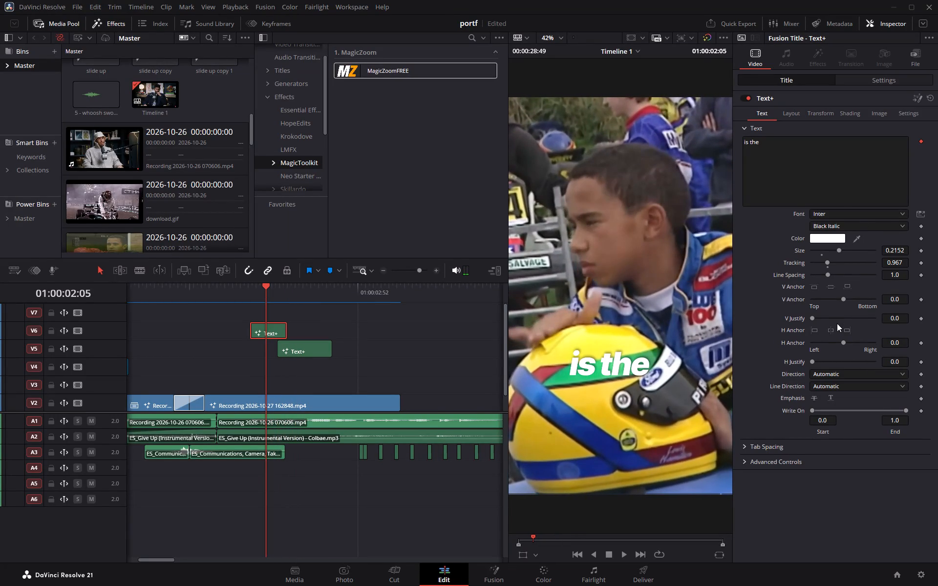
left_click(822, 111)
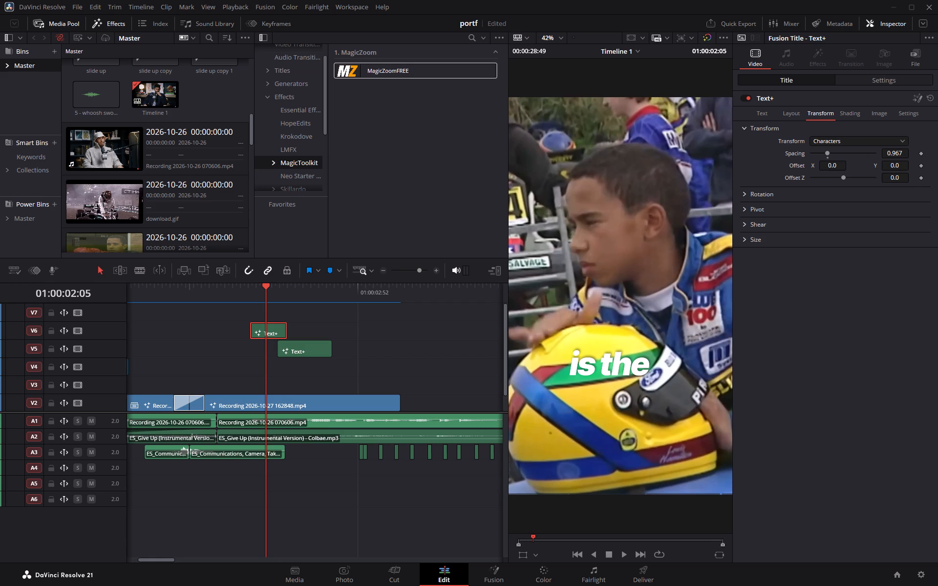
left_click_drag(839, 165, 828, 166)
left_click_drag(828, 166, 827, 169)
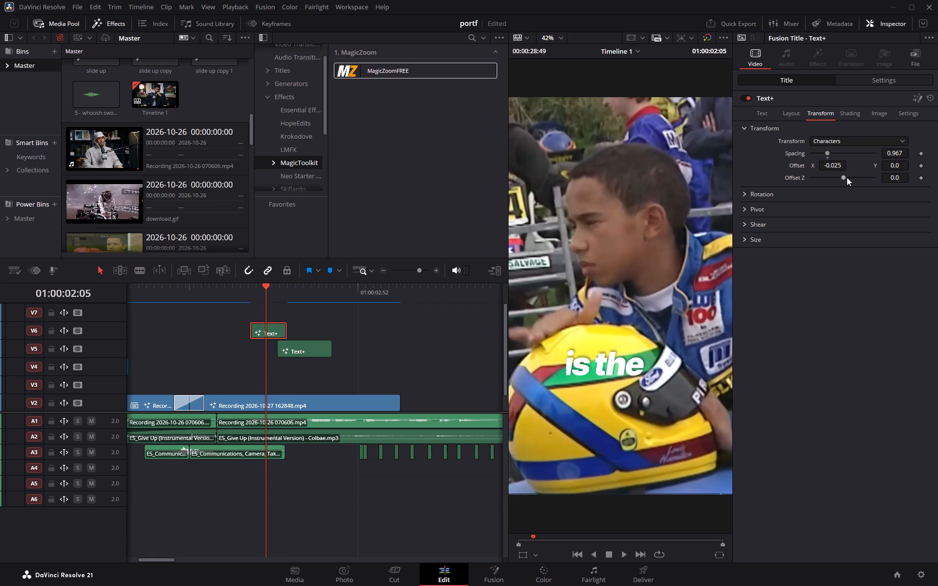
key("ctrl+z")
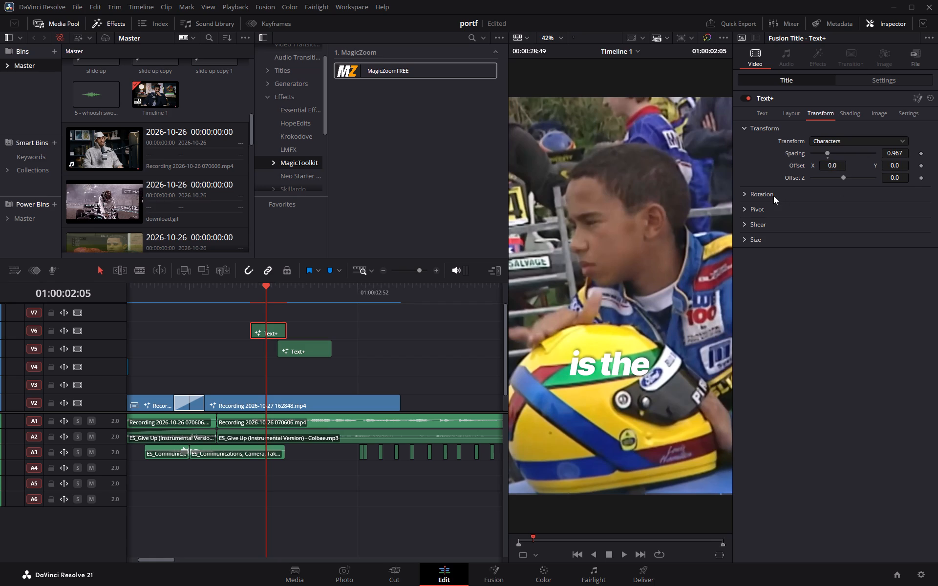
Reposition the "is the" title by setting its layout center to X 0.419 and Y 0.619.
left_click(793, 114)
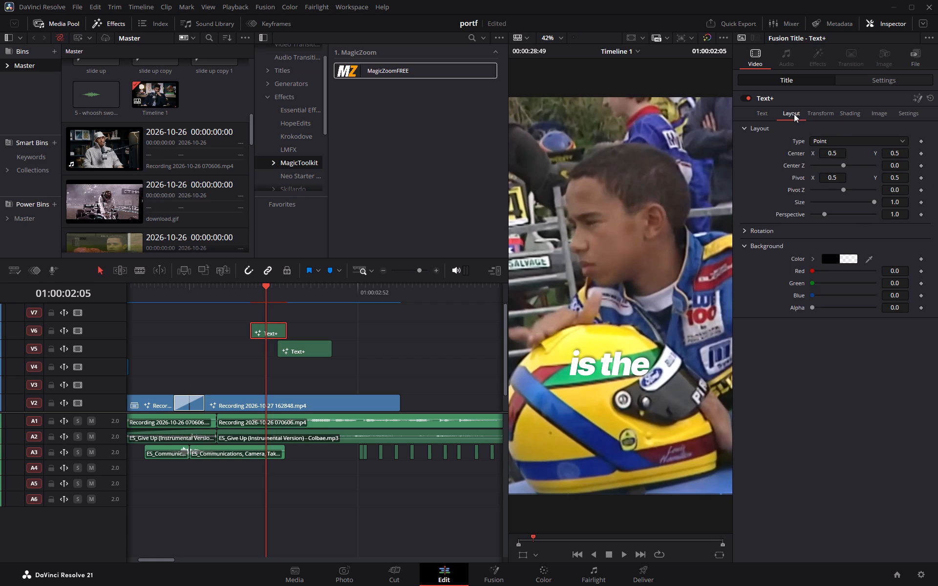
left_click_drag(837, 153, 798, 156)
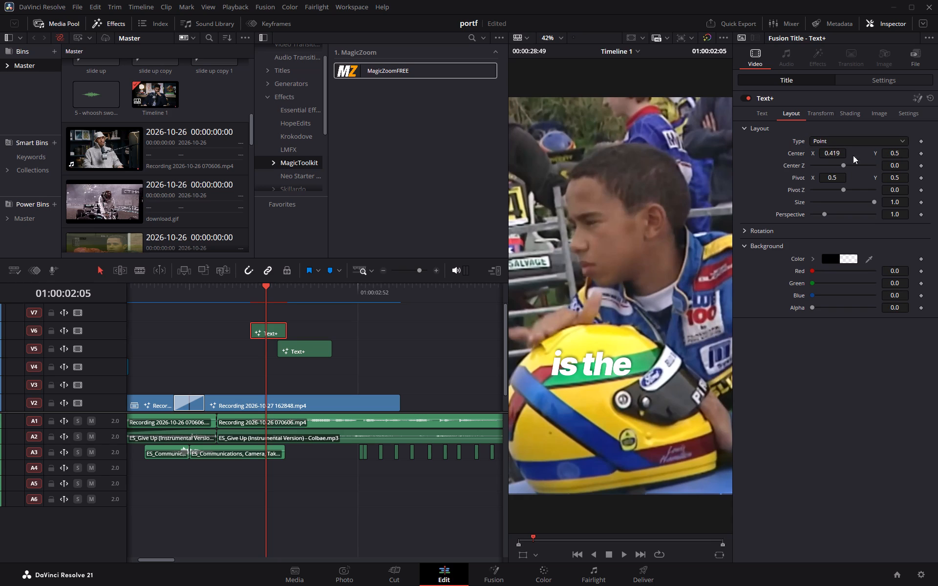
left_click_drag(889, 155, 487, 161)
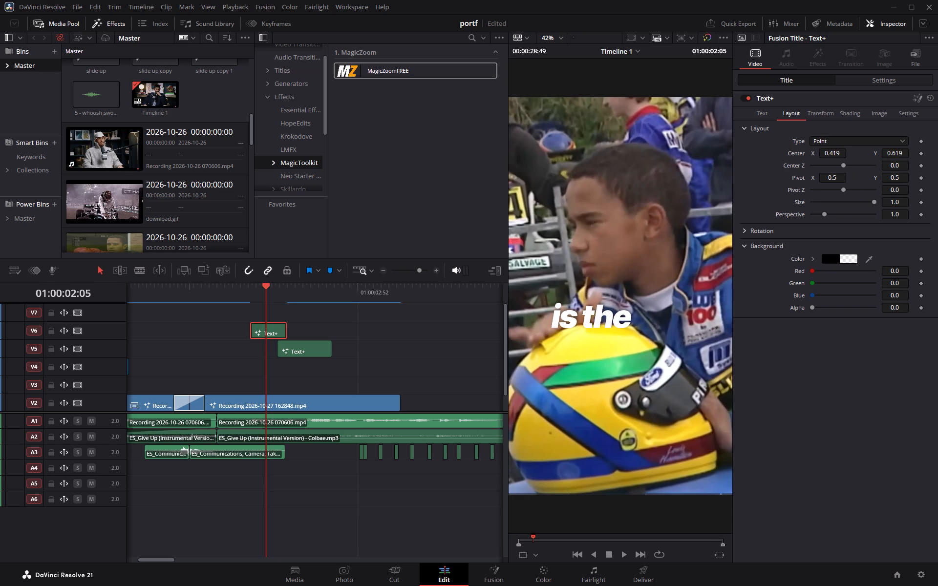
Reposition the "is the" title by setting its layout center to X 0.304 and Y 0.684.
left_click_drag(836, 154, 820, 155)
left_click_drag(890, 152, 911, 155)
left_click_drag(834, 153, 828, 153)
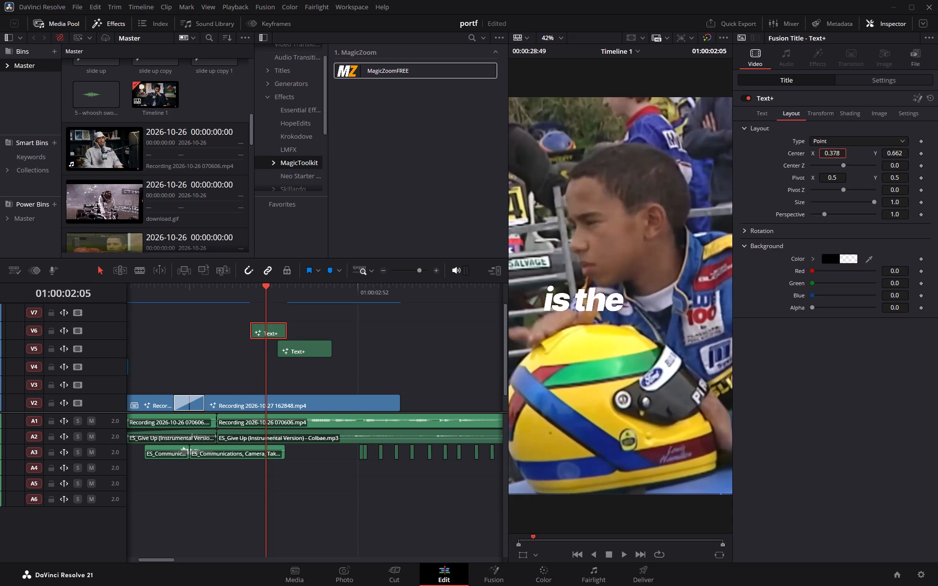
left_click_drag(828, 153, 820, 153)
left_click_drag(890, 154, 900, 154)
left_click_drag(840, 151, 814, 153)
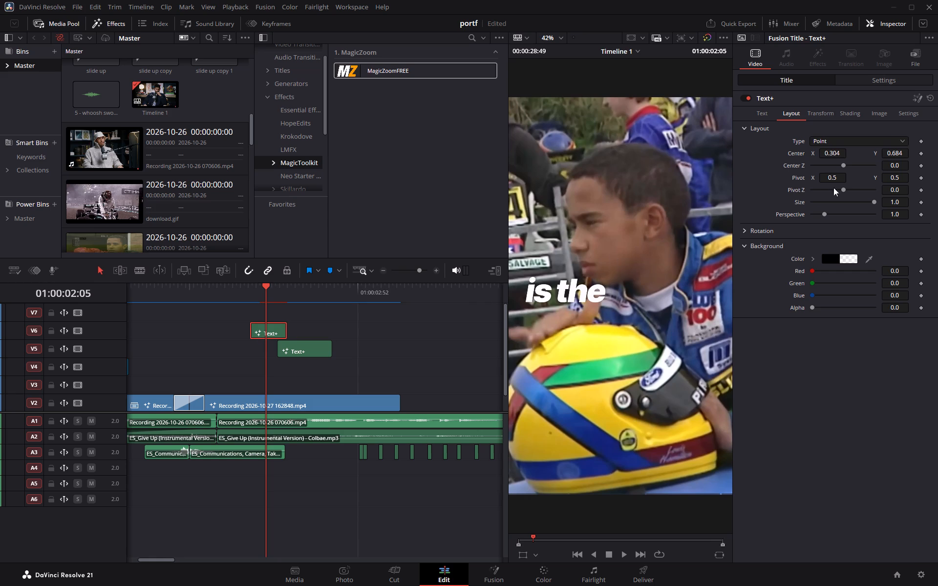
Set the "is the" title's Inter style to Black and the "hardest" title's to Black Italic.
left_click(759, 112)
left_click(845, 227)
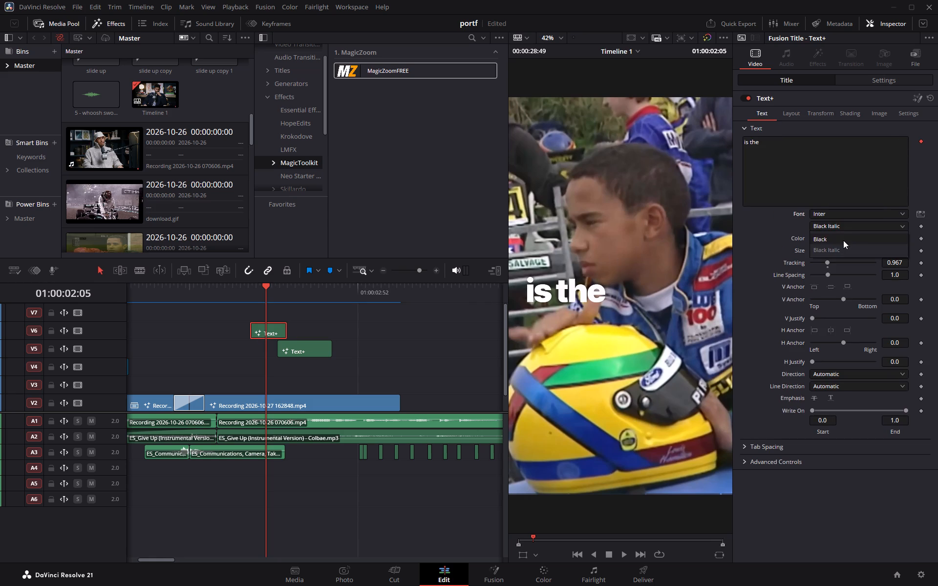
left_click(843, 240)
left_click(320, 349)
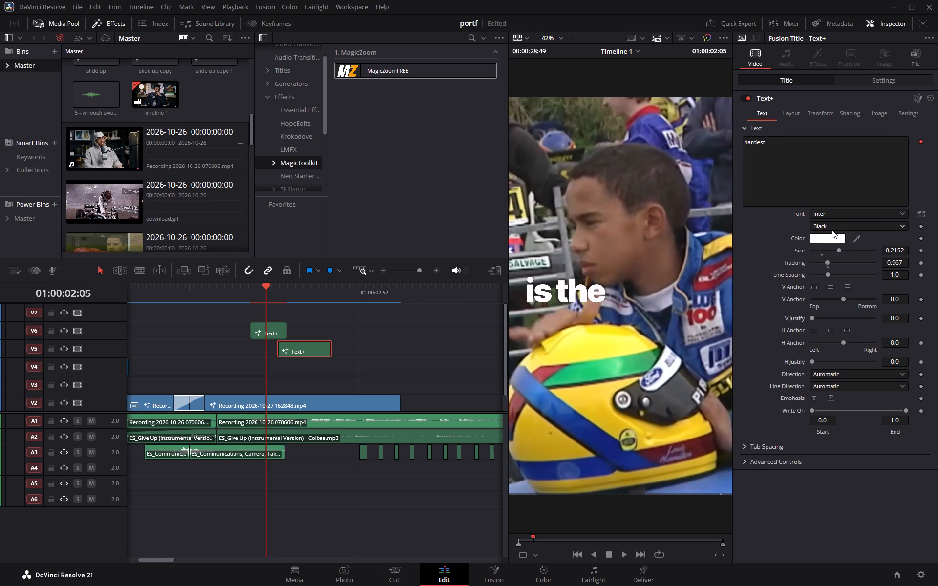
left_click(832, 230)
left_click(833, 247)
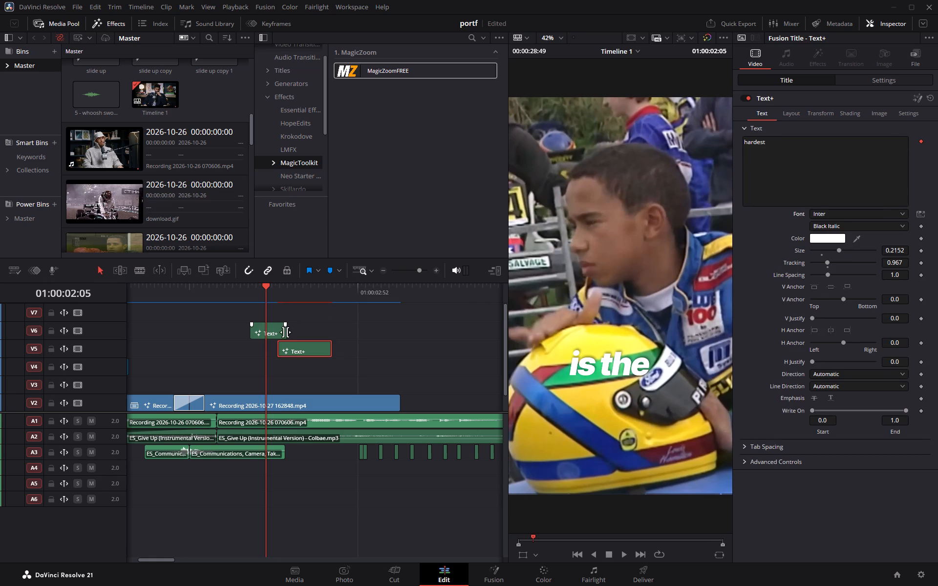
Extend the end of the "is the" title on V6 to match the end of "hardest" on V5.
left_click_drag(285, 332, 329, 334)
Scrub through the overlapping titles and past their end to examine the wipe of the passing figure.
left_click_drag(265, 290, 280, 293)
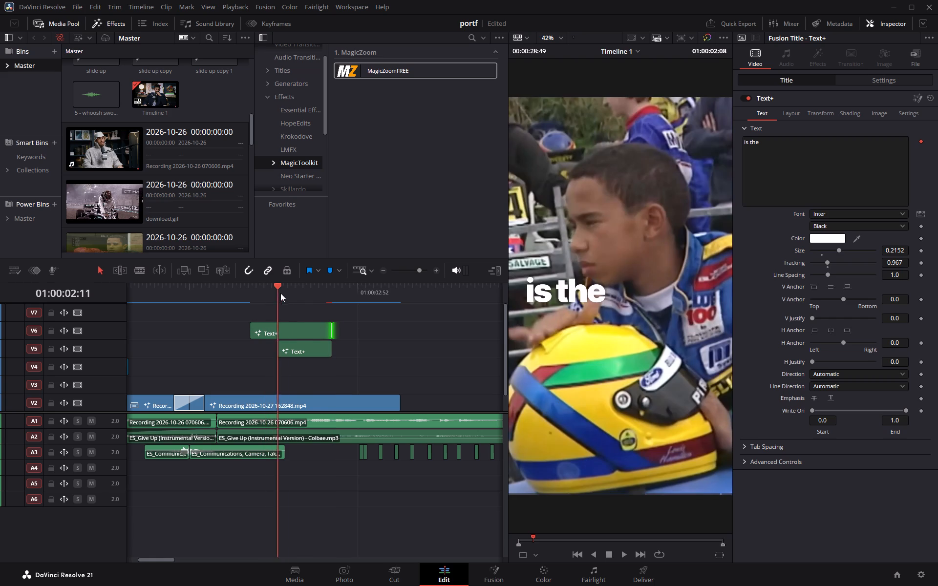
left_click_drag(280, 293, 330, 296)
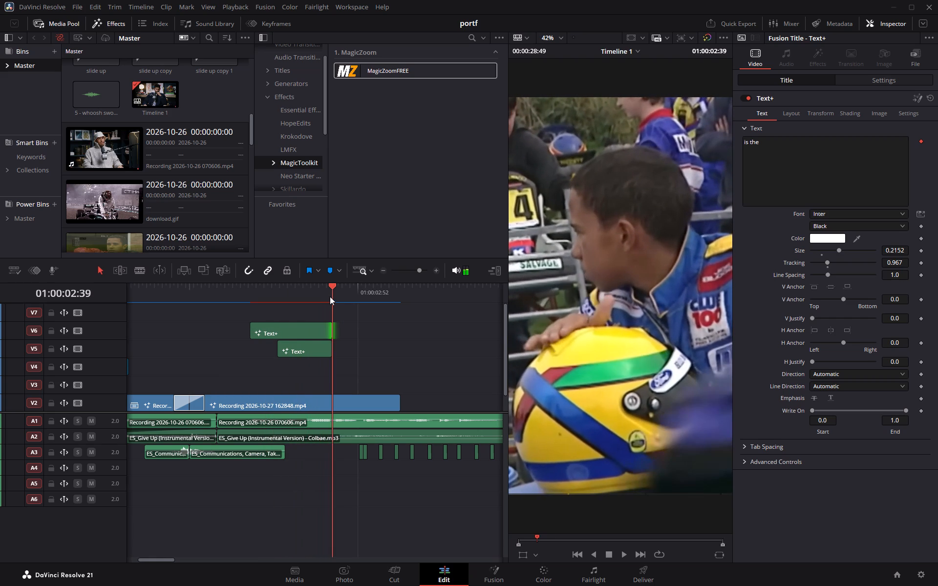
left_click_drag(330, 296, 342, 296)
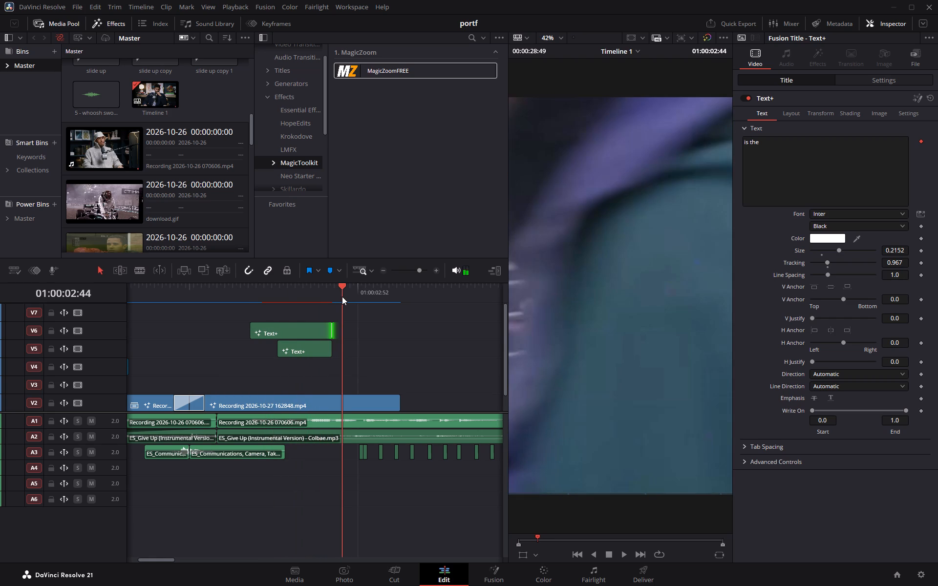
left_click_drag(342, 296, 337, 296)
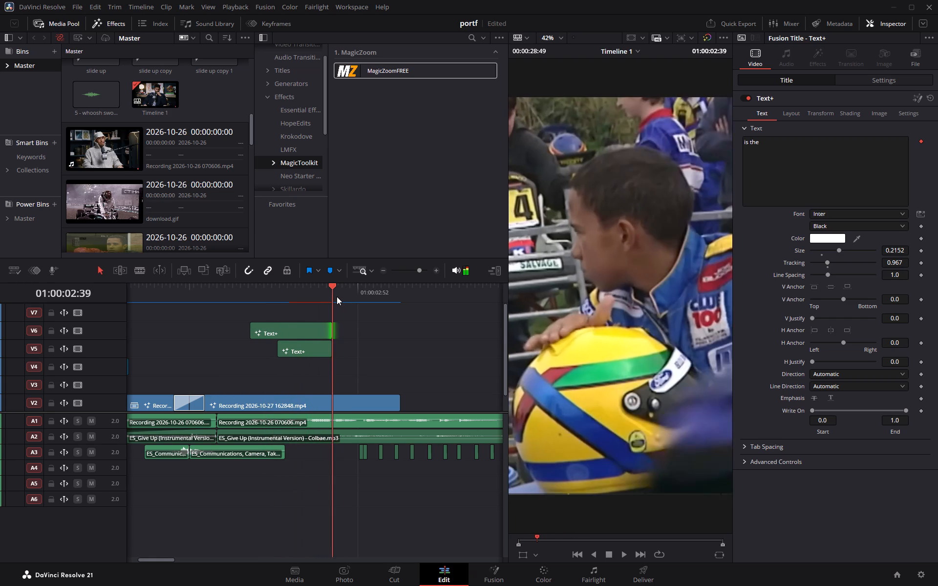
left_click_drag(337, 296, 337, 297)
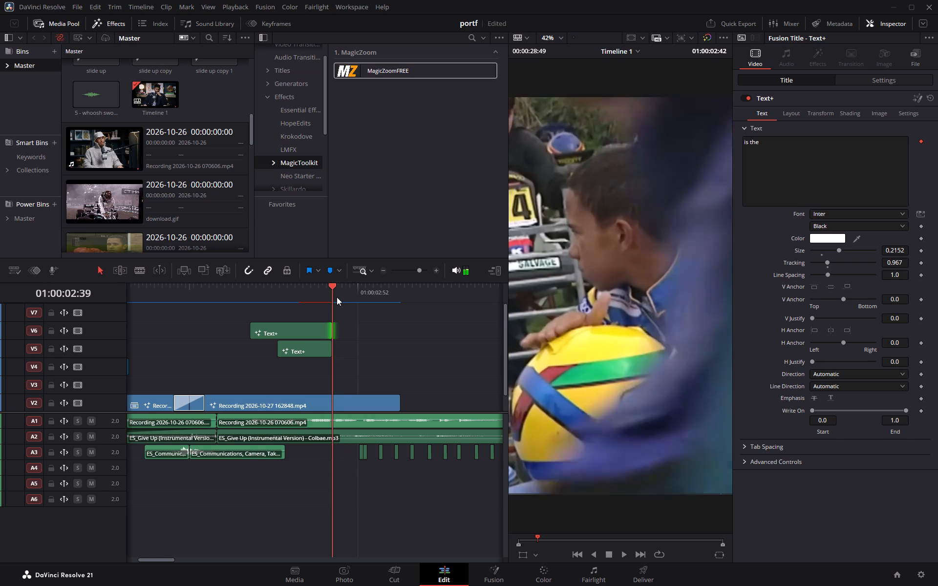
left_click_drag(337, 297, 336, 297)
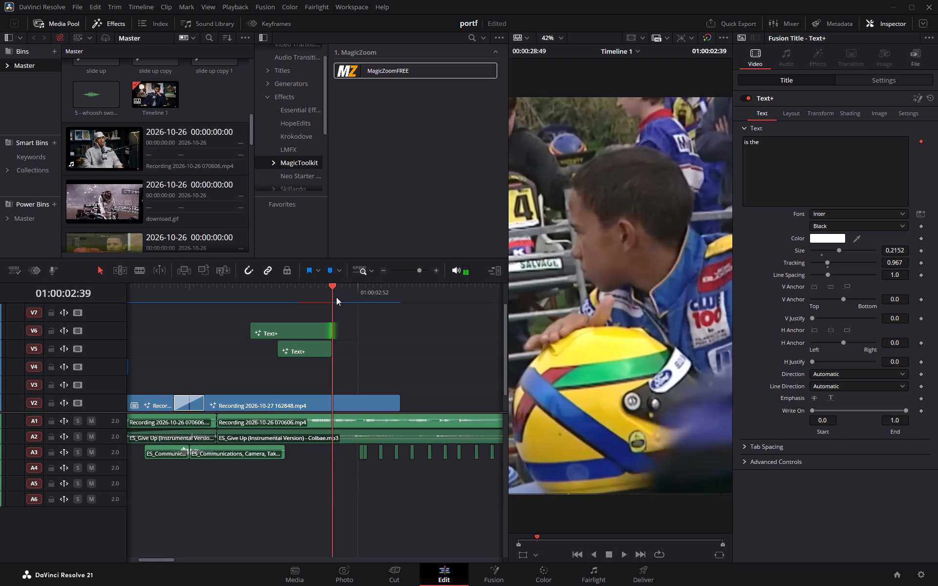
left_click_drag(336, 297, 346, 299)
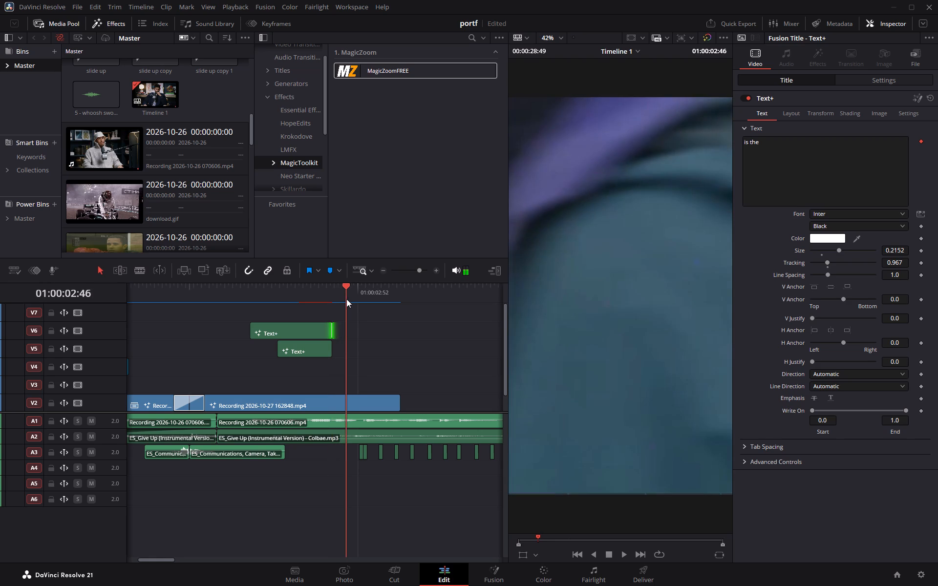
left_click_drag(346, 299, 324, 298)
Delete both the "is the" and "hardest" titles from V6 and V5.
left_click_drag(281, 309, 296, 346)
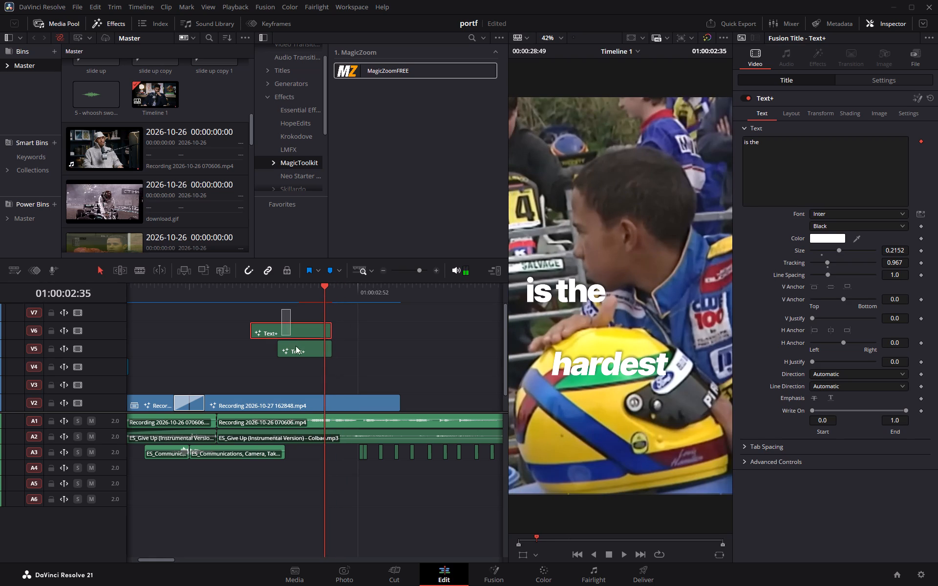
left_click_drag(296, 346, 298, 357)
key("BackSpace")
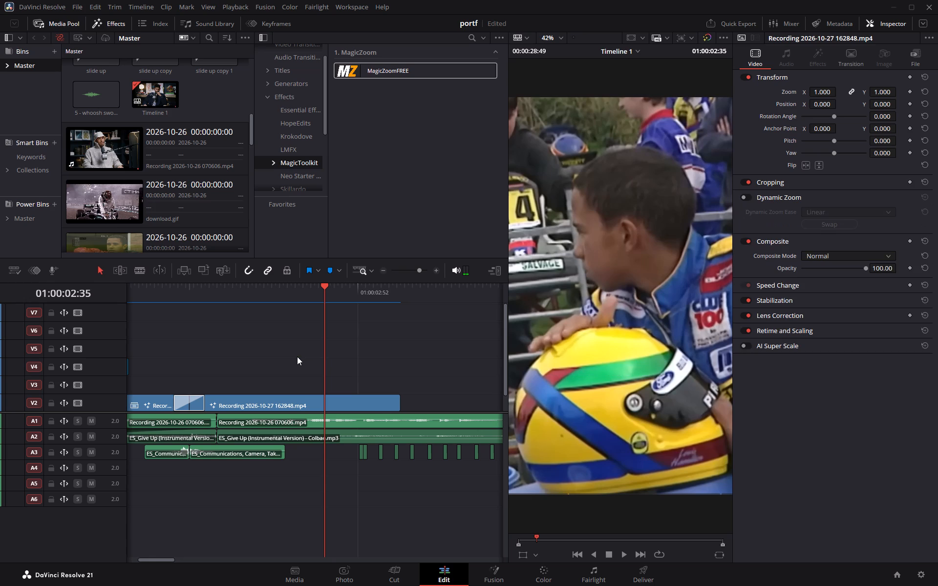
Open the V2 karting clip Recording 2026-10-27 162848.mp4 in Fusion, view MediaOut1, and examine the passing figure between about frames 28 and 52.
scroll(316, 356, "down", 2)
left_click(294, 382)
right_click(294, 382)
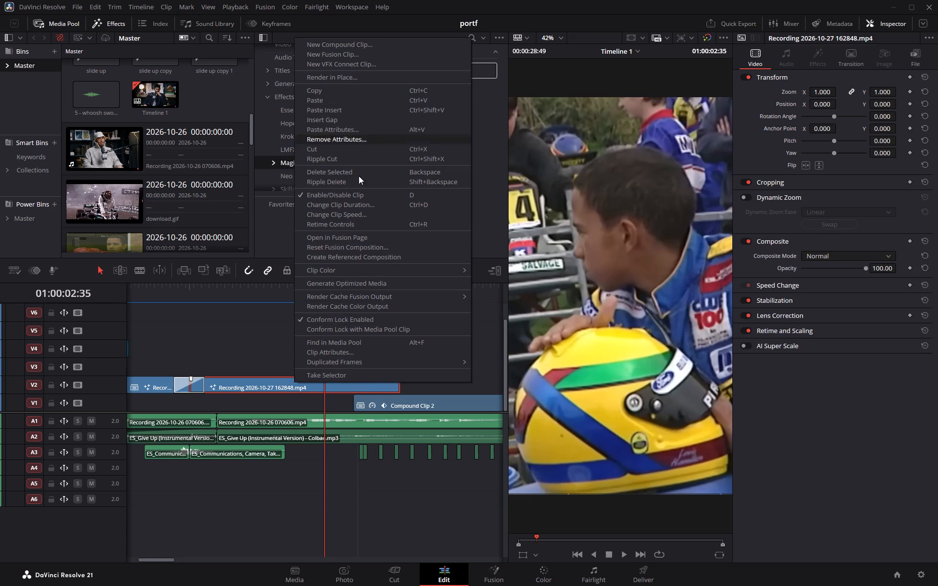
left_click(349, 239)
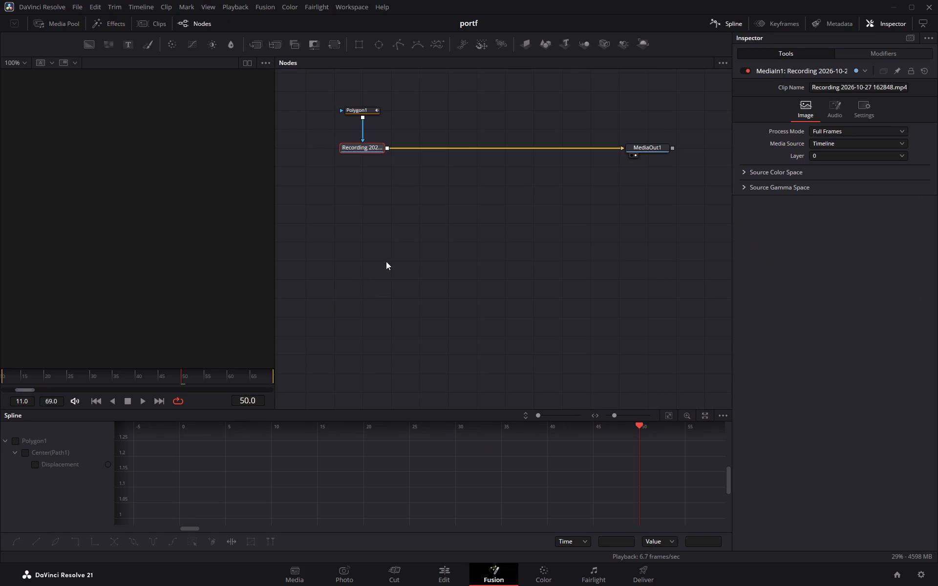
middle_click_drag(372, 296, 398, 308)
left_click_drag(633, 428, 383, 443)
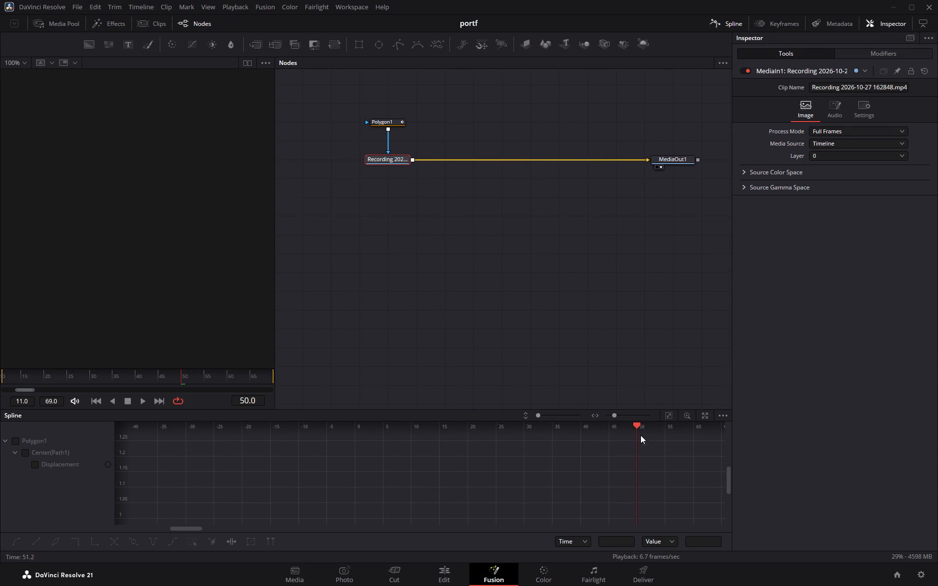
left_click_drag(636, 427, 195, 430)
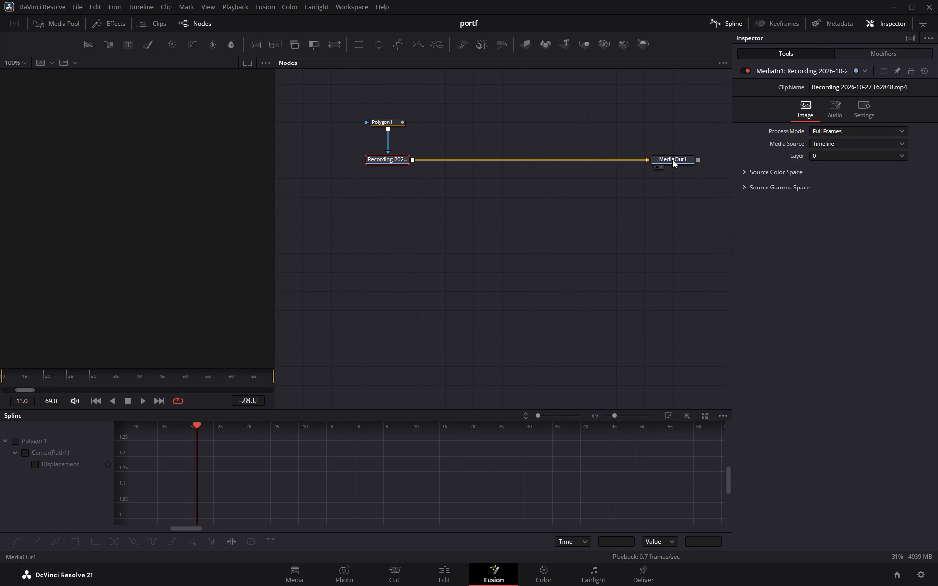
left_click(672, 160)
key("1")
left_click_drag(24, 379, 95, 380)
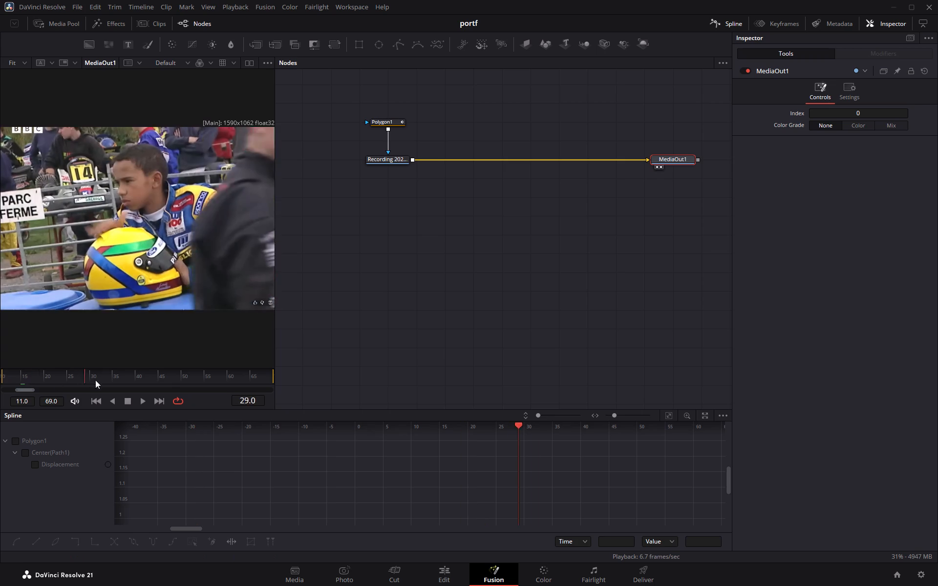
left_click_drag(95, 380, 189, 382)
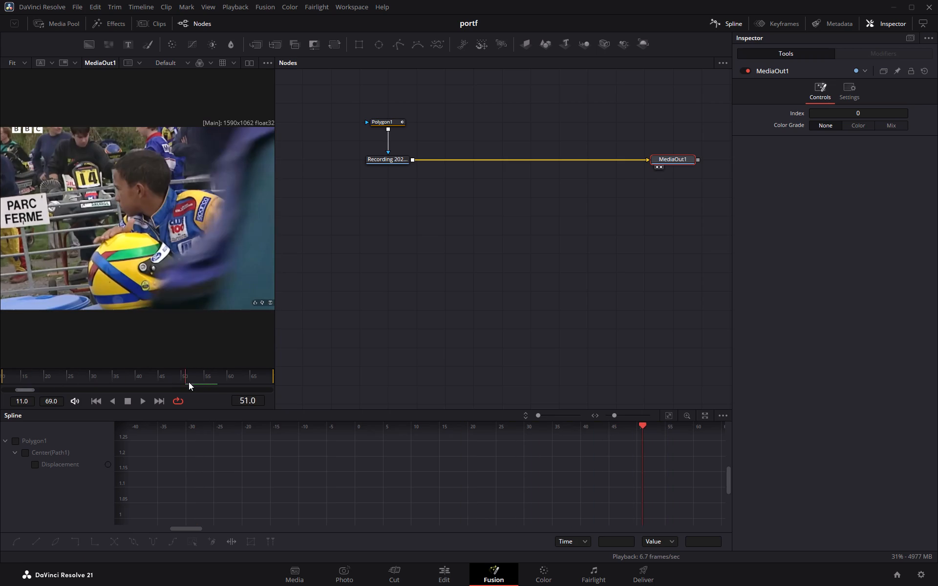
left_click_drag(189, 382, 87, 393)
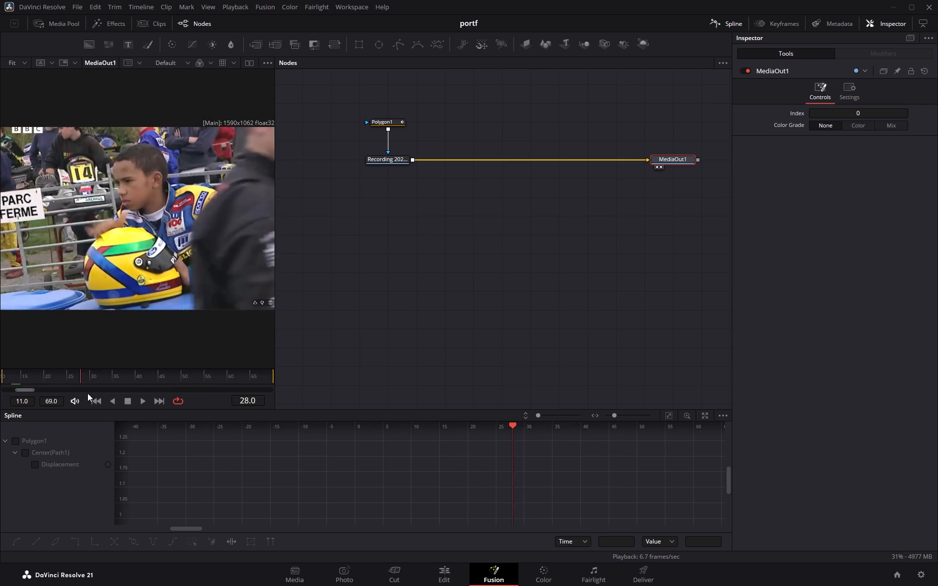
left_click_drag(87, 393, 191, 396)
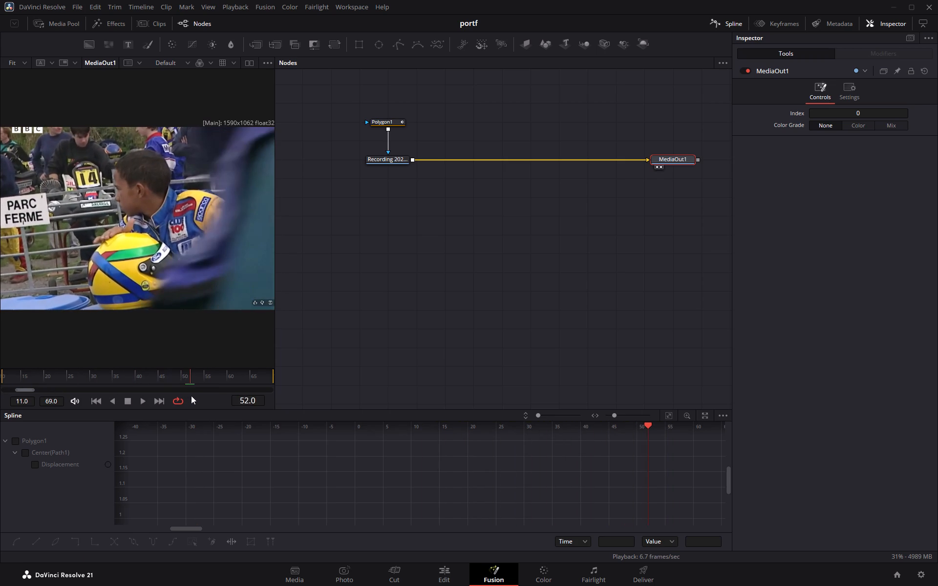
left_click_drag(191, 396, 189, 396)
left_click(452, 576)
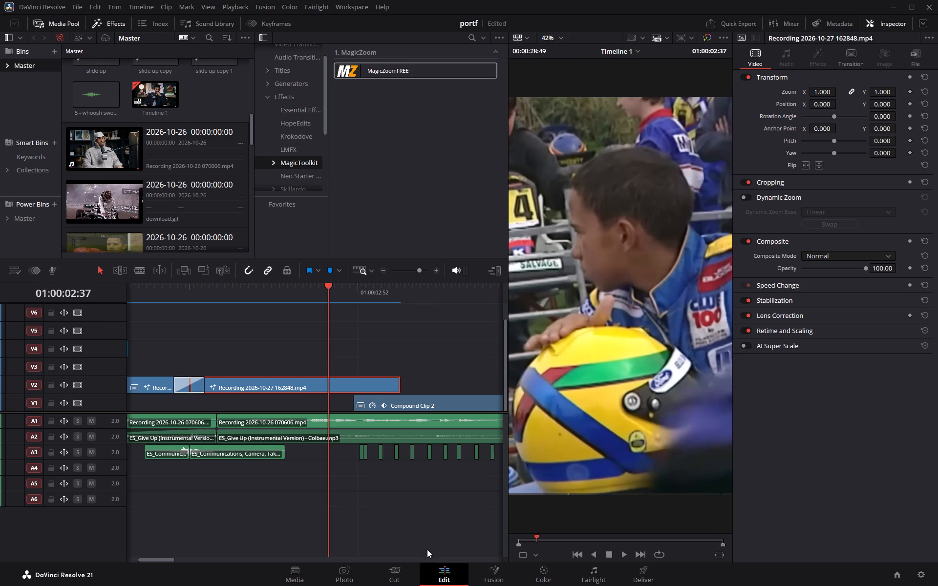
left_click(488, 576)
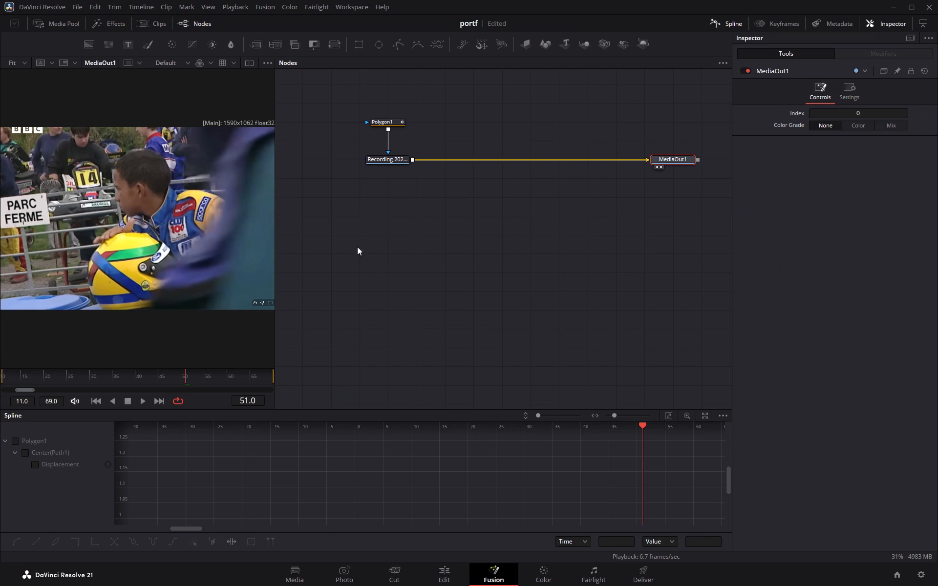
Move the recording and Polygon1 nodes up and insert a Merge between the recording and MediaOut1, with the recording as its background.
middle_click_drag(391, 198, 589, 275)
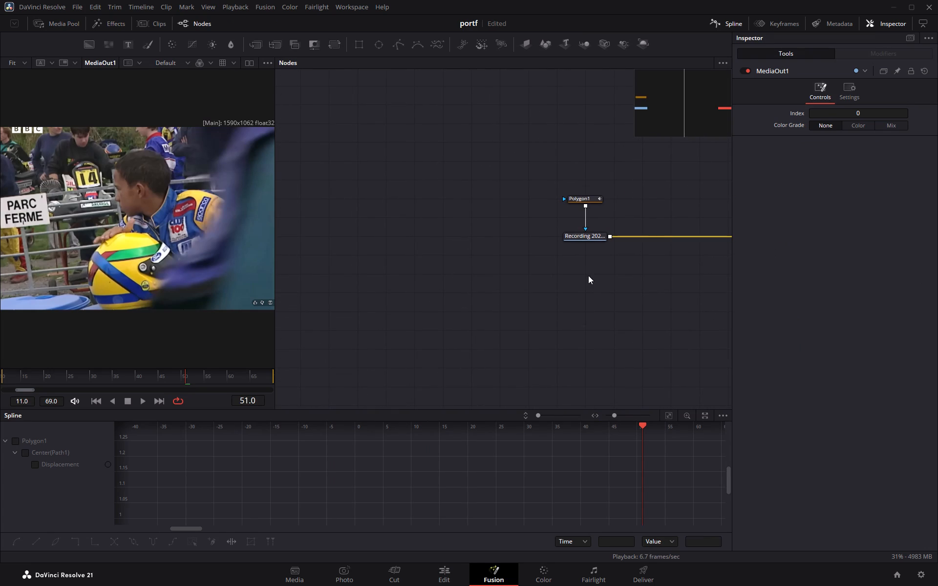
middle_click_drag(595, 276, 440, 300)
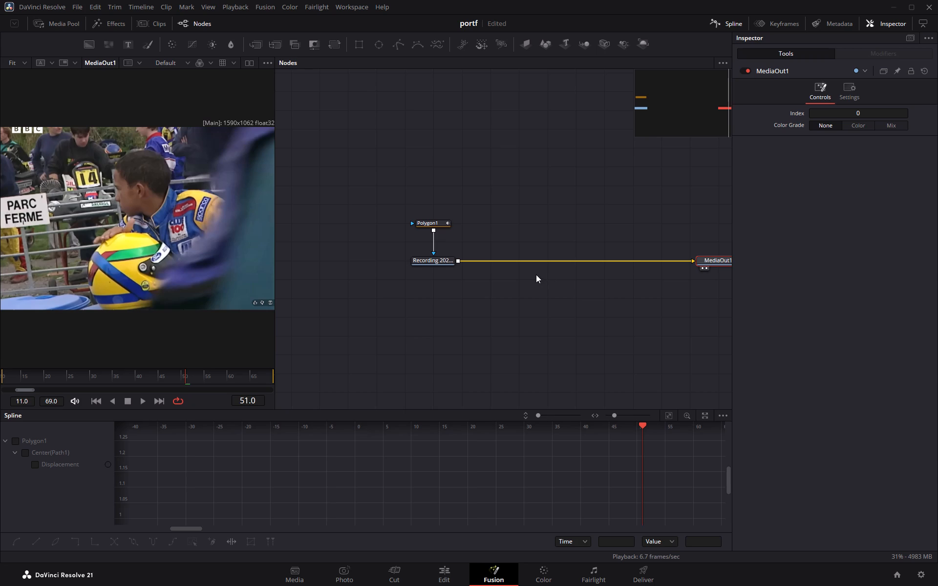
left_click_drag(376, 189, 492, 303)
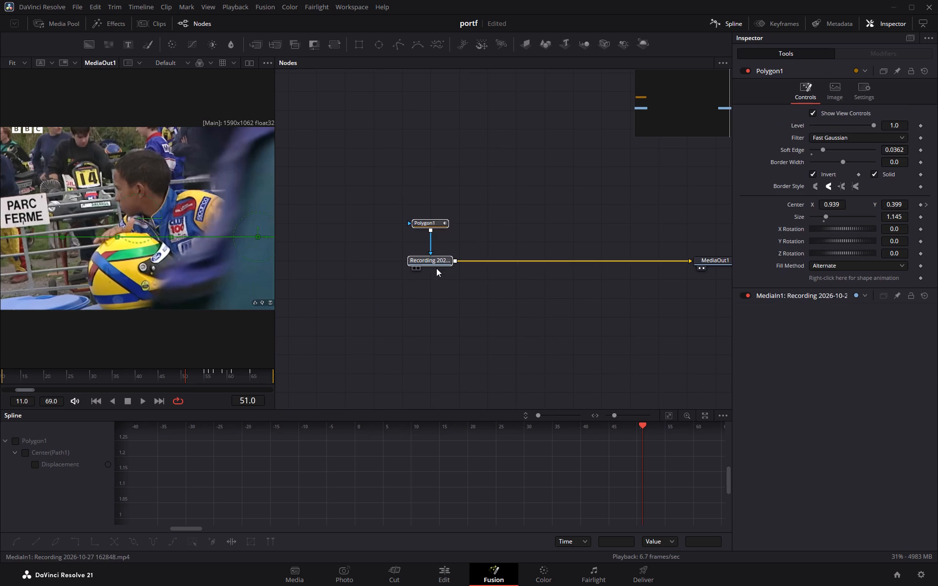
left_click_drag(435, 264, 488, 212)
left_click_drag(257, 46, 481, 259)
left_click_drag(687, 259, 488, 262)
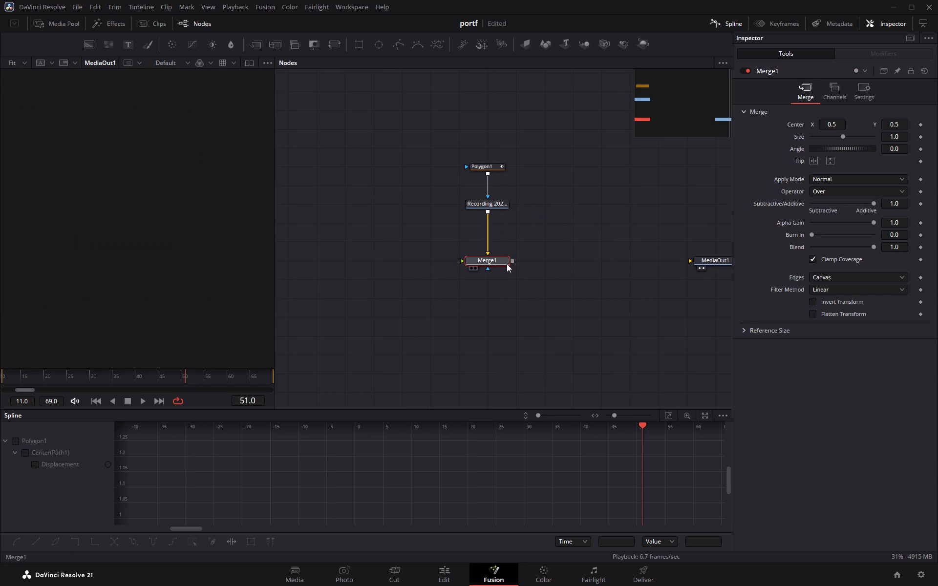
left_click_drag(516, 259, 523, 261)
left_click_drag(511, 261, 692, 262)
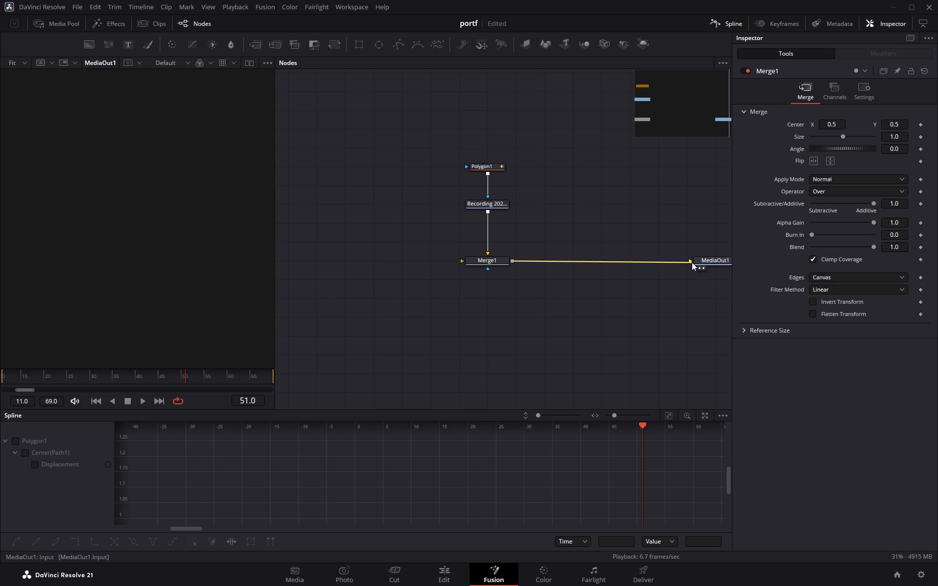
left_click_drag(692, 262, 694, 259)
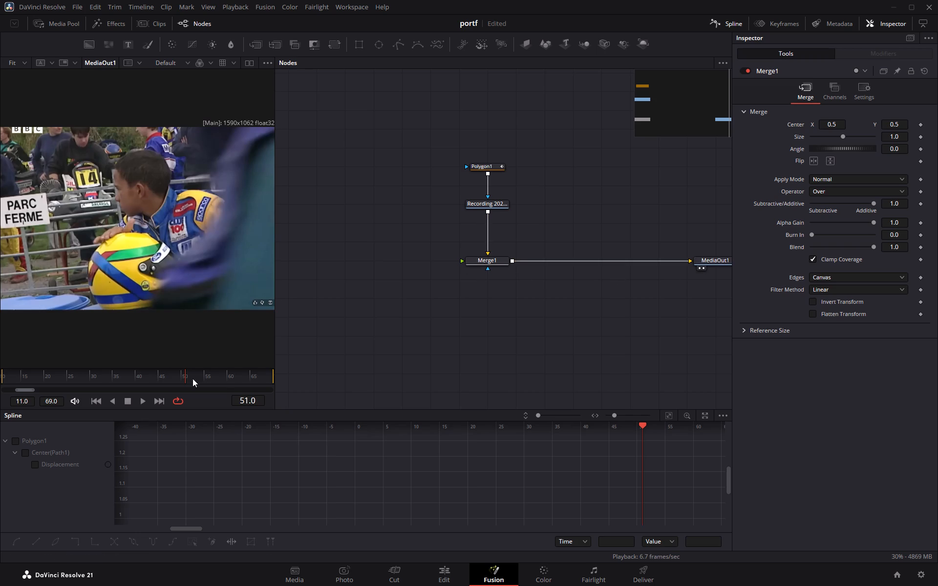
Go back to frame 47 and show the Media Pool alongside the Fusion composition.
left_click_drag(196, 378, 169, 380)
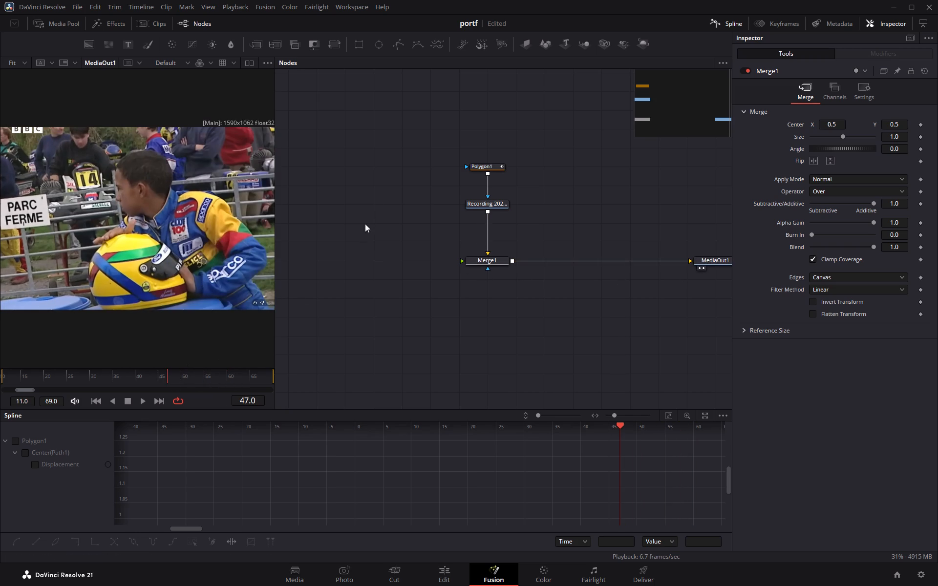
left_click(375, 197)
left_click(115, 23)
left_click(115, 24)
left_click(70, 24)
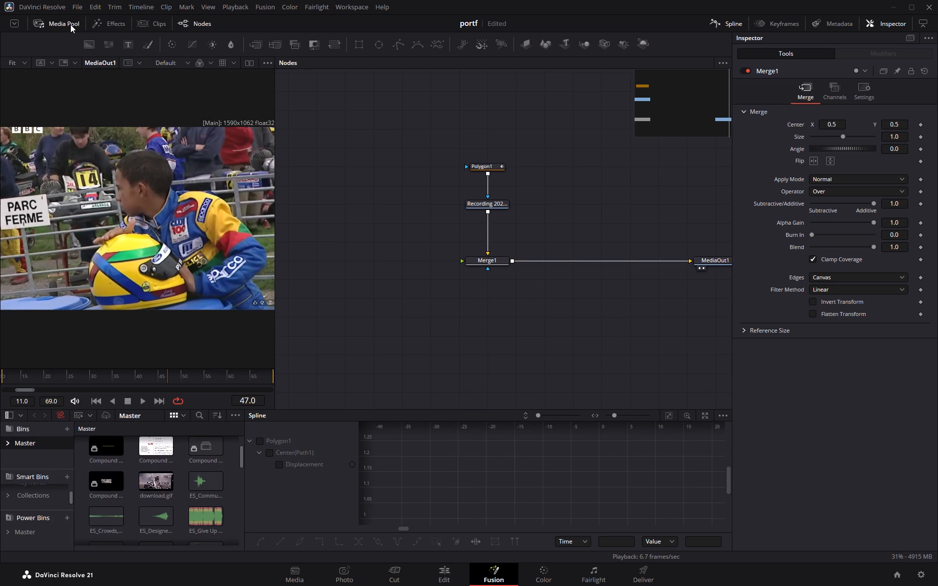
left_click(445, 572)
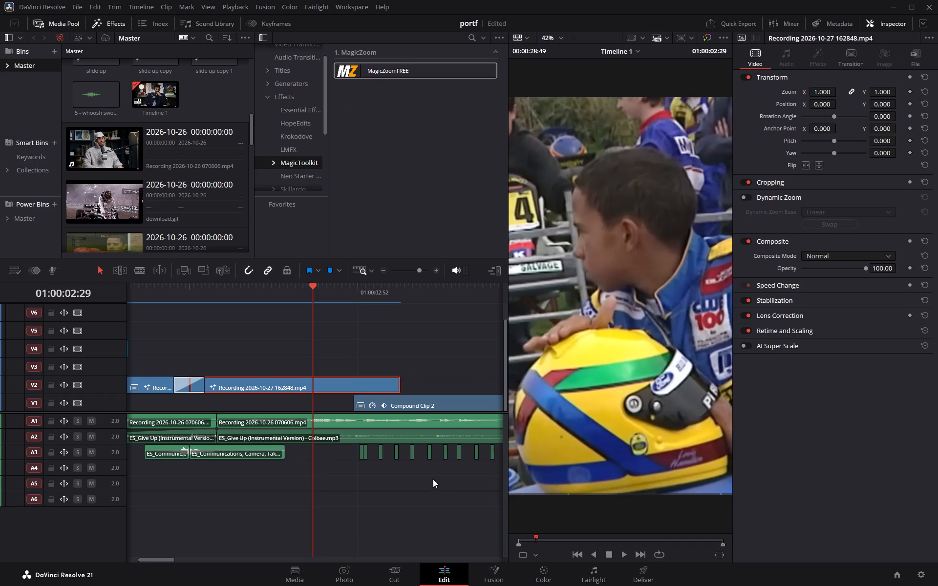
left_click(152, 389)
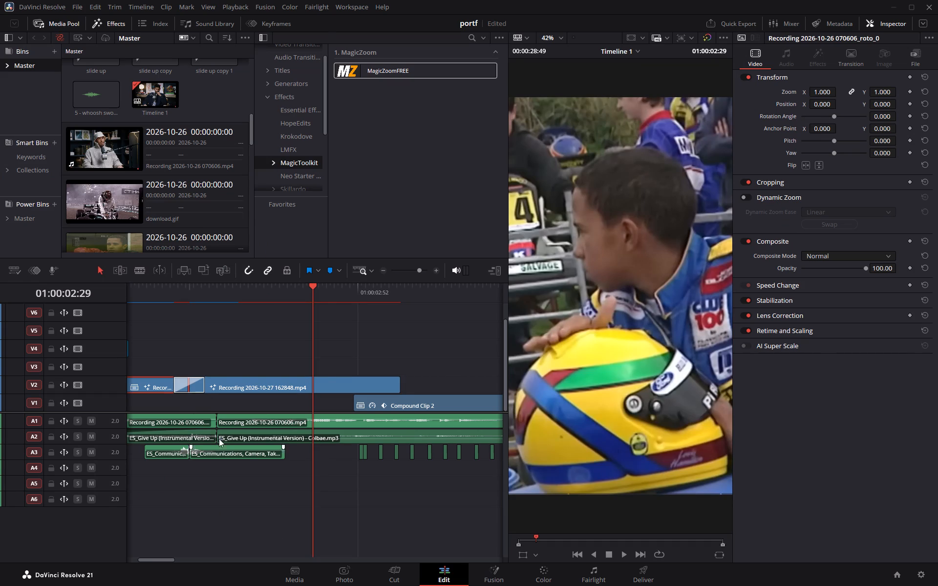
right_click(149, 387)
left_click(204, 256)
left_click_drag(399, 308, 439, 359)
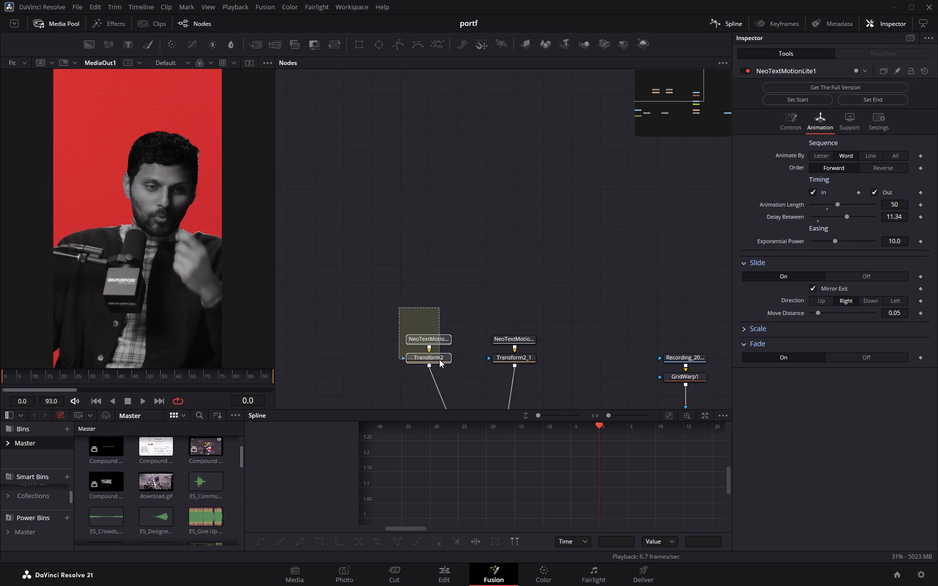
left_click_drag(439, 359, 445, 349)
key("ctrl+c")
key("ctrl+c")
Open the V2 karting clip Recording 2026-10-27 162848.mp4 in Fusion and paste the copied title node beside the Polygon1 branch.
left_click(435, 574)
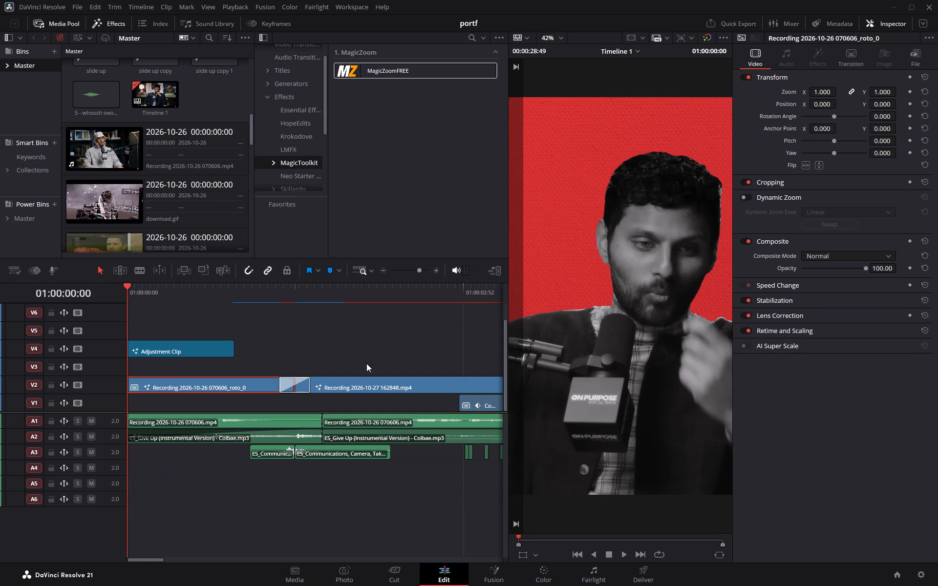
right_click(355, 383)
left_click(423, 238)
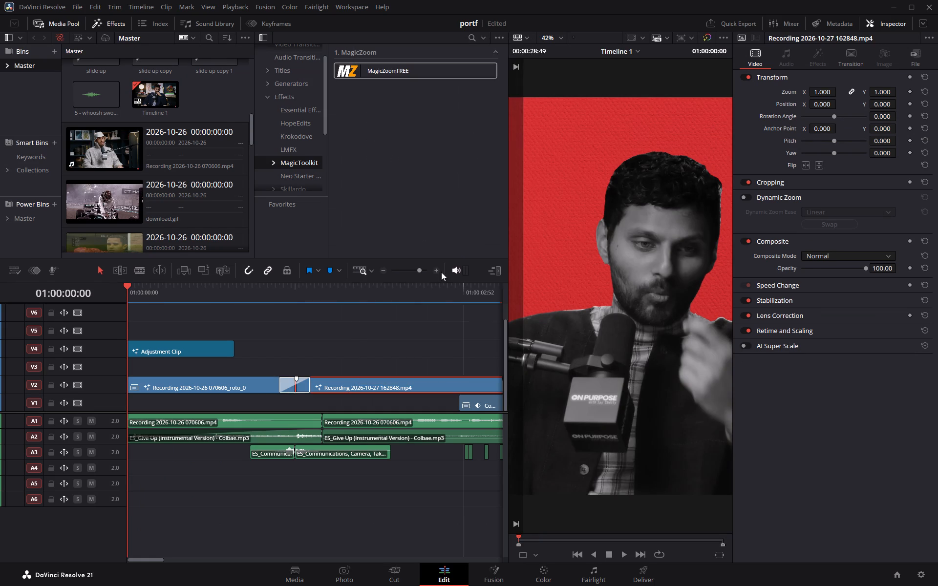
left_click(361, 357)
left_click(323, 209)
key("ctrl+v")
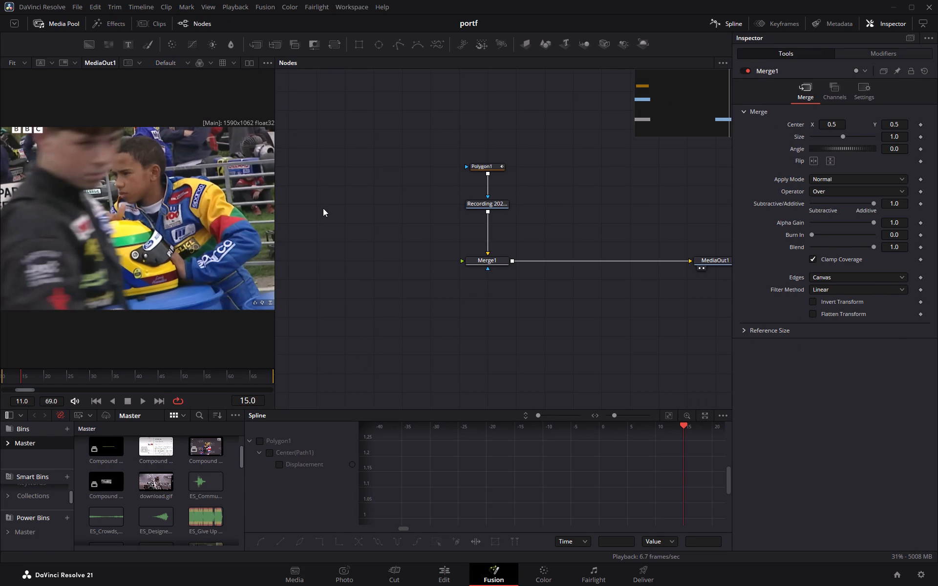
left_click_drag(321, 205, 354, 193)
Add a Transform node fed by the pasted NeoTextMotionLite title and place it directly below the title node.
key("shift+space")
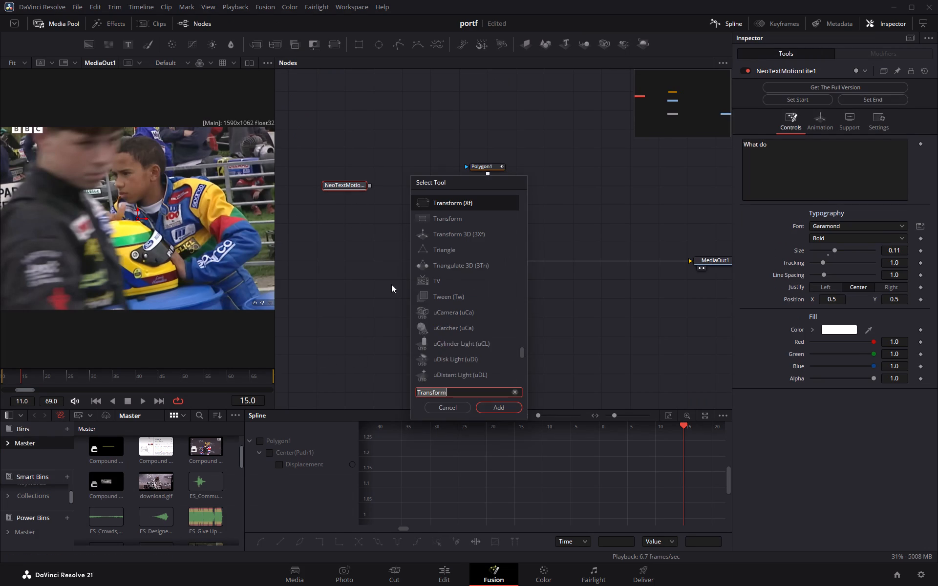
left_click(490, 404)
left_click_drag(406, 187, 338, 239)
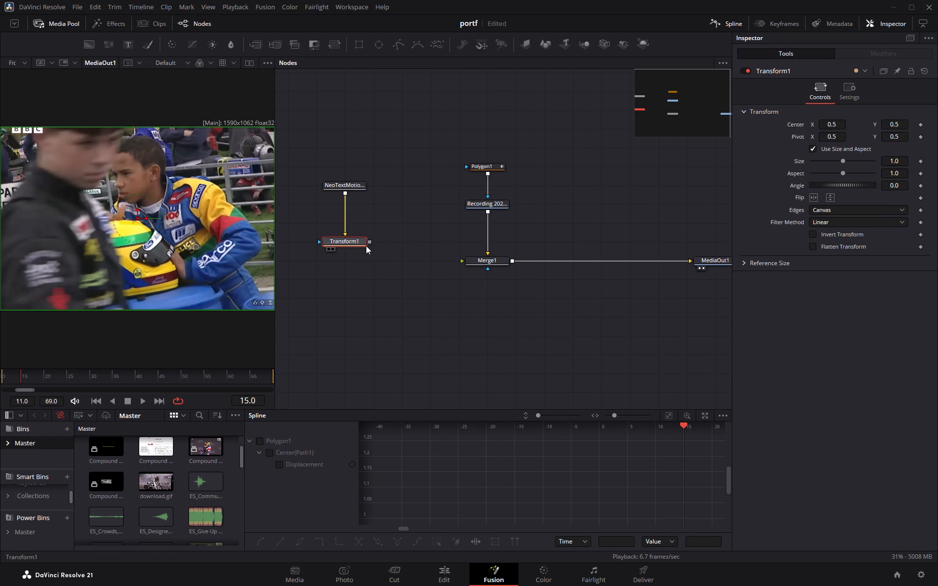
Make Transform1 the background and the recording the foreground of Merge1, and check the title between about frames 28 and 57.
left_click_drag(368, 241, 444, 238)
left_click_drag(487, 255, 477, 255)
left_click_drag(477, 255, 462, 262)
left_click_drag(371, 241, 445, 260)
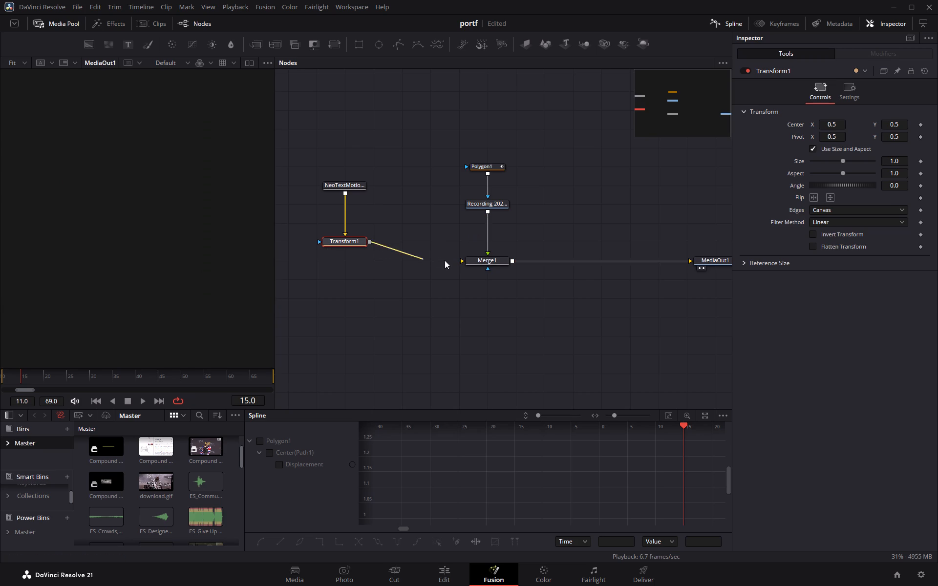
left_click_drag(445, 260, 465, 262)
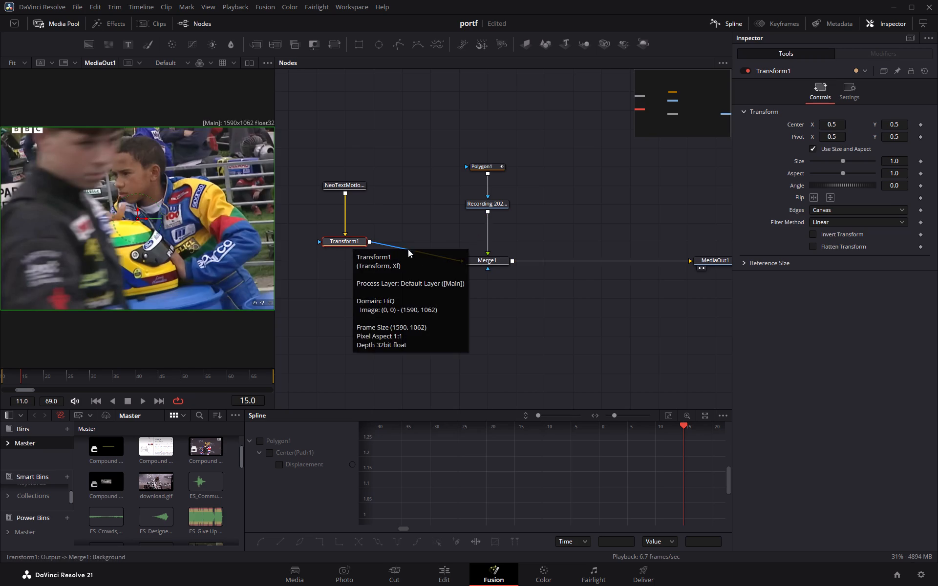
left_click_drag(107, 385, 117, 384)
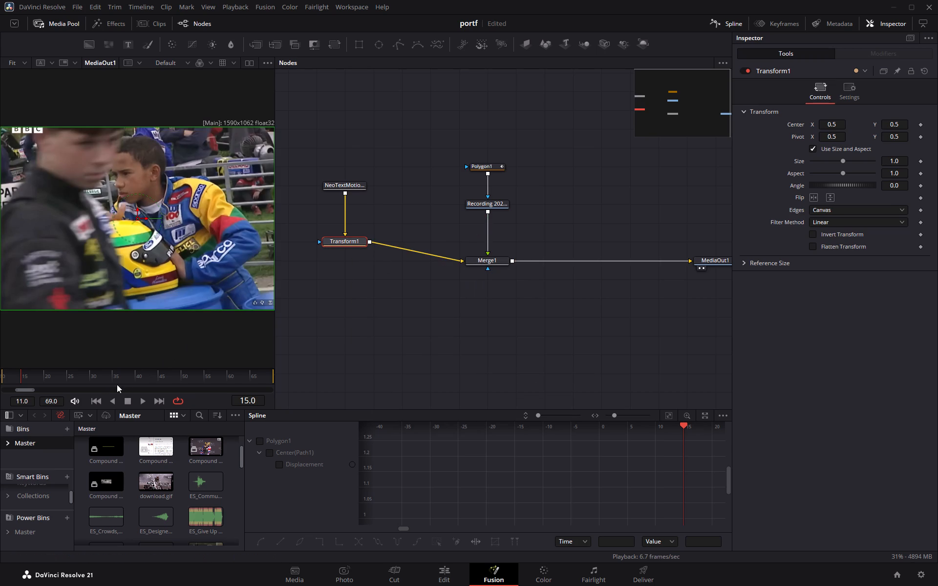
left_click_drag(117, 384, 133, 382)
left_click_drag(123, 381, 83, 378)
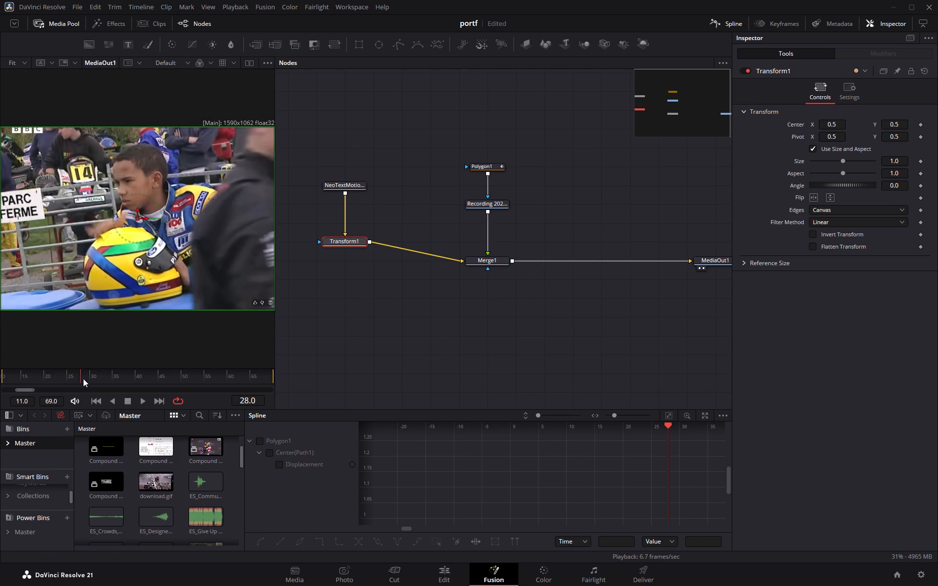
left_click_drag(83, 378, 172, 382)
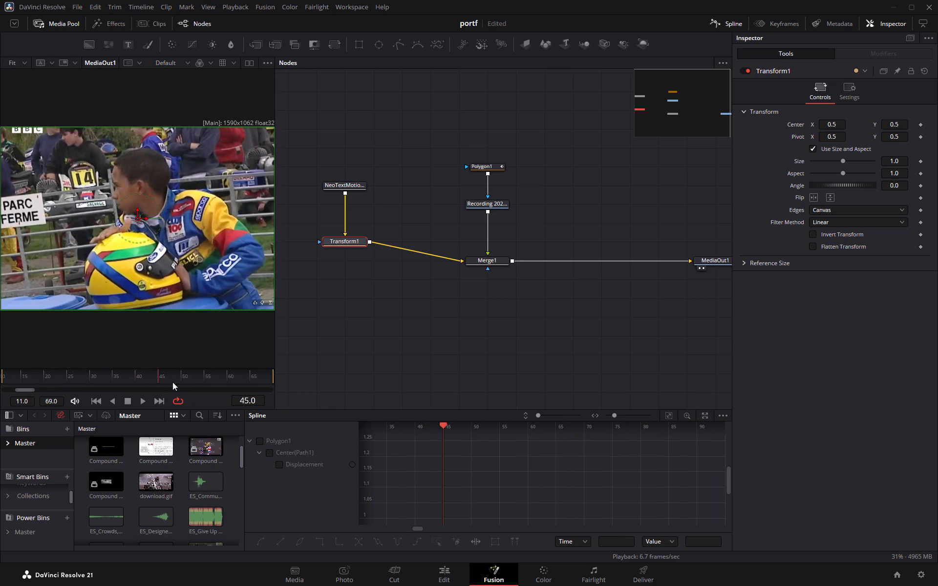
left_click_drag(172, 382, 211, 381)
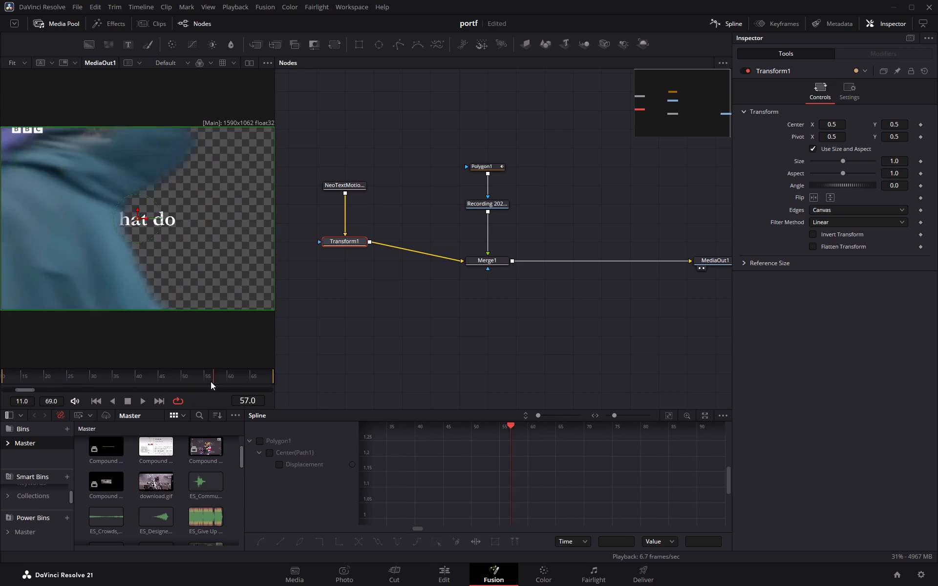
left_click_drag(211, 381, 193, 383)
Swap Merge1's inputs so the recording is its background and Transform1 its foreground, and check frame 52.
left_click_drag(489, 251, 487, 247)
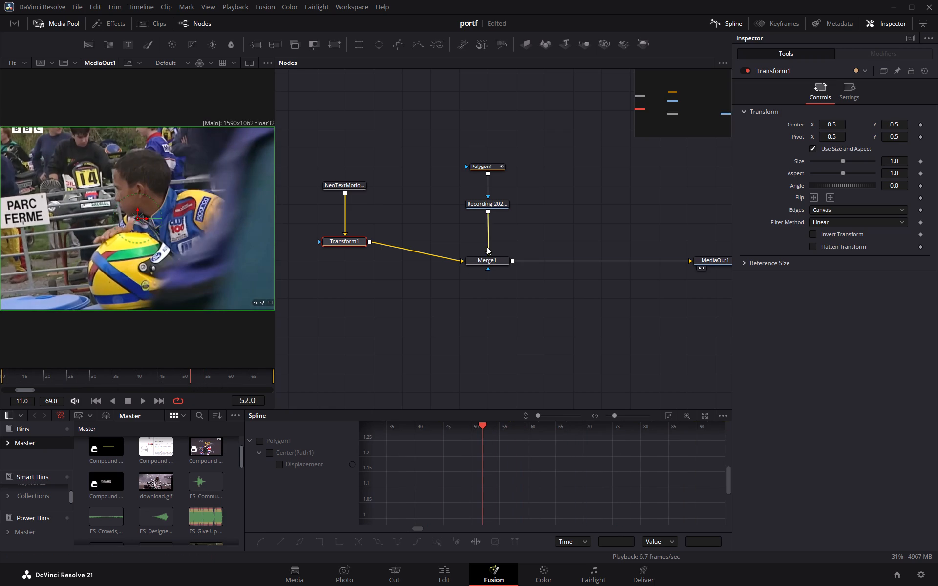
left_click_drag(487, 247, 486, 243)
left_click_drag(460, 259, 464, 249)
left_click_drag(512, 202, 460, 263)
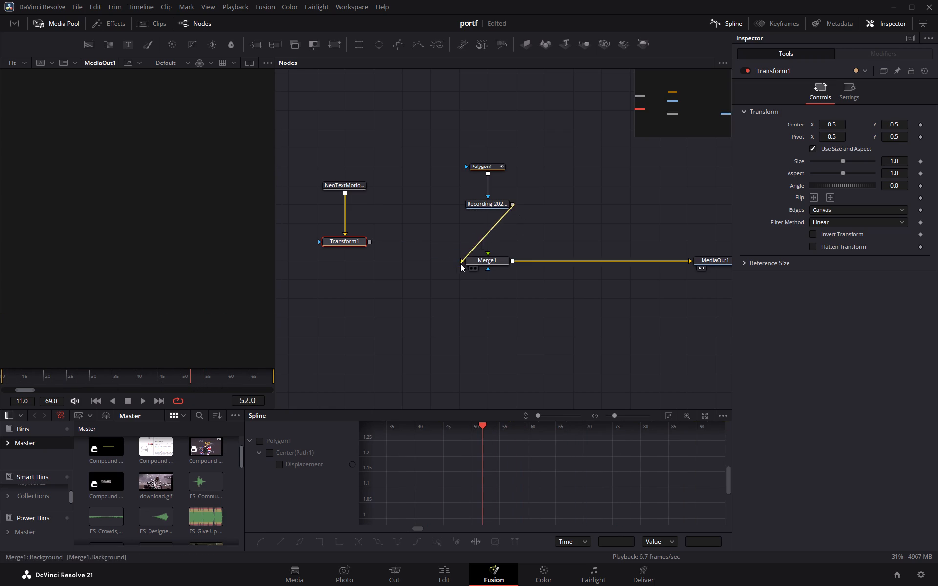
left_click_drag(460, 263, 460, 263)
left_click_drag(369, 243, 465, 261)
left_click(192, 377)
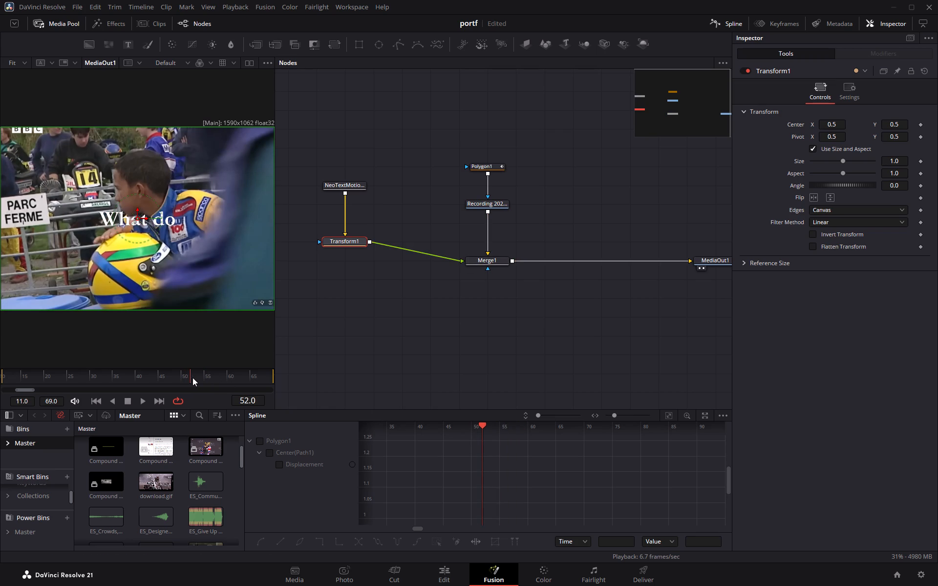
Disconnect Transform1 from Merge1 and move the recording node down to just above Merge1.
left_click_drag(462, 261, 451, 201)
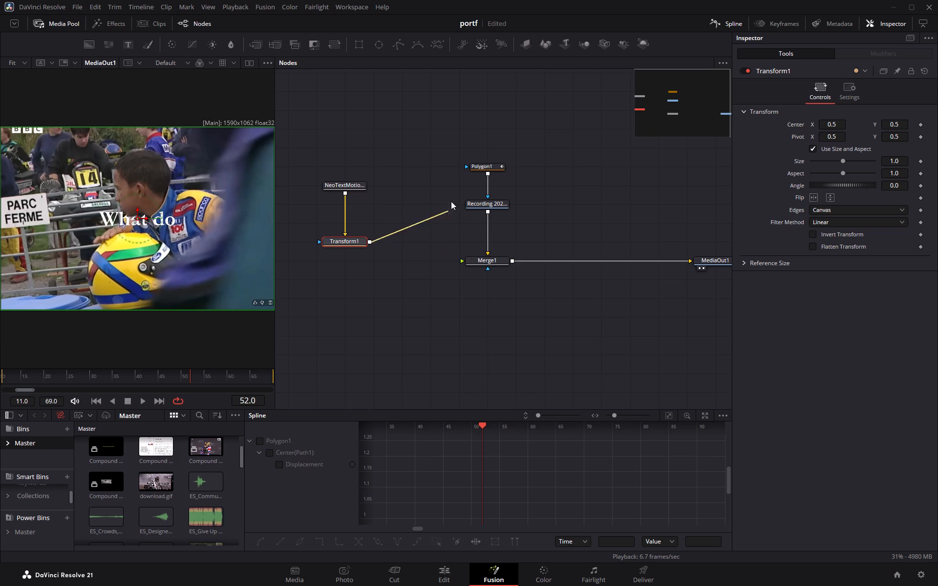
left_click_drag(451, 201, 486, 173)
left_click_drag(460, 260, 410, 206)
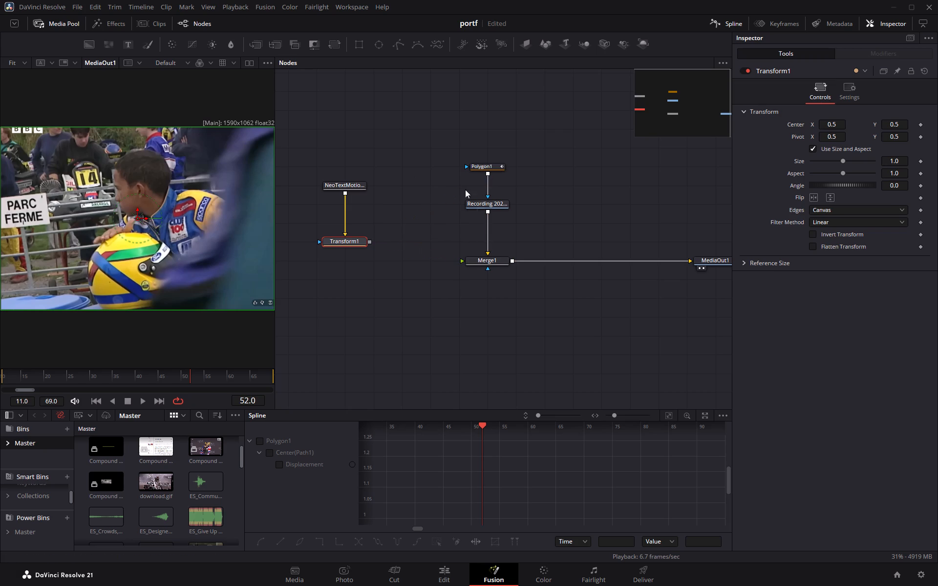
left_click_drag(490, 206, 487, 238)
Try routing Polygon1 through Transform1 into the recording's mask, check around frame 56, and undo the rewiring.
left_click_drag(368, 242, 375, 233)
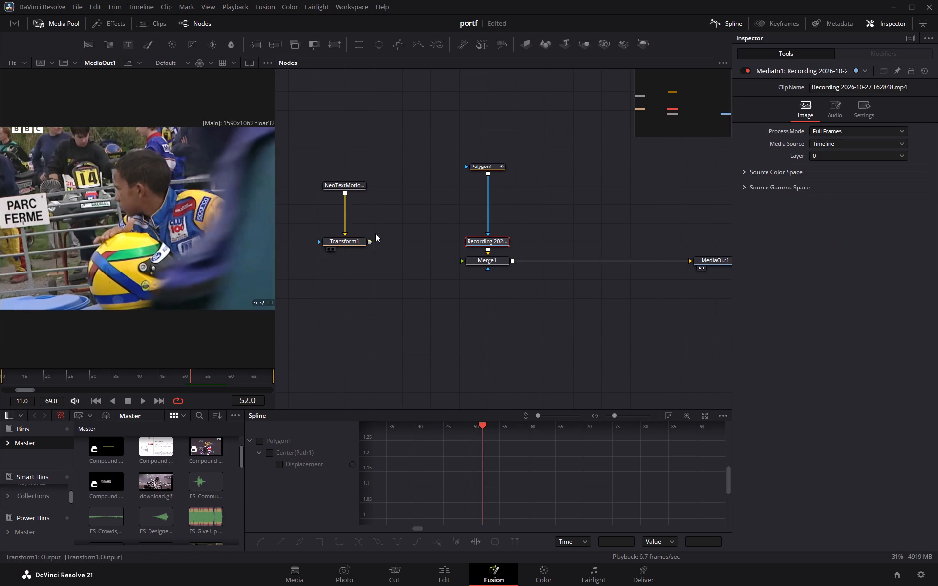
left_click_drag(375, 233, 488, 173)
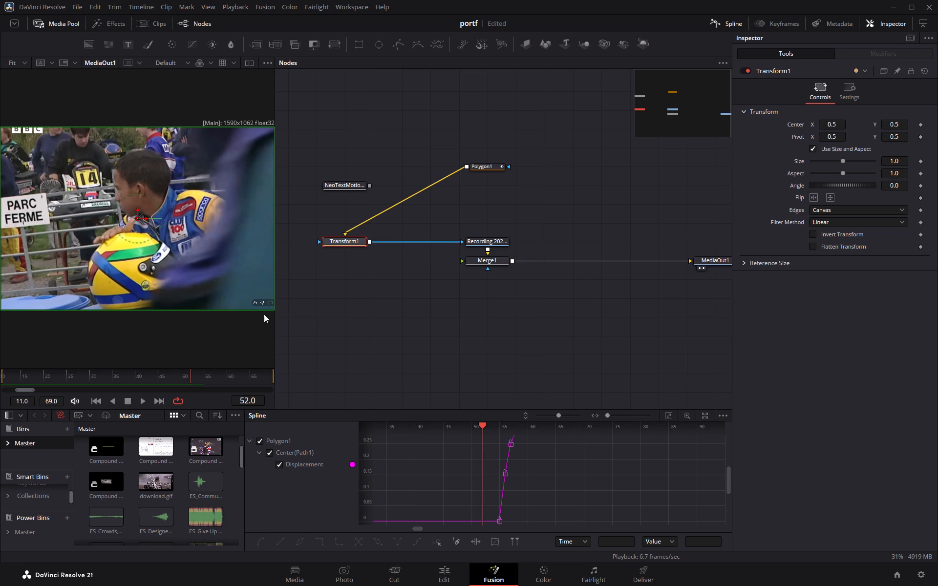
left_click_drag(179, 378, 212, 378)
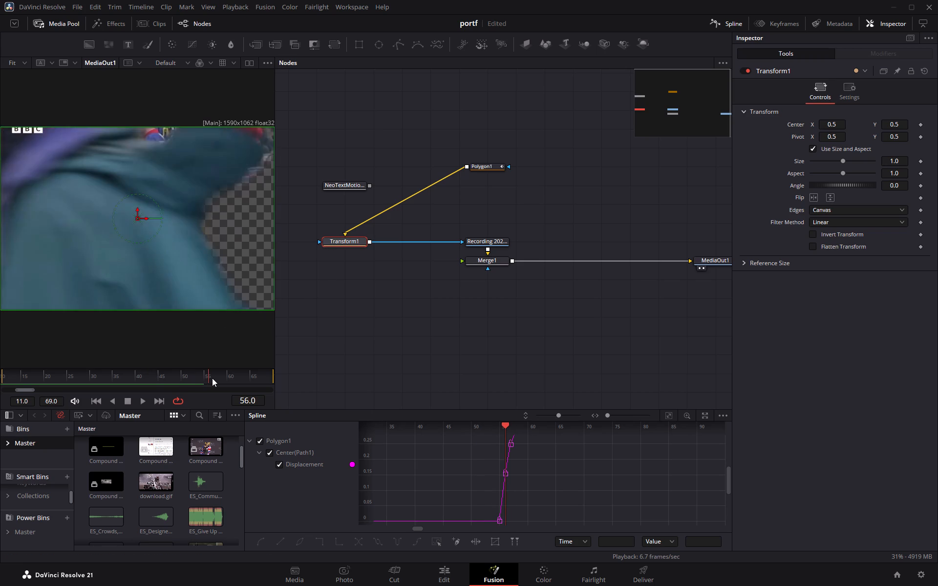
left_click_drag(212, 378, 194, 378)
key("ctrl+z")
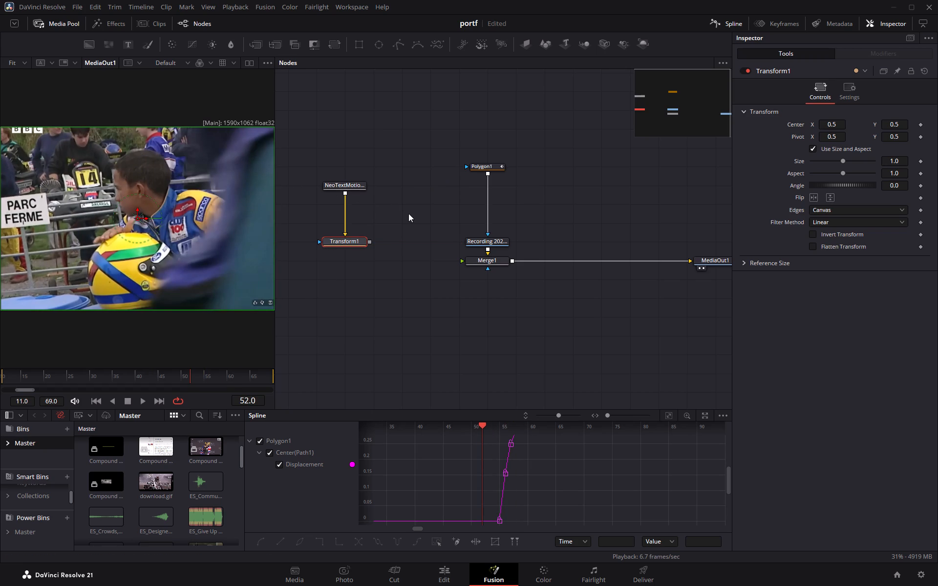
Move Transform1 between the title and Polygon1 nodes and redirect Polygon1 from the recording to Transform1's effect mask.
left_click_drag(361, 240, 415, 214)
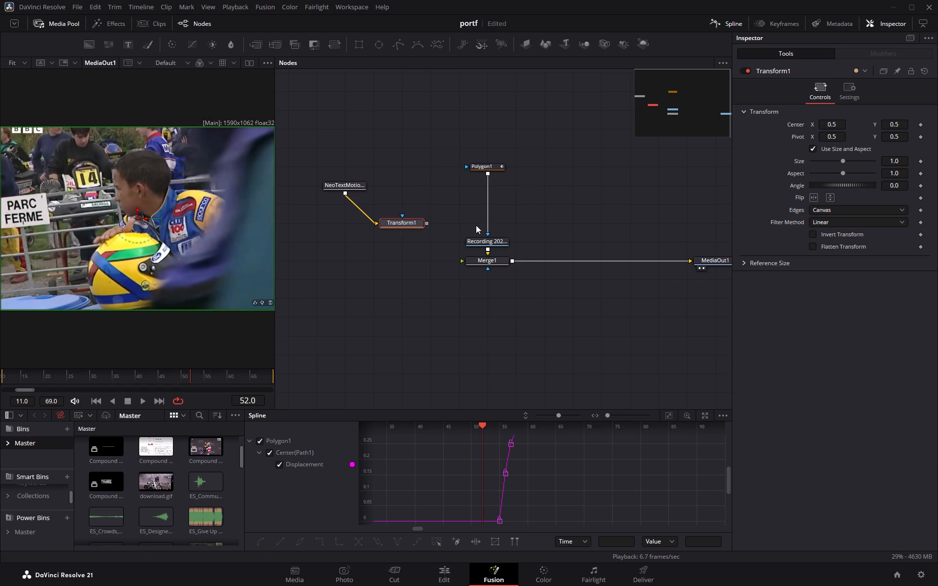
left_click_drag(487, 232, 402, 219)
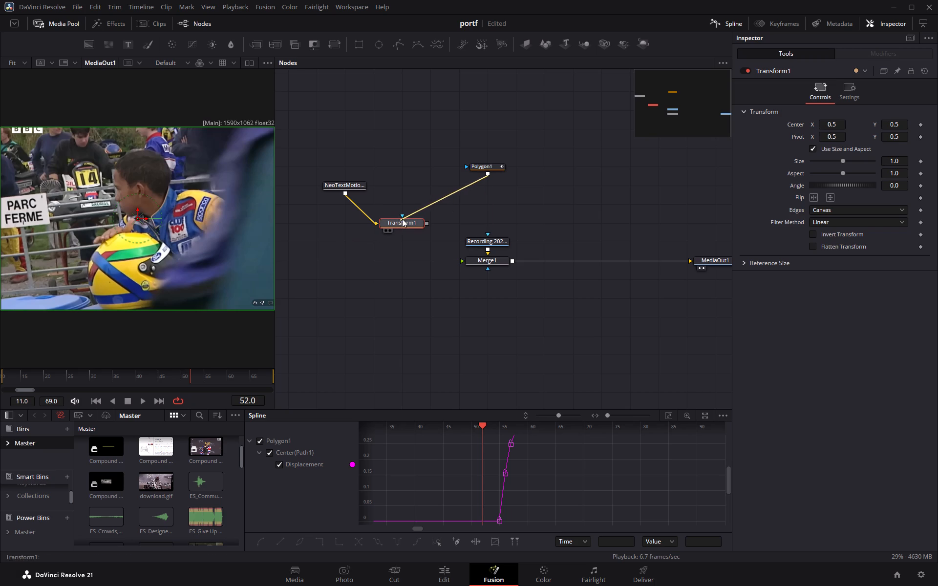
left_click_drag(402, 219, 405, 221)
left_click_drag(408, 224, 441, 217)
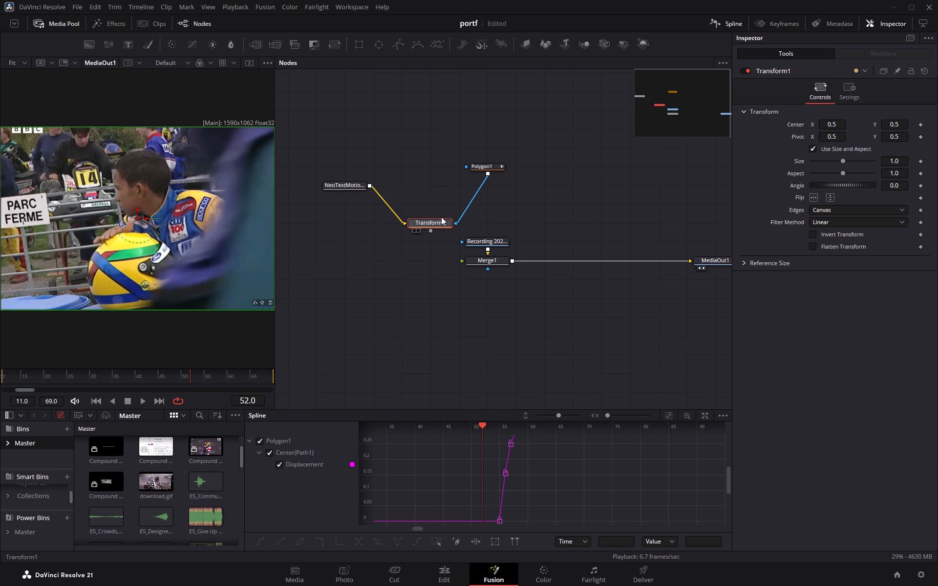
left_click_drag(441, 217, 441, 209)
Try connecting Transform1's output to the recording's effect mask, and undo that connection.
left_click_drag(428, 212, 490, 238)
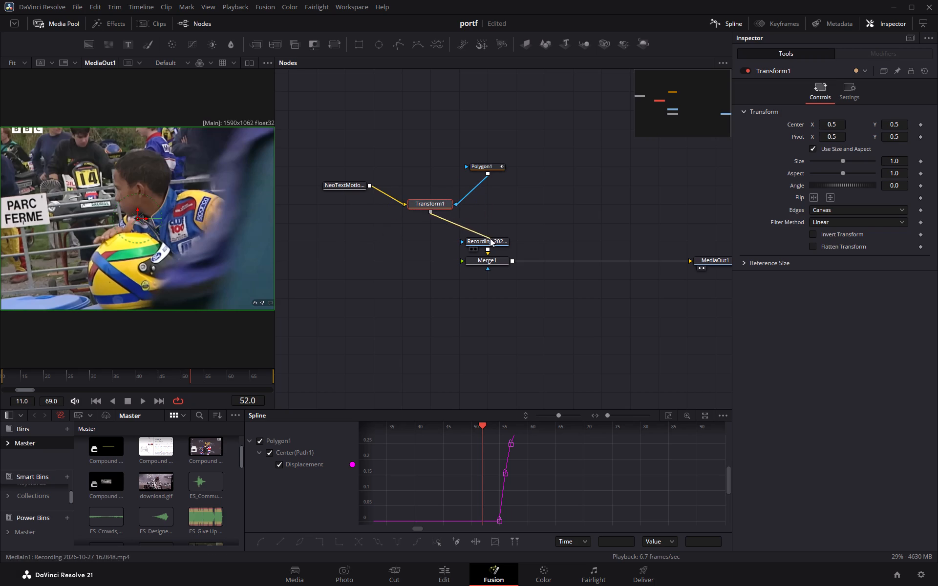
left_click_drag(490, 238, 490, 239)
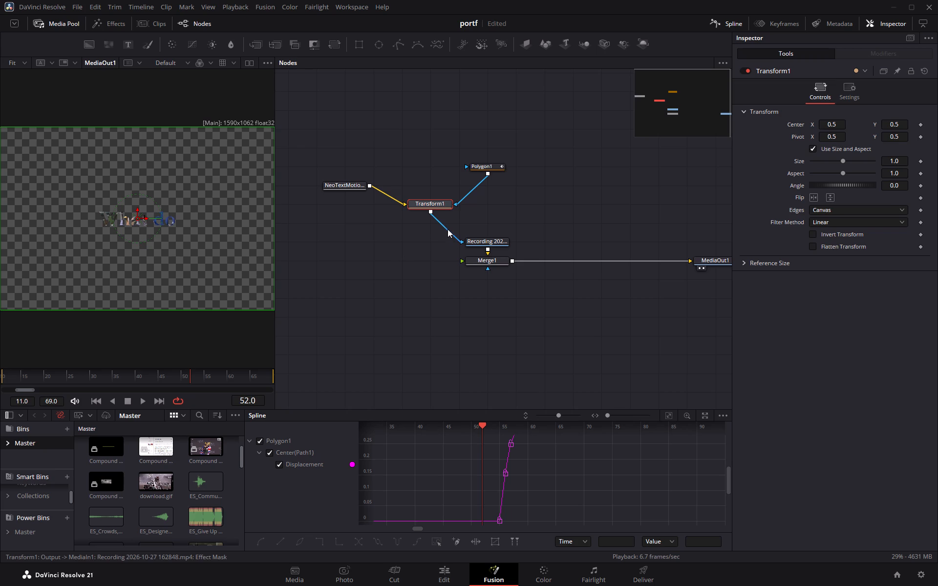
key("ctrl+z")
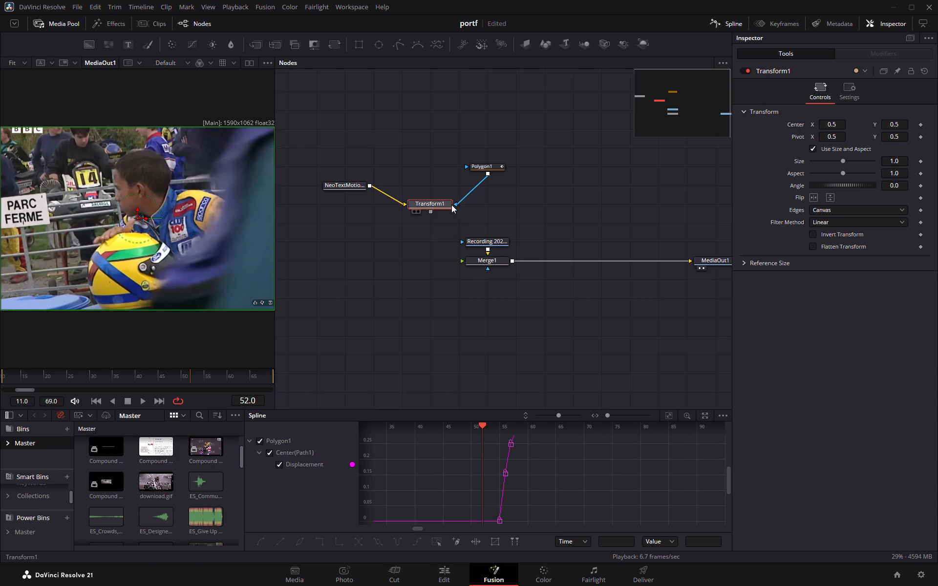
Disconnect Polygon1 from Transform1 and reconnect it to the recording's effect mask.
left_click_drag(451, 205, 443, 209)
left_click_drag(453, 204, 465, 243)
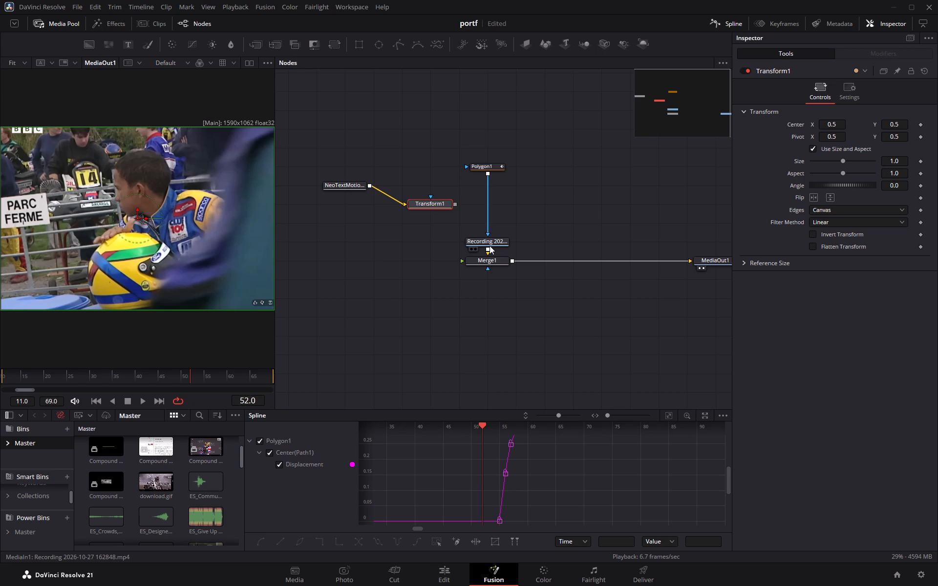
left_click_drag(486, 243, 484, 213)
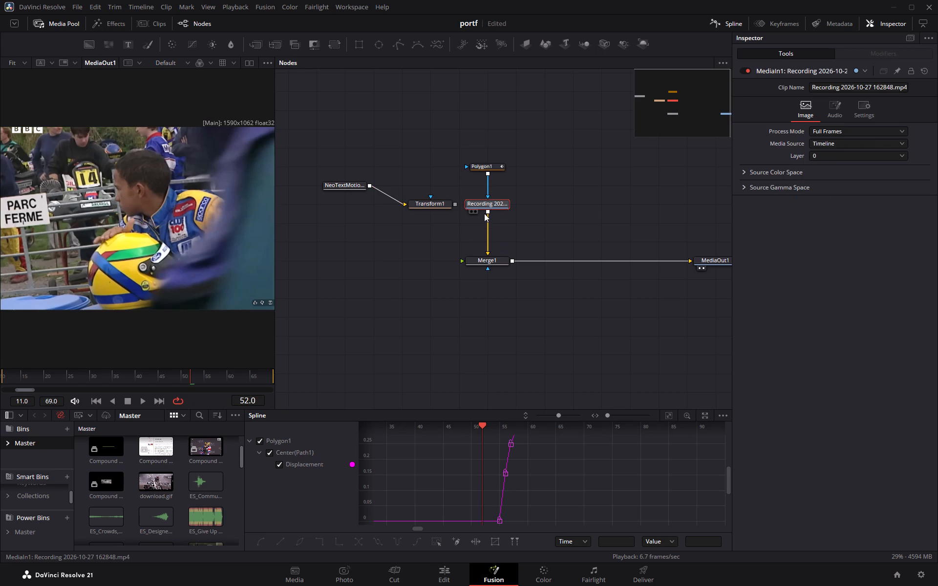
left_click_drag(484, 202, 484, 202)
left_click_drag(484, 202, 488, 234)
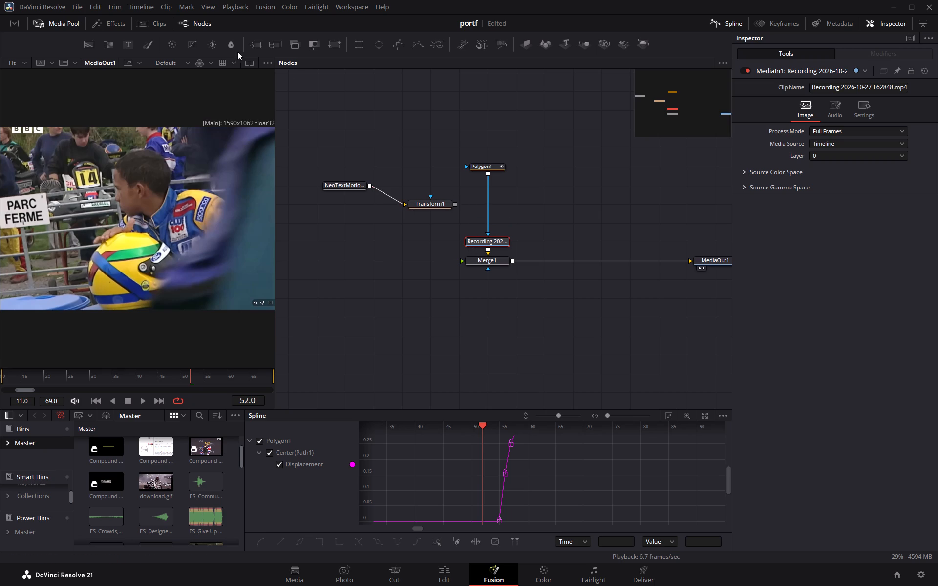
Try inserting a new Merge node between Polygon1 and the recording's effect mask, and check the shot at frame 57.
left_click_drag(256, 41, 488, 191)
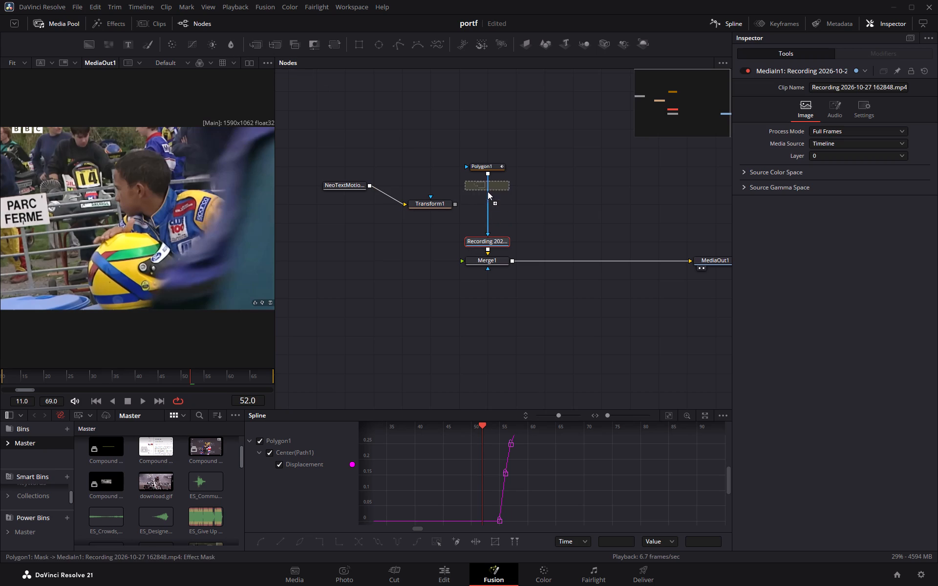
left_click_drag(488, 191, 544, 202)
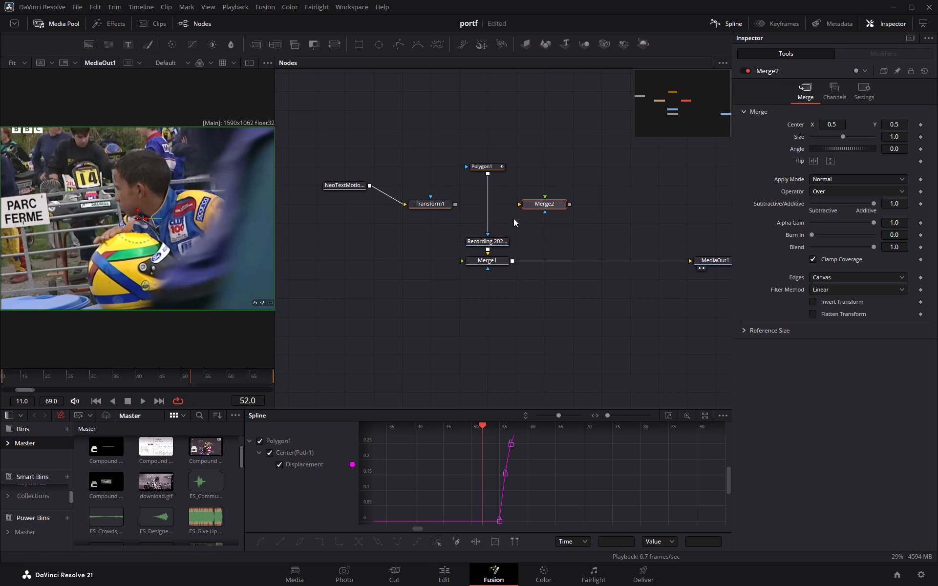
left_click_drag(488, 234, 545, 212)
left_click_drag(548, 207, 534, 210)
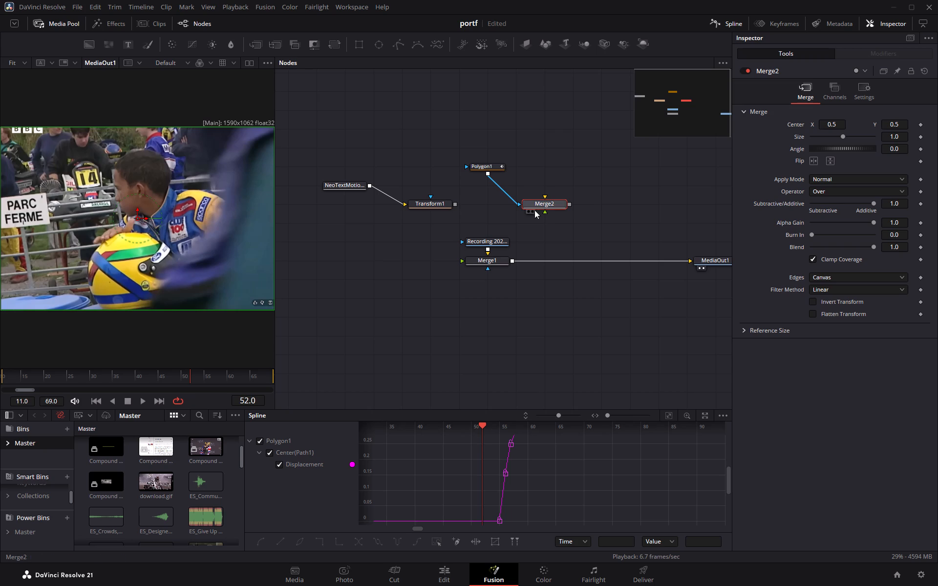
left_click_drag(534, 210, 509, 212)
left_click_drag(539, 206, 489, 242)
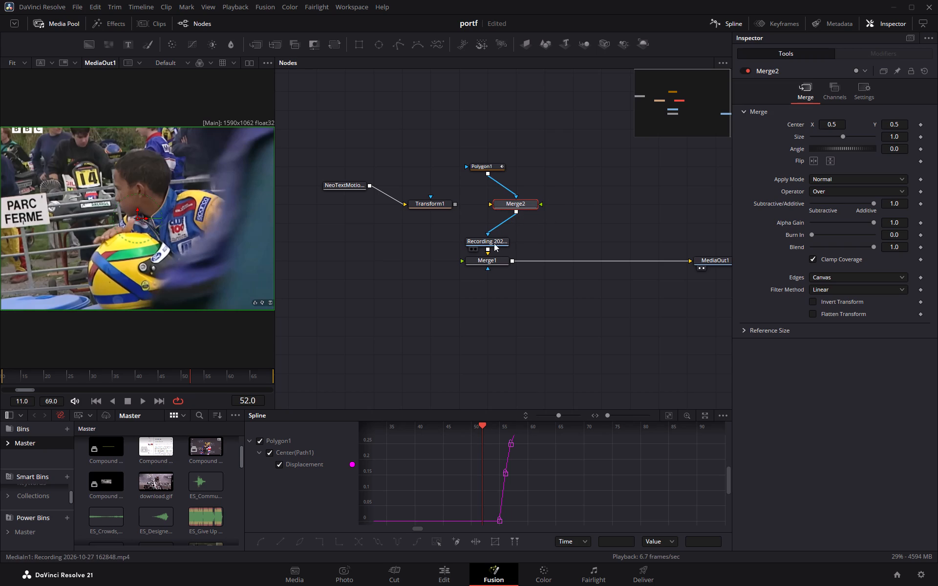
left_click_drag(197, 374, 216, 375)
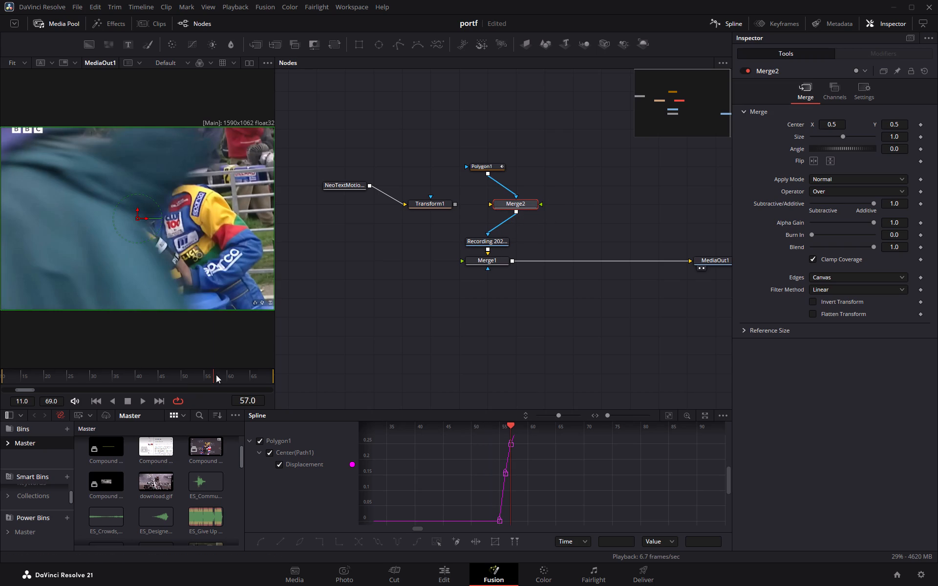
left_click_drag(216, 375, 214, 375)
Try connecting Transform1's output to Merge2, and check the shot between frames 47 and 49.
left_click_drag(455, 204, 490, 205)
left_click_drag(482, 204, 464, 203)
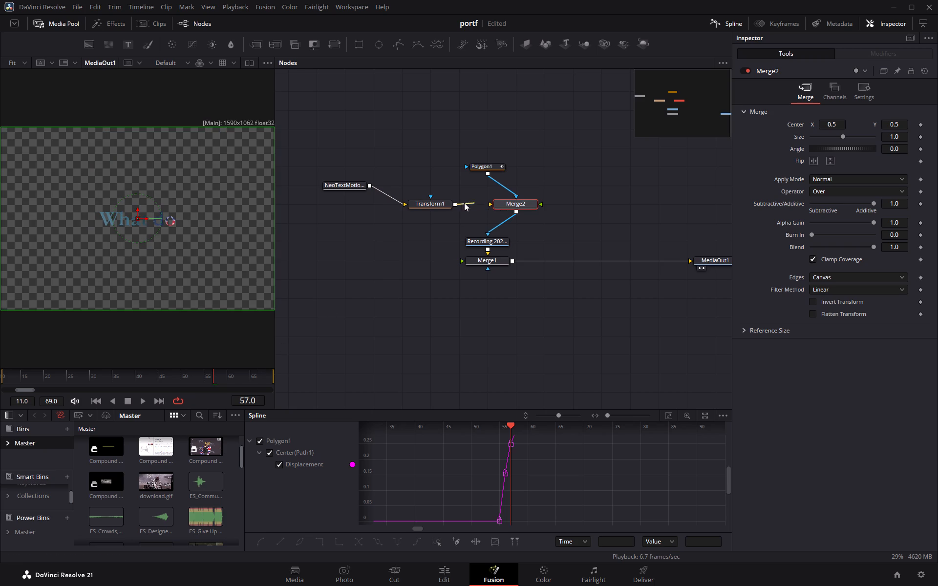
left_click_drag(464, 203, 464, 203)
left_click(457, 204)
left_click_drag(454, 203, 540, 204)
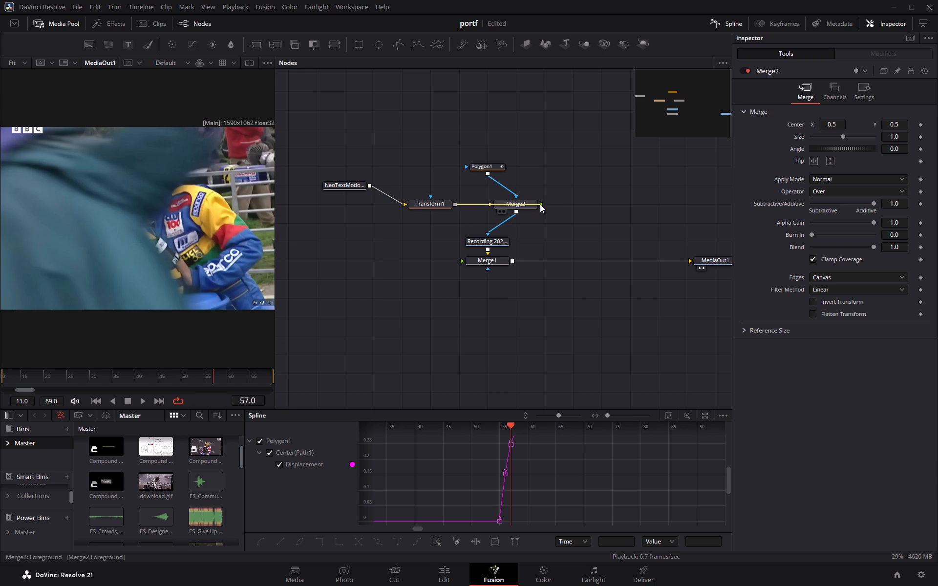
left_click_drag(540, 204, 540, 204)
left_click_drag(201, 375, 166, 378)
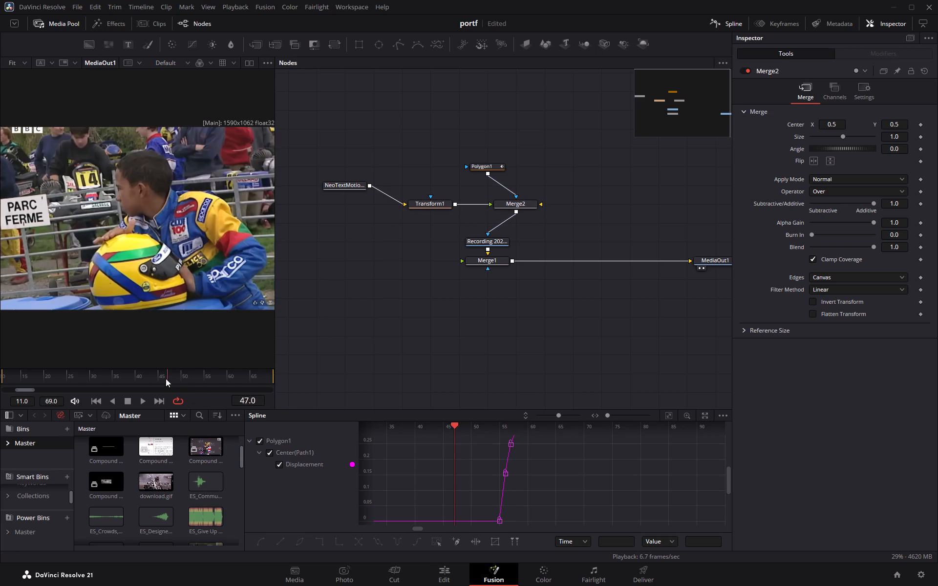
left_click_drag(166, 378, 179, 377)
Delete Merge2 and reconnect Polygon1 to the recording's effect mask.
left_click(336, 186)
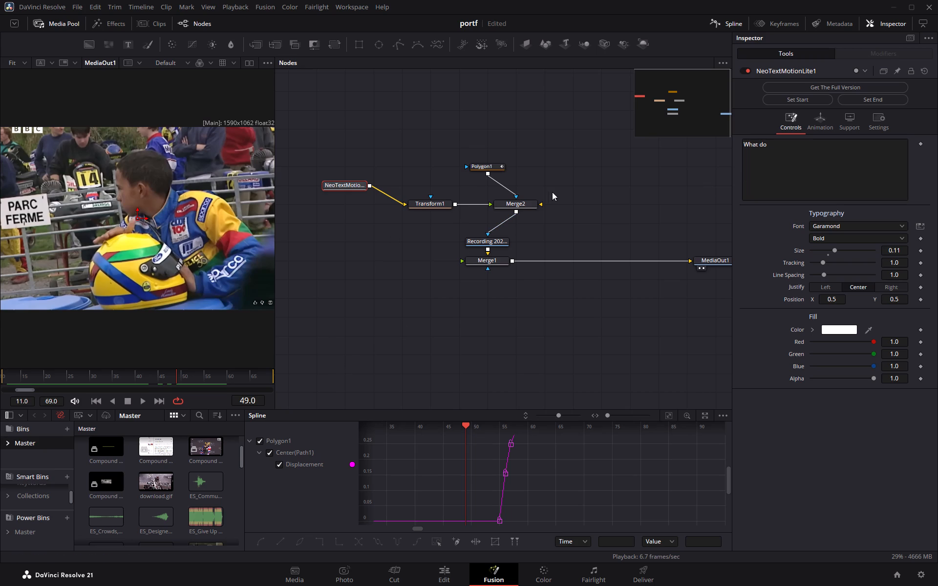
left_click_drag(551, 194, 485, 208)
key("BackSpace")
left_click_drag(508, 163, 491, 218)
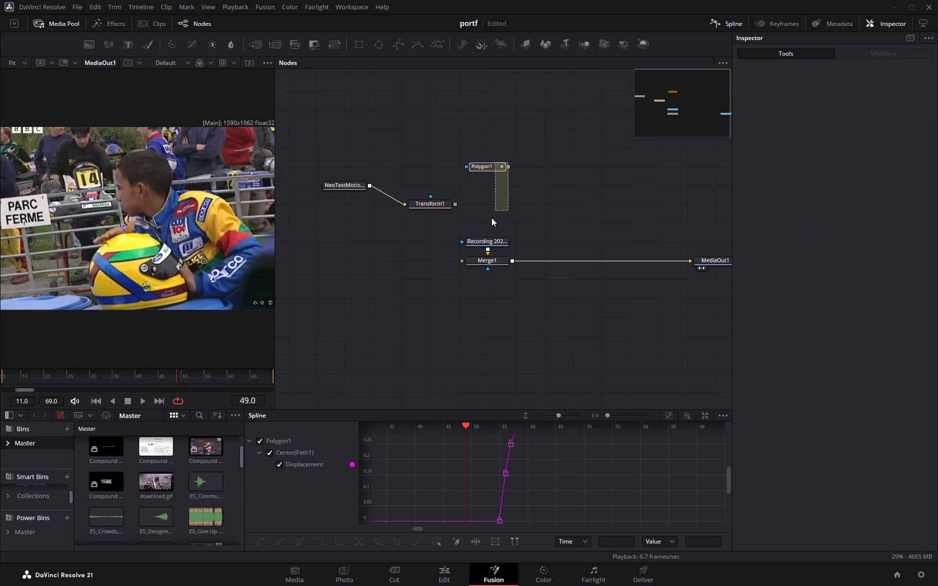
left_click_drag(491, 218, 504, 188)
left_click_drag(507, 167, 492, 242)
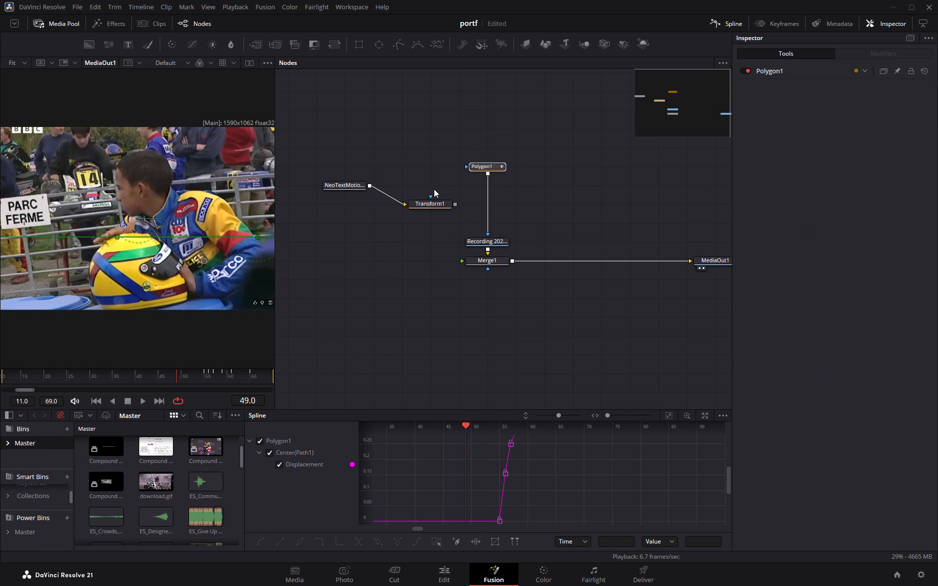
Examine how the Polygon1 mask follows the passing figure between frames 43 and 57.
left_click_drag(183, 384, 211, 373)
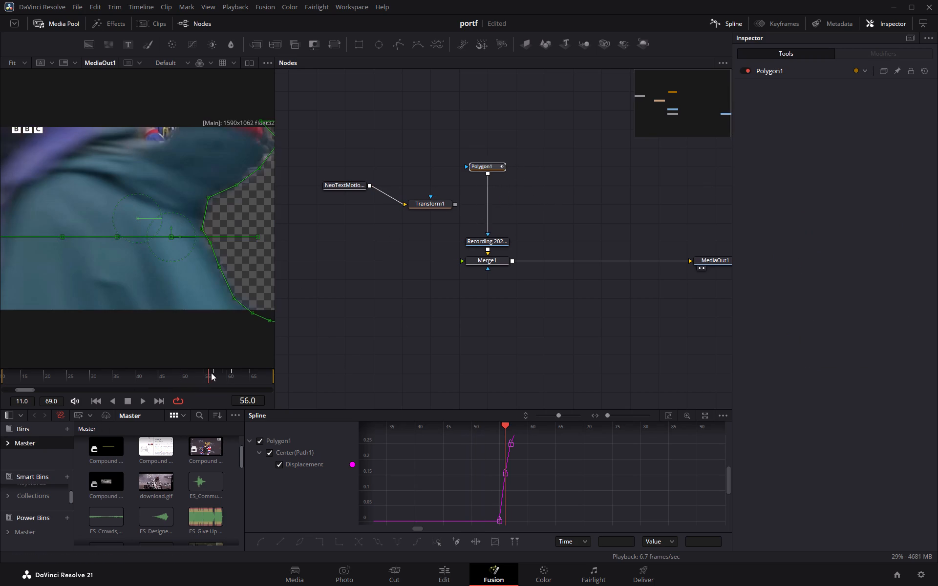
left_click_drag(211, 373, 213, 388)
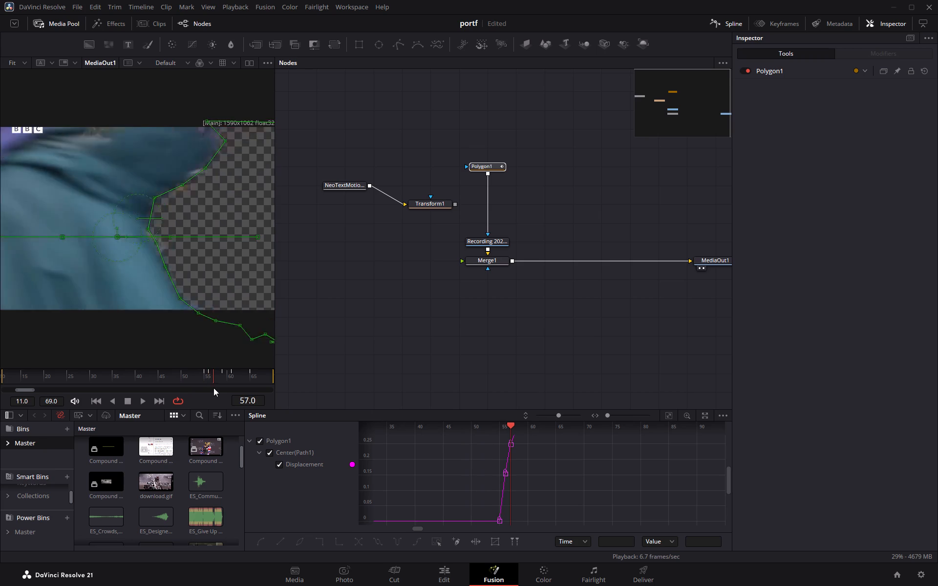
left_click_drag(213, 388, 199, 387)
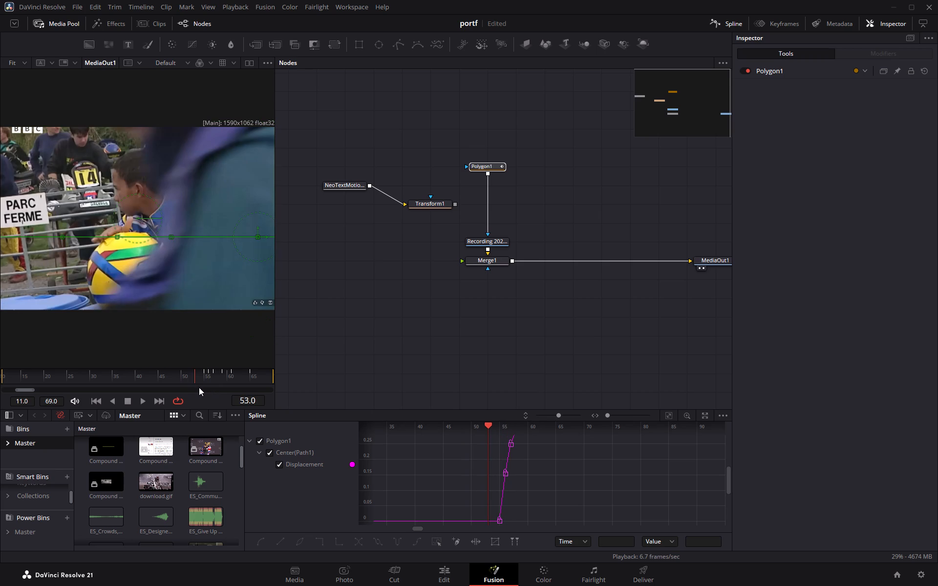
left_click_drag(199, 387, 202, 387)
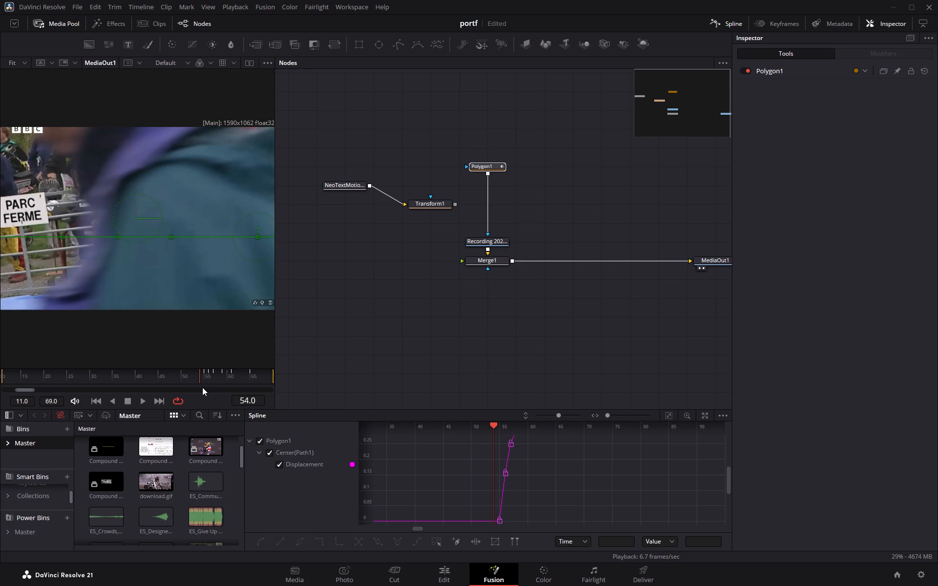
left_click_drag(202, 387, 215, 387)
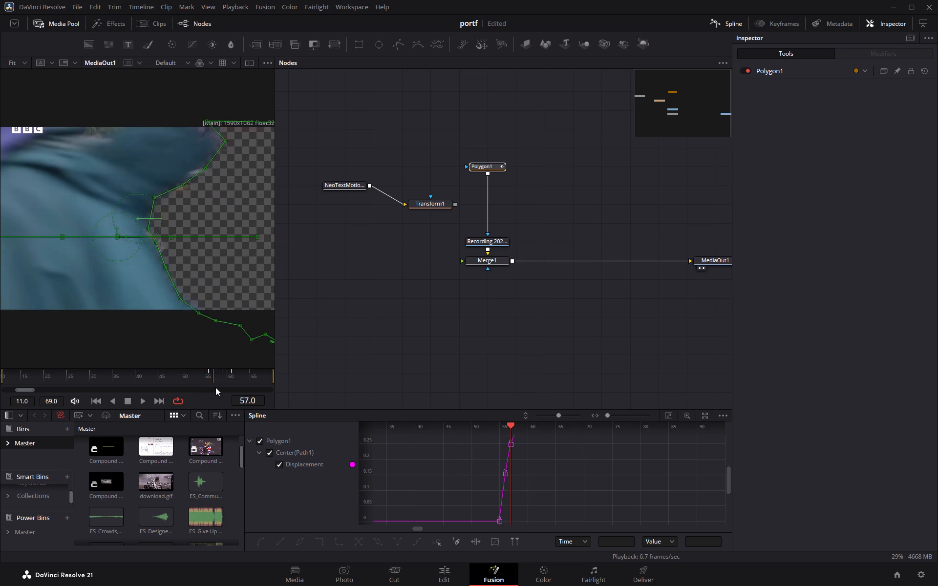
left_click_drag(215, 387, 197, 387)
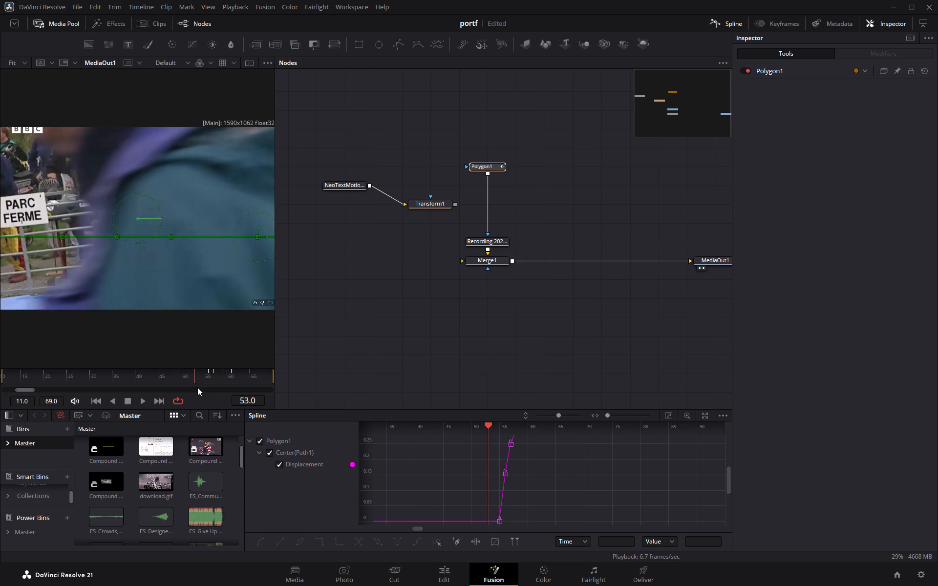
left_click_drag(197, 387, 203, 390)
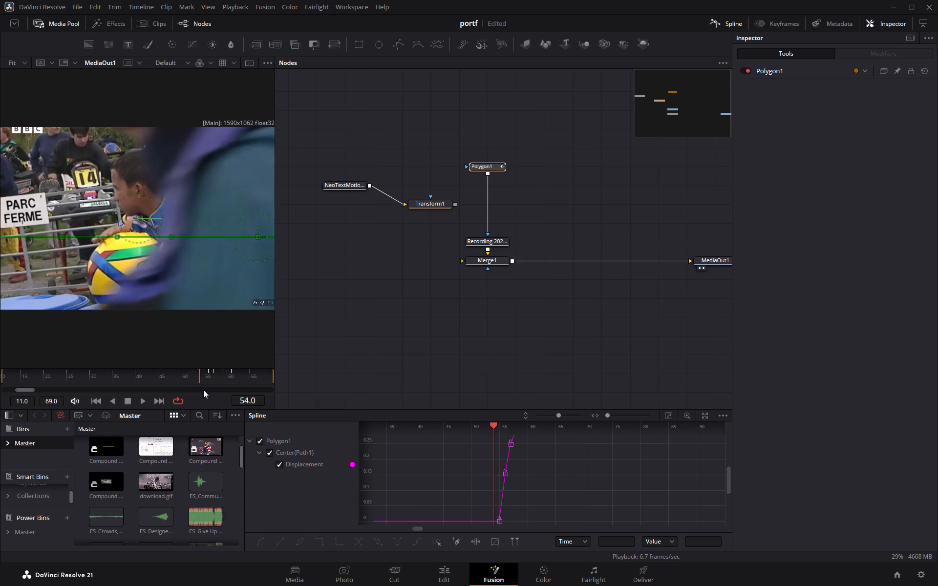
left_click_drag(203, 390, 171, 389)
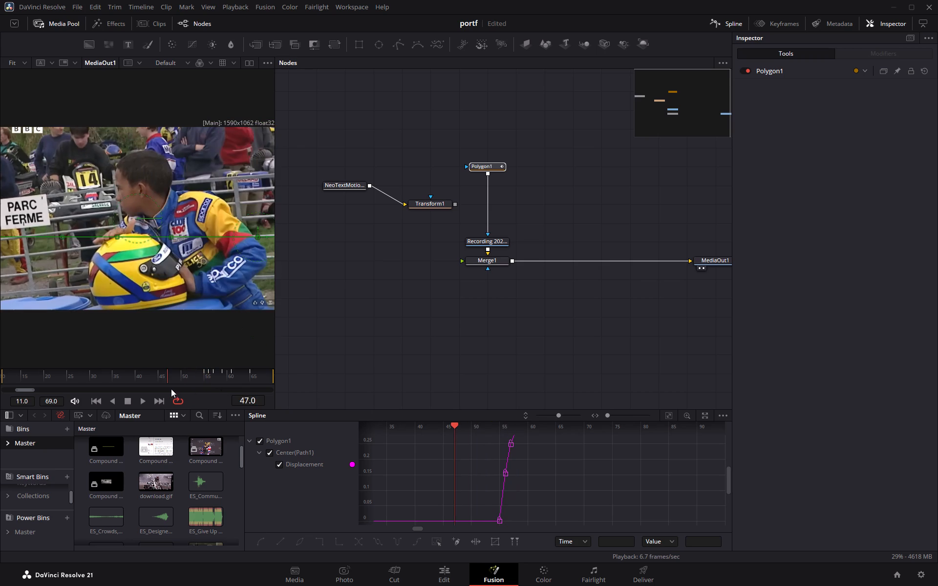
left_click_drag(171, 389, 153, 388)
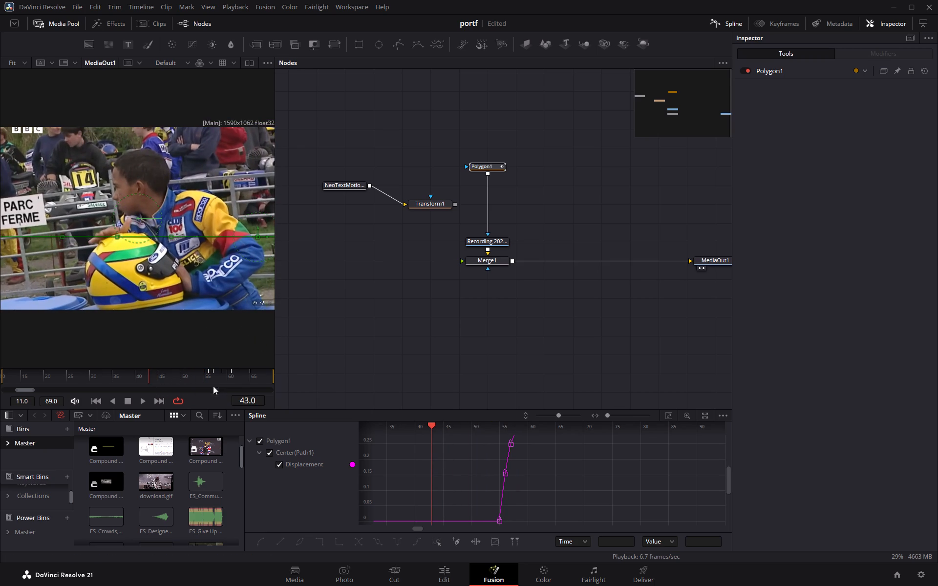
left_click(200, 382)
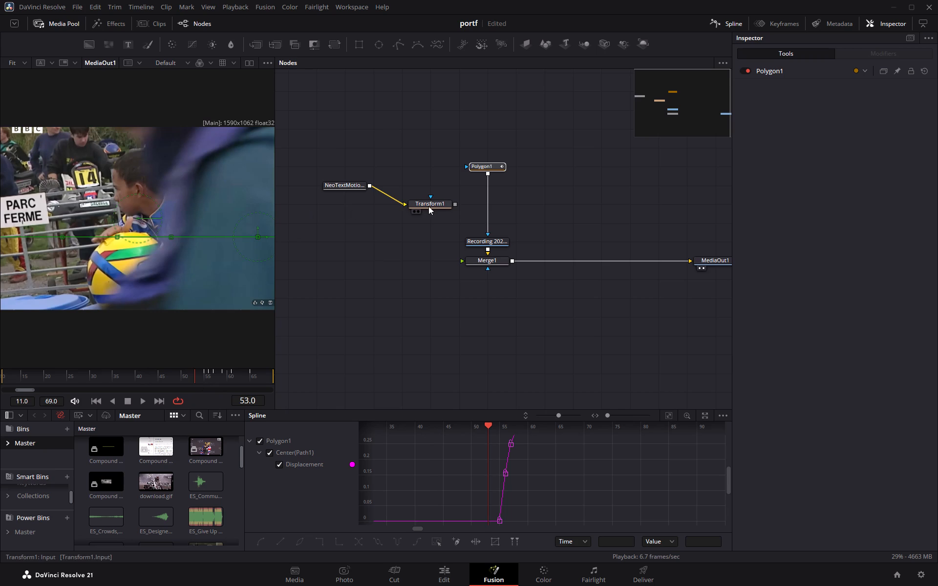
Move Transform1 directly beneath the title node and connect its output to Merge1's foreground.
left_click_drag(429, 206, 353, 218)
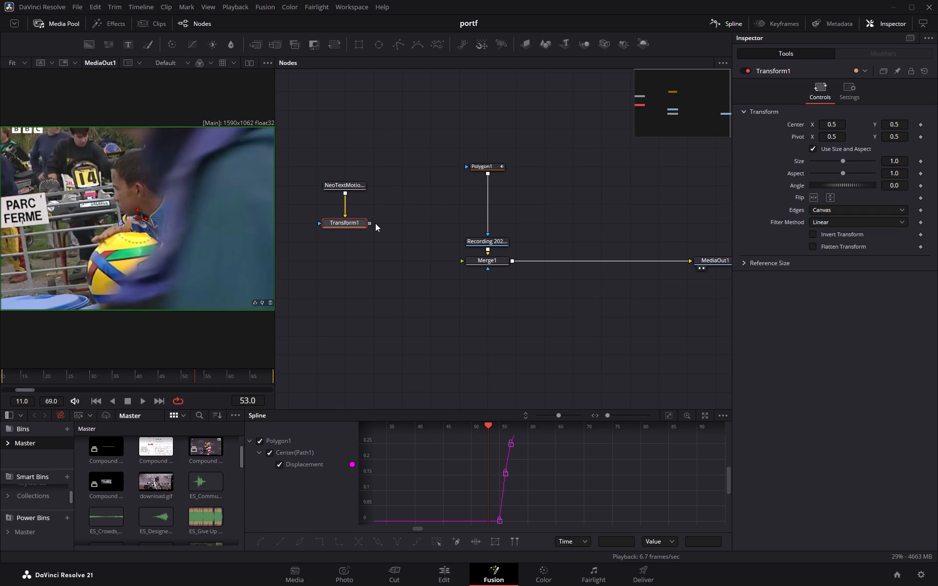
left_click_drag(371, 224, 399, 243)
left_click_drag(399, 243, 469, 262)
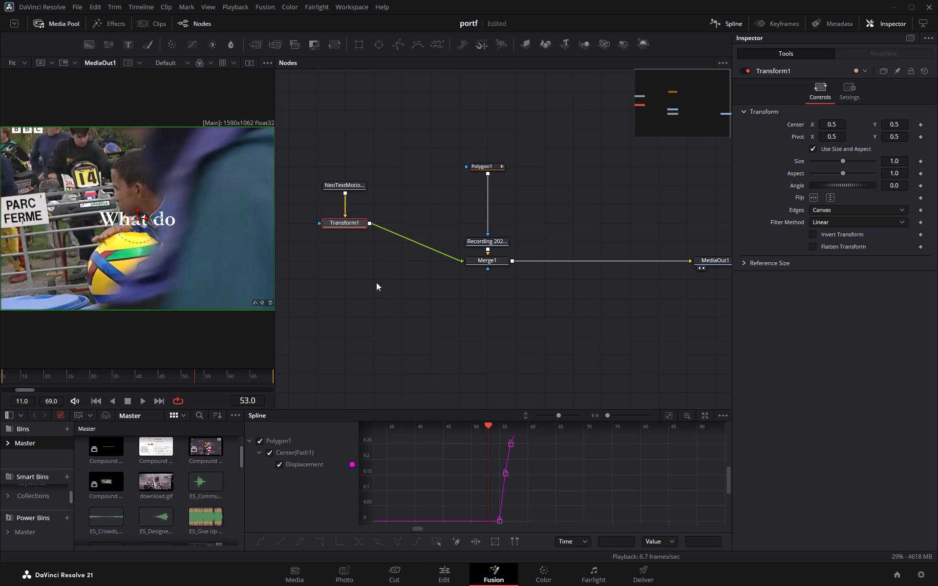
Check the title over the karting footage around frames 44 to 53, and play the composition from its start.
middle_click_drag(359, 273, 359, 274)
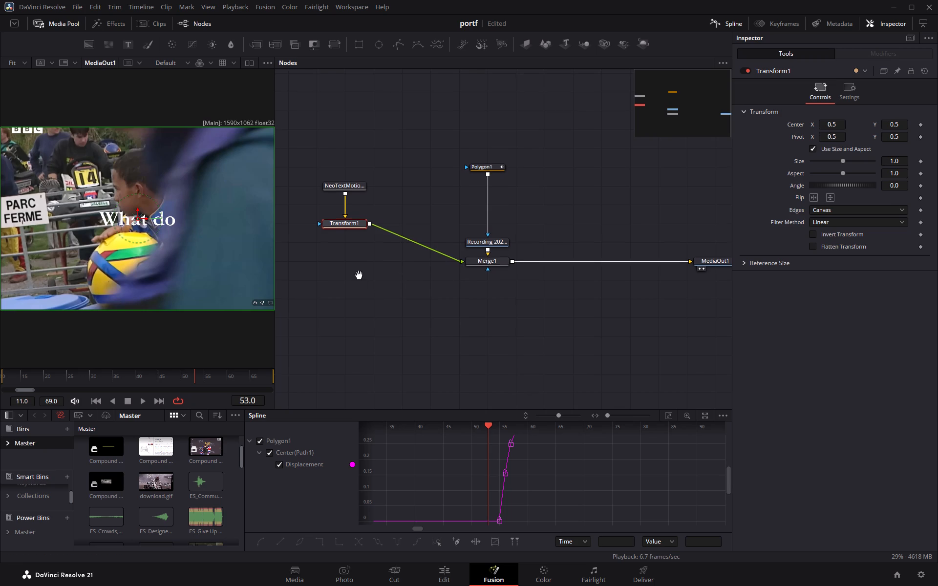
middle_click_drag(359, 274, 391, 287)
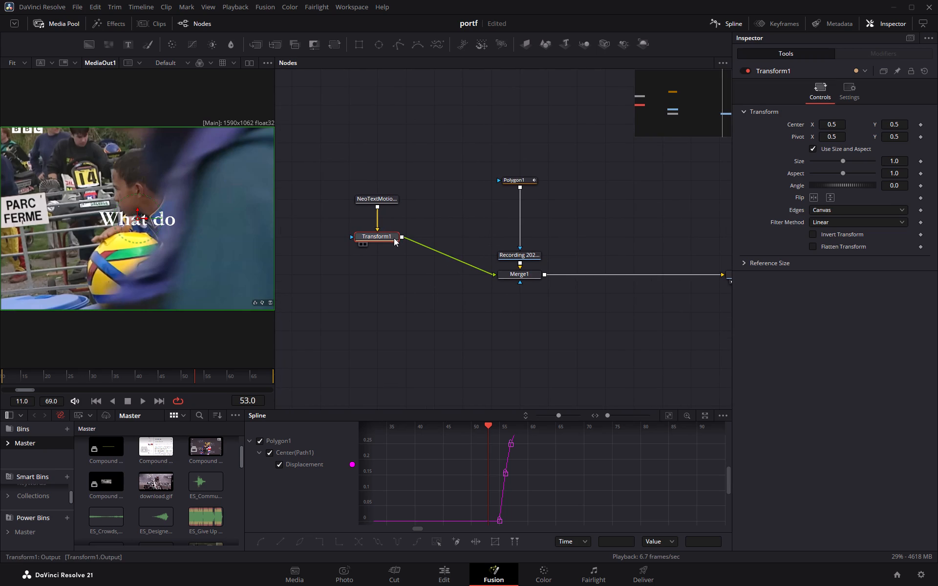
left_click_drag(190, 378, 179, 380)
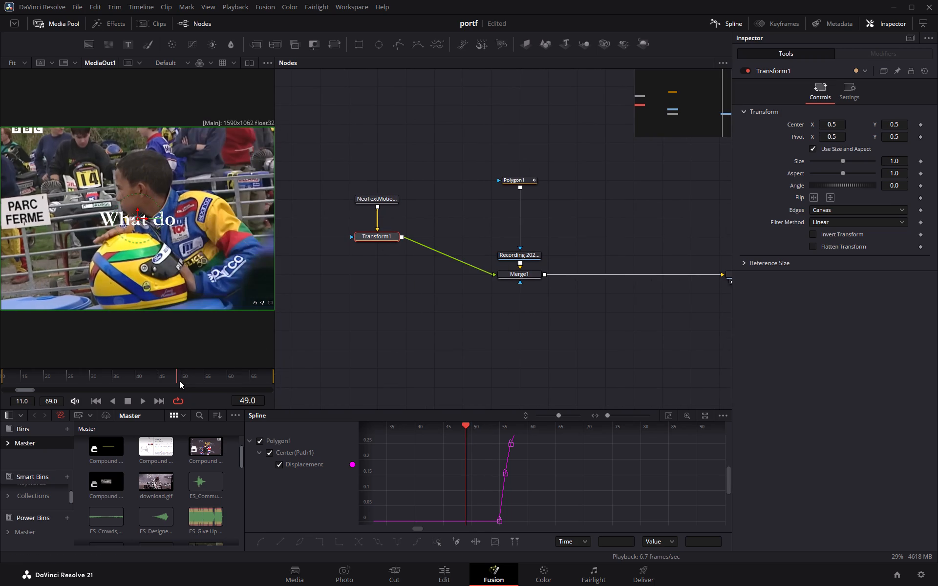
left_click_drag(179, 380, 198, 380)
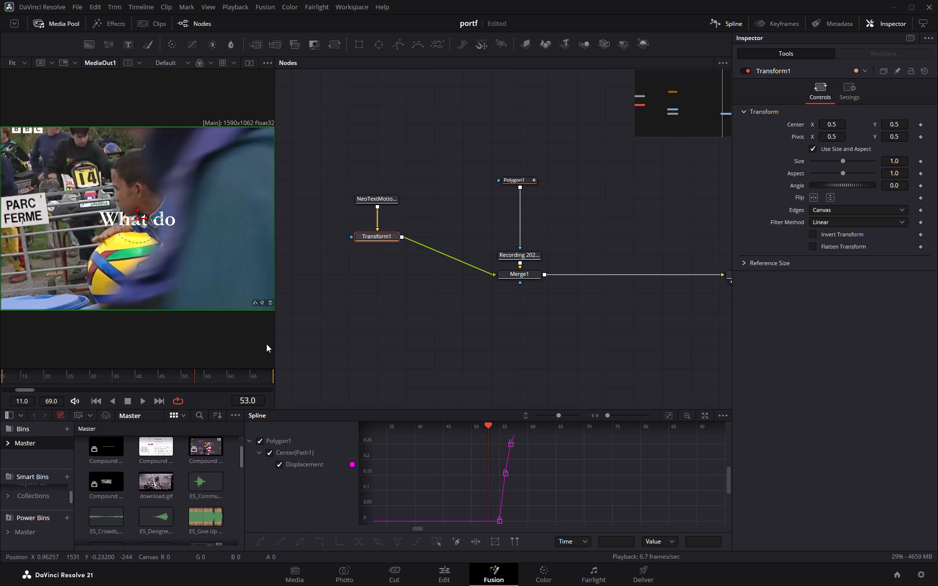
left_click_drag(195, 376, 156, 379)
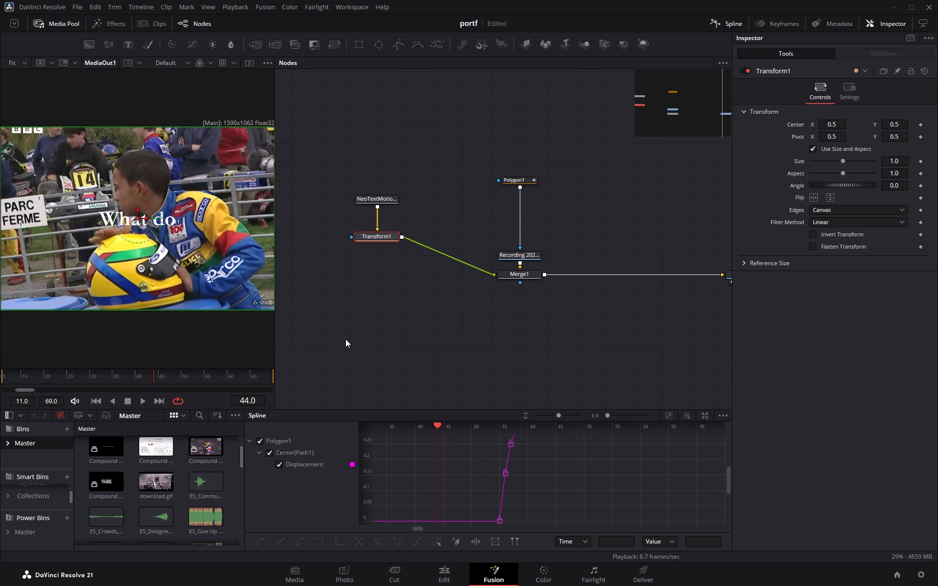
left_click_drag(142, 376, 0, 396)
key("space")
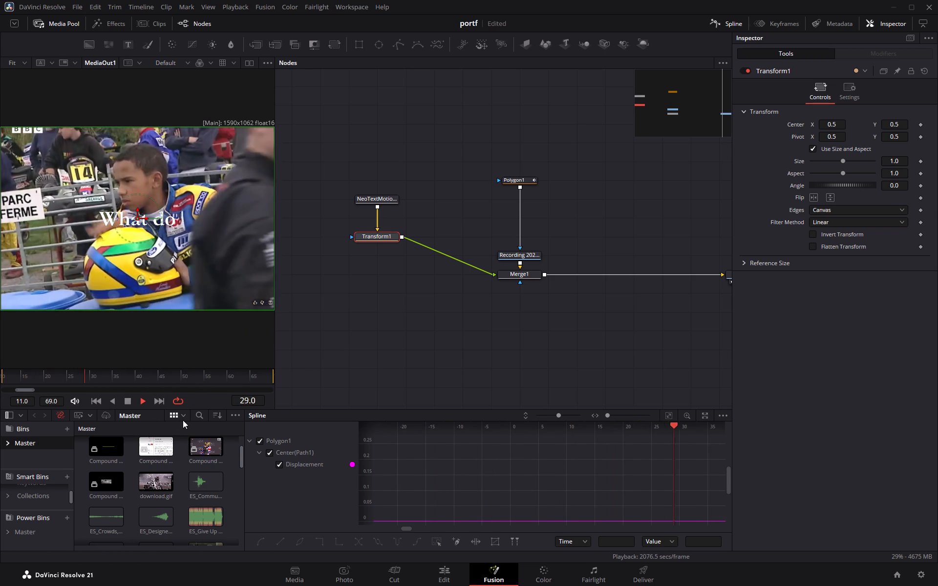
key("space")
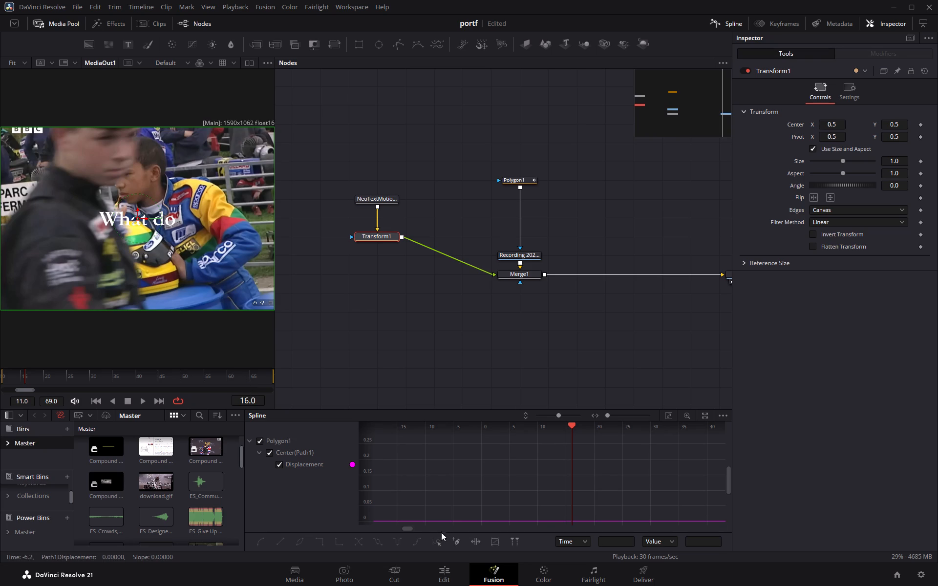
Replace the text of the NeoTextMotionLite1 title with "is the".
left_click(372, 200)
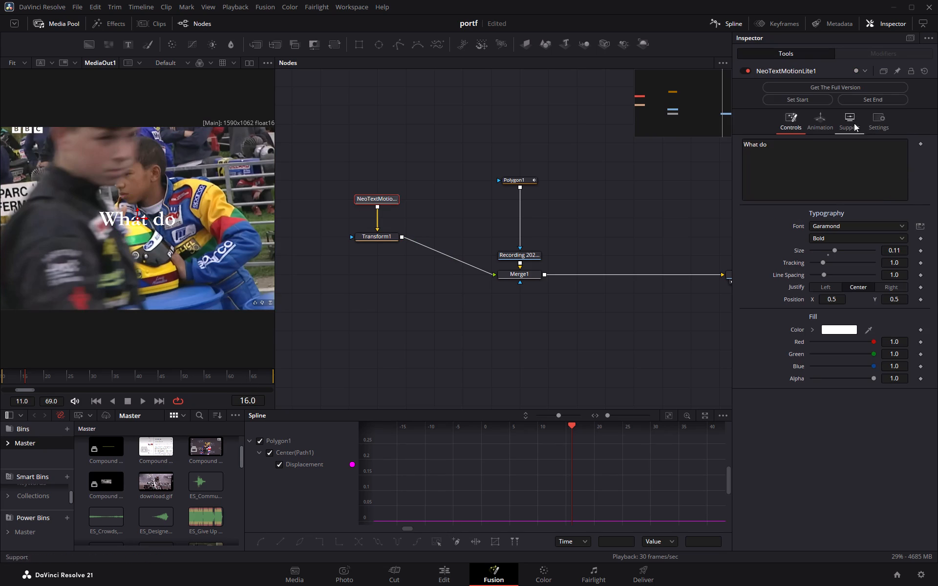
left_click(802, 142)
key("BackSpace")
key("BackSpace")
key("BackSpace")
key("BackSpace")
key("BackSpace")
key("BackSpace")
key("BackSpace")
key("BackSpace")
key("BackSpace")
key("BackSpace")
key("BackSpace")
key("BackSpace")
key("BackSpace")
key("BackSpace")
key("BackSpace")
key("BackSpace")
key("BackSpace")
key("BackSpace")
key("BackSpace")
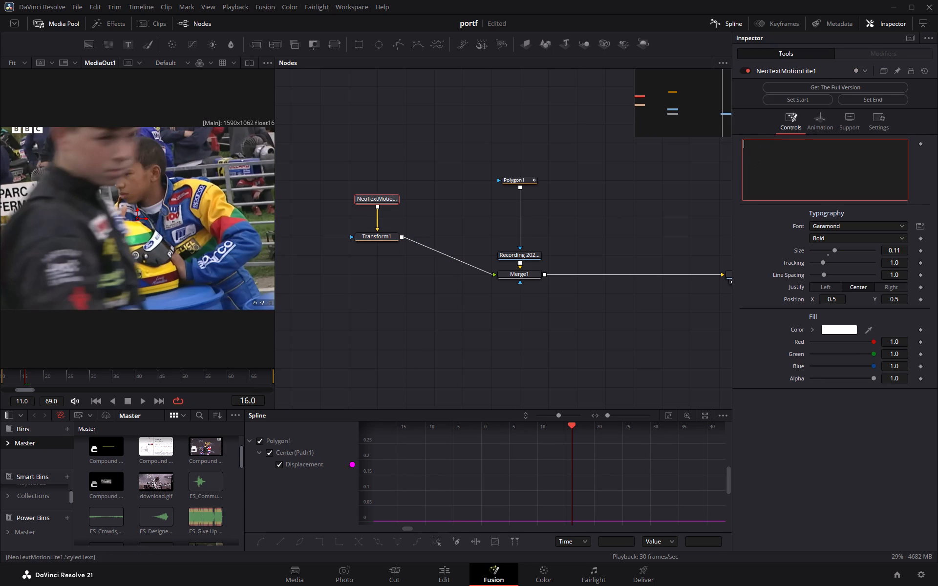
type("is the")
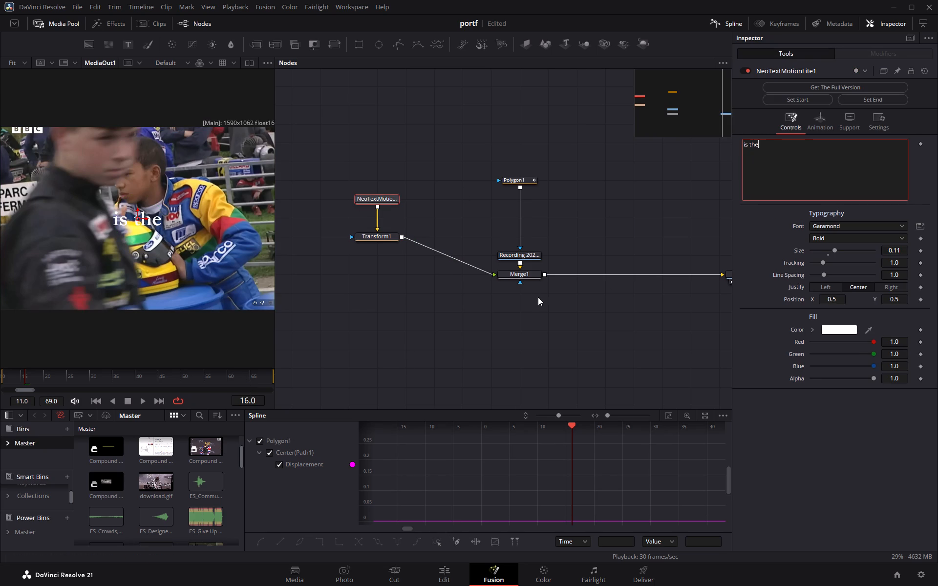
Change the font of the "is the" title in NeoTextMotionLite1 to Inter.
left_click(843, 225)
scroll(842, 247, "down", 18)
scroll(852, 325, "down", 12)
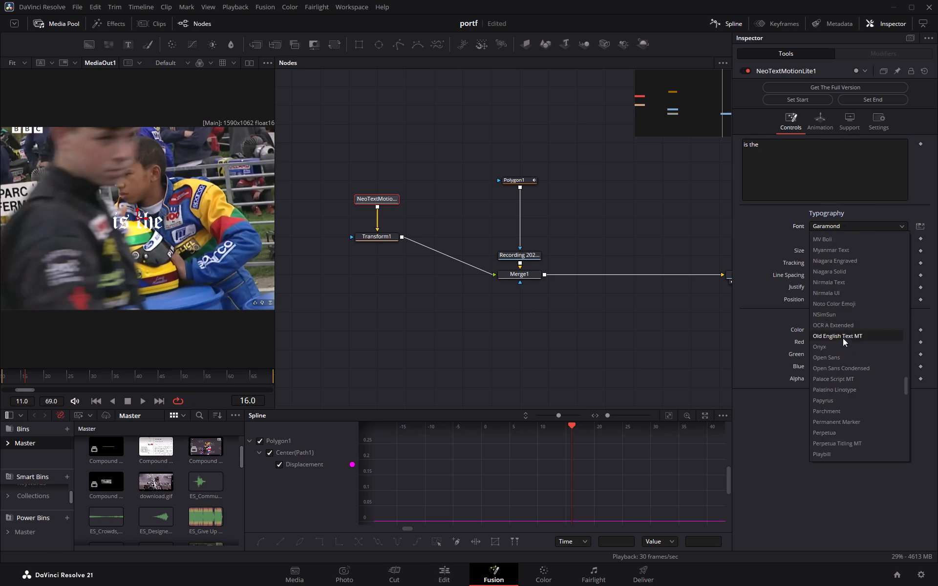
scroll(841, 339, "down", 20)
scroll(838, 347, "down", 7)
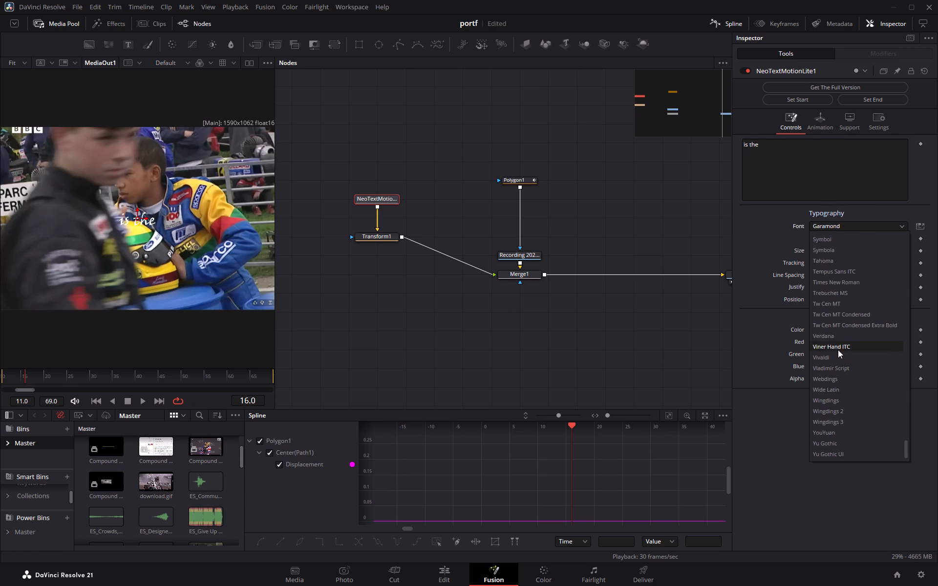
scroll(837, 352, "down", 6)
scroll(836, 360, "up", 20)
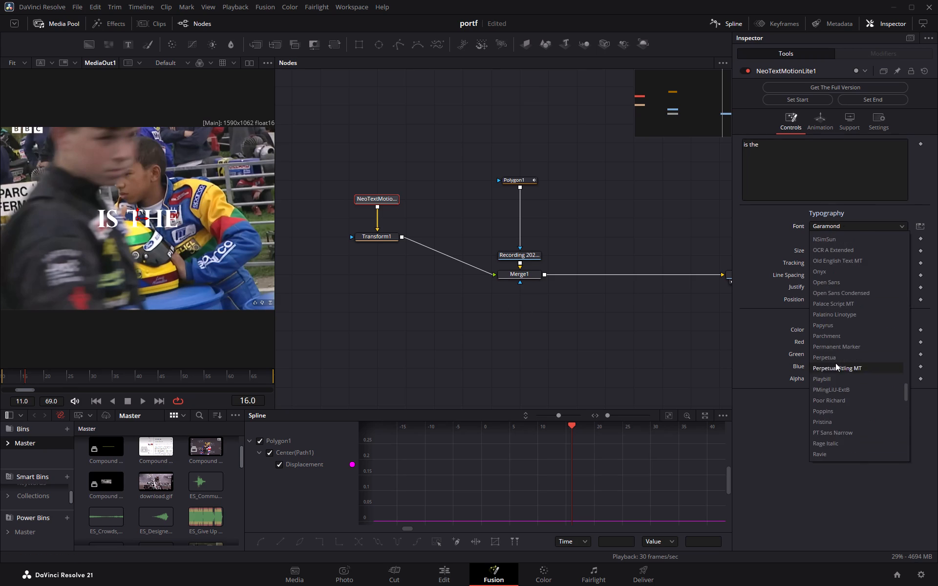
scroll(835, 363, "up", 10)
scroll(834, 364, "up", 11)
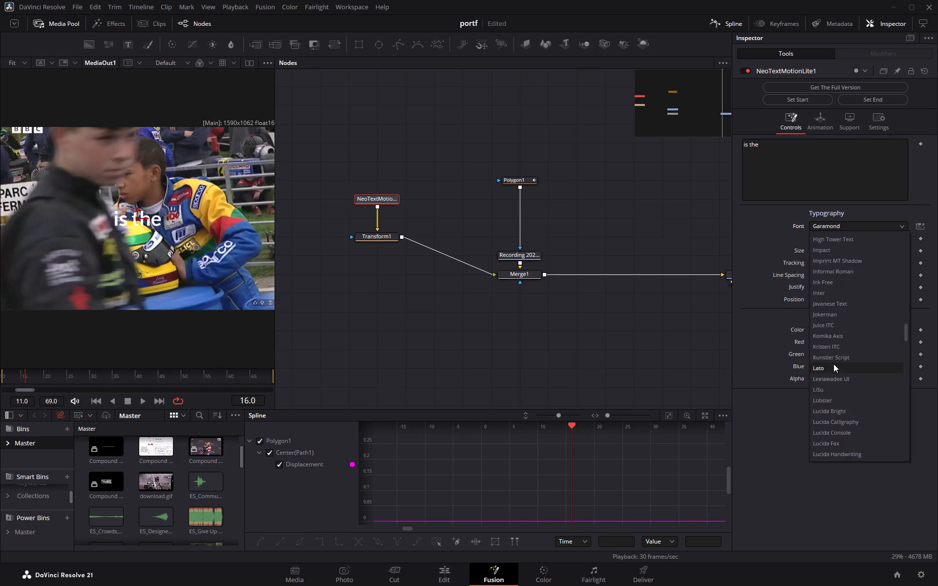
scroll(833, 364, "up", 2)
left_click(830, 356)
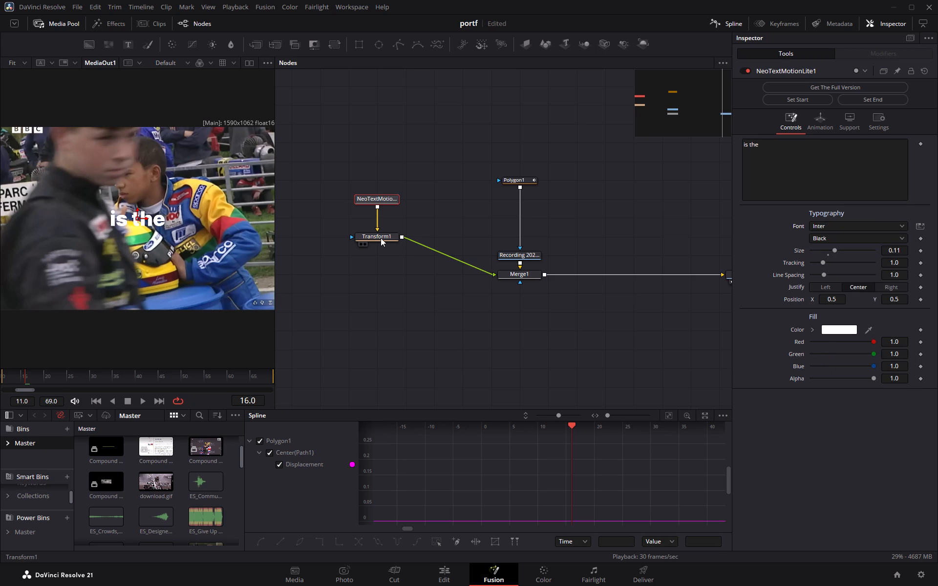
Paste a copied title node into the node graph and place it beside the NeoTextMotionLite1 node.
key("ctrl+c")
key("ctrl+c")
left_click(446, 205)
double_click(438, 210)
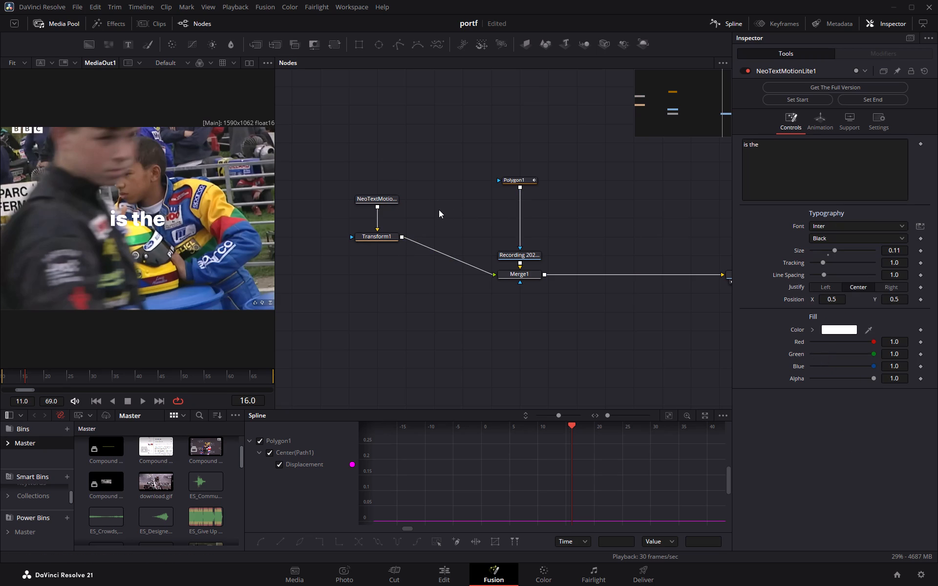
key("ctrl+v")
left_click_drag(445, 215, 448, 192)
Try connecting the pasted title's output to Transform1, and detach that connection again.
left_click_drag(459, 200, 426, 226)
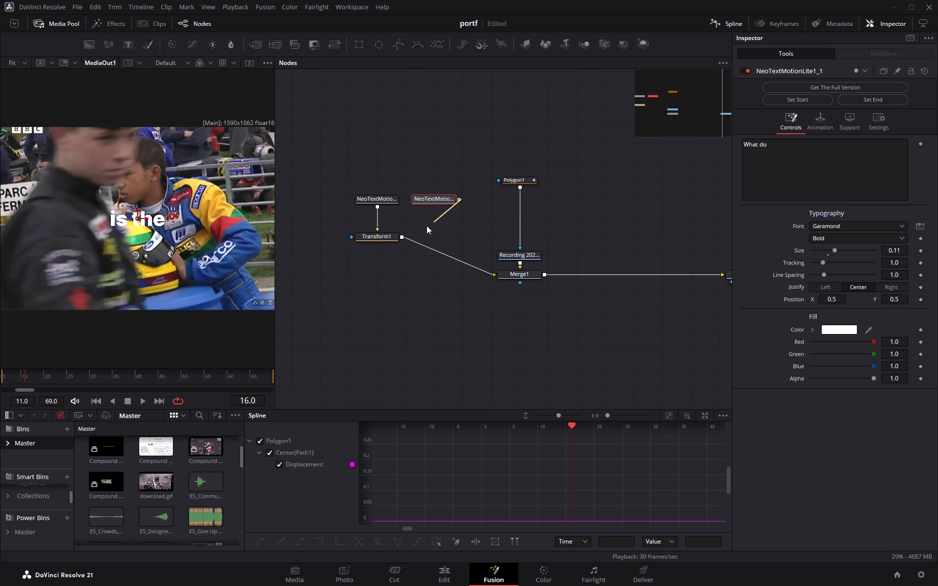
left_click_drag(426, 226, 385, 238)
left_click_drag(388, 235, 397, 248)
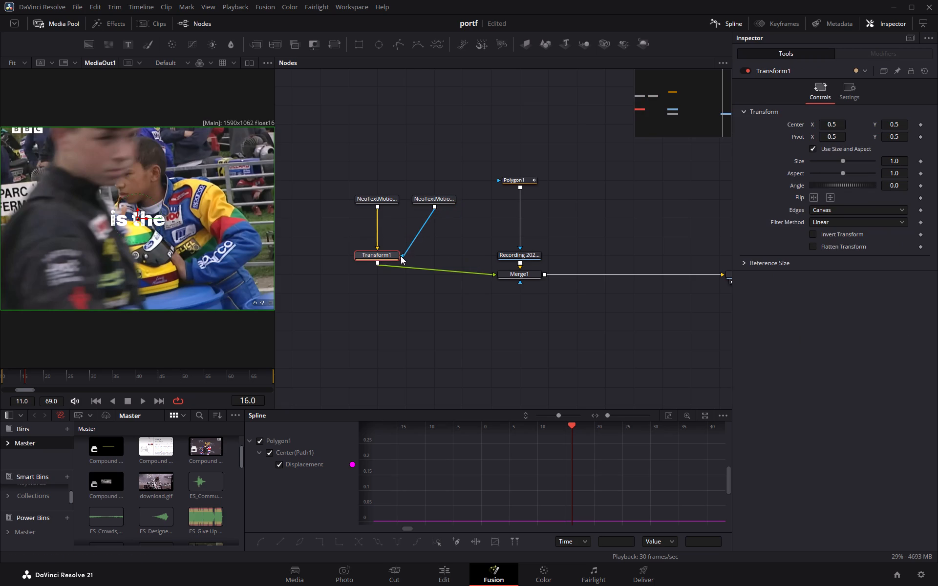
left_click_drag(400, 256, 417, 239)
Add a Transform node after the pasted title and place it directly beneath that title node.
left_click(441, 200)
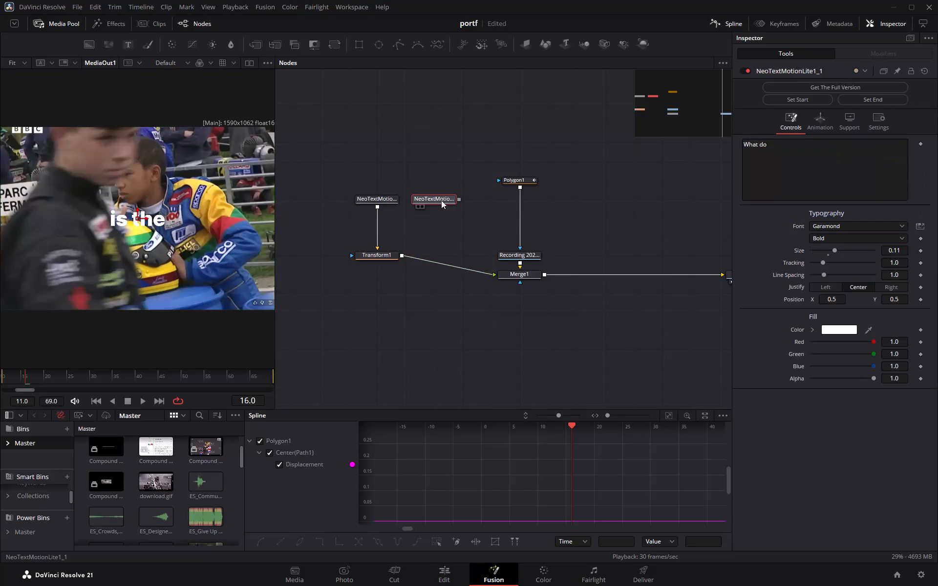
key("shift+space")
left_click(494, 402)
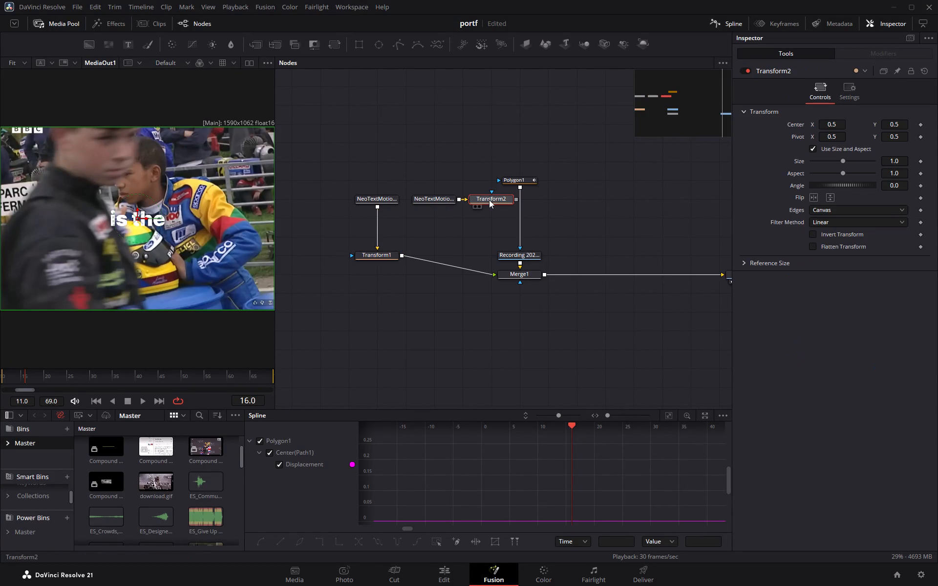
left_click_drag(489, 200, 435, 220)
left_click_drag(442, 220, 442, 229)
Merge Transform2's output over Transform1's output, and space out the new merge and Transform1 in the node graph.
left_click_drag(459, 216, 404, 256)
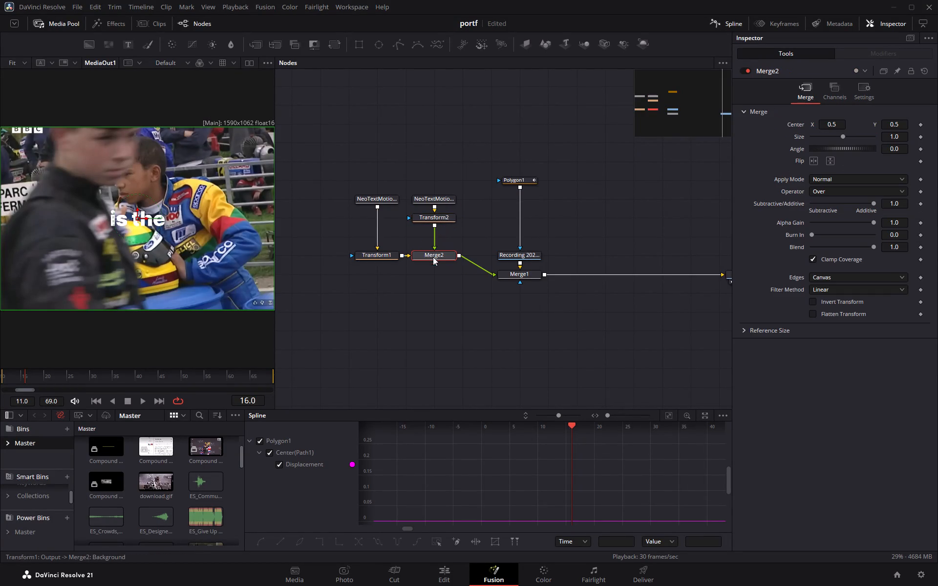
left_click_drag(437, 256, 452, 272)
left_click_drag(384, 255, 367, 264)
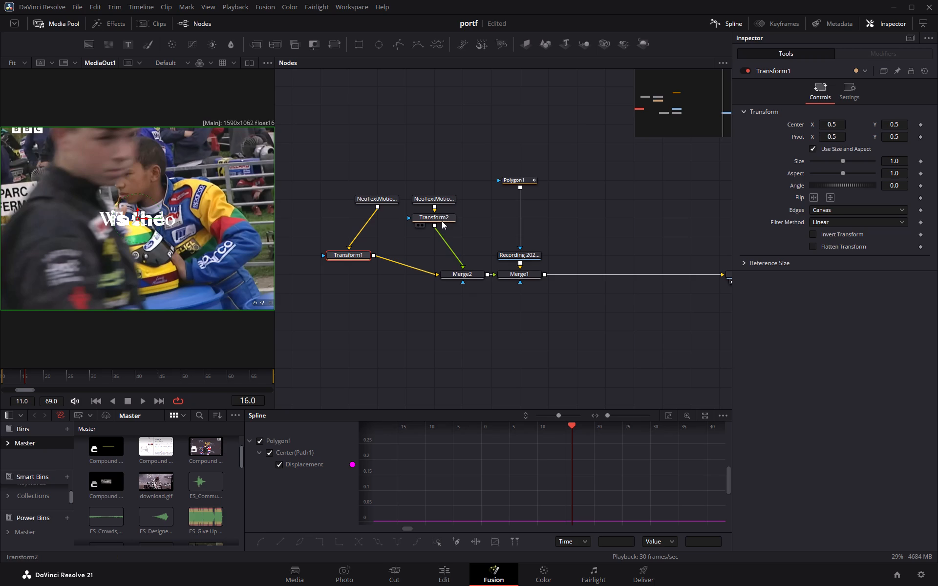
Lower the pasted title by setting Transform2's center Y to about 0.432.
left_click(439, 219)
left_click_drag(887, 124, 896, 125)
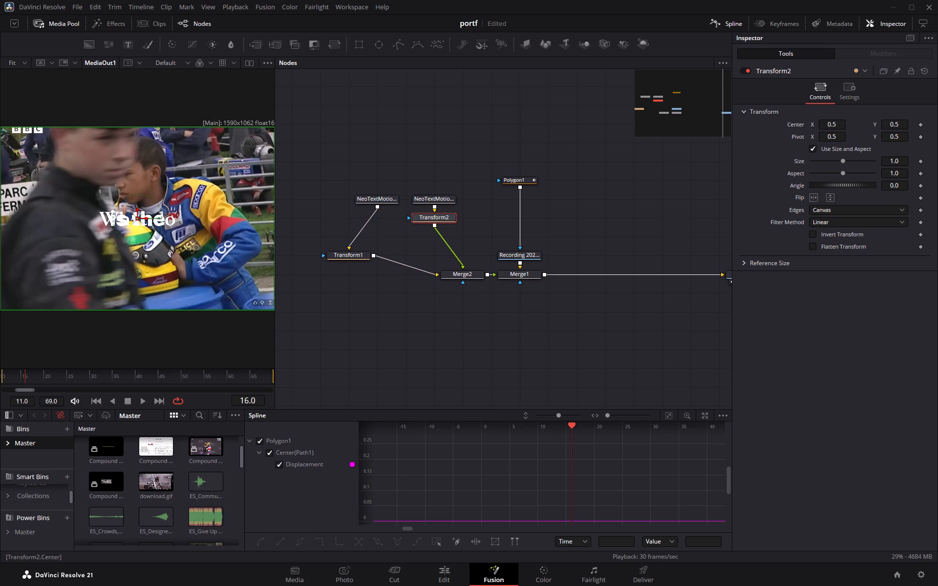
left_click_drag(896, 125, 854, 141)
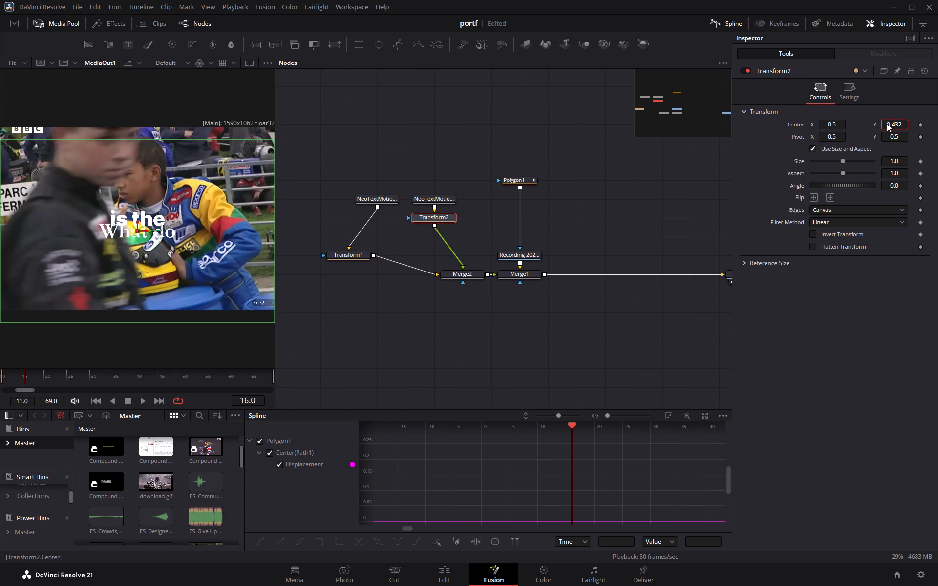
Replace the text of the NeoTextMotionLite1_1 title with "hardest".
left_click(443, 198)
left_click_drag(776, 150, 705, 152)
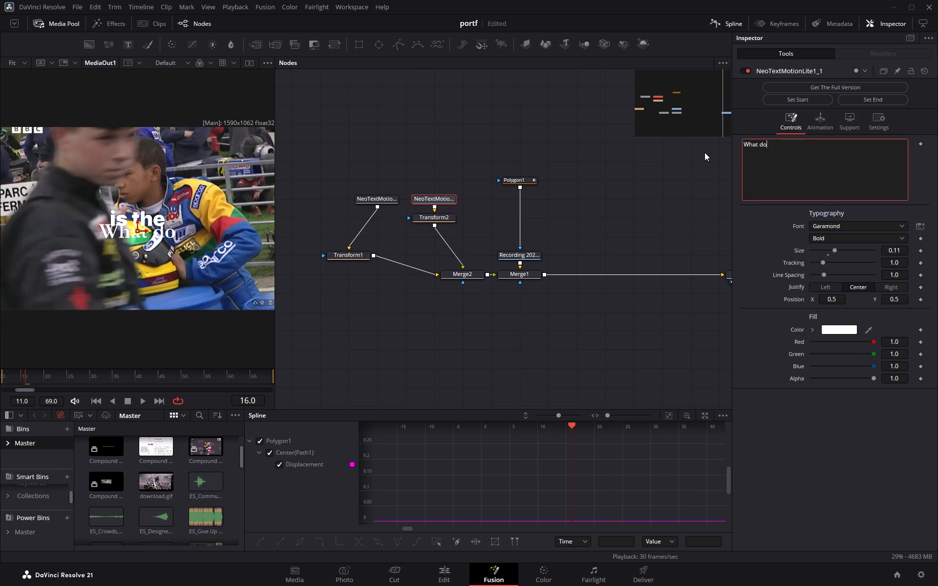
key("BackSpace")
key("BackSpace")
key("BackSpace")
key("BackSpace")
key("BackSpace")
key("BackSpace")
key("BackSpace")
key("BackSpace")
key("BackSpace")
key("BackSpace")
key("BackSpace")
key("BackSpace")
key("BackSpace")
key("BackSpace")
key("BackSpace")
type("hardest")
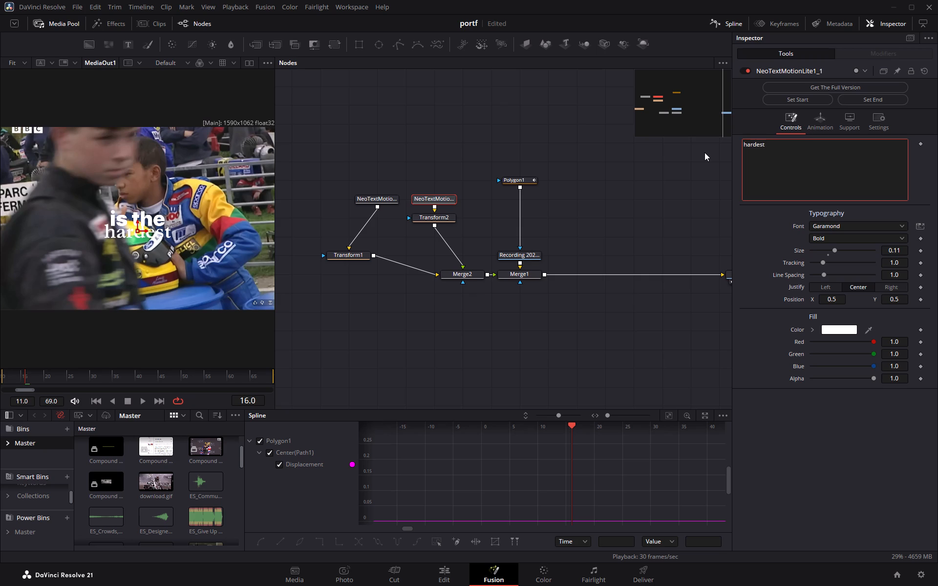
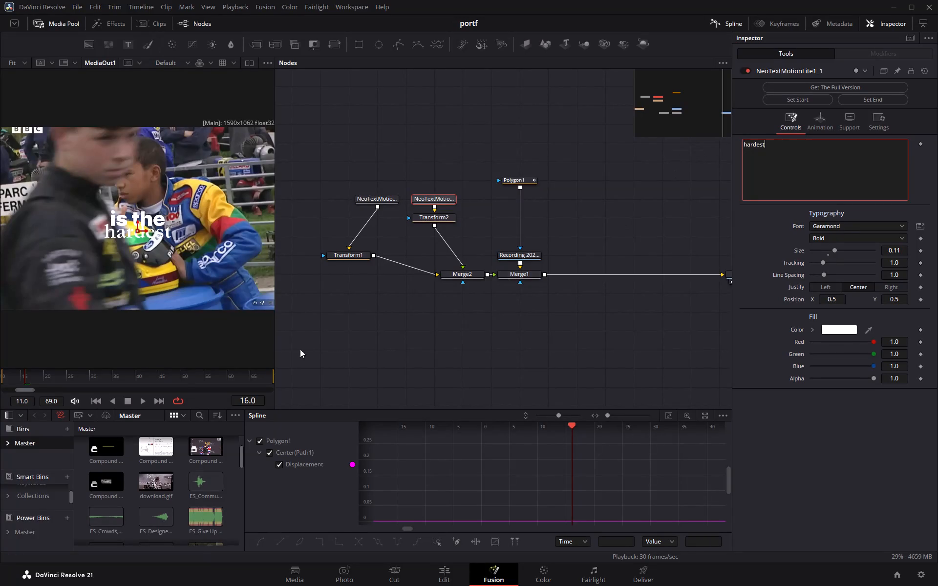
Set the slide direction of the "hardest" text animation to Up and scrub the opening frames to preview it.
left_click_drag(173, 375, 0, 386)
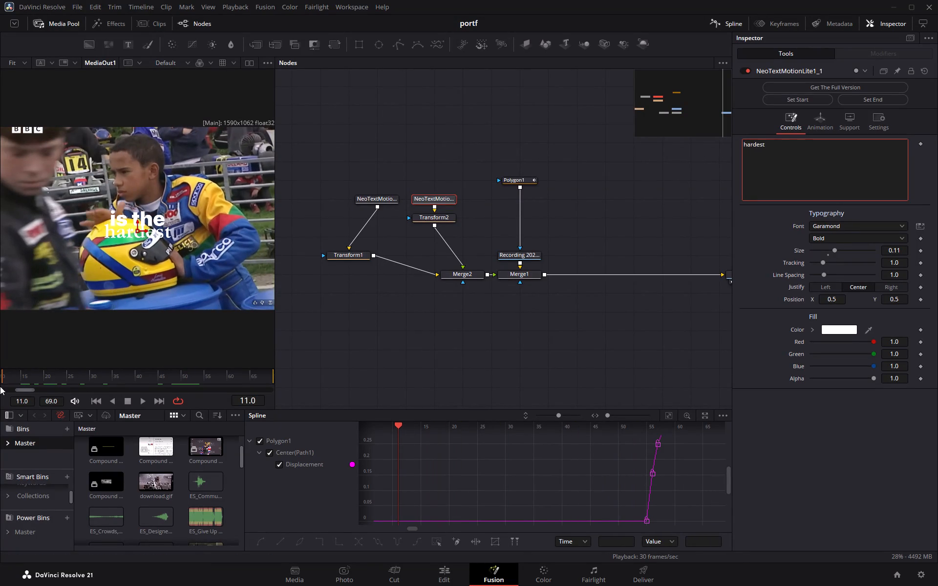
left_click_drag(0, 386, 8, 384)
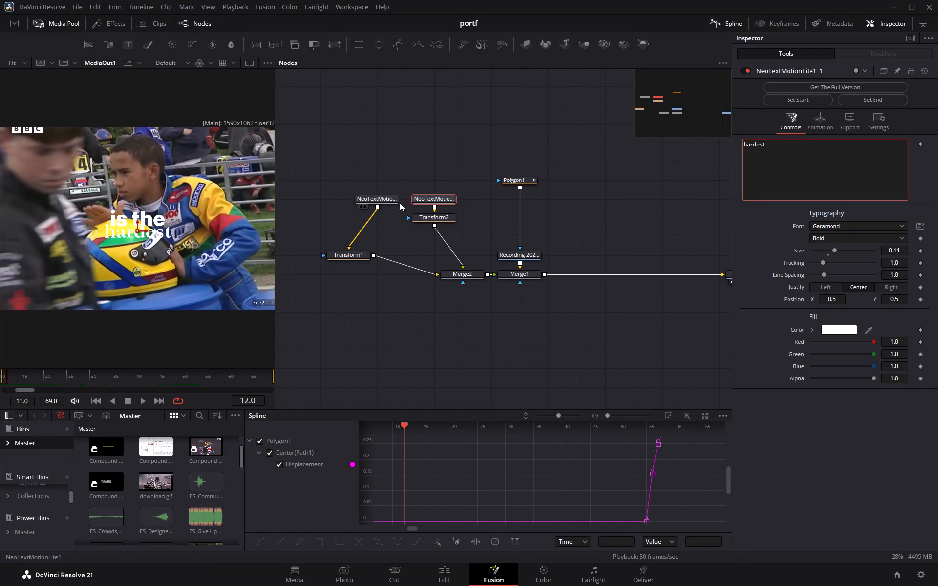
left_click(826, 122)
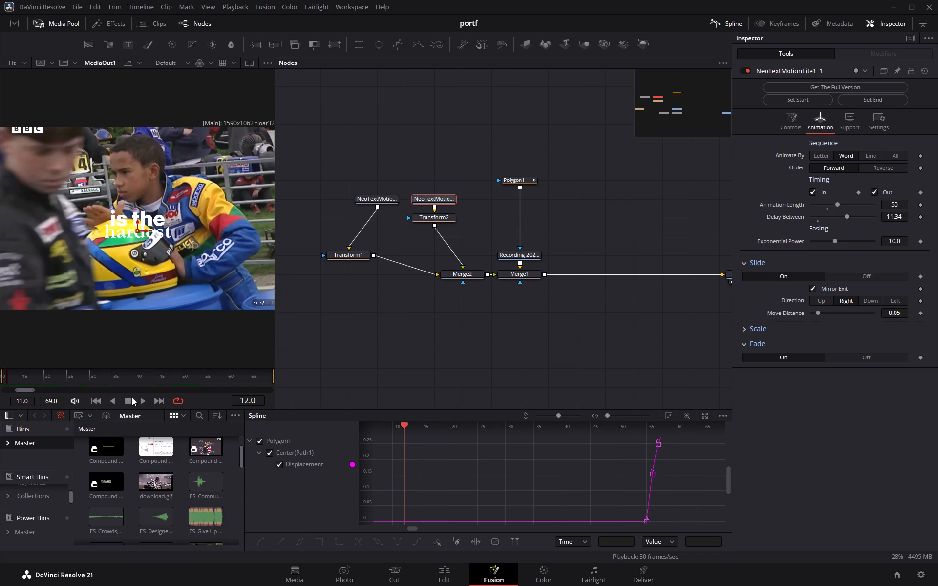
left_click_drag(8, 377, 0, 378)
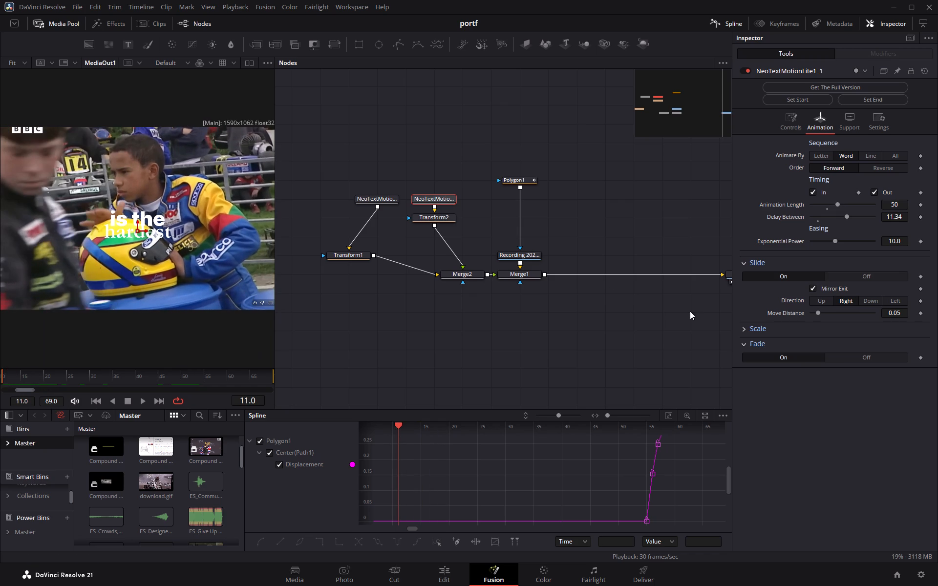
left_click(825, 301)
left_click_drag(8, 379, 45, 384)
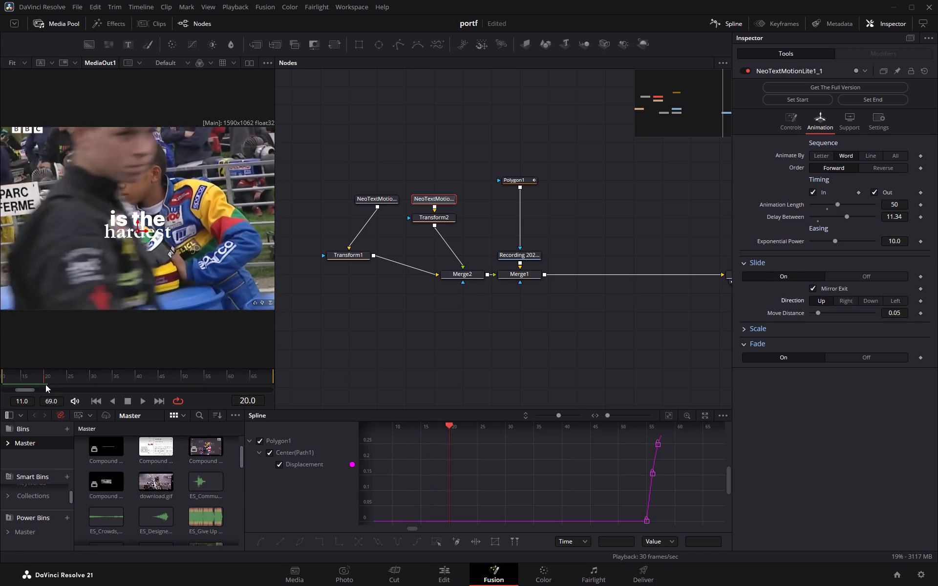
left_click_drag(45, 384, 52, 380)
Move the Transform2 node down, closer to Merge2.
left_click_drag(437, 218, 437, 233)
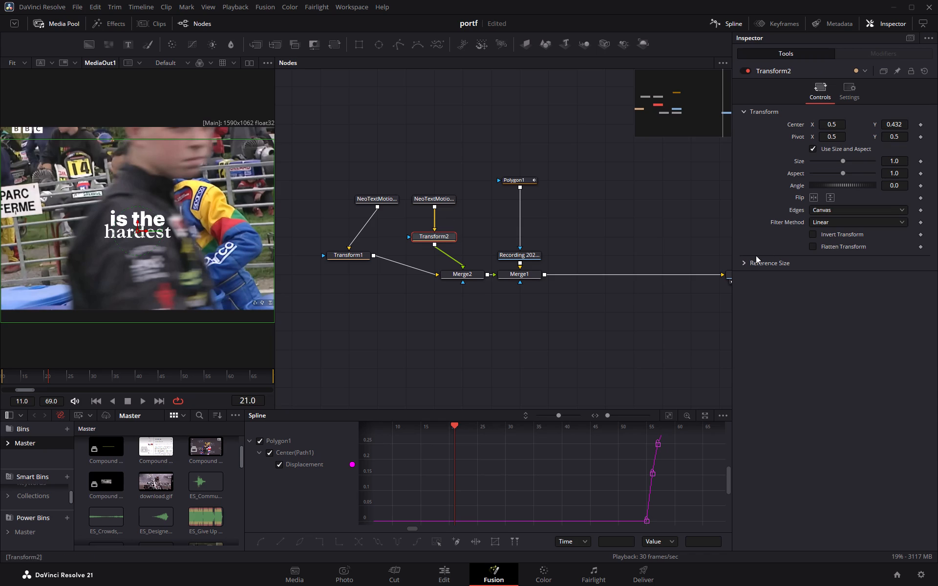
Check the title composite in the Edit page timeline near 01:00:01:34, and return to the Fusion composition.
left_click(422, 202)
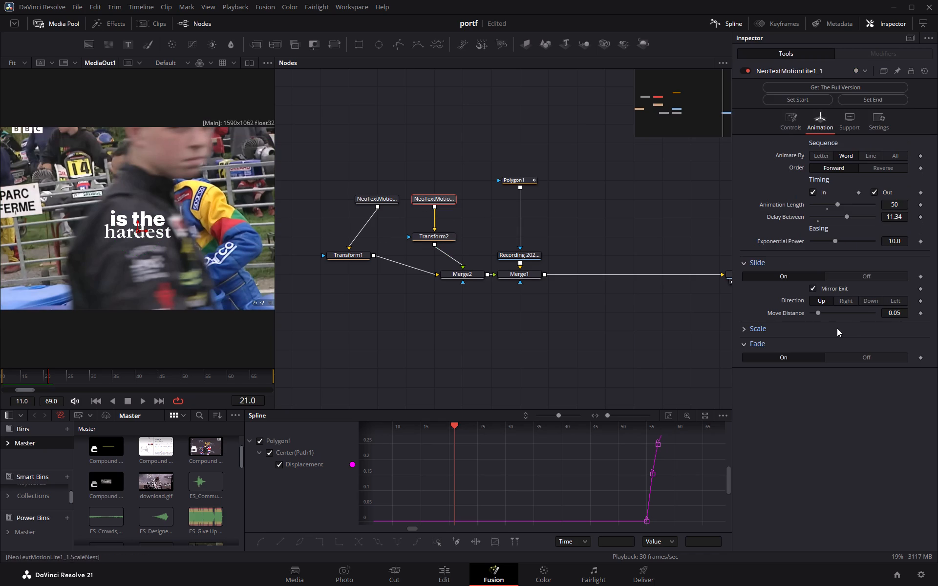
left_click(441, 574)
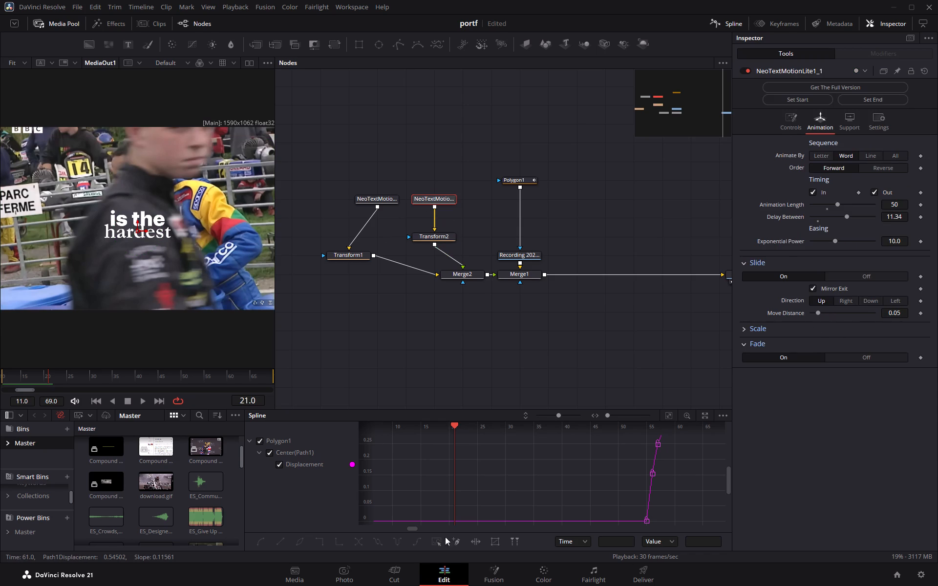
left_click(317, 286)
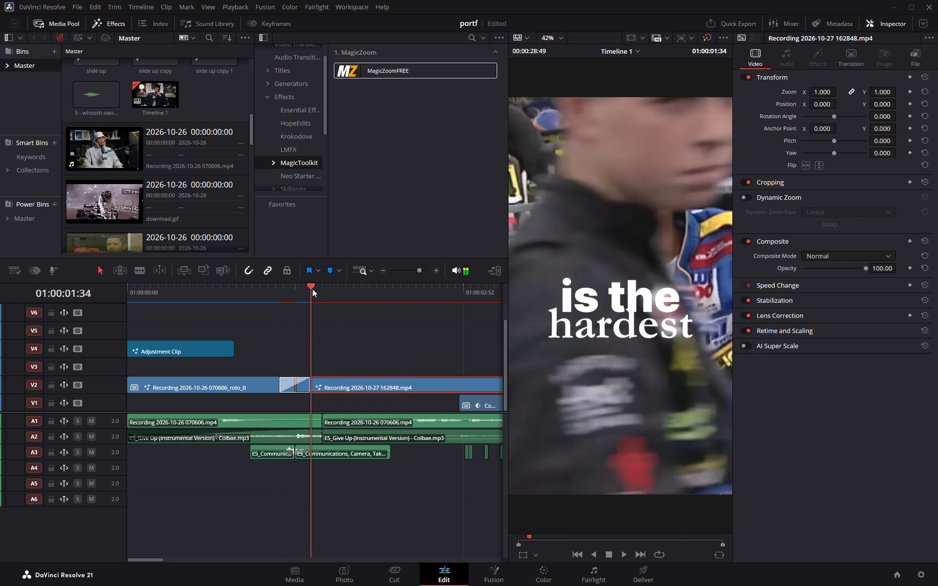
left_click(501, 576)
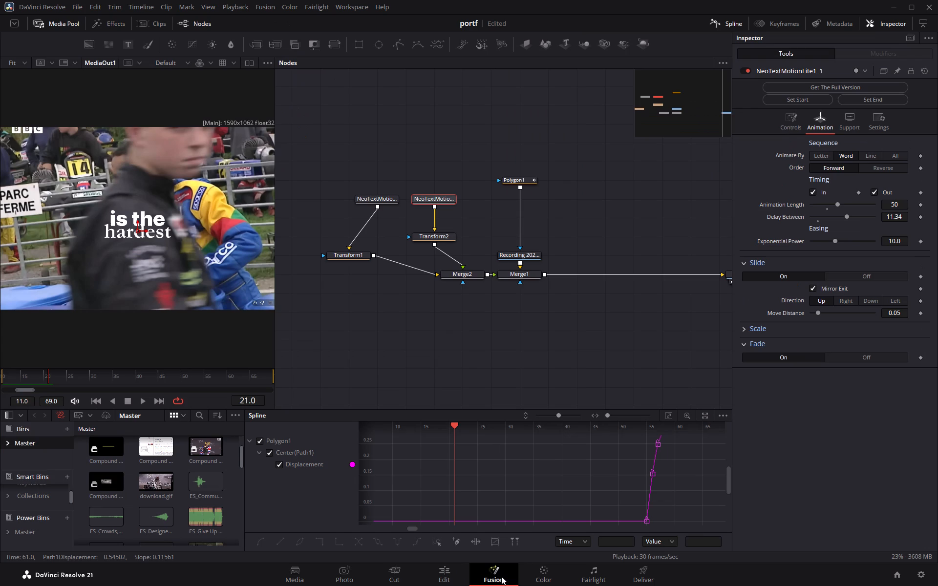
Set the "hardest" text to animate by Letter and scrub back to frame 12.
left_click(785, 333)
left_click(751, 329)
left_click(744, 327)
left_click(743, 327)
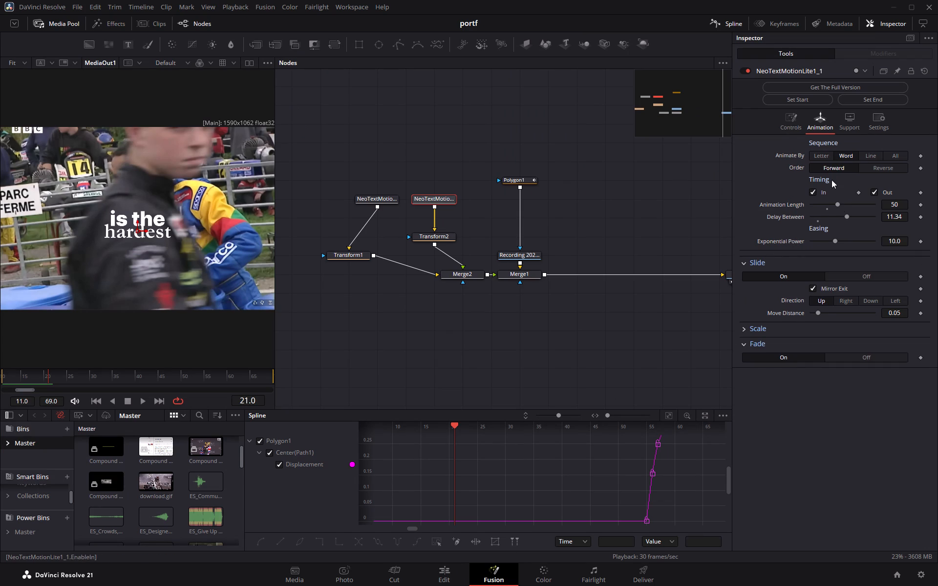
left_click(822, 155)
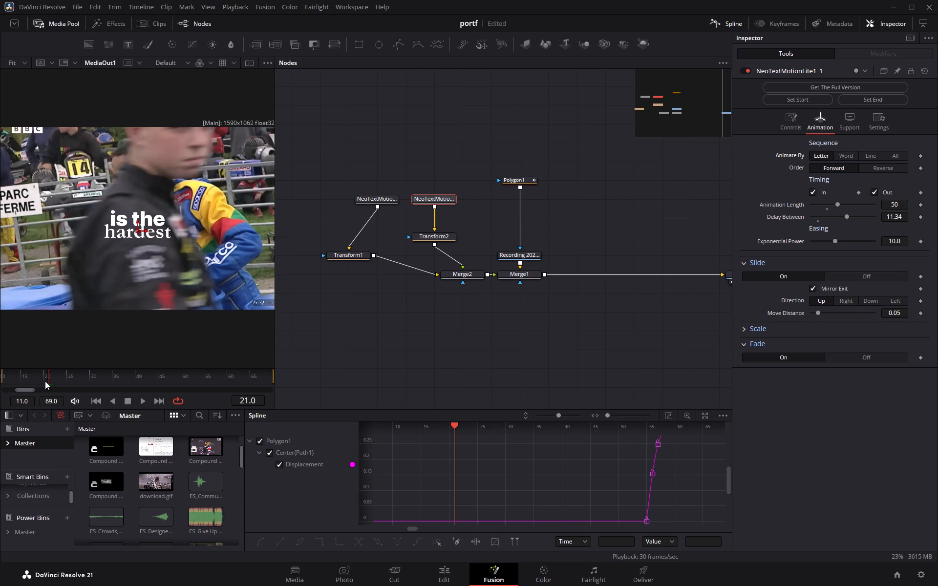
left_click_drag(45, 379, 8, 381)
Delete both Neo TextMotion text nodes feeding Transform1 and Transform2.
left_click_drag(329, 159, 450, 211)
key("BackSpace")
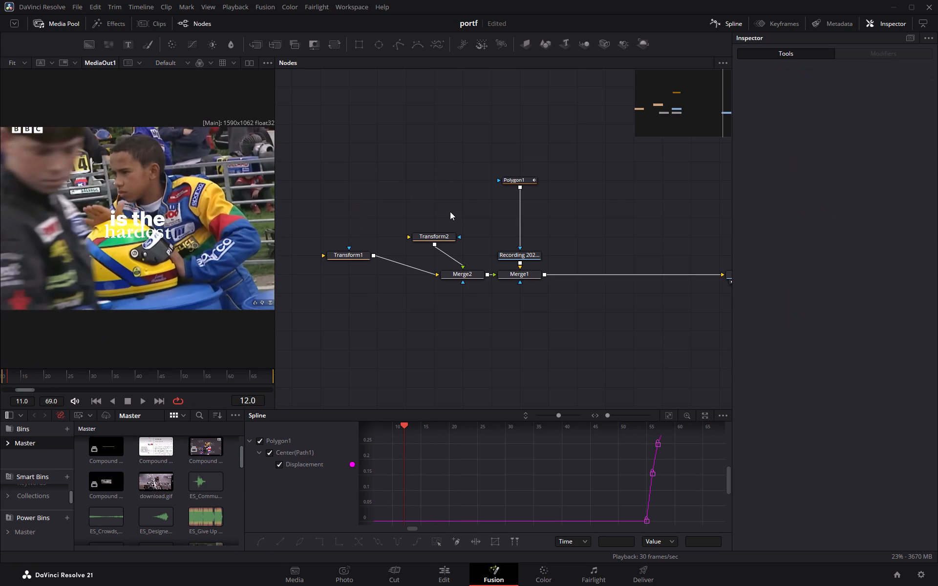
Search the tools for "neo" and add a fresh Neo TextMotion Lite node to the composition.
left_click(107, 31)
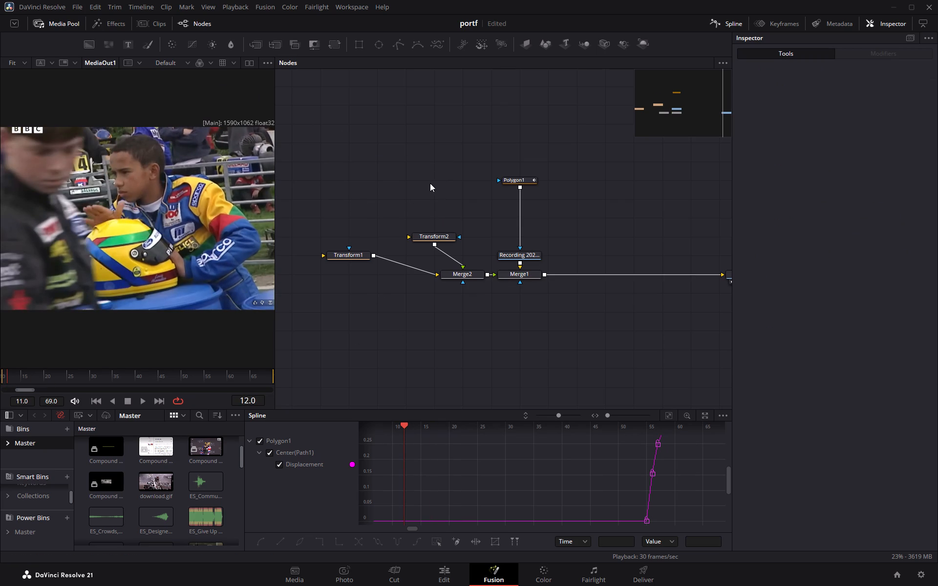
key("shift+space")
key("BackSpace")
key("BackSpace")
key("space")
type("e")
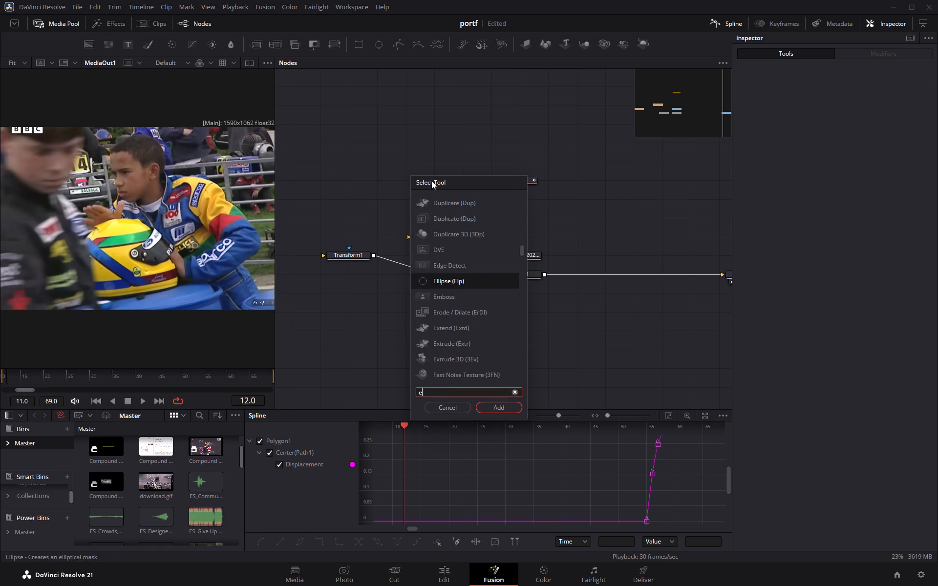
key("BackSpace")
key("BackSpace")
type("neo")
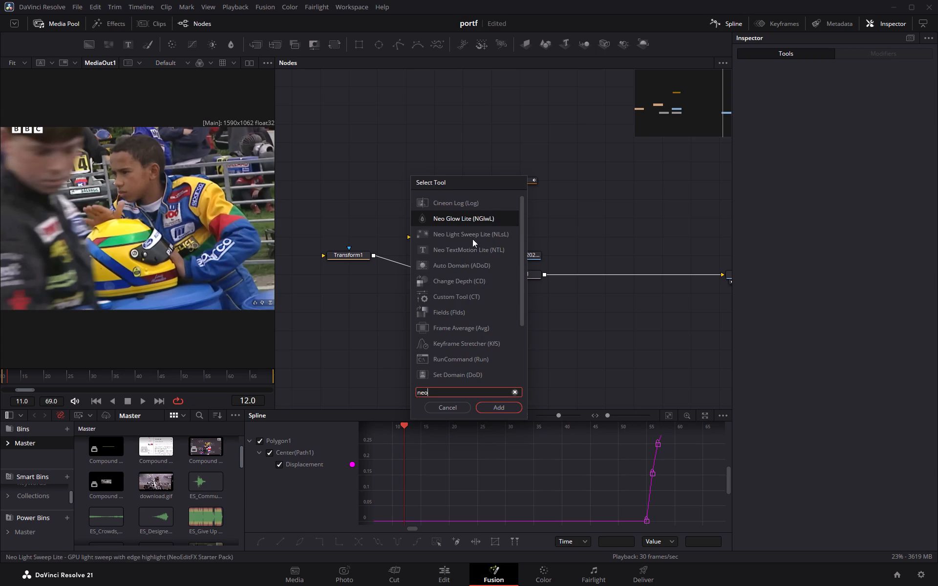
left_click(471, 249)
left_click(507, 404)
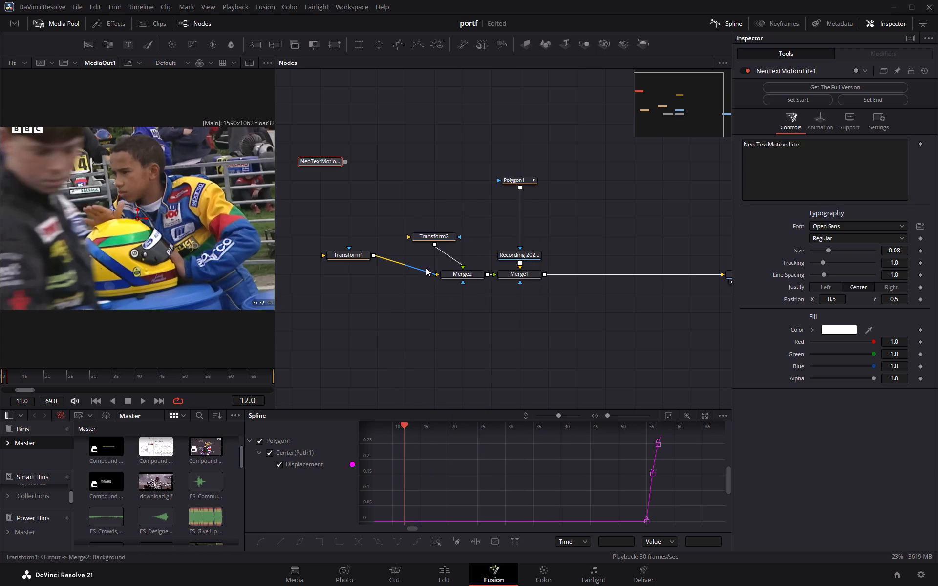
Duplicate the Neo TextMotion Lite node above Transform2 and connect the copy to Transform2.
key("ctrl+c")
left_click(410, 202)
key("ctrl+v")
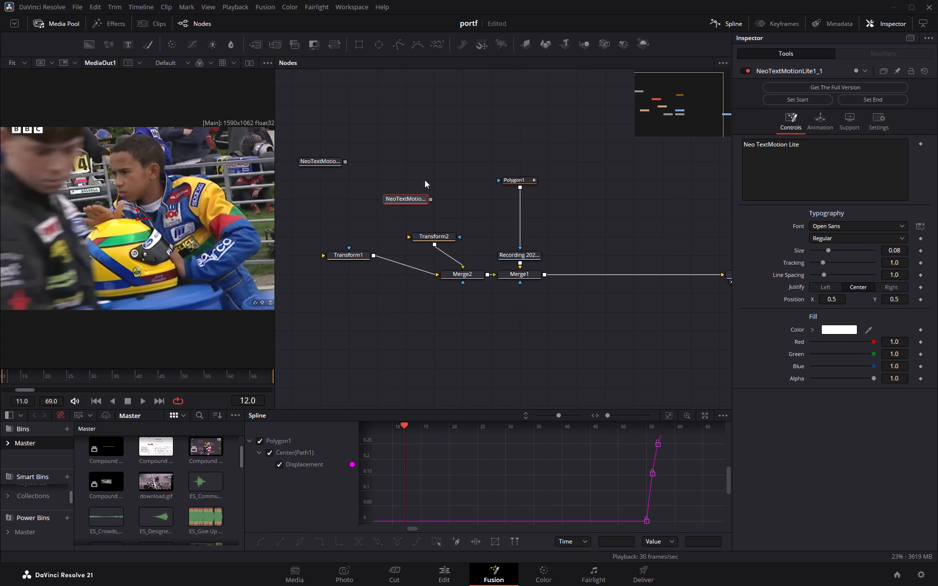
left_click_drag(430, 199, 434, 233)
Connect the first Neo TextMotion Lite node to Transform1.
left_click_drag(347, 164, 344, 257)
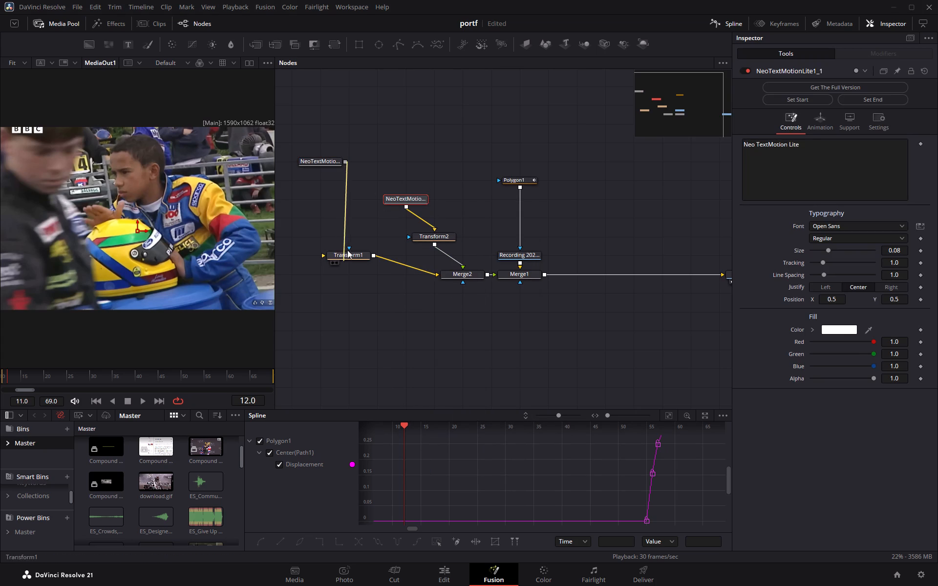
Replace the default text of the Neo TextMotion Lite node connected to Transform1 with "is the".
left_click(329, 164)
left_click_drag(825, 139, 645, 146)
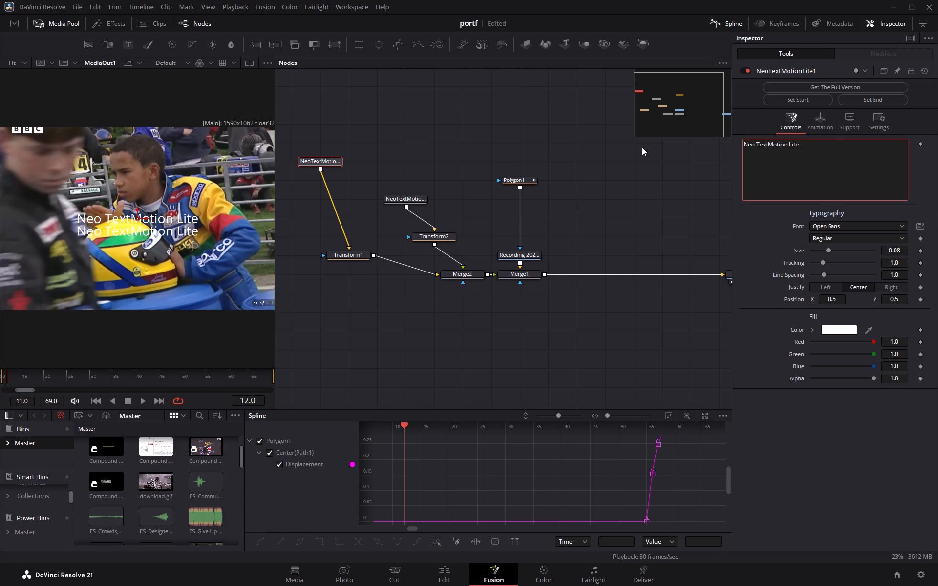
left_click_drag(826, 148, 607, 152)
key("BackSpace")
key("BackSpace")
key("BackSpace")
key("BackSpace")
key("BackSpace")
key("BackSpace")
key("BackSpace")
key("BackSpace")
key("BackSpace")
key("BackSpace")
key("BackSpace")
key("BackSpace")
key("BackSpace")
key("BackSpace")
key("BackSpace")
key("BackSpace")
key("BackSpace")
key("BackSpace")
key("BackSpace")
key("BackSpace")
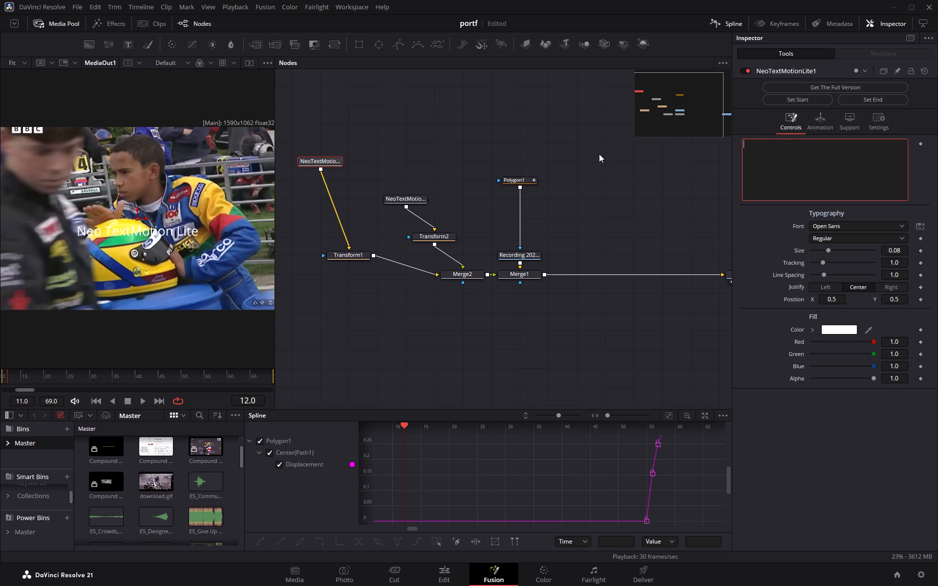
type("is the")
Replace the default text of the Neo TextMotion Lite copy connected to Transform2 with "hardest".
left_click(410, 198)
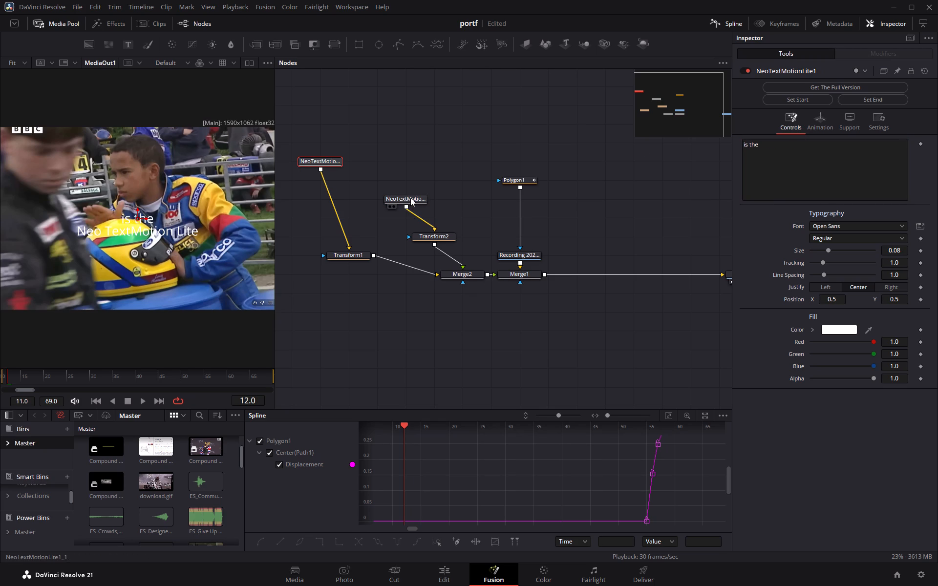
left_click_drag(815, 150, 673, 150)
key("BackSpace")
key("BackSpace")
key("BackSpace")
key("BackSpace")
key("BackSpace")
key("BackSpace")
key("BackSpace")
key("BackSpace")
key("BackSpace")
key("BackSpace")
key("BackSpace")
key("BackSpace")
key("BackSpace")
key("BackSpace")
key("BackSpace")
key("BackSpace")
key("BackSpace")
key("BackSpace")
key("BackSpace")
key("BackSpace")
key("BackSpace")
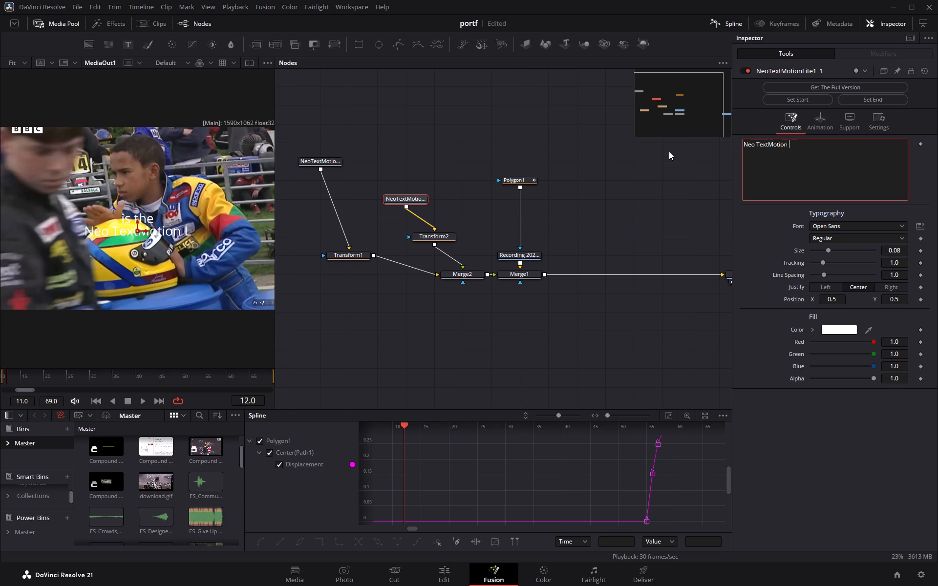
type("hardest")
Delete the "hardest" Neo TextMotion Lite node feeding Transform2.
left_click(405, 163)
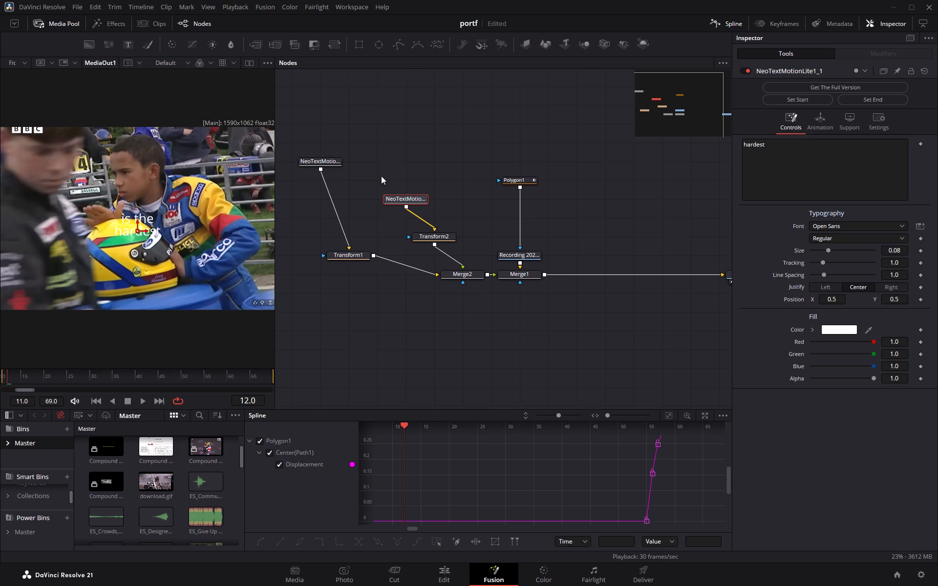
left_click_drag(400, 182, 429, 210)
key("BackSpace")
Set the font of the "is the" text node to Inter.
left_click(316, 163)
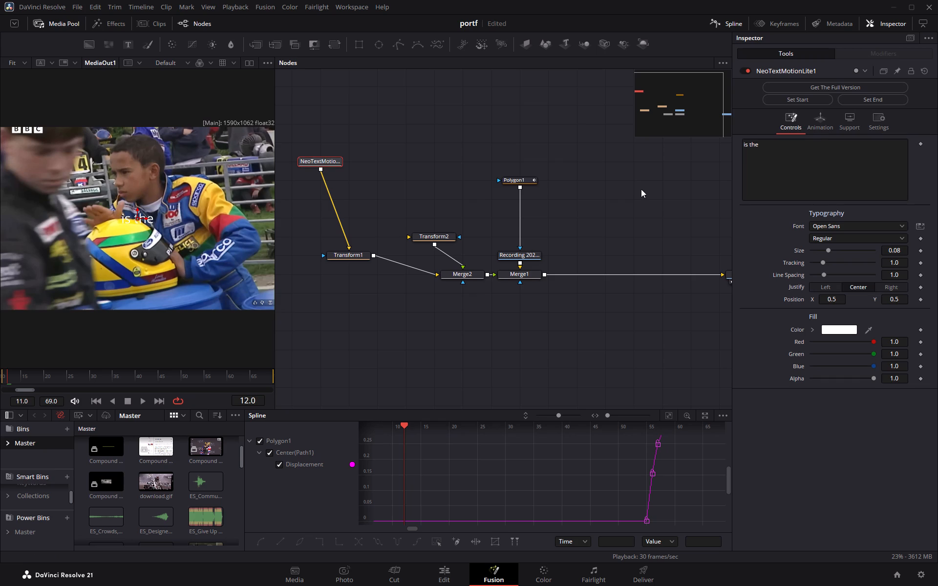
left_click(853, 227)
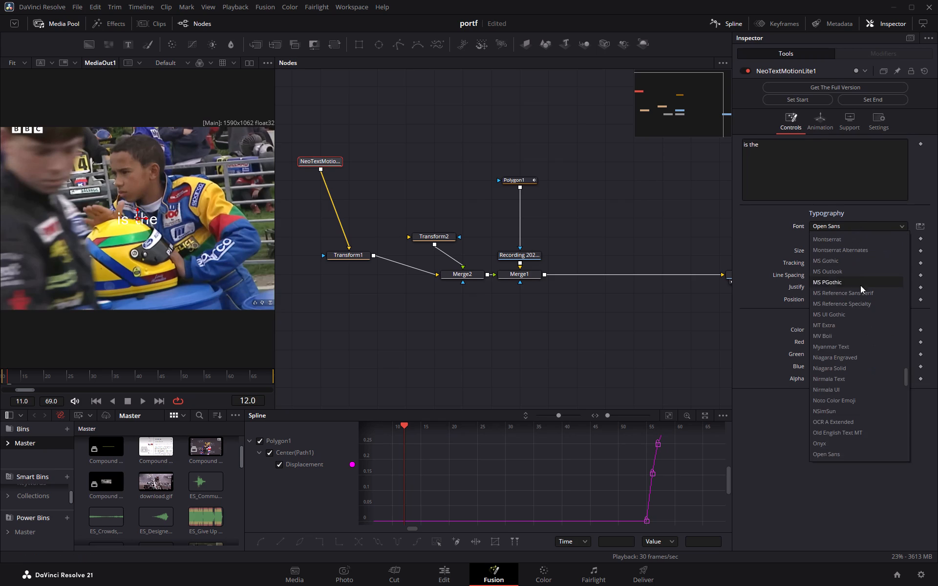
scroll(845, 308, "down", 5)
scroll(833, 368, "down", 20)
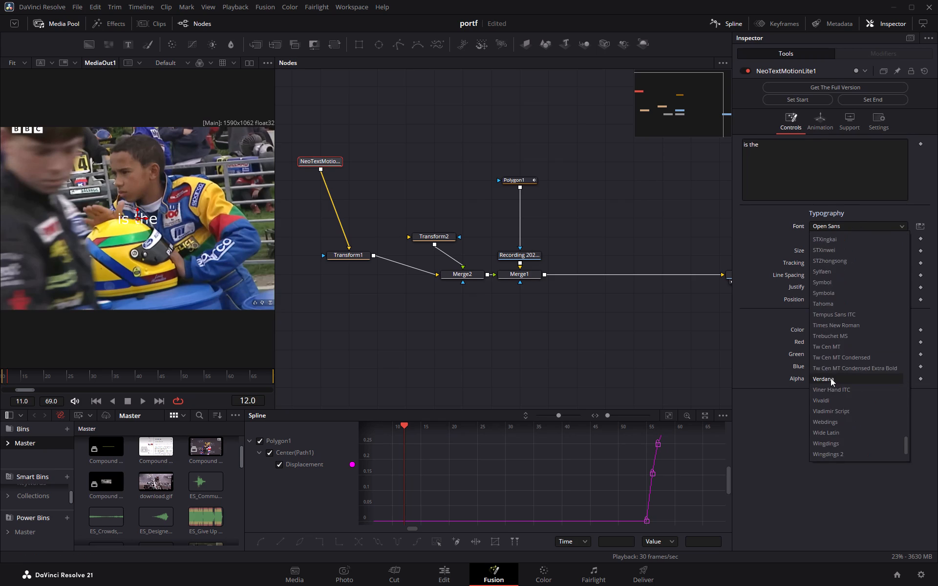
scroll(831, 378, "down", 10)
scroll(830, 381, "up", 6)
scroll(836, 369, "down", 2)
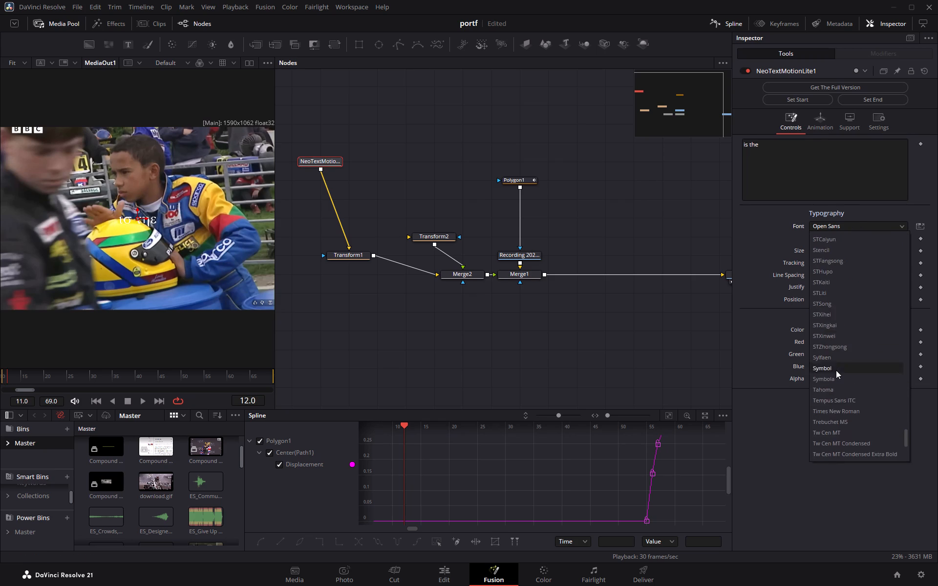
scroll(836, 370, "down", 4)
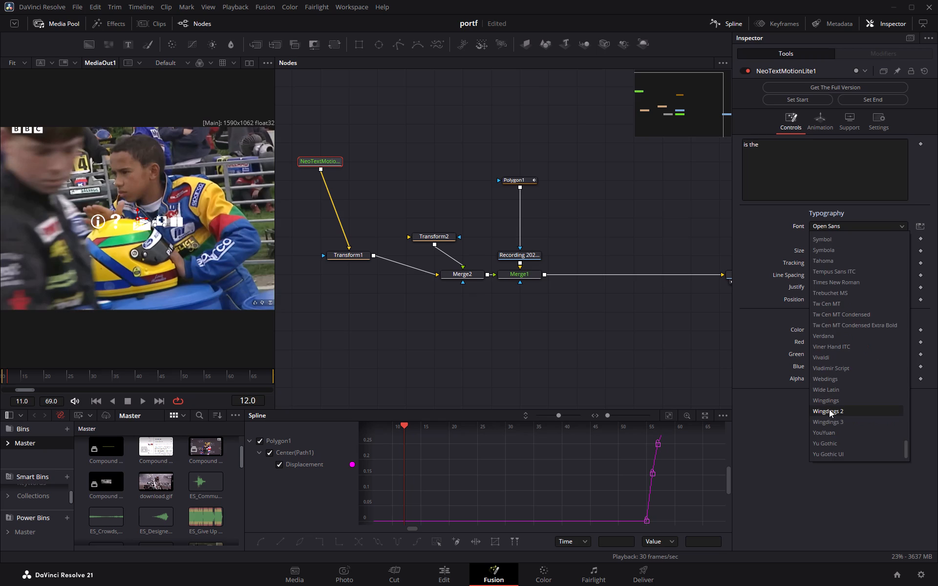
scroll(829, 409, "down", 2)
scroll(829, 409, "up", 20)
scroll(829, 409, "up", 6)
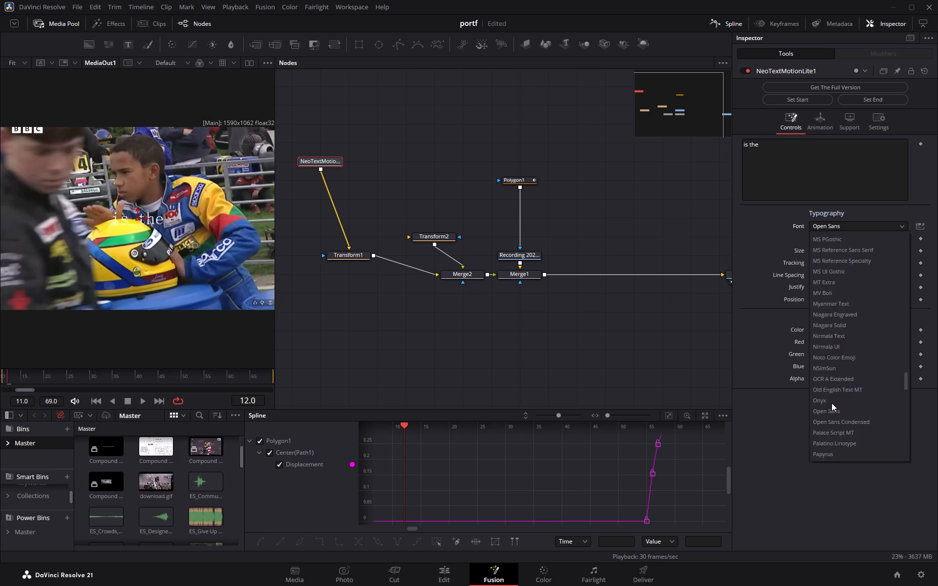
scroll(831, 403, "up", 19)
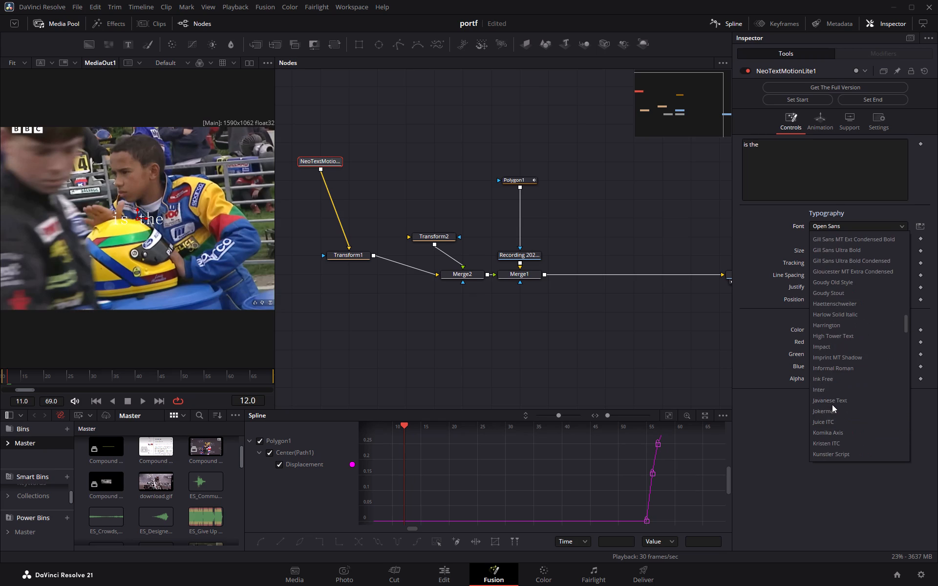
left_click(831, 420)
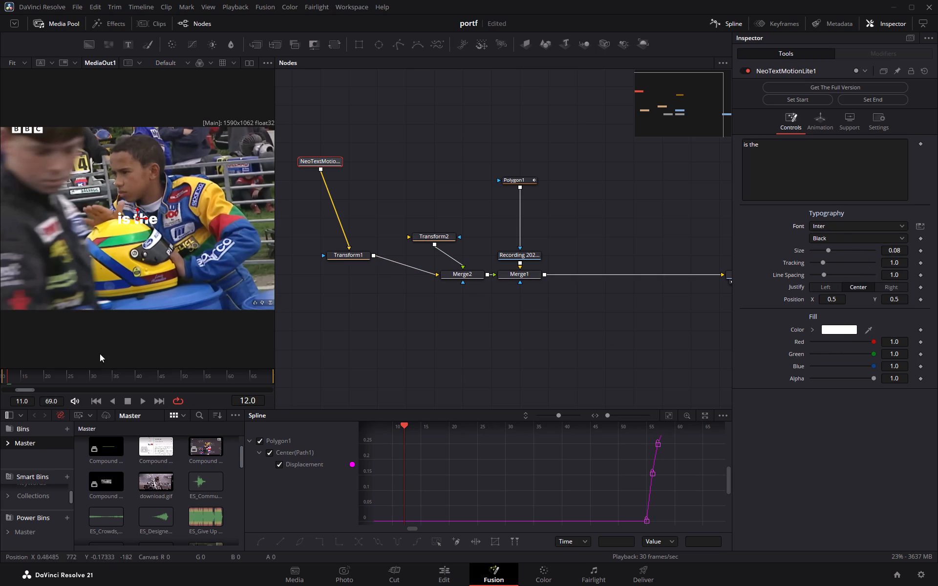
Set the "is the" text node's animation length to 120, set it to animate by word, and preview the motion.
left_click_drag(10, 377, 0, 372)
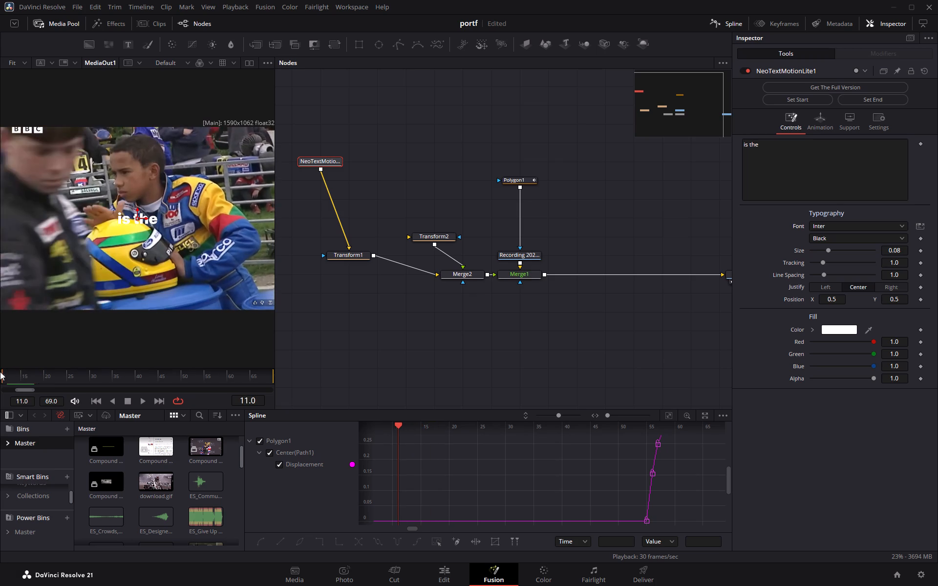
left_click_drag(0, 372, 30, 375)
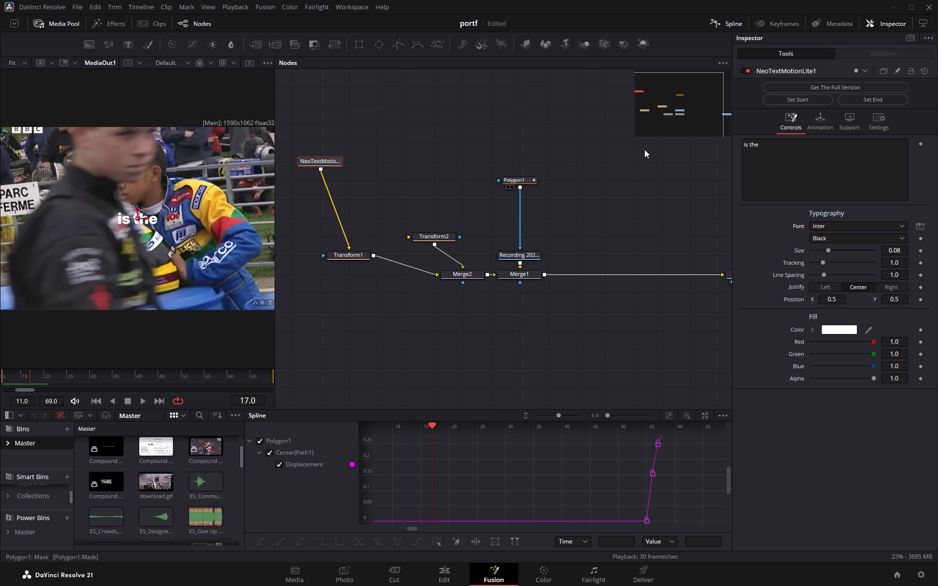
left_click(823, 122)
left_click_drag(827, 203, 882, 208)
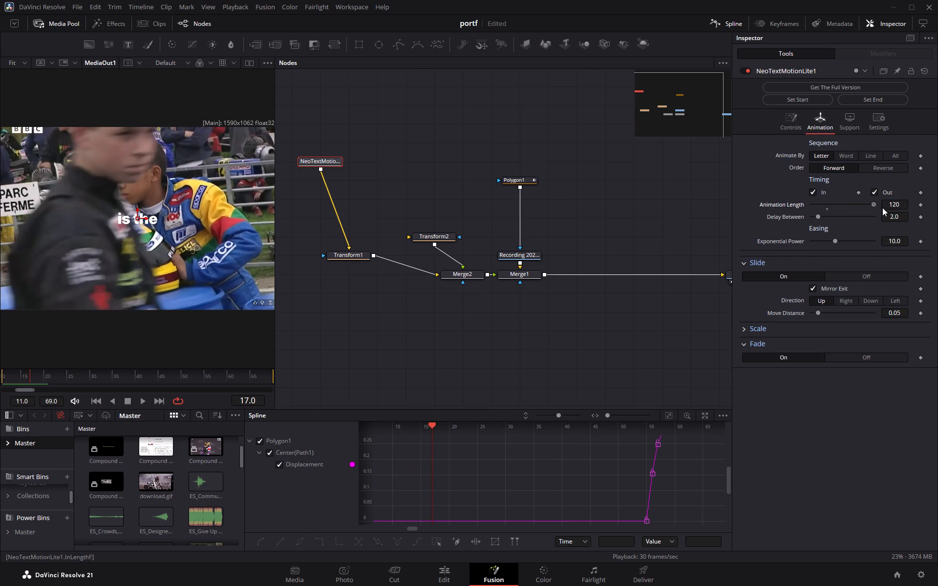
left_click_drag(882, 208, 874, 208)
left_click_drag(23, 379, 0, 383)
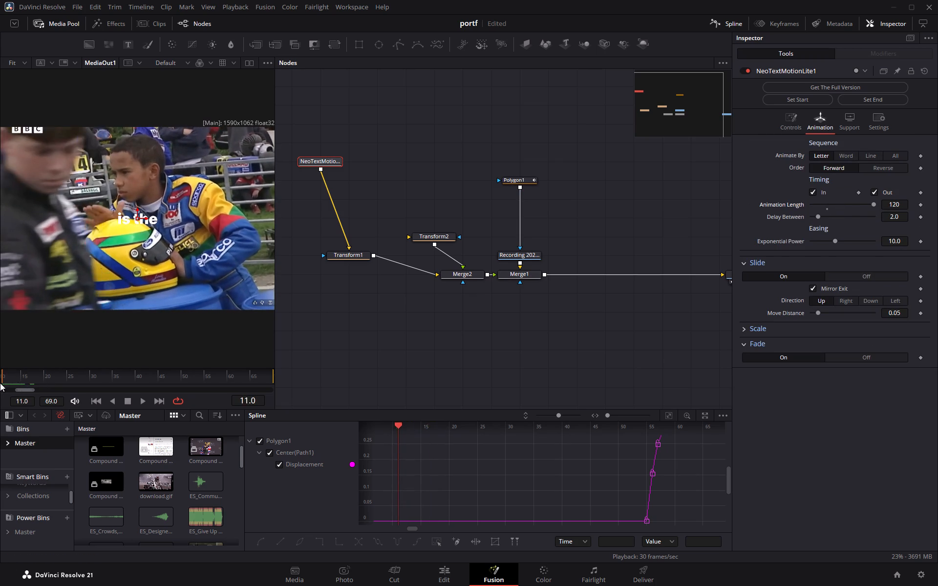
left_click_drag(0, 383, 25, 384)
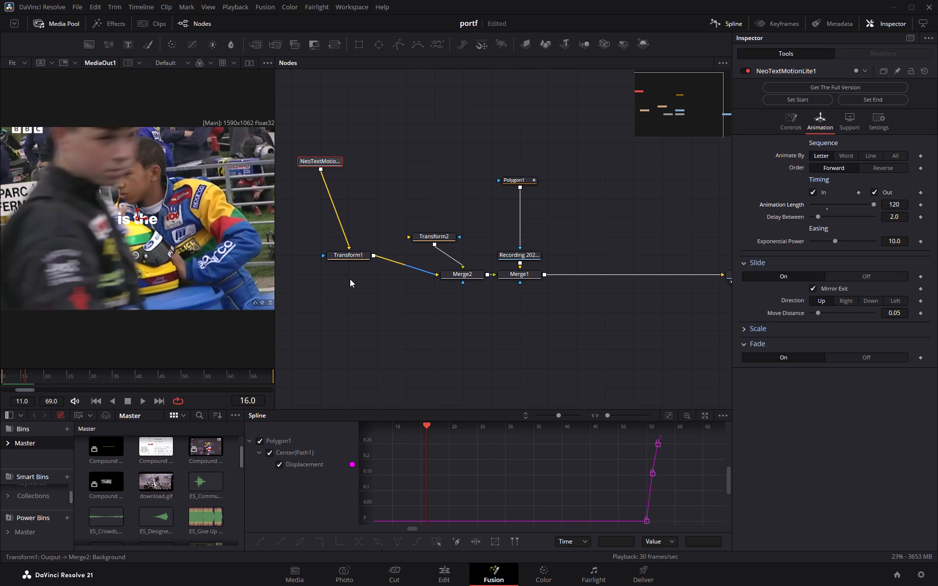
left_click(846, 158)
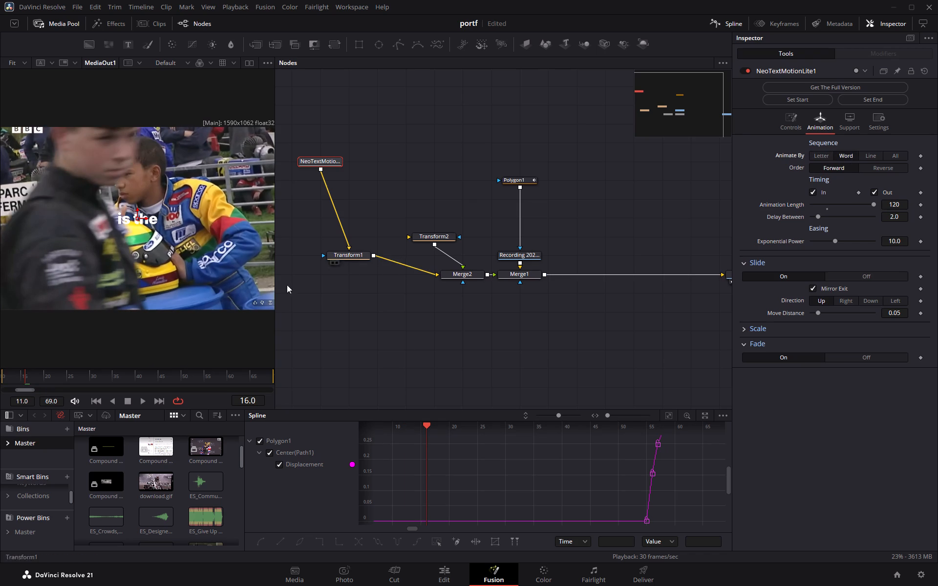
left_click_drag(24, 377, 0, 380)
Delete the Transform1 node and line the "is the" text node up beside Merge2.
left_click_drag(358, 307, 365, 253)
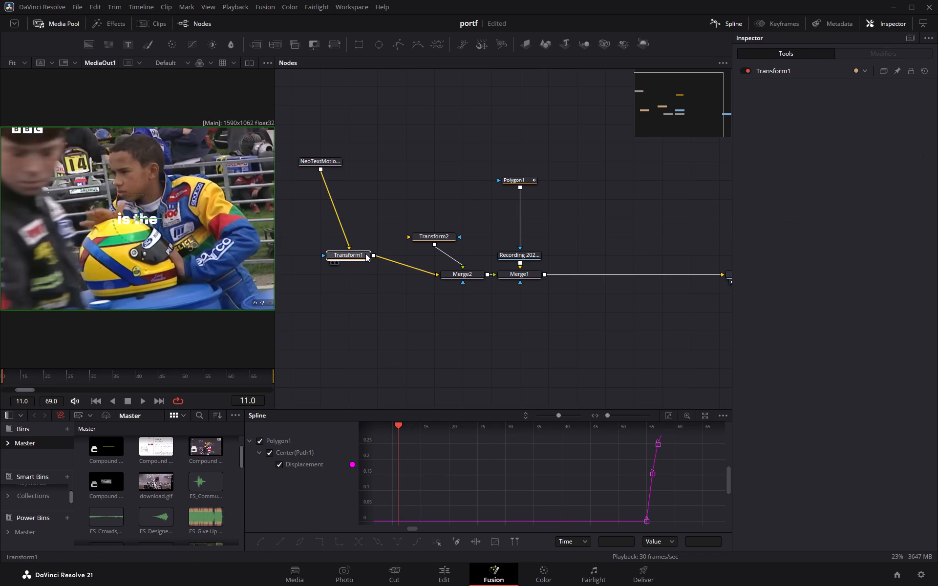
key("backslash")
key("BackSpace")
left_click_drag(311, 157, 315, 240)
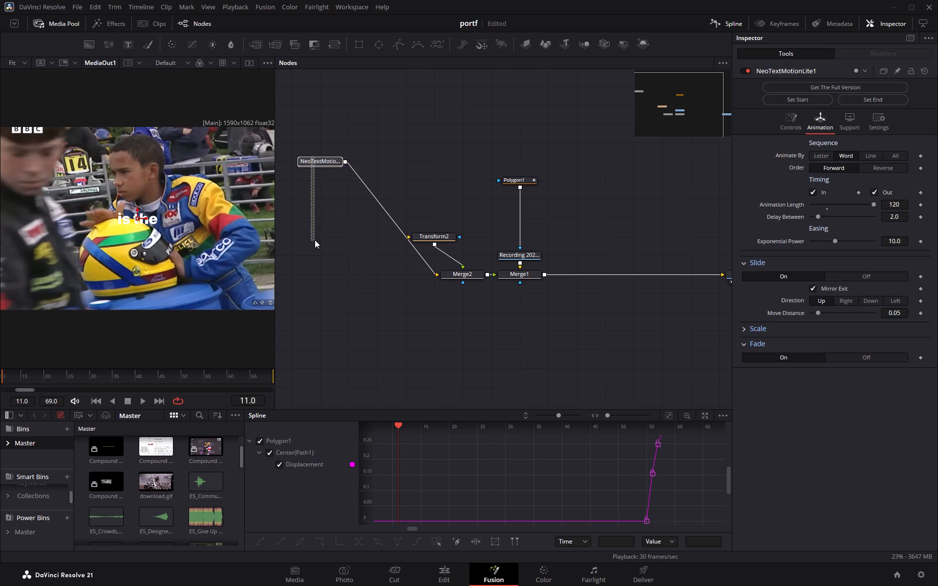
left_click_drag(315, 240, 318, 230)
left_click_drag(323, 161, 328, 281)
Check the "is the" text animation over the clip and delete the Neo TextMotion Lite node feeding Merge2.
left_click_drag(6, 379, 32, 381)
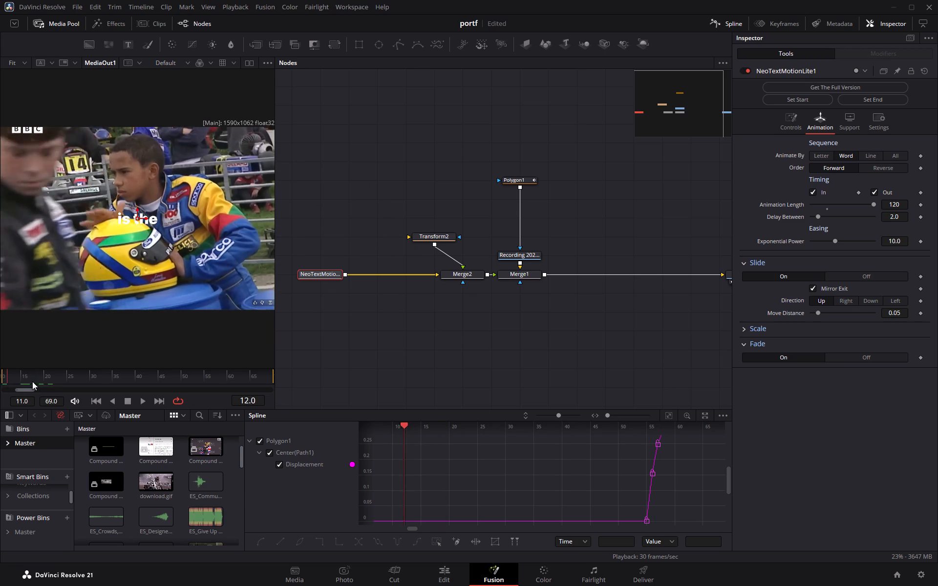
left_click_drag(32, 381, 73, 393)
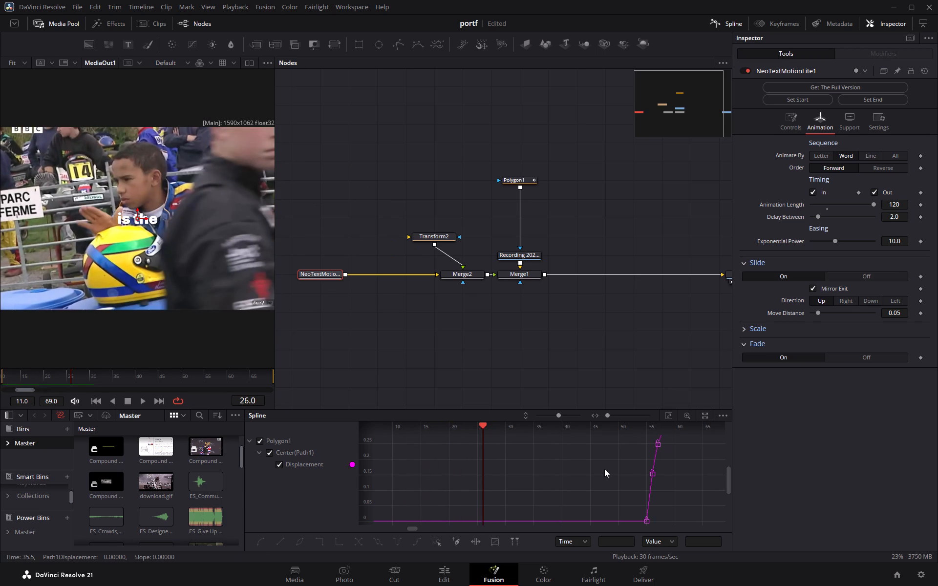
scroll(638, 464, "up", 2)
scroll(638, 464, "down", 5)
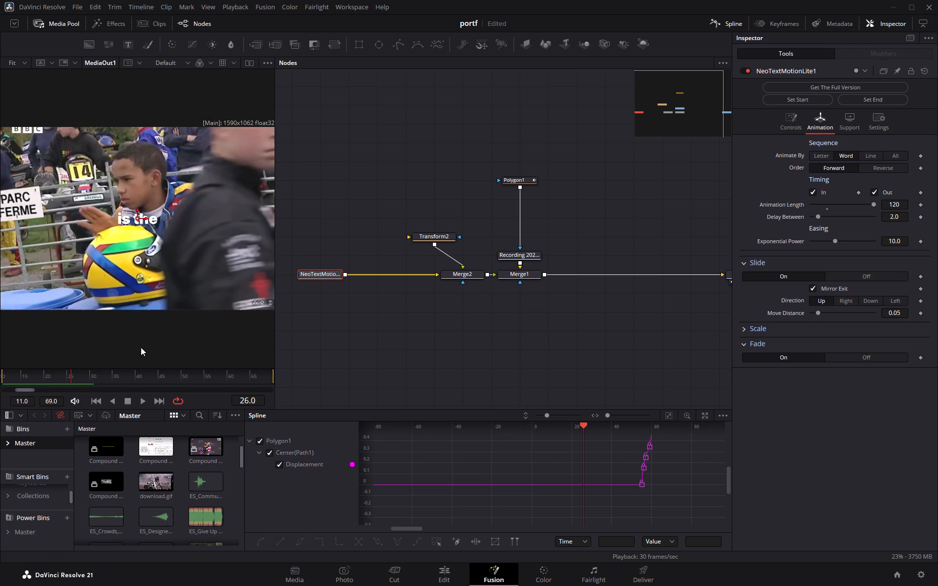
left_click_drag(70, 374, 57, 387)
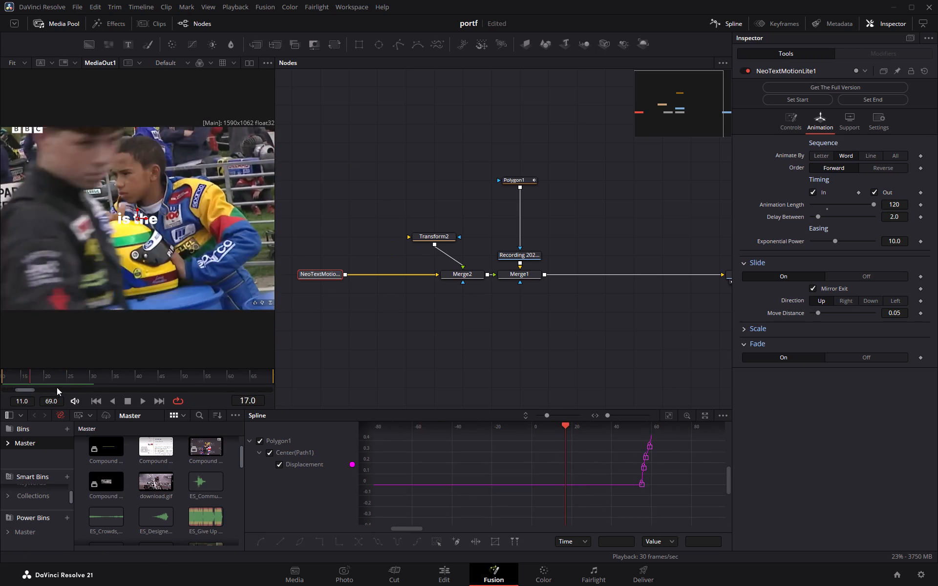
left_click_drag(57, 387, 30, 387)
left_click_drag(314, 244, 353, 312)
key("BackSpace")
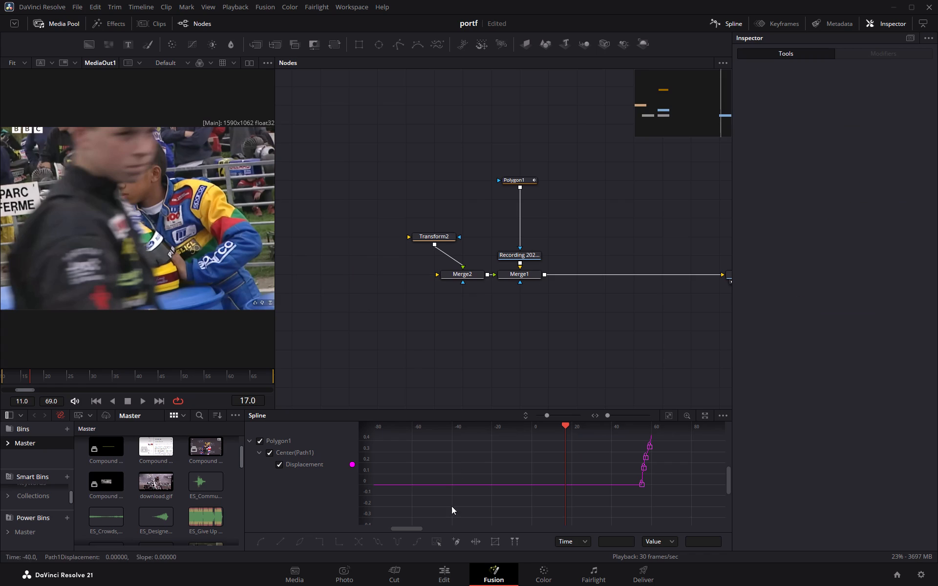
left_click(440, 574)
left_click_drag(295, 297, 225, 306)
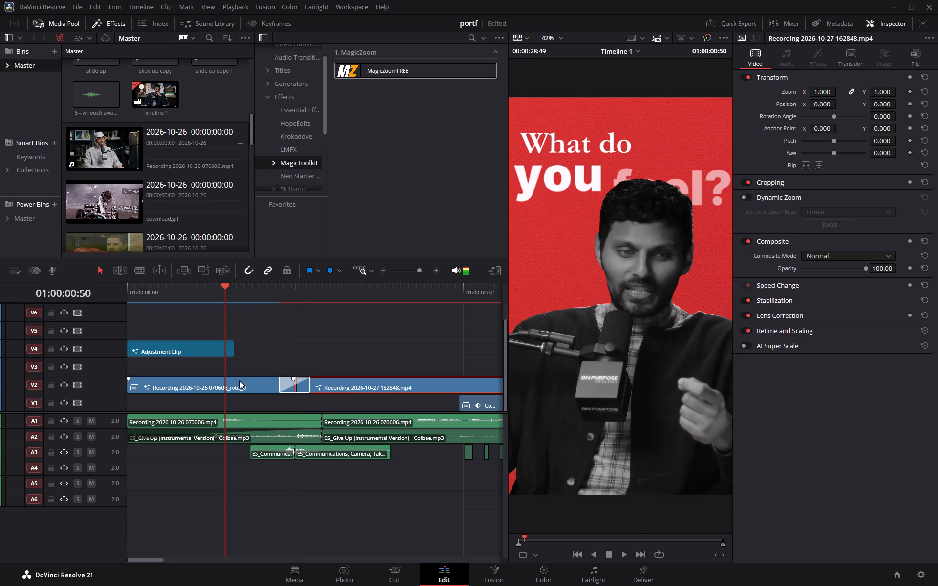
left_click(242, 388)
right_click(242, 387)
left_click(292, 255)
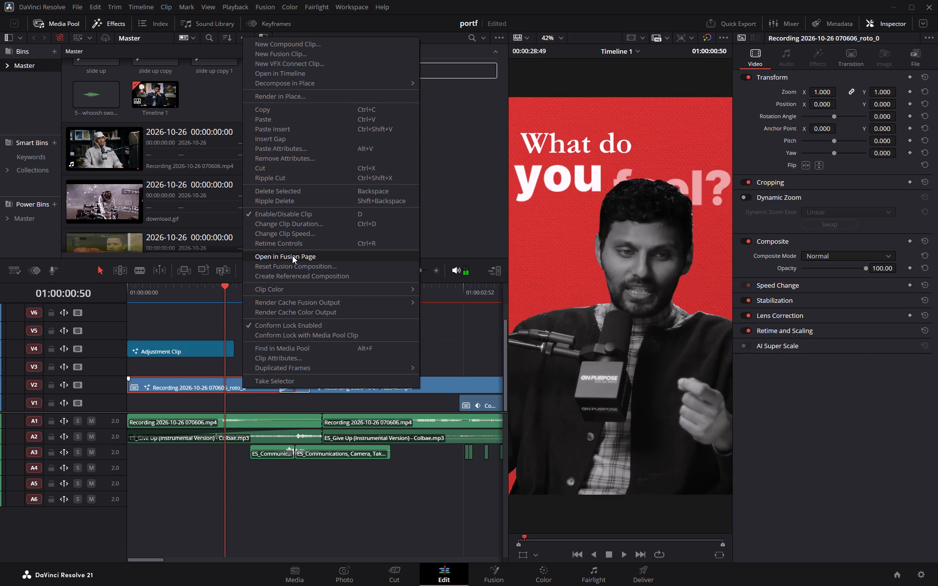
left_click_drag(388, 306, 531, 339)
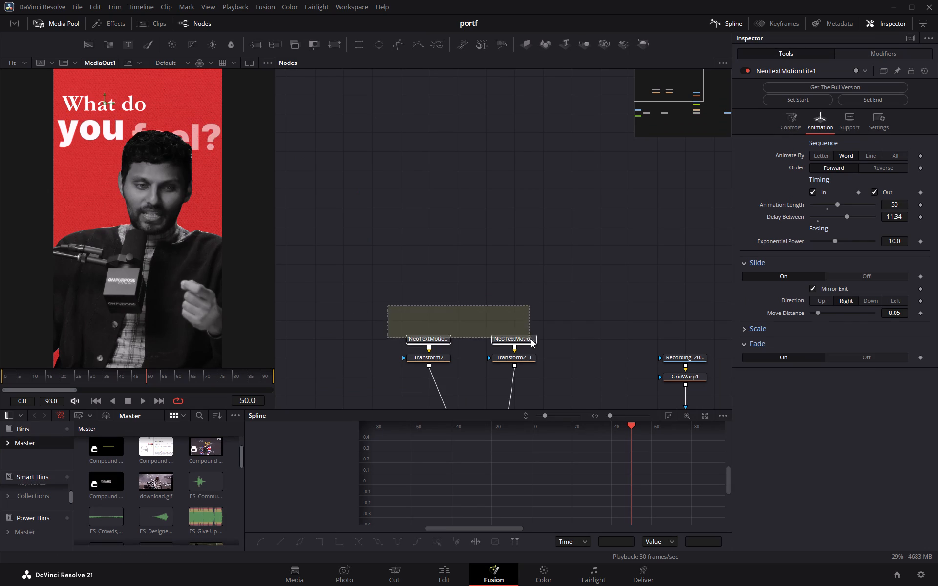
left_click_drag(531, 339, 533, 341)
key("ctrl+c")
key("ctrl+c")
key("ctrl+c")
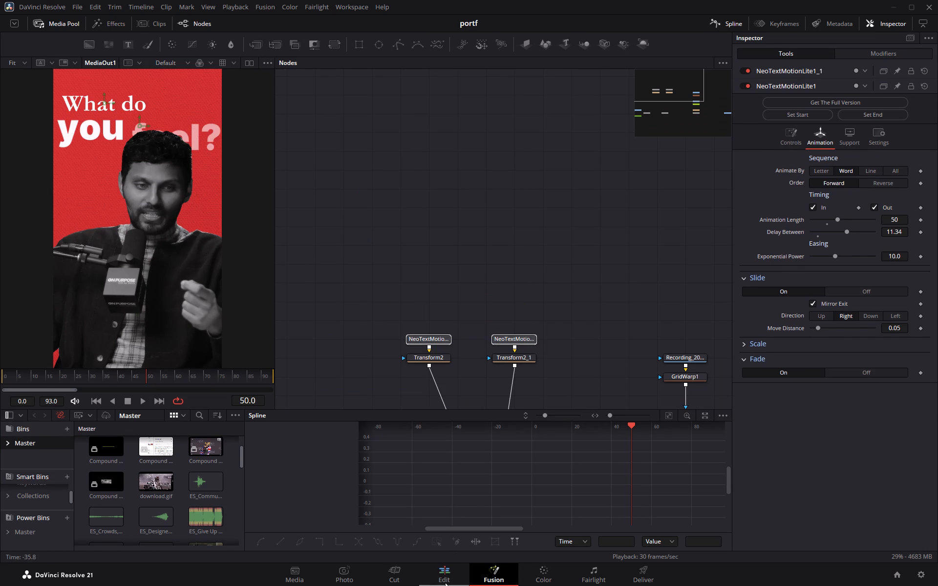
Return to the Recording 2026-10-27 162848.mp4 clip's Fusion composition and paste the two copied text nodes.
left_click(445, 583)
left_click(354, 383)
right_click(354, 383)
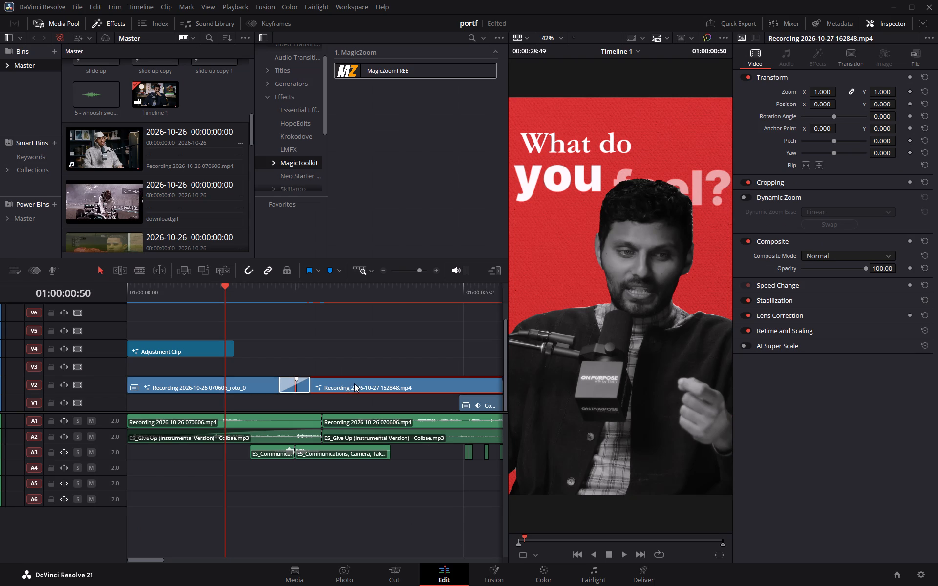
left_click(412, 241)
left_click(383, 181)
key("ctrl+v")
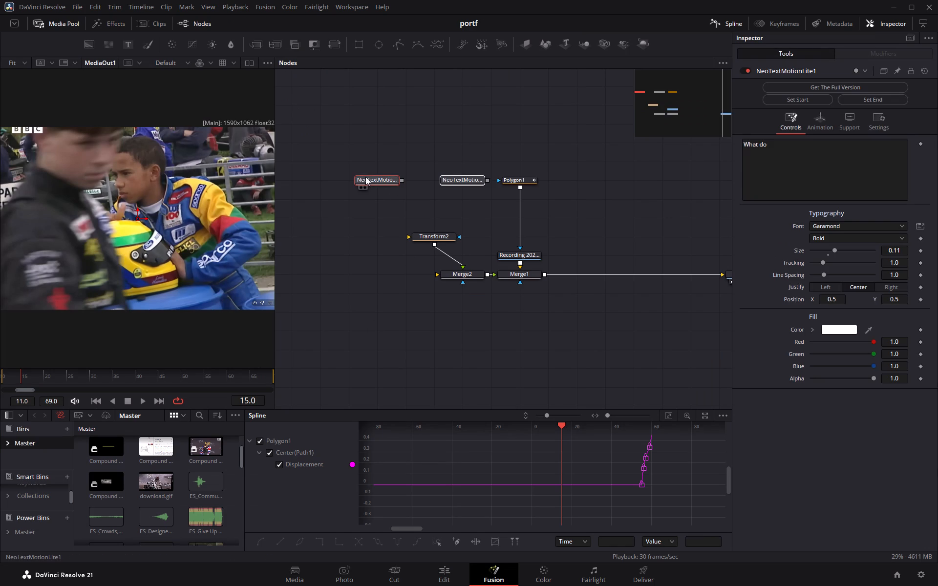
Move the pasted text nodes away from Polygon1 and connect the "you feel?" node to Transform2.
left_click_drag(464, 179, 406, 181)
left_click(441, 192)
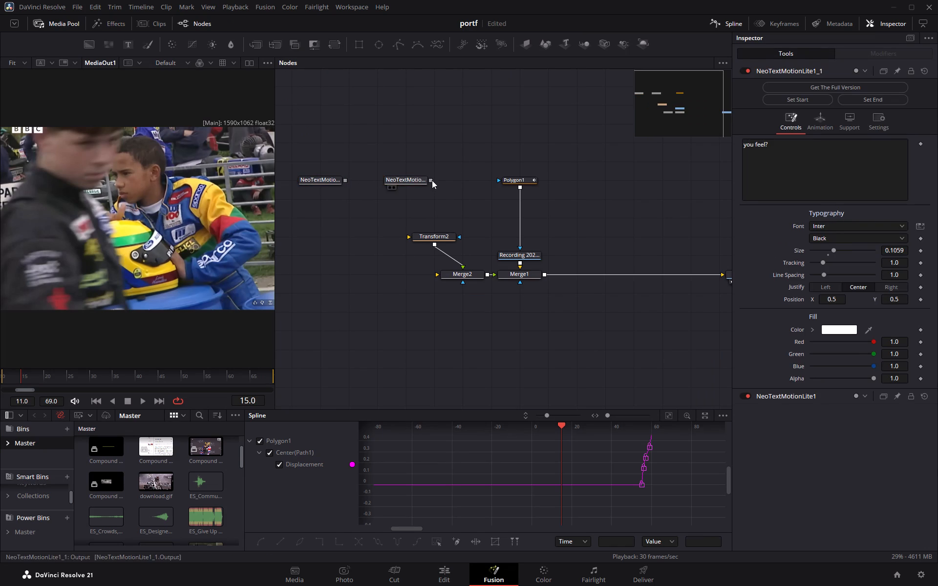
left_click_drag(432, 179, 434, 239)
Add a Transform node below the "What do" text node and connect its output to Merge2's background.
left_click(323, 180)
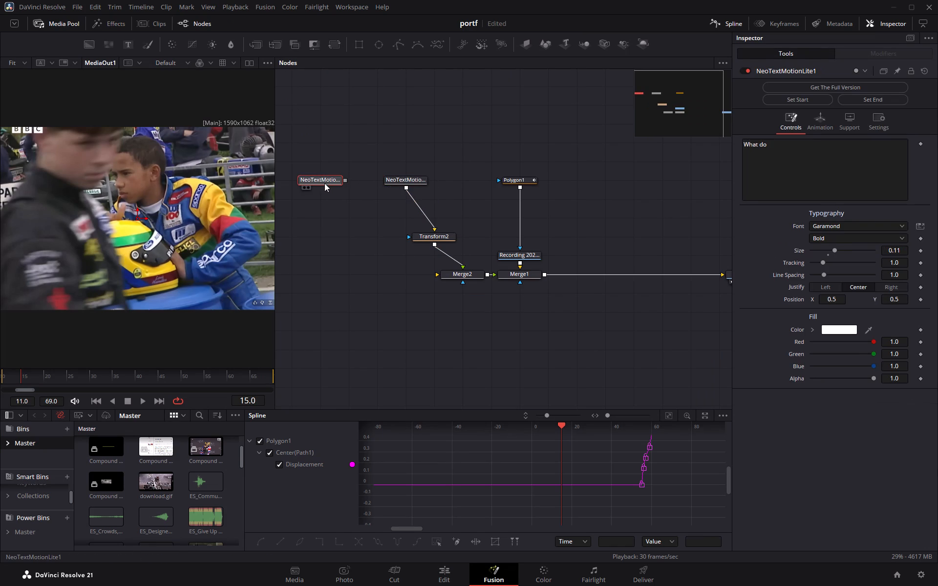
key("shift+space")
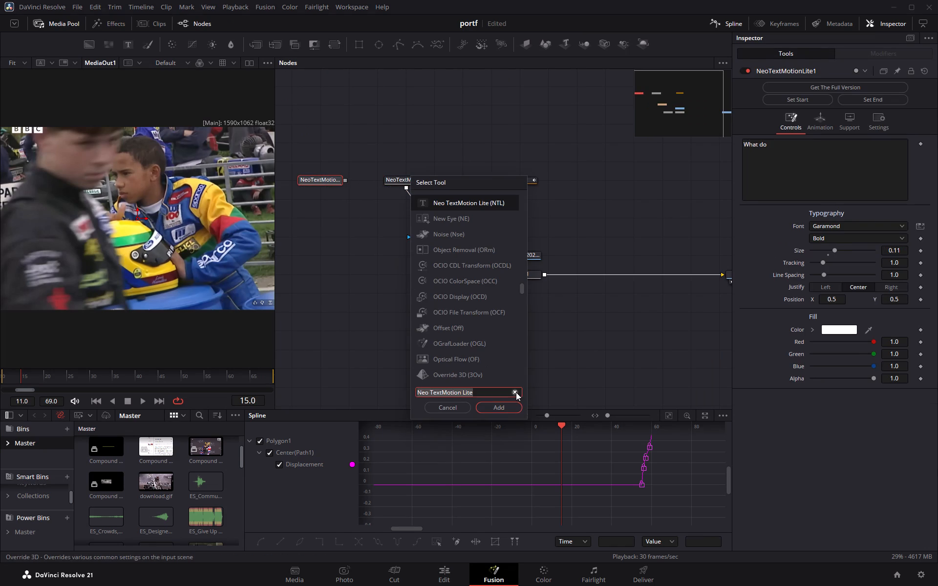
key("BackSpace")
key("BackSpace")
type("tran")
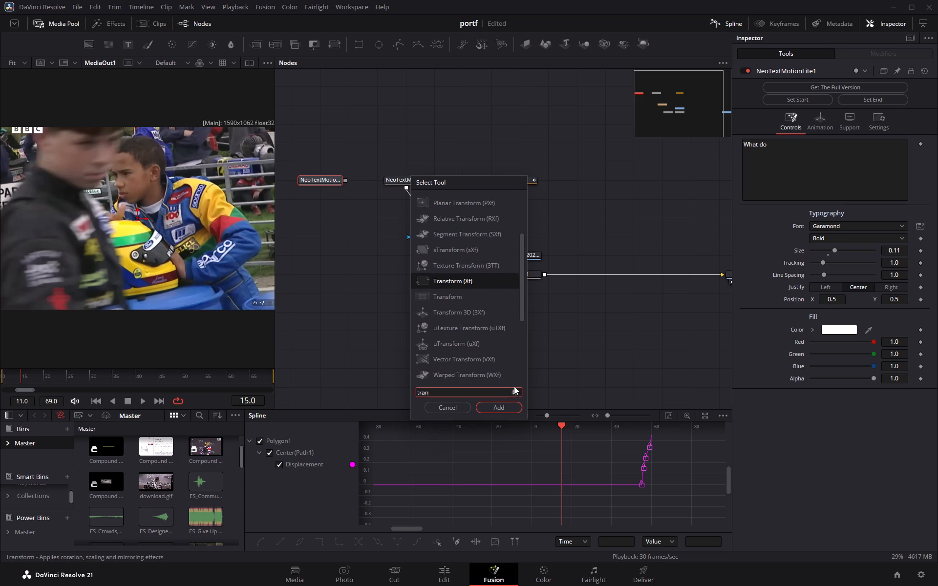
left_click(487, 284)
left_click(490, 406)
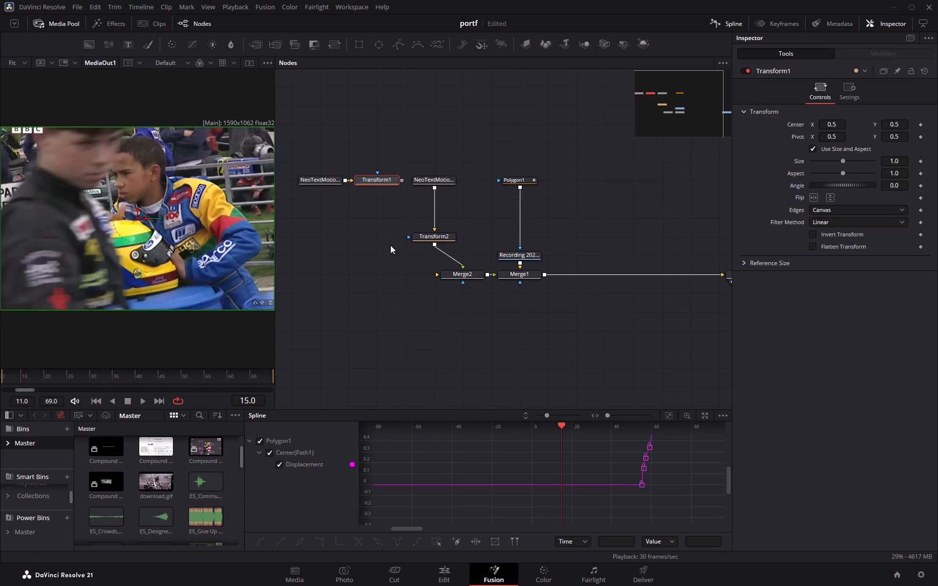
left_click_drag(385, 183, 334, 239)
left_click_drag(343, 237, 438, 274)
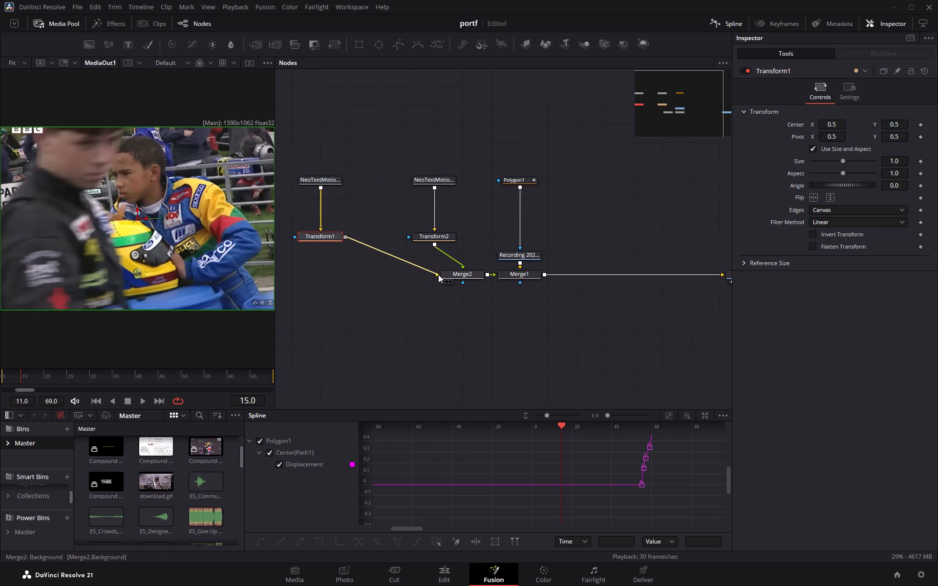
left_click_drag(438, 274, 440, 276)
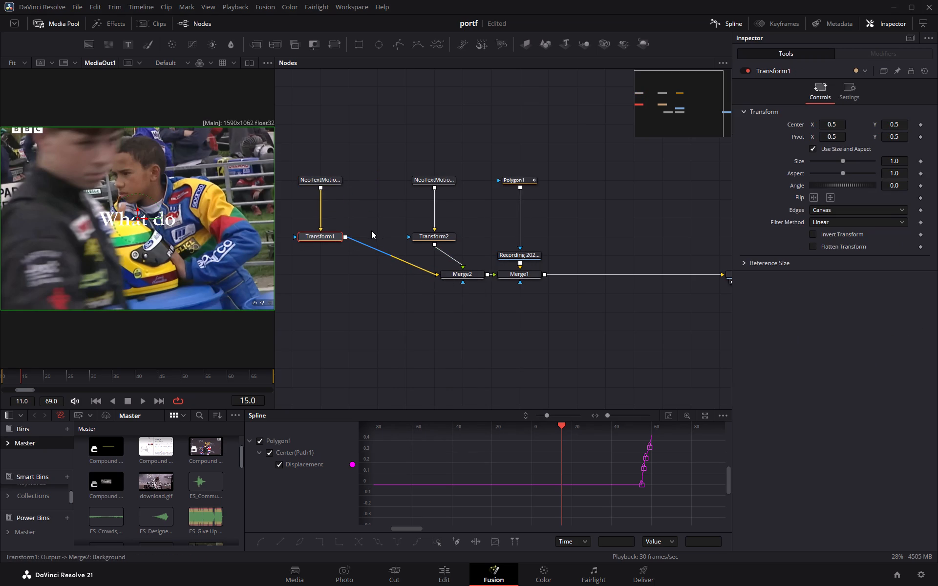
Disconnect Transform2 from Merge2 and join it to Merge2's output through a new Merge node.
left_click_drag(464, 265, 464, 255)
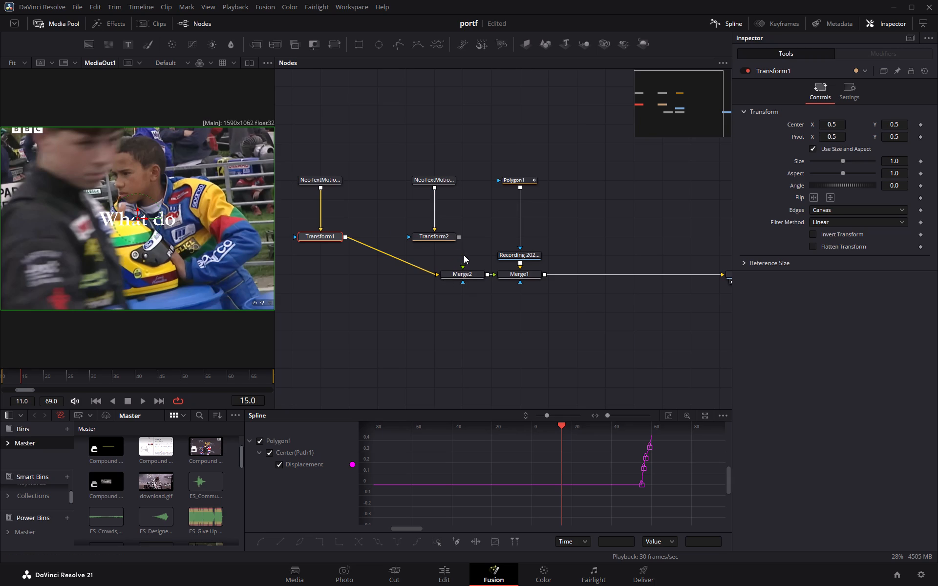
left_click_drag(467, 273, 441, 274)
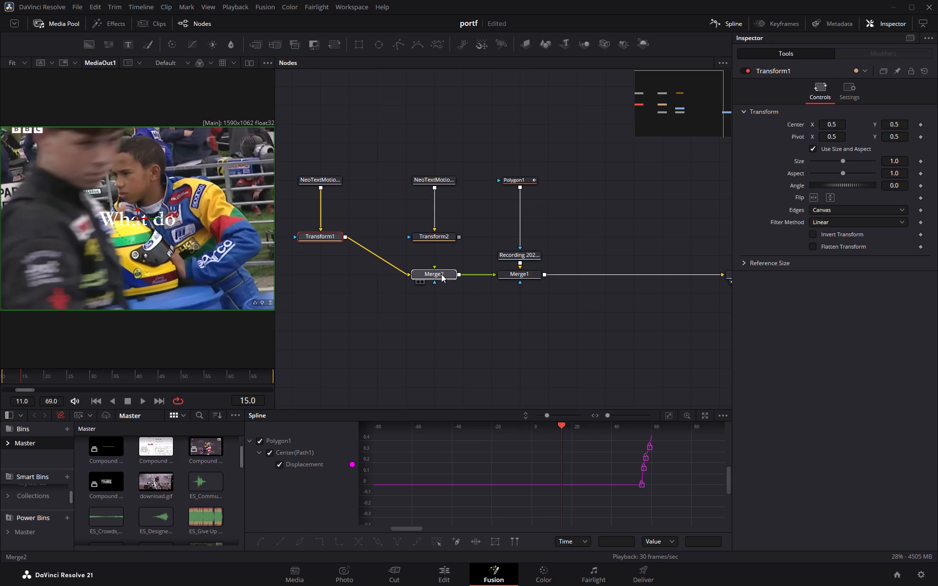
left_click_drag(441, 274, 438, 274)
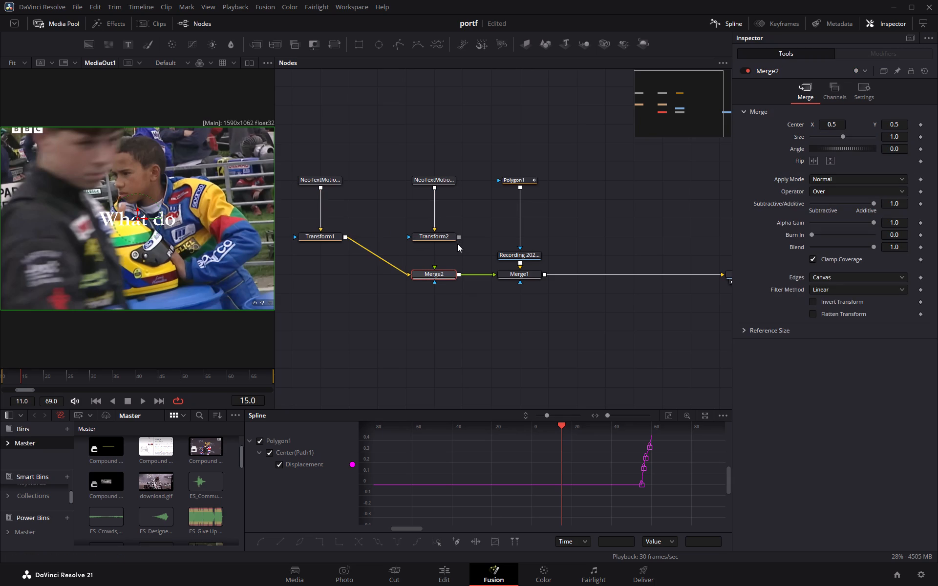
left_click_drag(457, 238, 462, 273)
left_click_drag(462, 273, 458, 274)
Rearrange the node graph so the "you feel?" text node and Transform2 sit above the new Merge node, beside Merge2.
left_click_drag(446, 276, 414, 277)
left_click_drag(496, 274, 457, 275)
left_click_drag(447, 238, 463, 238)
left_click_drag(415, 162, 457, 210)
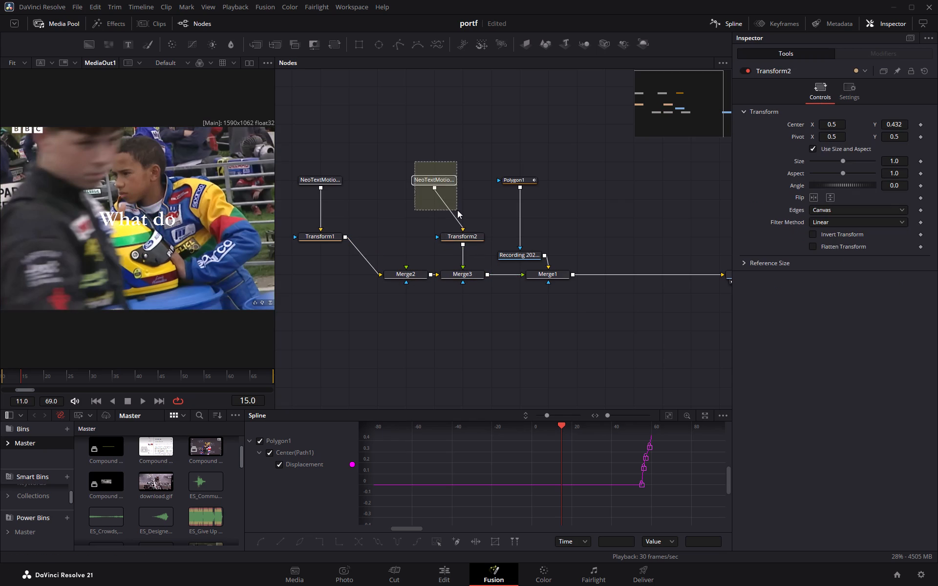
left_click_drag(457, 210, 457, 208)
left_click_drag(434, 182, 451, 182)
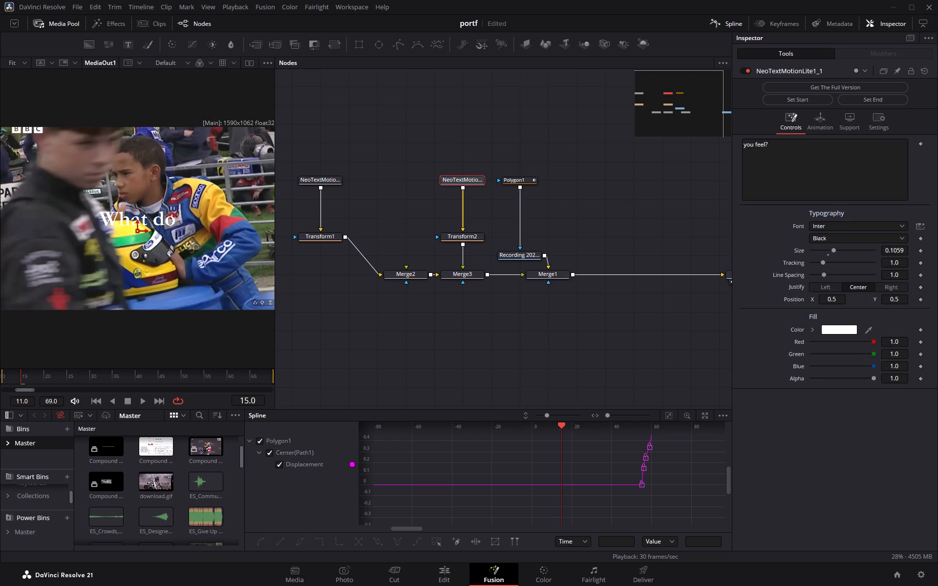
Replace the text of the "you feel?" node with "hardest".
left_click_drag(778, 151, 729, 153)
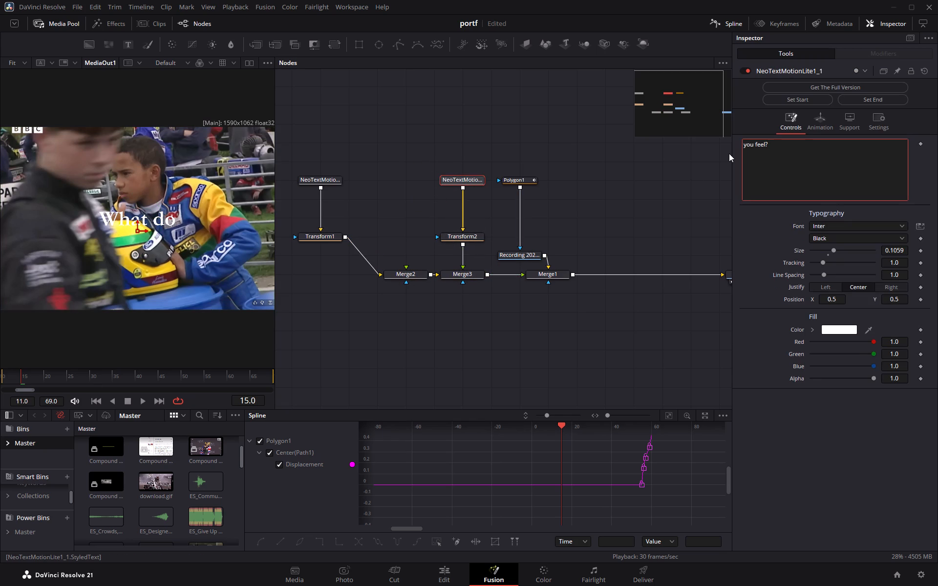
key("BackSpace")
key("BackSpace")
key("BackSpace")
key("BackSpace")
key("BackSpace")
key("BackSpace")
key("BackSpace")
key("BackSpace")
key("BackSpace")
key("BackSpace")
key("BackSpace")
key("BackSpace")
key("BackSpace")
key("BackSpace")
key("BackSpace")
key("BackSpace")
key("BackSpace")
key("BackSpace")
key("BackSpace")
key("BackSpace")
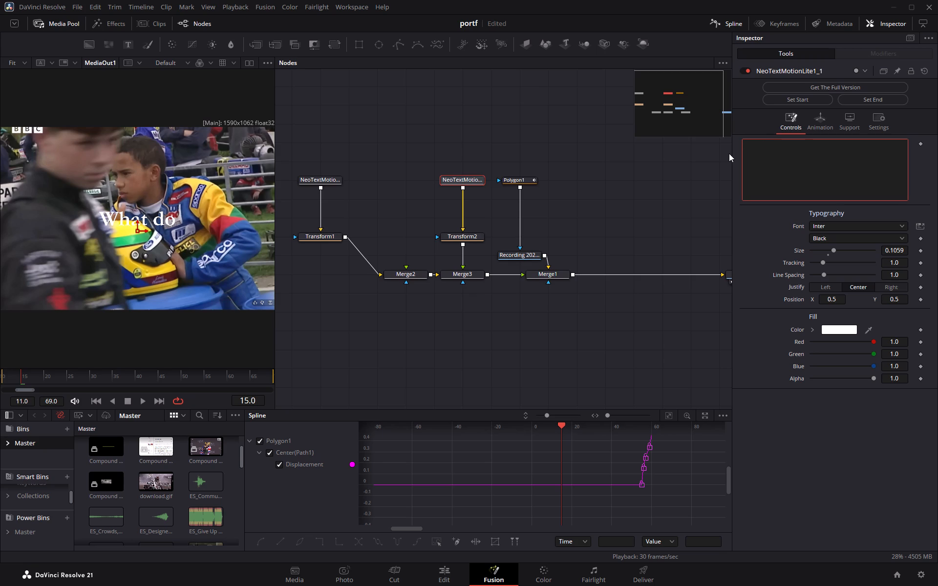
type("hardest")
left_click(402, 215)
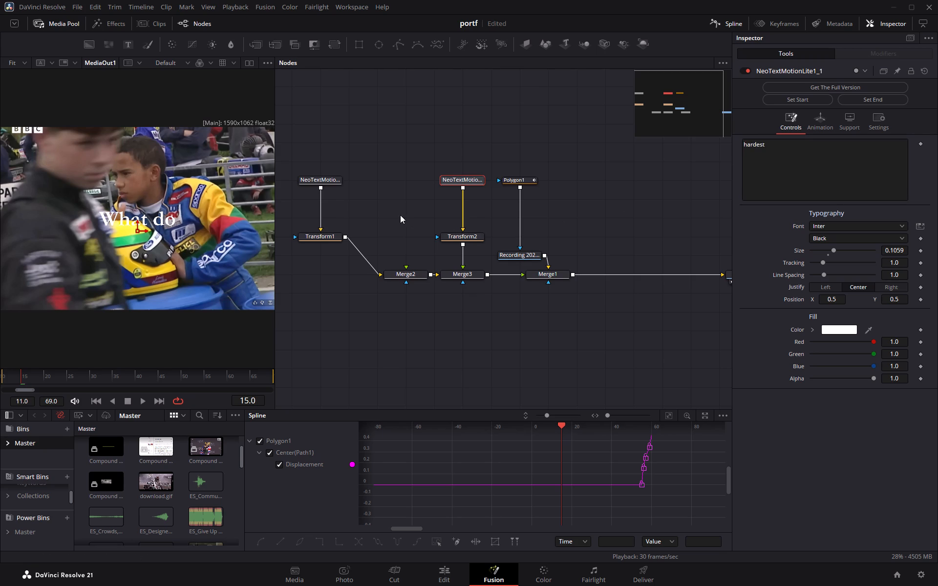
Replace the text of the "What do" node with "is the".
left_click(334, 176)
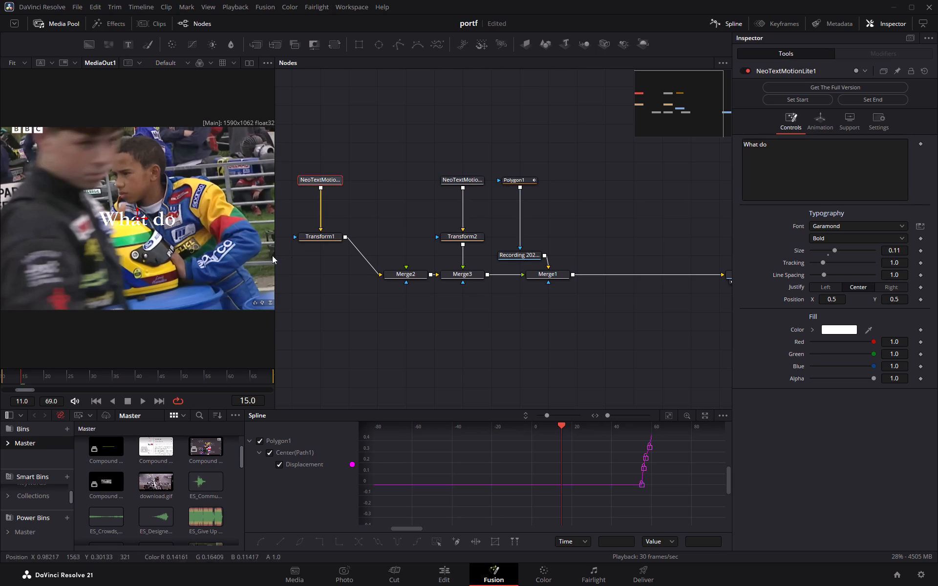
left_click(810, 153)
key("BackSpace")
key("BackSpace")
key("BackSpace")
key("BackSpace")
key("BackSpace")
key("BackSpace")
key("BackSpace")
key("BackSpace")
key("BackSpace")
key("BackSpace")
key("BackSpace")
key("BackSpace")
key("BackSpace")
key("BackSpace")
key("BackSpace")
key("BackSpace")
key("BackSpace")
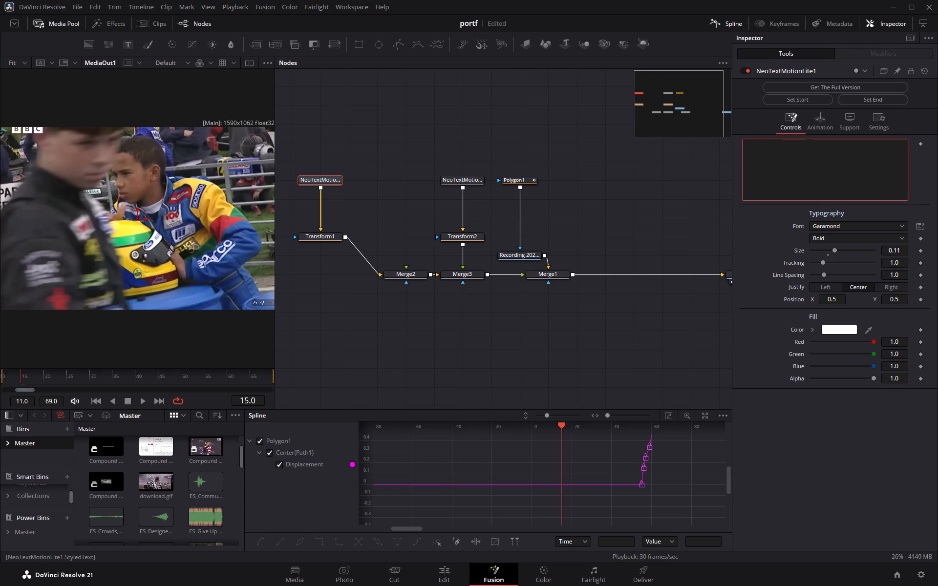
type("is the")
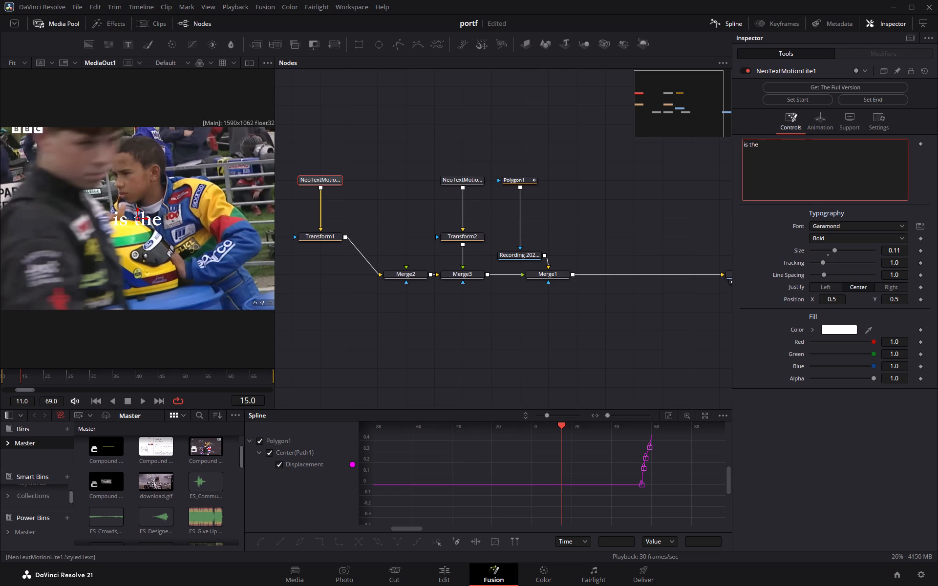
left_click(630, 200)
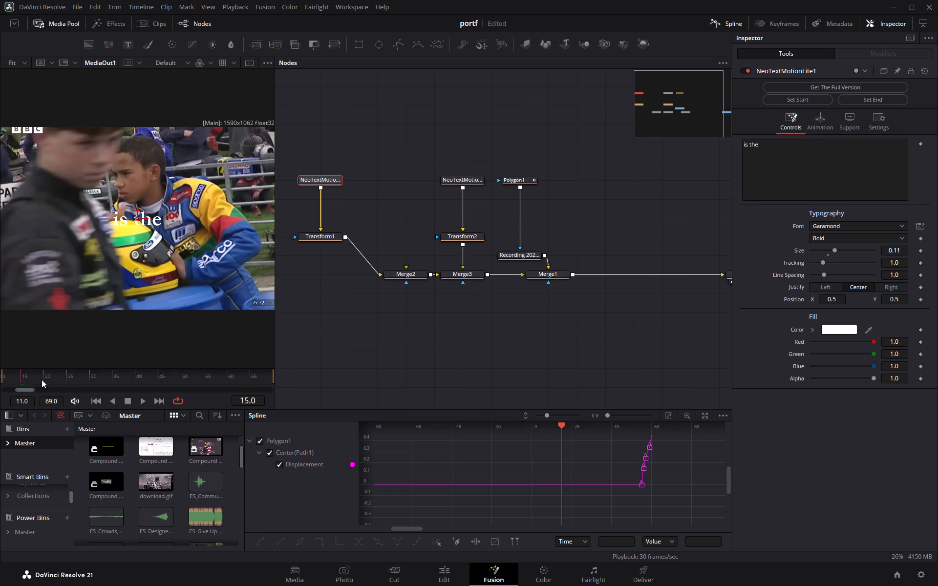
Check the title across the clip, and delete the Garamond "is the" text node along with Transform1.
left_click_drag(12, 376, 101, 385)
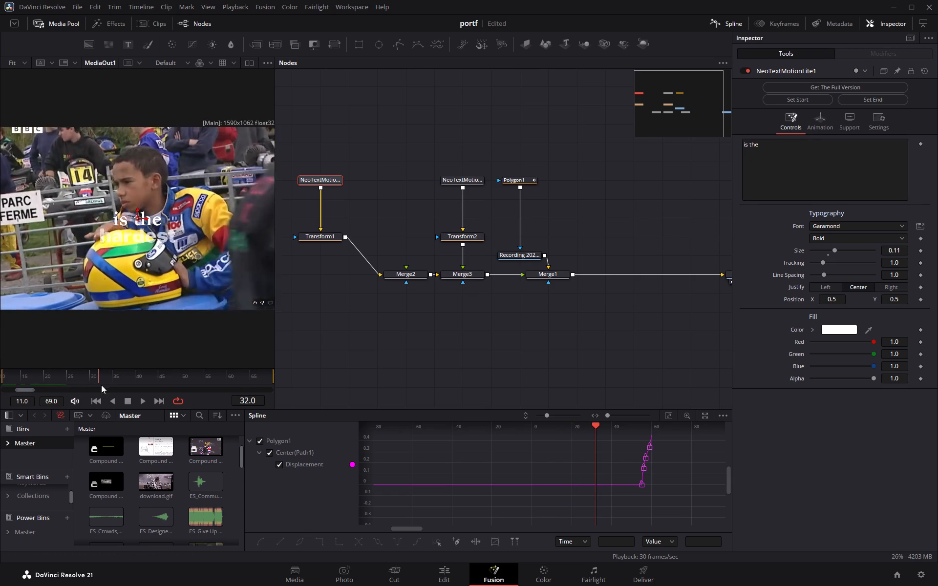
left_click_drag(101, 385, 102, 385)
left_click(391, 221)
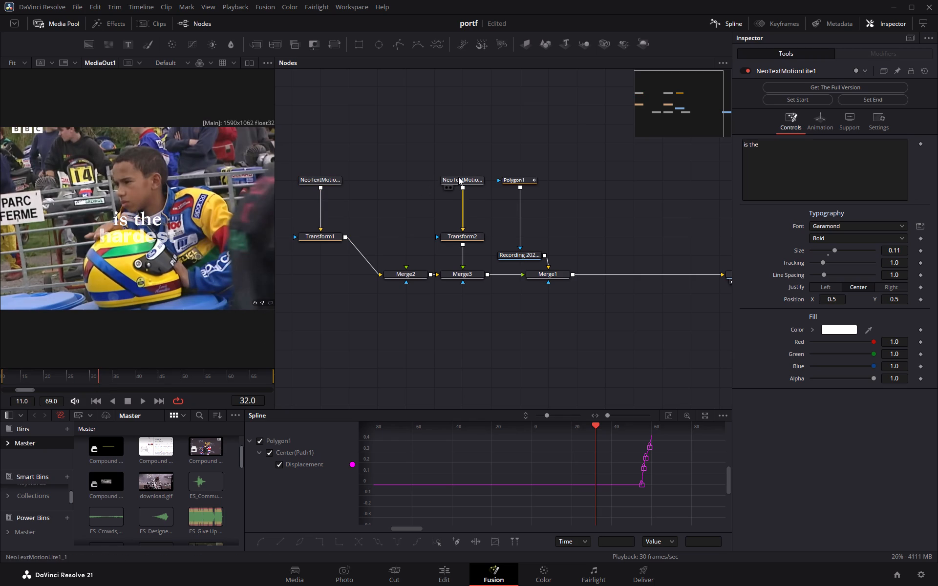
left_click(459, 177)
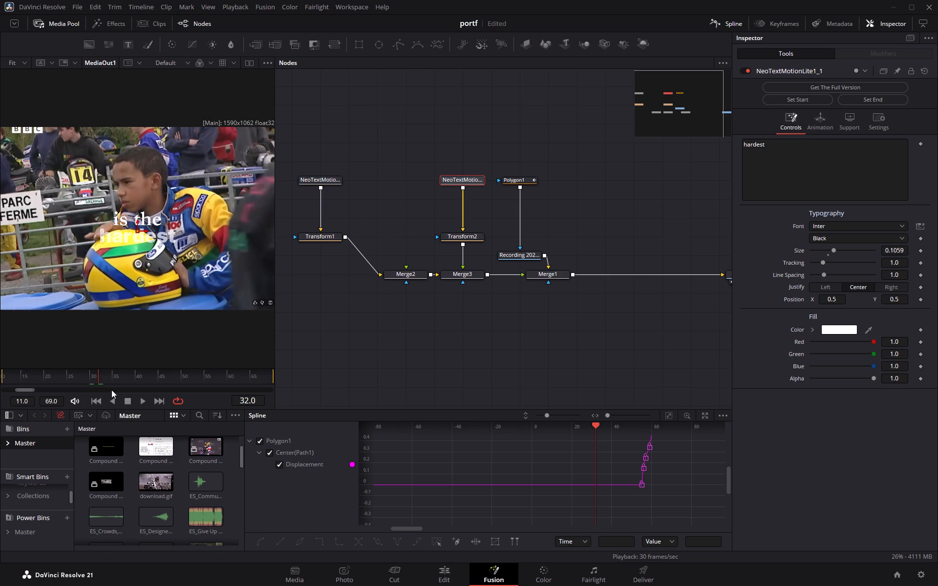
left_click_drag(96, 374, 2, 379)
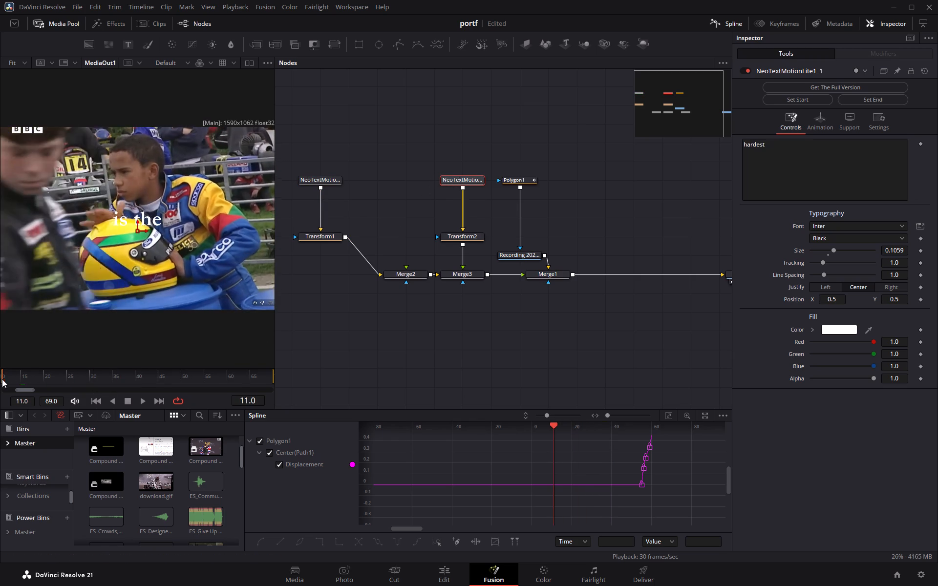
left_click_drag(2, 379, 151, 389)
left_click_drag(295, 161, 332, 193)
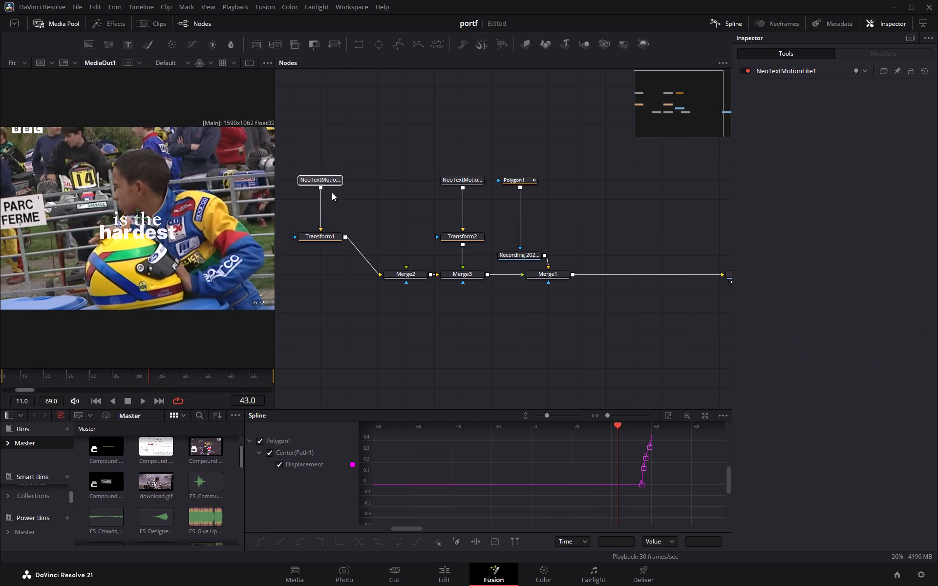
key("BackSpace")
left_click_drag(310, 209, 323, 251)
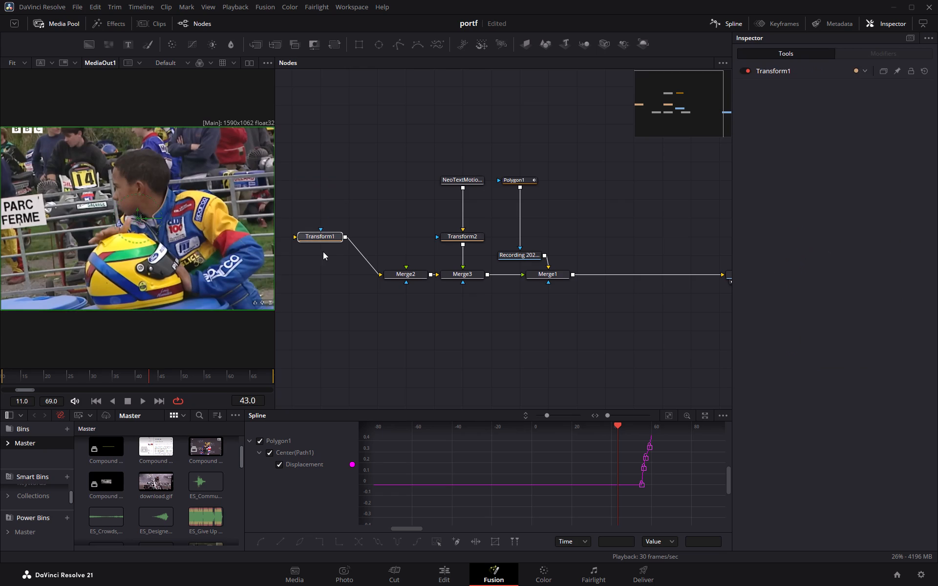
key("BackSpace")
Copy the "hardest" text node with Transform2 and paste the pair in the empty area before Merge2.
left_click_drag(437, 160, 467, 245)
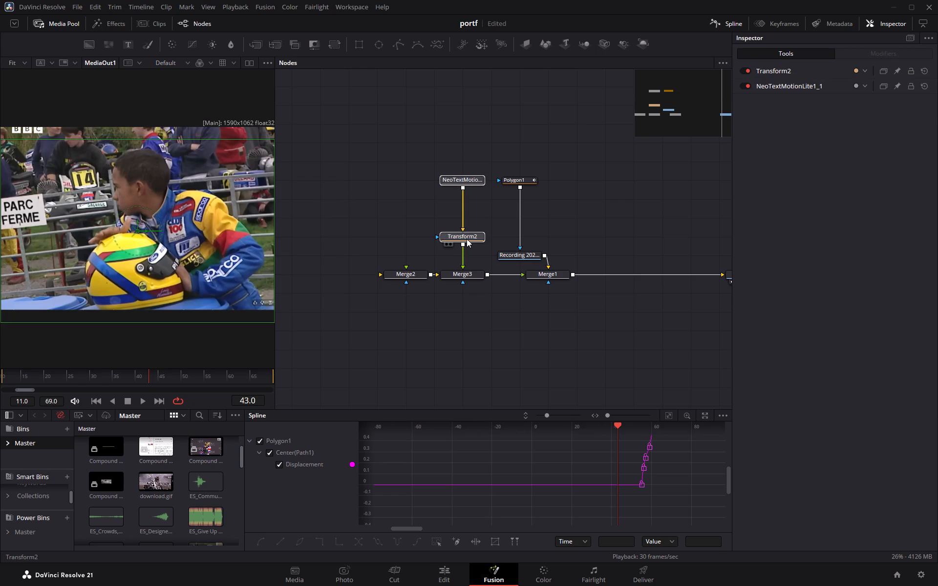
key("ctrl+c")
key("ctrl+c")
double_click(298, 209)
key("ctrl+v")
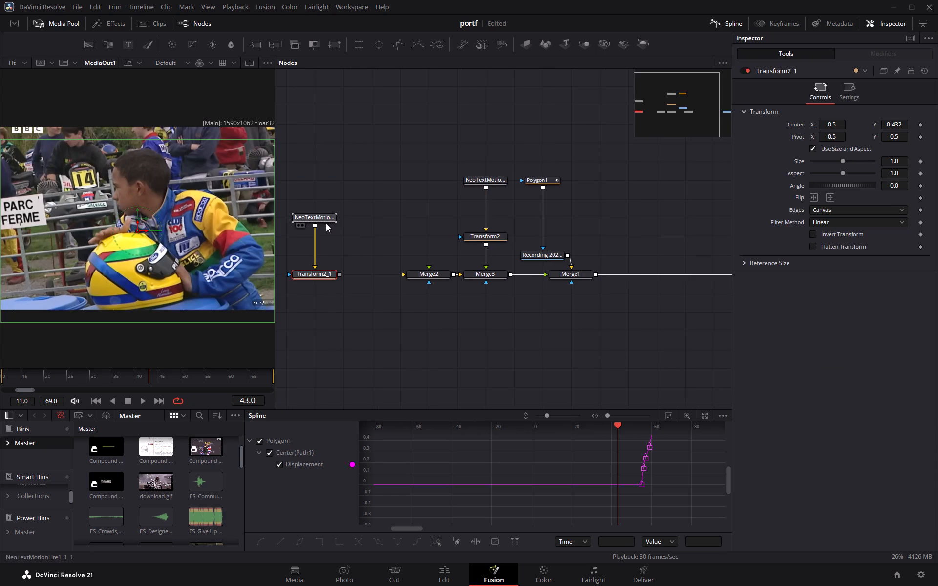
Change the pasted text node's wording to "is the".
left_click(323, 219)
left_click(799, 161)
key("BackSpace")
key("BackSpace")
key("BackSpace")
key("BackSpace")
key("BackSpace")
key("BackSpace")
key("BackSpace")
key("BackSpace")
key("BackSpace")
key("BackSpace")
key("BackSpace")
key("BackSpace")
key("BackSpace")
key("BackSpace")
key("BackSpace")
key("BackSpace")
key("BackSpace")
key("BackSpace")
key("BackSpace")
key("BackSpace")
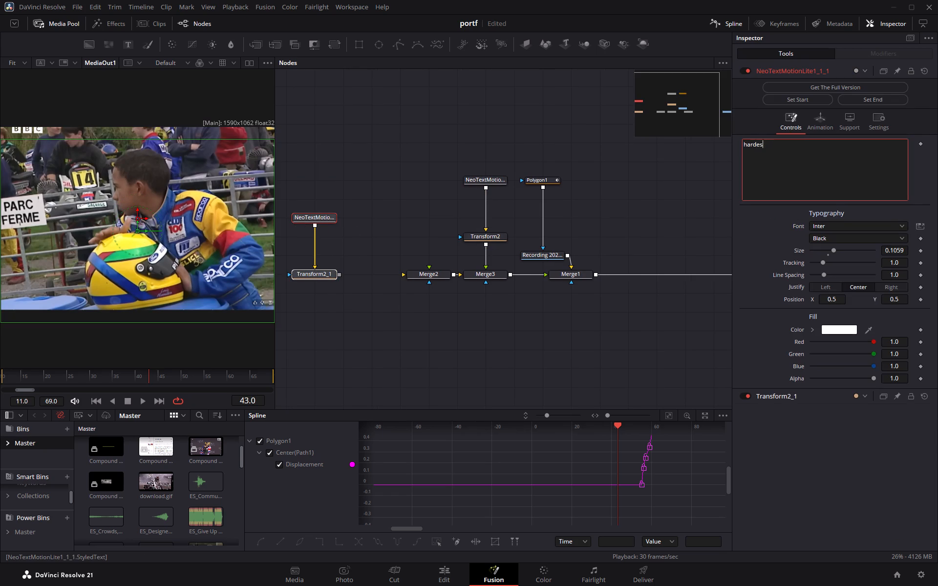
type("is the")
left_click_drag(442, 343, 435, 343)
Connect the pasted Transform node's output to Merge2's background input.
left_click_drag(338, 273, 411, 279)
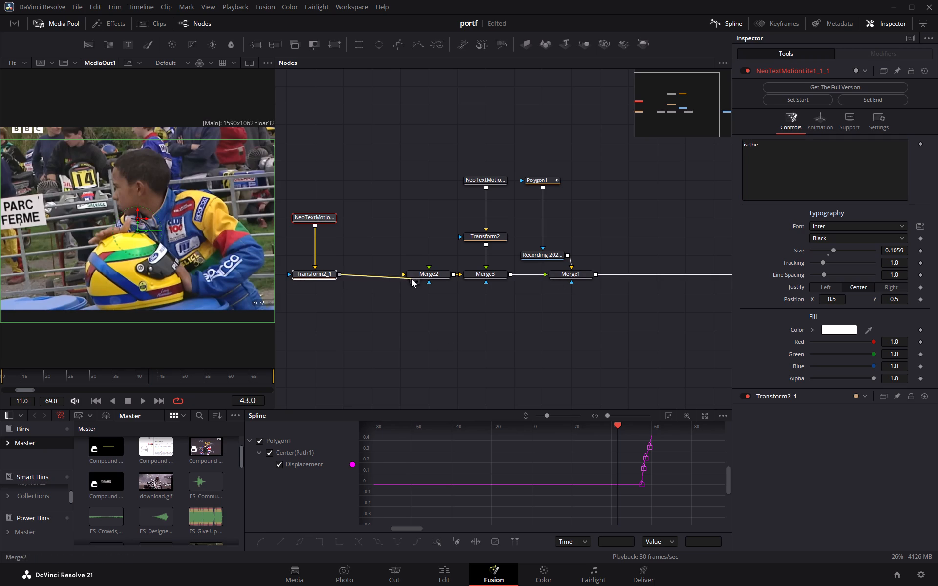
left_click_drag(411, 279, 414, 276)
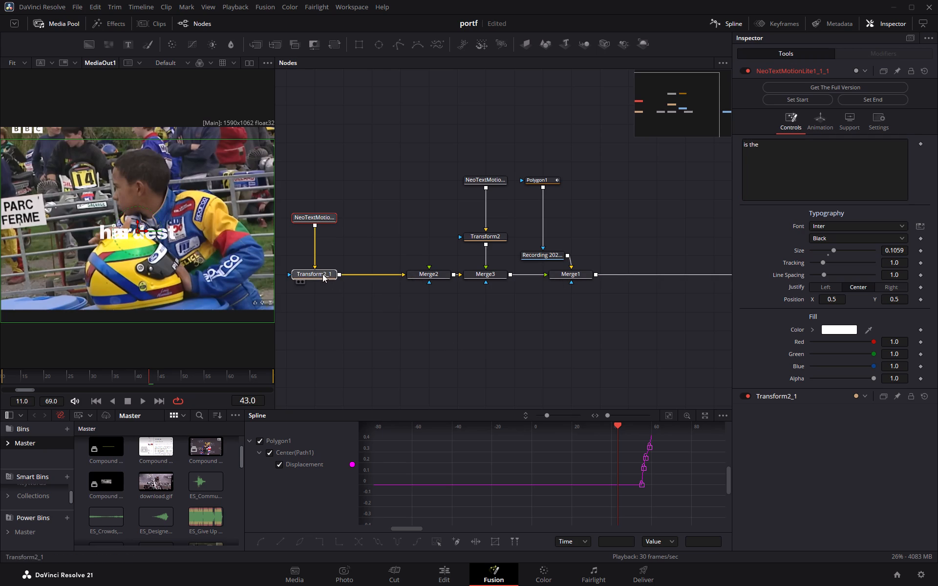
Set the "is the" Transform's size to 0.654 and its center to X 0.467, Y 0.538, above "hardest".
left_click(321, 275)
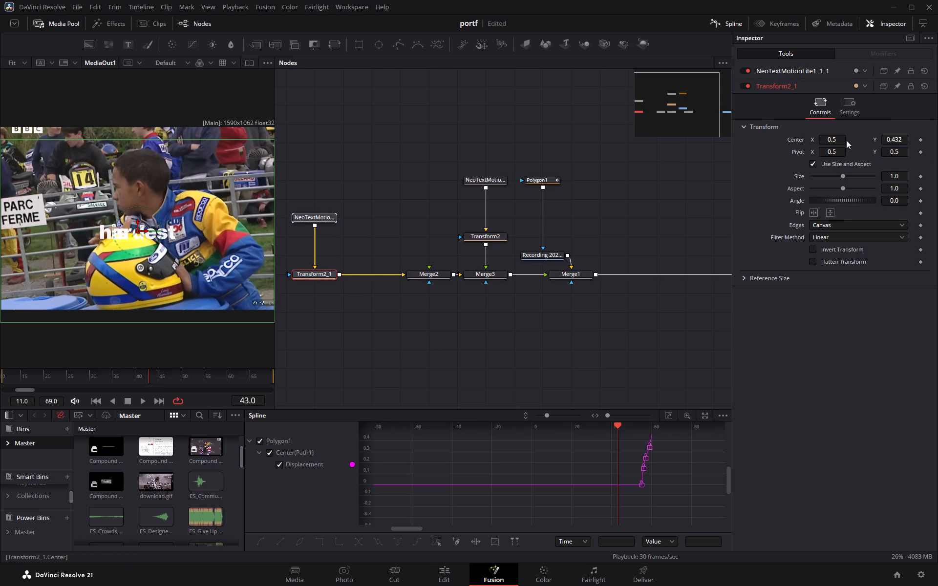
left_click_drag(888, 139, 926, 139)
left_click_drag(900, 173, 805, 181)
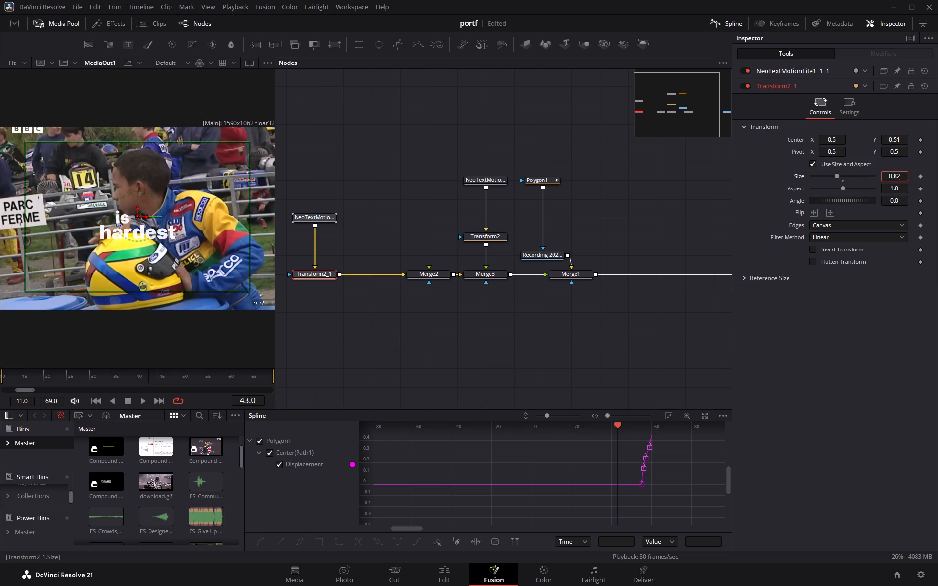
left_click_drag(805, 181, 731, 188)
left_click_drag(839, 139, 825, 133)
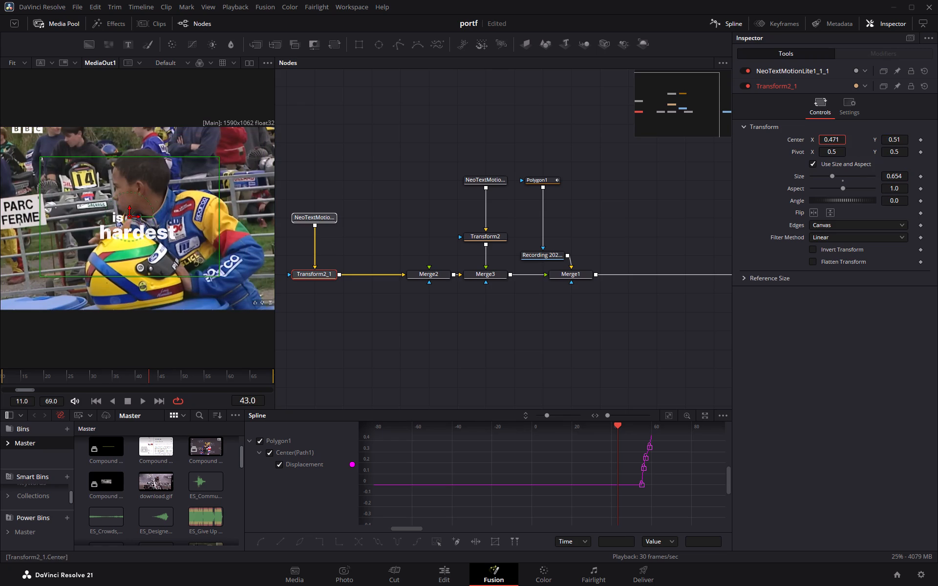
left_click_drag(825, 133, 823, 133)
left_click_drag(890, 138, 903, 138)
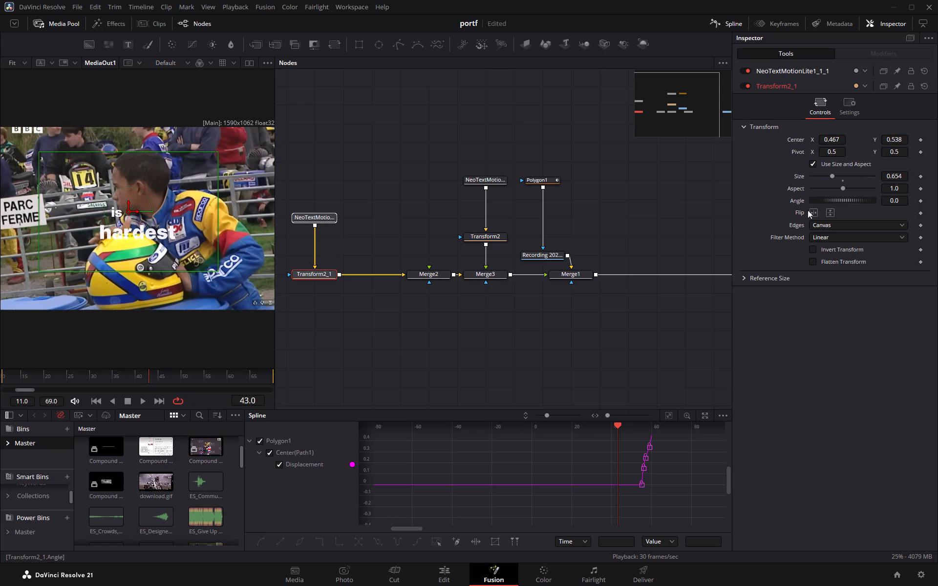
Scrub through the clip to examine the timing of the "is the" and "hardest" text animations.
left_click_drag(149, 375, 161, 377)
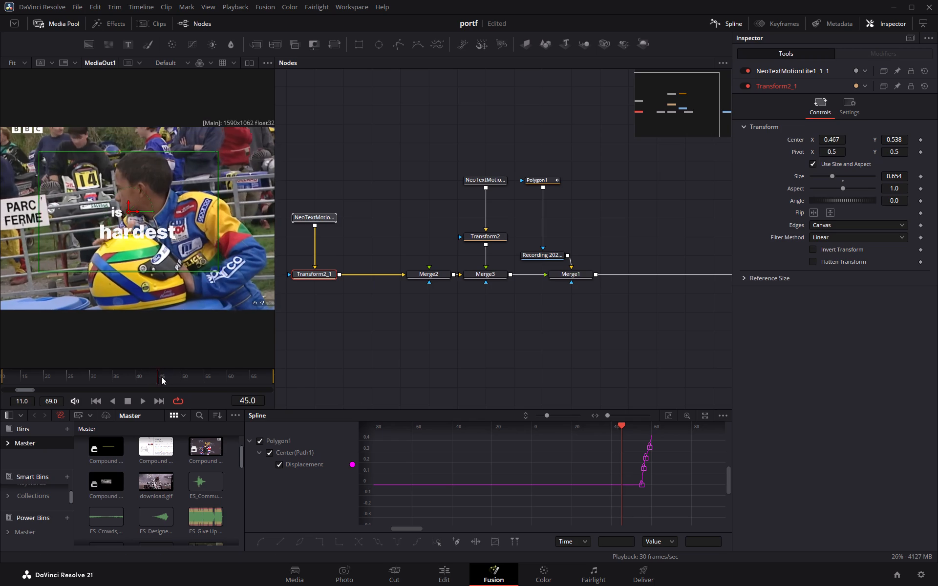
left_click_drag(161, 377, 208, 379)
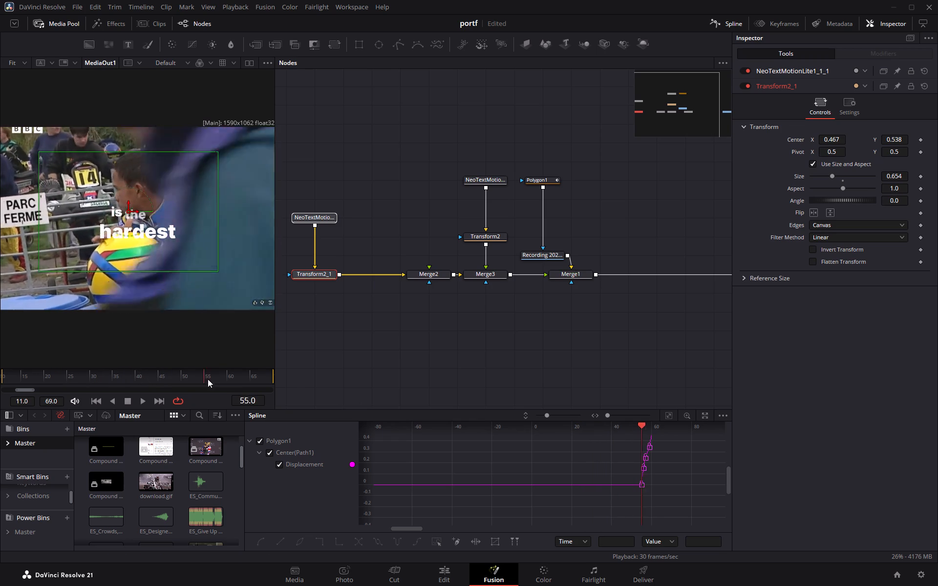
left_click_drag(208, 379, 44, 383)
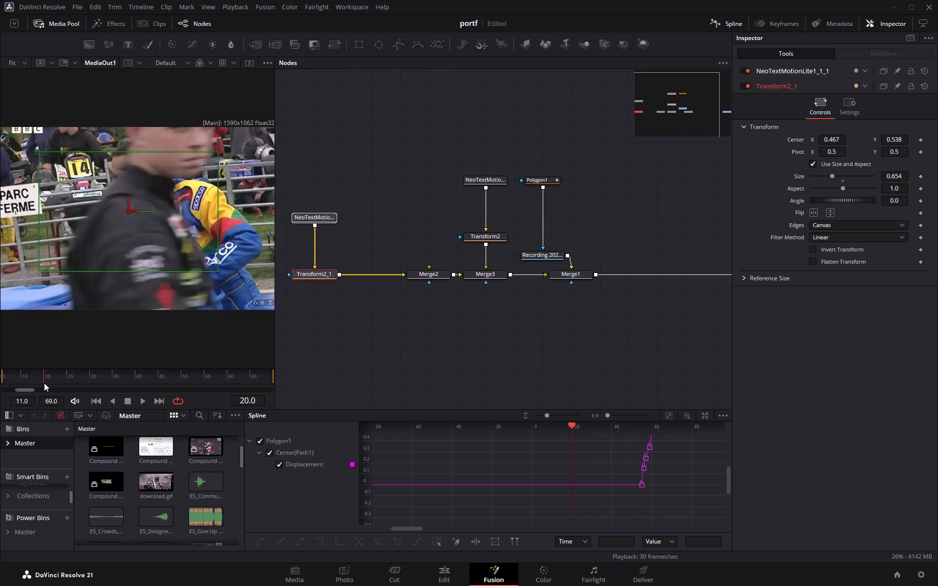
left_click_drag(44, 383, 237, 381)
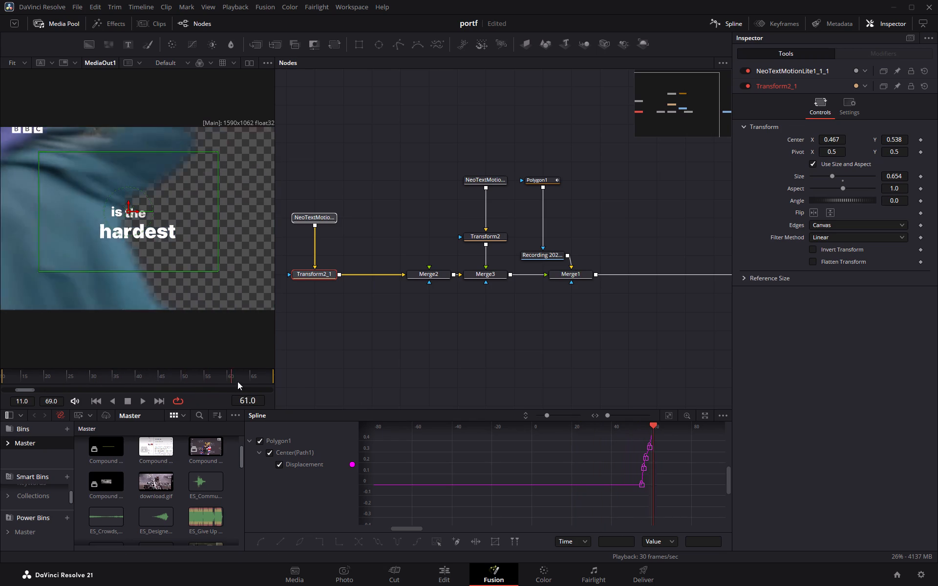
left_click_drag(237, 381, 180, 386)
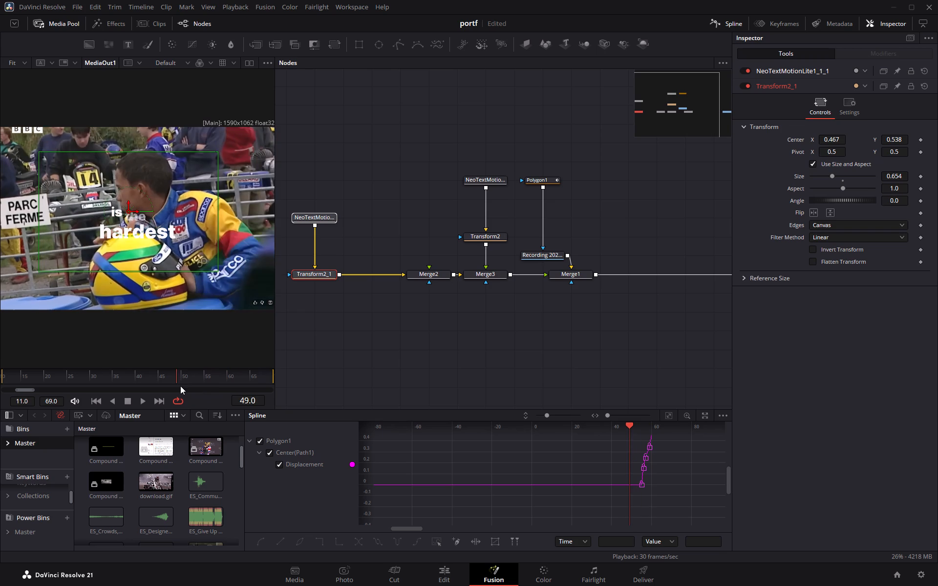
left_click_drag(180, 386, 2, 391)
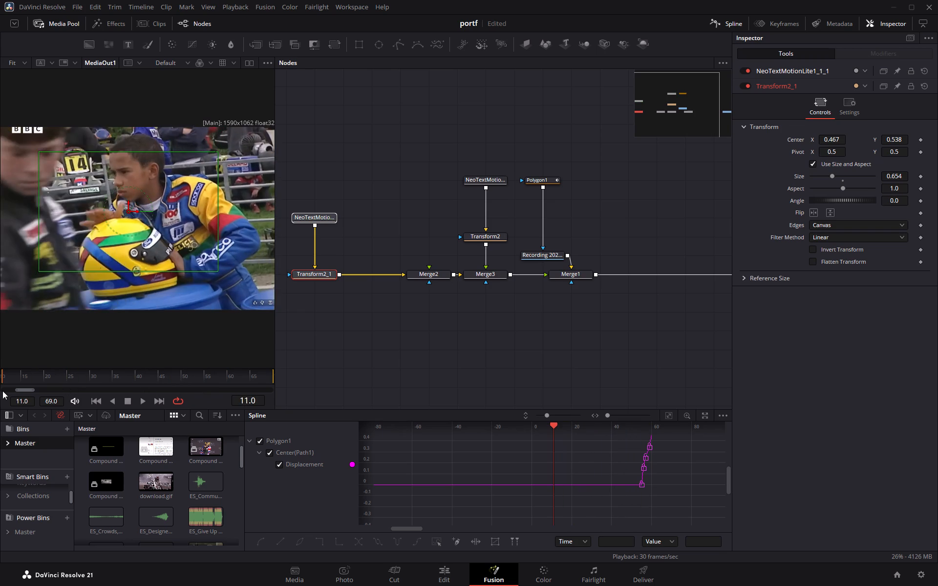
left_click_drag(2, 391, 31, 391)
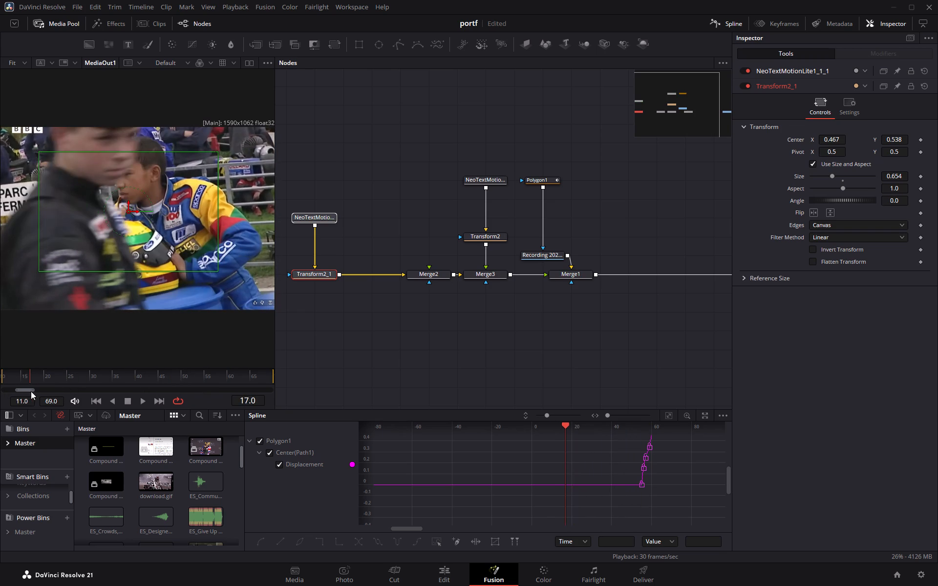
left_click_drag(31, 391, 21, 392)
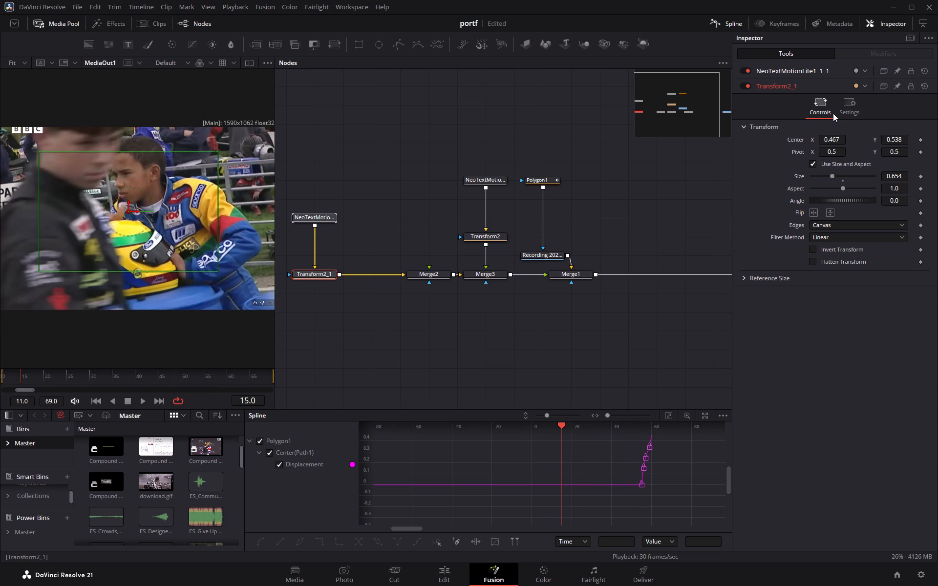
left_click(323, 220)
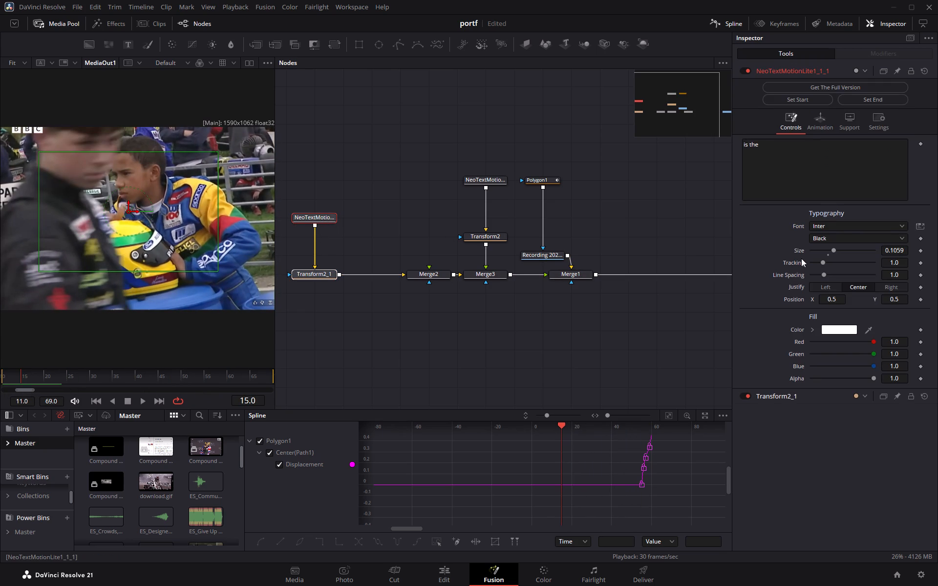
left_click_drag(47, 373, 11, 375)
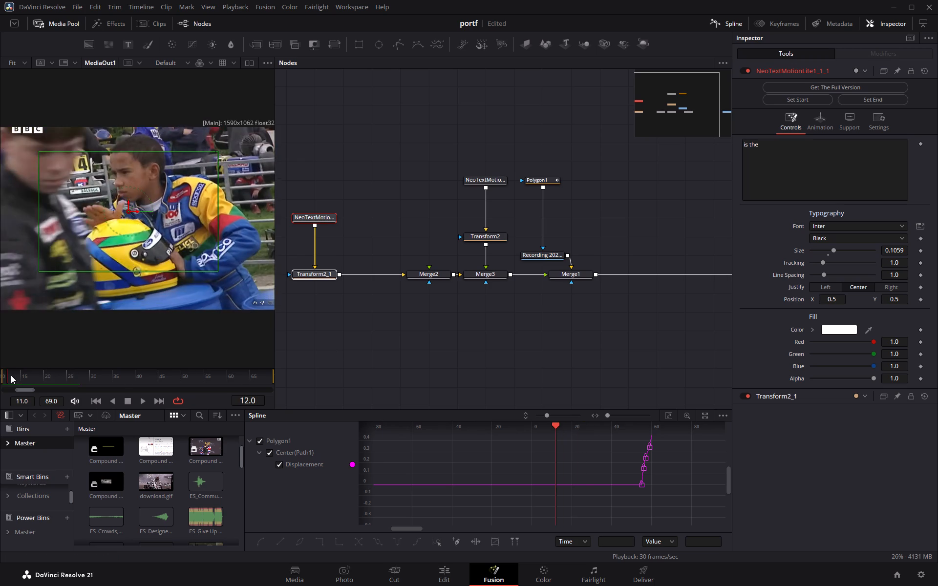
left_click_drag(11, 375, 169, 379)
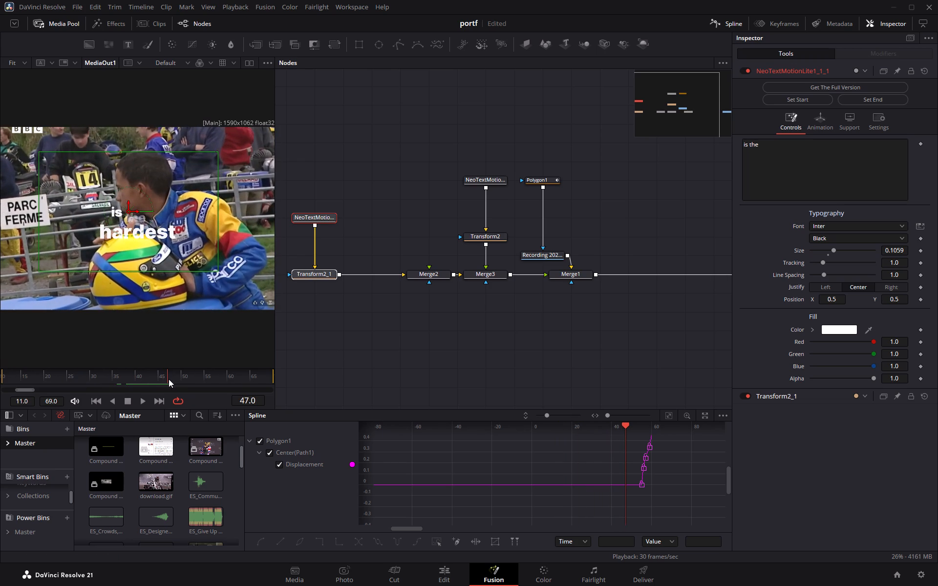
left_click_drag(169, 379, 169, 379)
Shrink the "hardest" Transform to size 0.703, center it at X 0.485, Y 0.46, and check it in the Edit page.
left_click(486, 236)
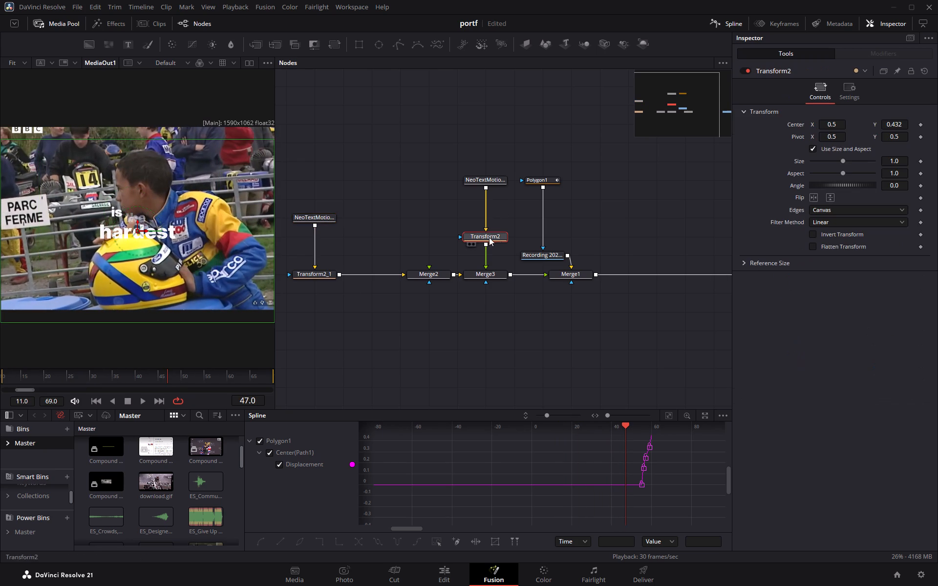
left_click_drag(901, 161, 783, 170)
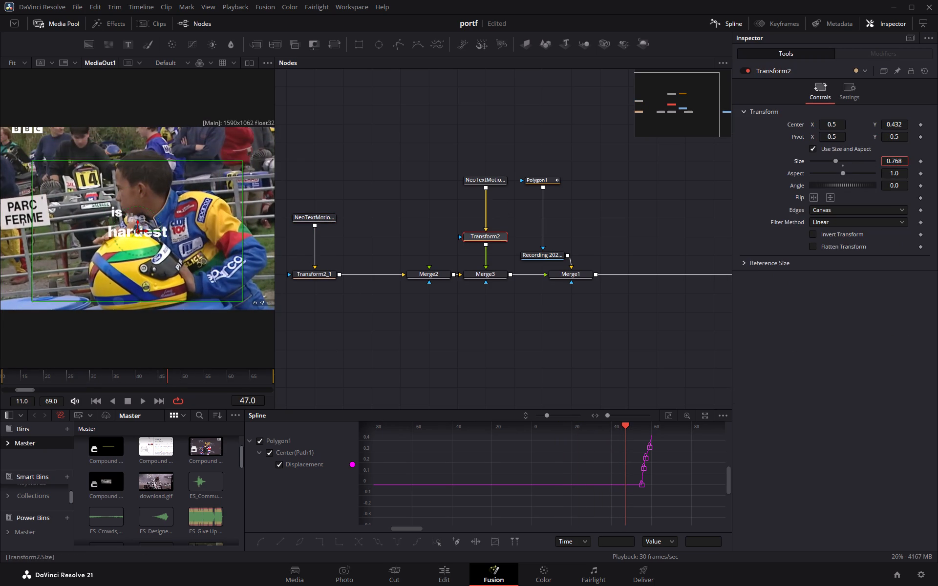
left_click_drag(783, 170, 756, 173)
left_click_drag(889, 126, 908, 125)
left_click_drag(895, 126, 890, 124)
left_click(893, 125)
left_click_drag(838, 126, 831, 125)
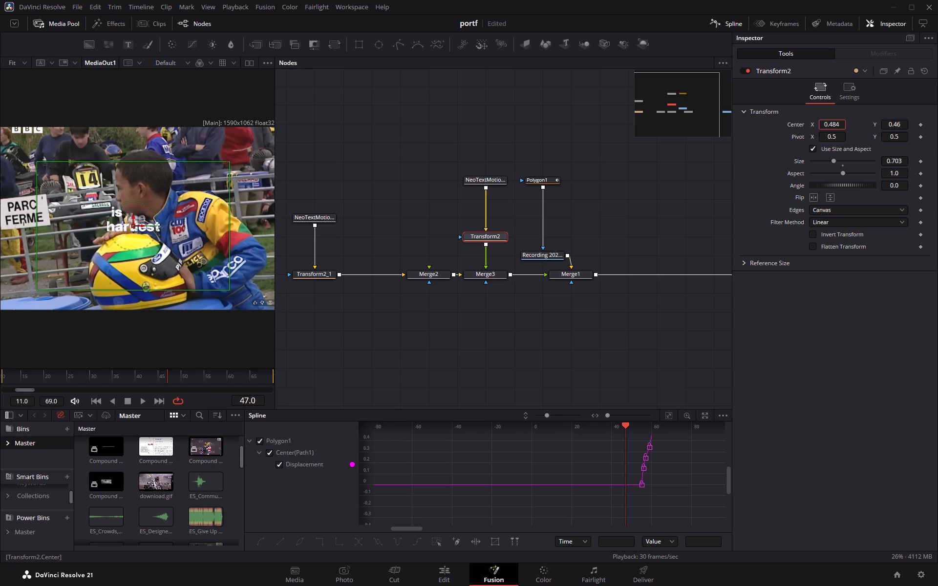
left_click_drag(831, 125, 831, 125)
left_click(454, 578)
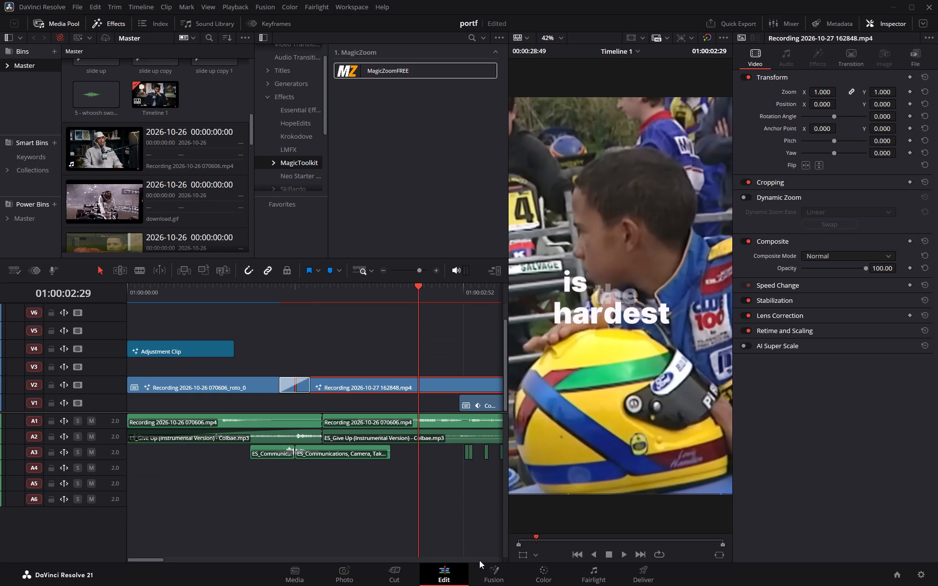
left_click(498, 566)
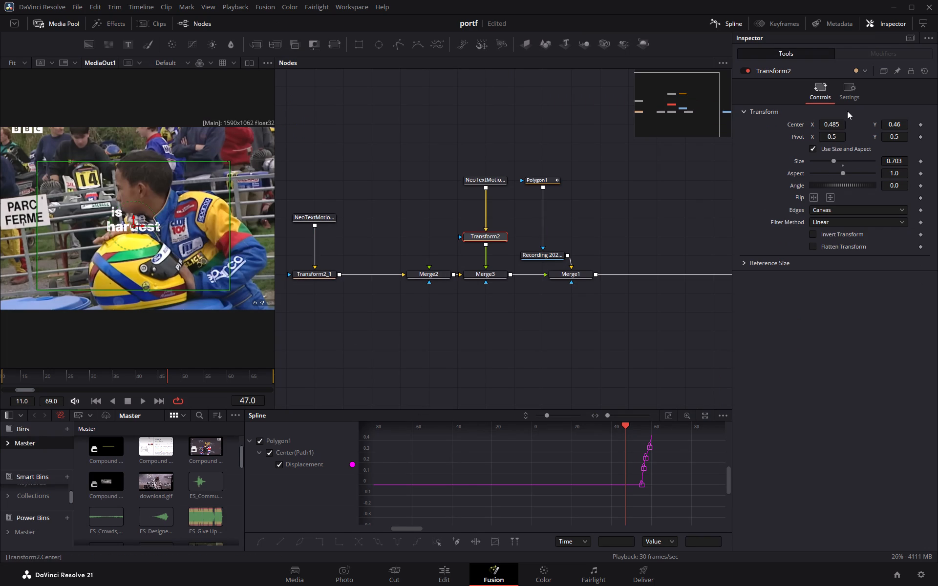
Set the "hardest" Transform's center to X 0.477, Y 0.384 and its size to 0.924.
left_click(839, 122)
left_click_drag(900, 124, 870, 129)
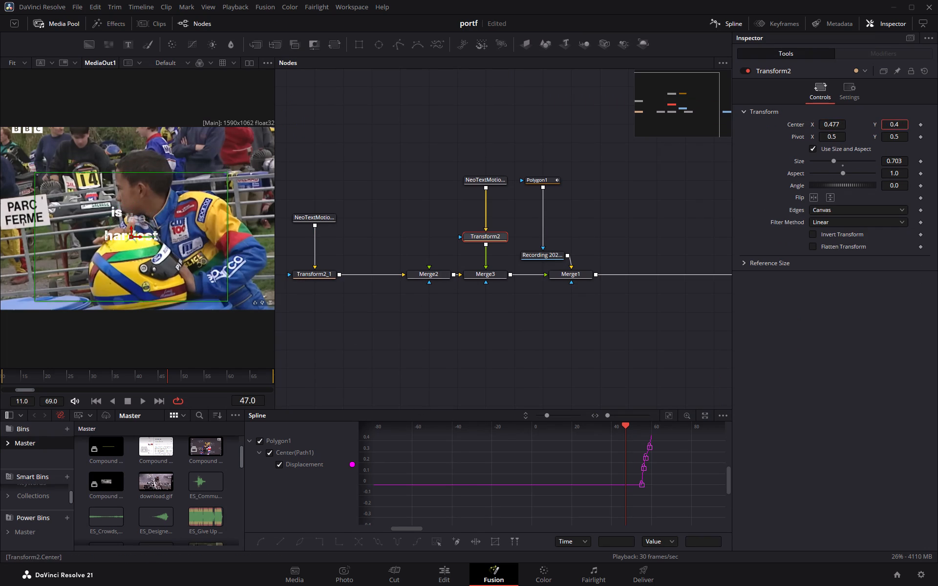
left_click_drag(870, 129, 863, 130)
left_click_drag(885, 162, 536, 166)
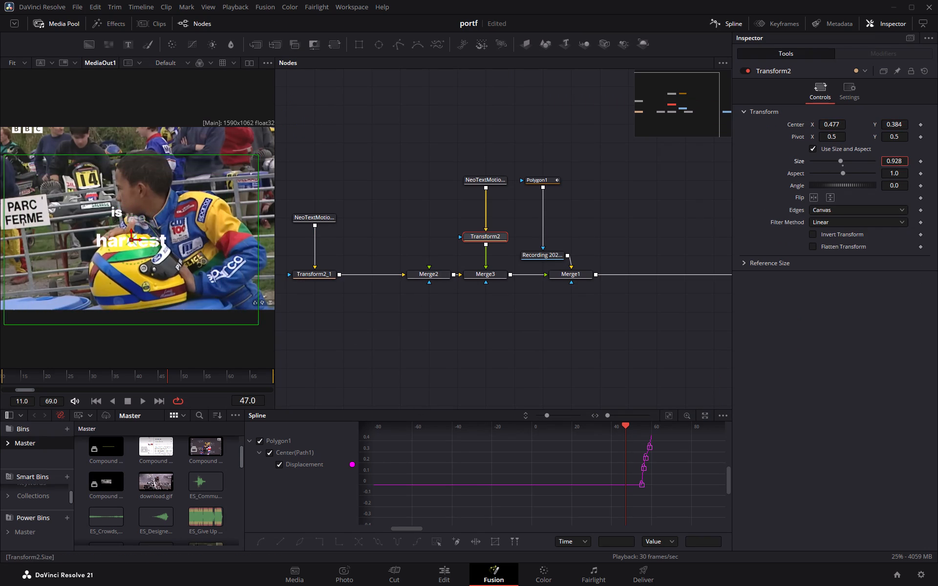
left_click_drag(536, 166, 534, 166)
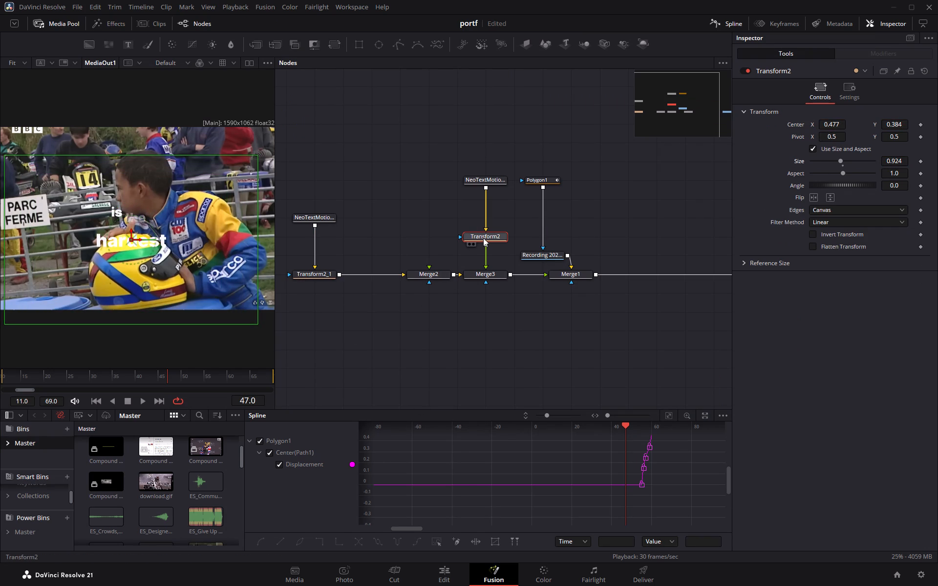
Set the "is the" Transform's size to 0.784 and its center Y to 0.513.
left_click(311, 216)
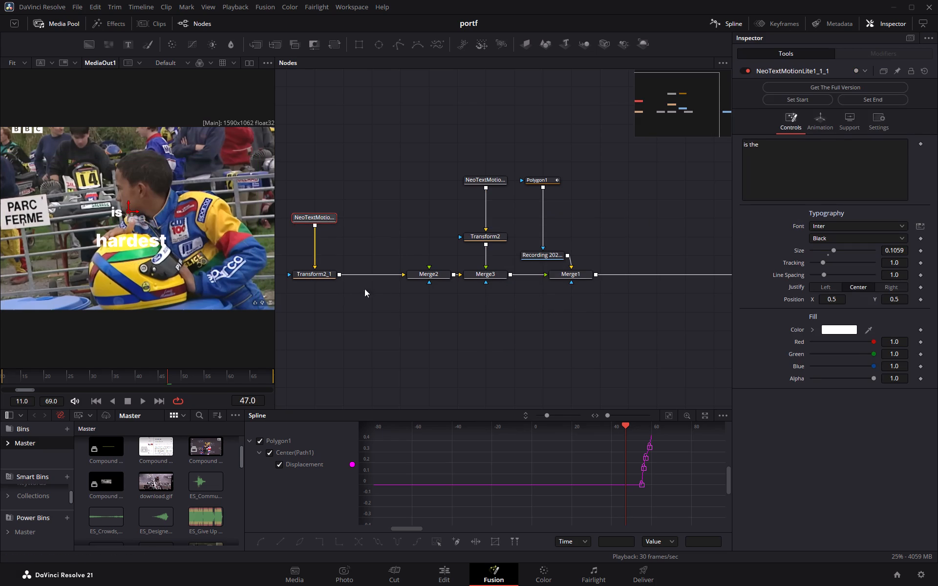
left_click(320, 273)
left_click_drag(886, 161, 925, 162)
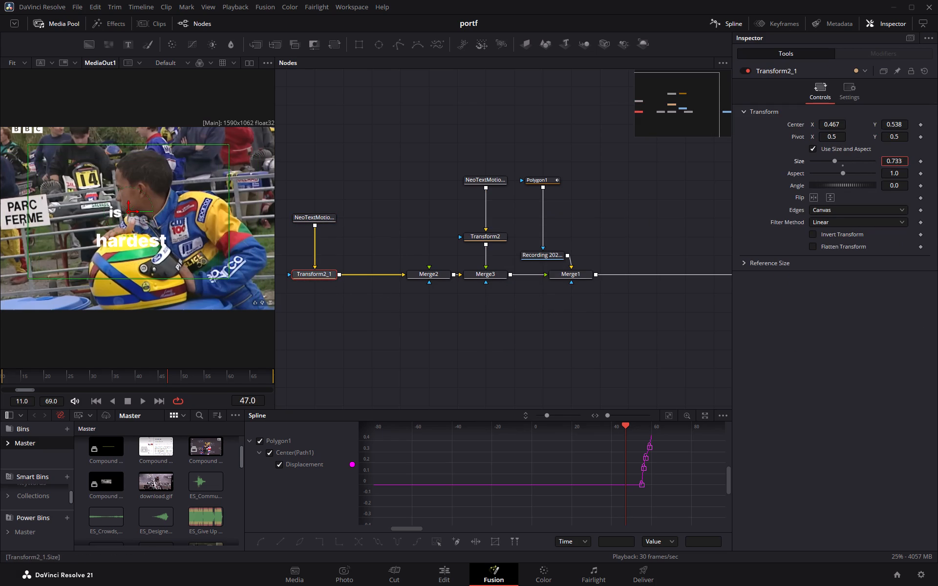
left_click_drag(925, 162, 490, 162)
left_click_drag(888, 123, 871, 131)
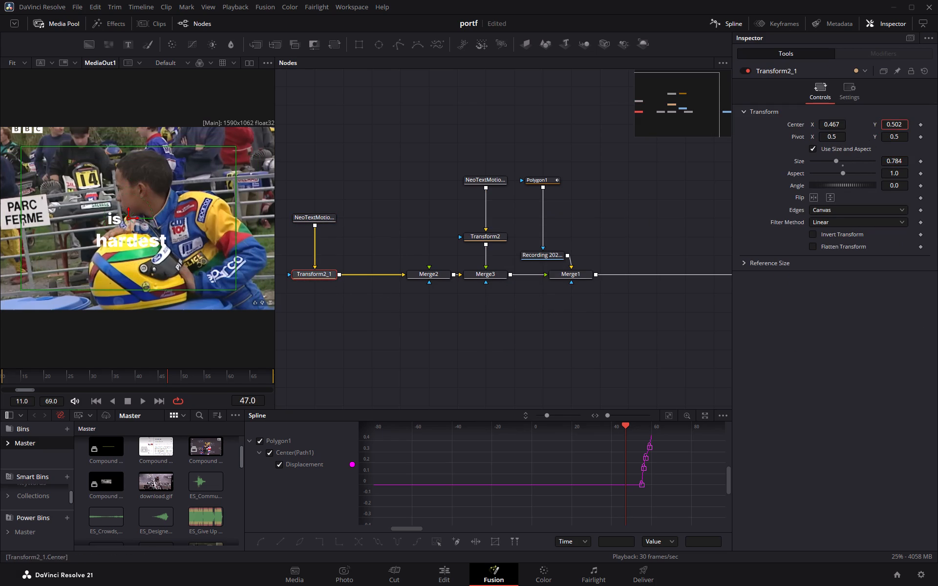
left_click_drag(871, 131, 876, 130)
Scrub and play the karting clip in the Edit page to examine the title's layout and animation timing.
left_click(445, 569)
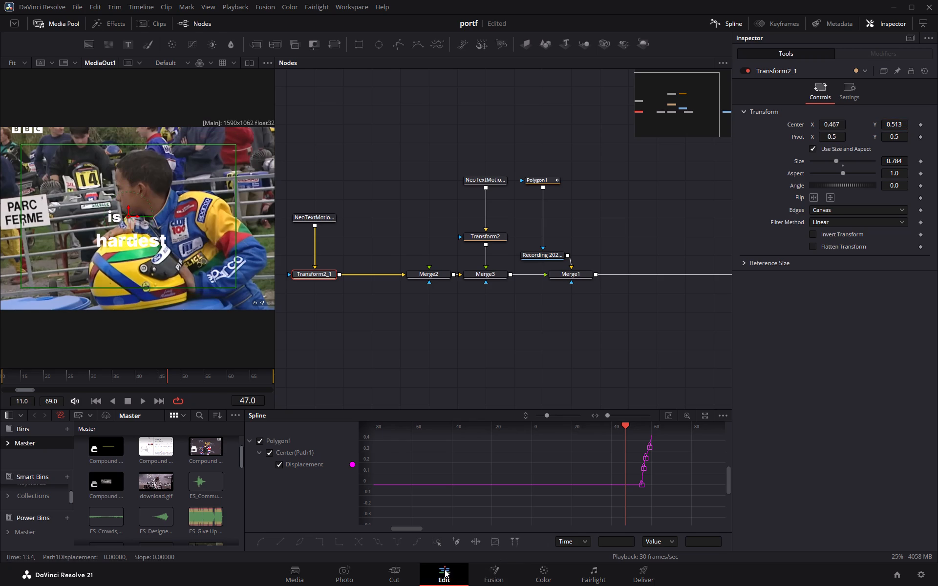
left_click_drag(419, 290, 456, 292)
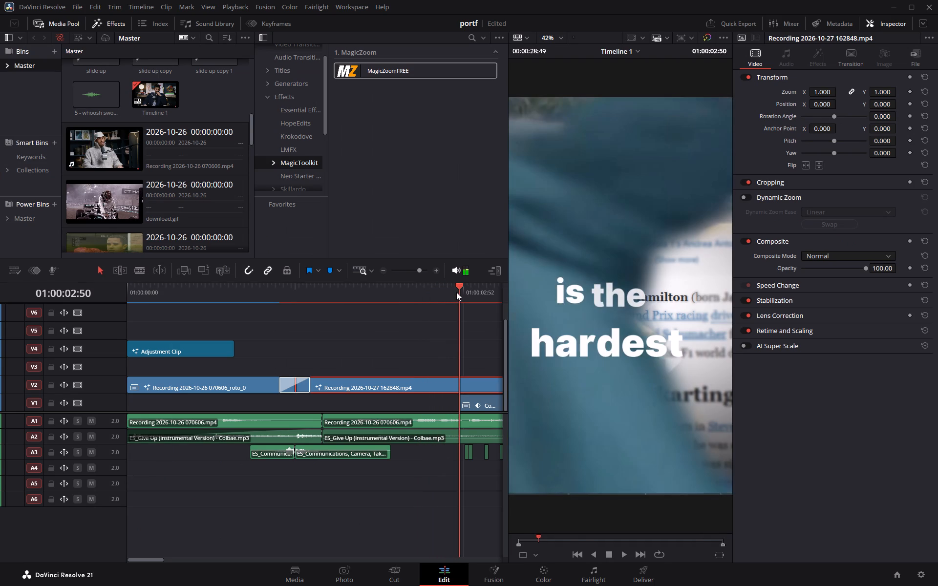
left_click_drag(456, 292, 427, 293)
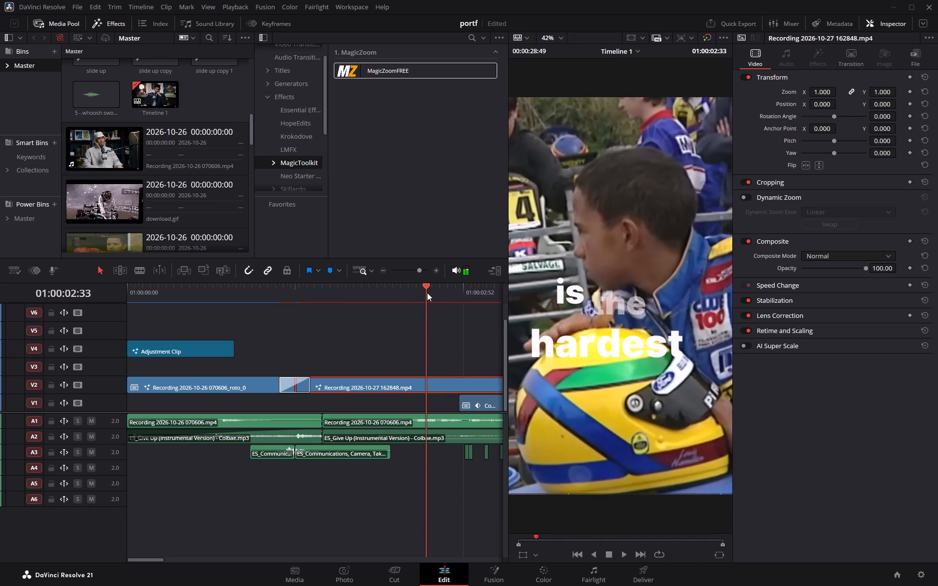
left_click_drag(427, 293, 431, 294)
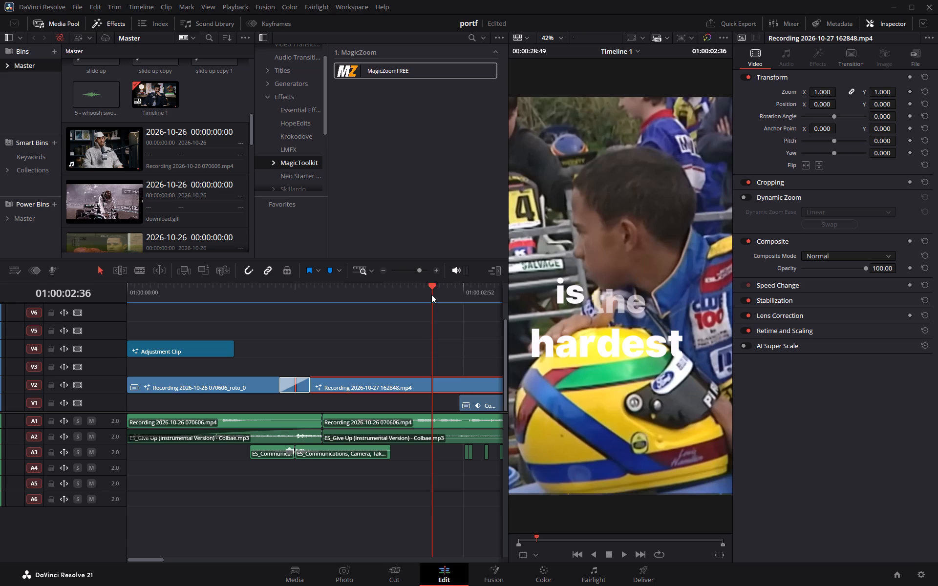
left_click_drag(432, 294, 351, 308)
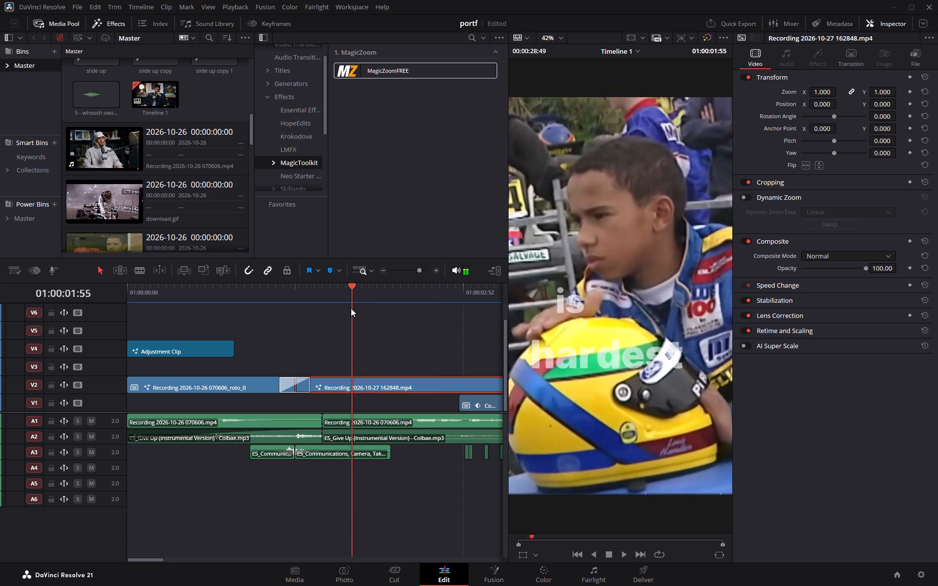
left_click_drag(351, 308, 350, 309)
key("space")
key("space")
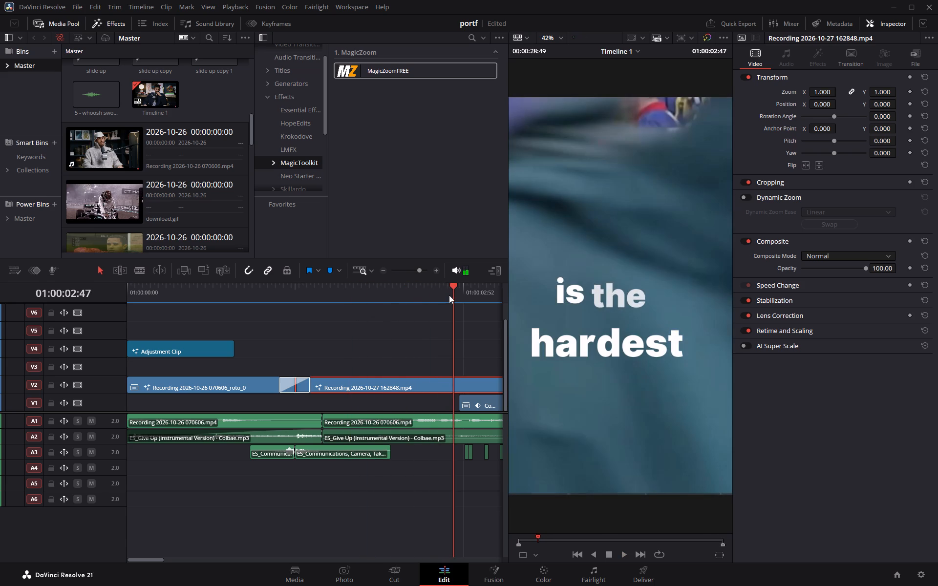
left_click_drag(451, 293, 446, 294)
Return to the Fusion composition and, at frame 50, set the "is the" Transform's size to 0.888 and center Y to 0.5.
left_click(496, 578)
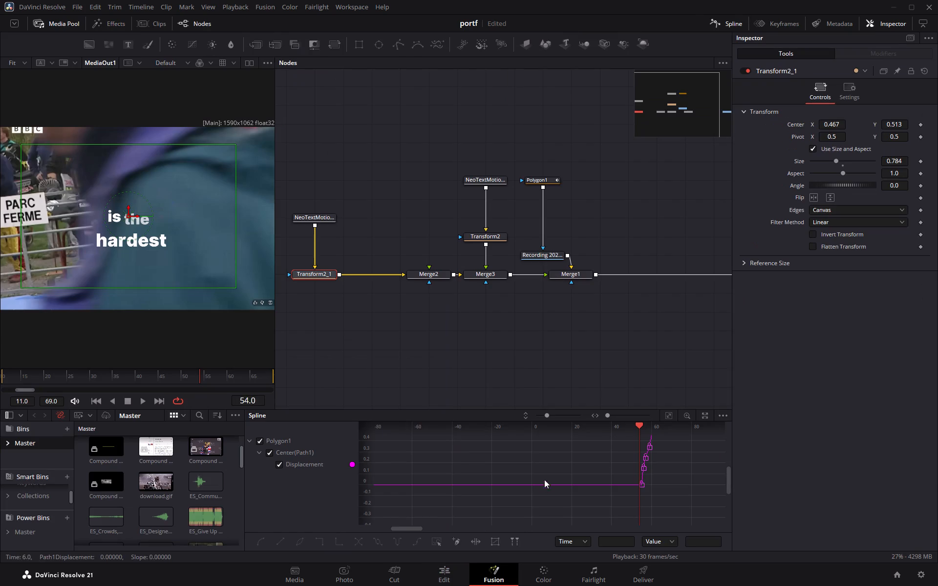
left_click_drag(199, 377, 191, 377)
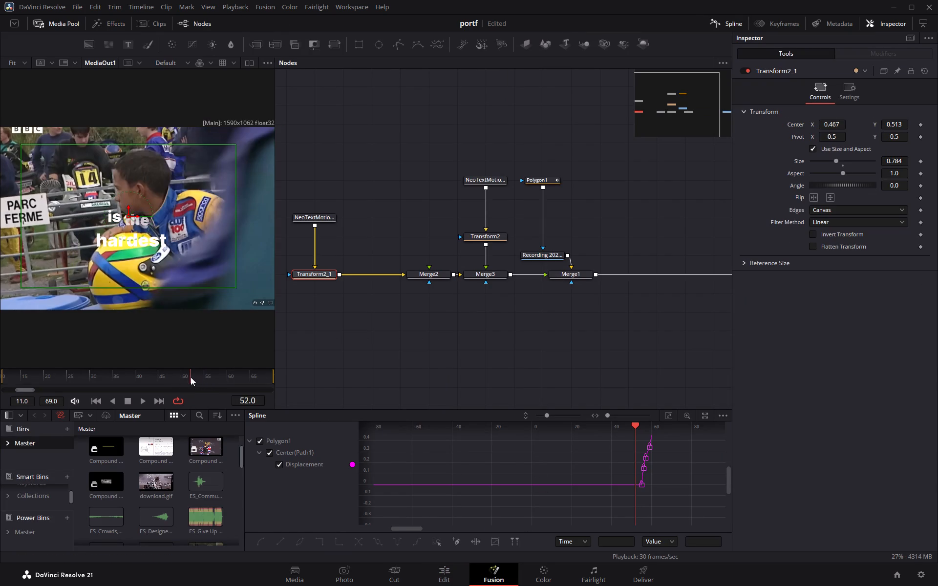
left_click_drag(191, 377, 193, 371)
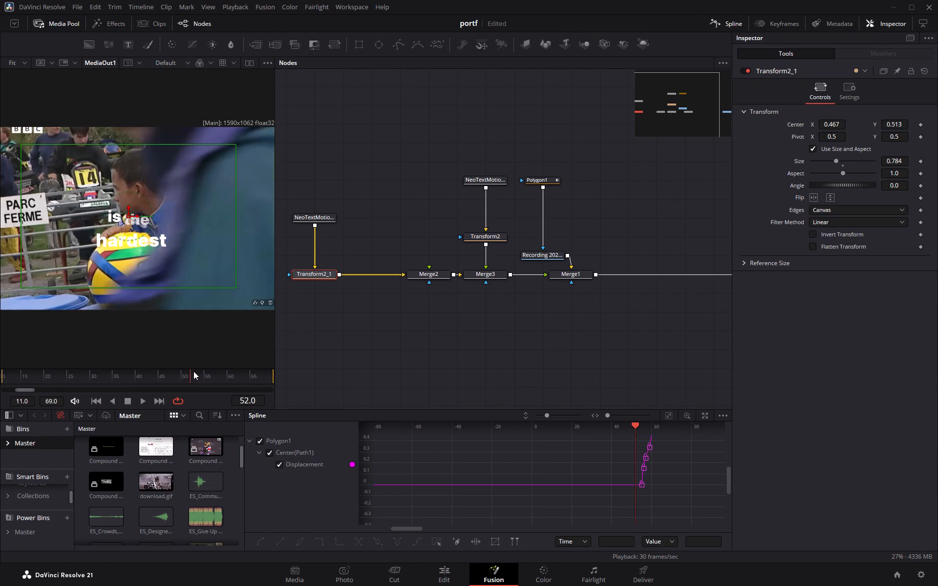
left_click_drag(193, 371, 167, 371)
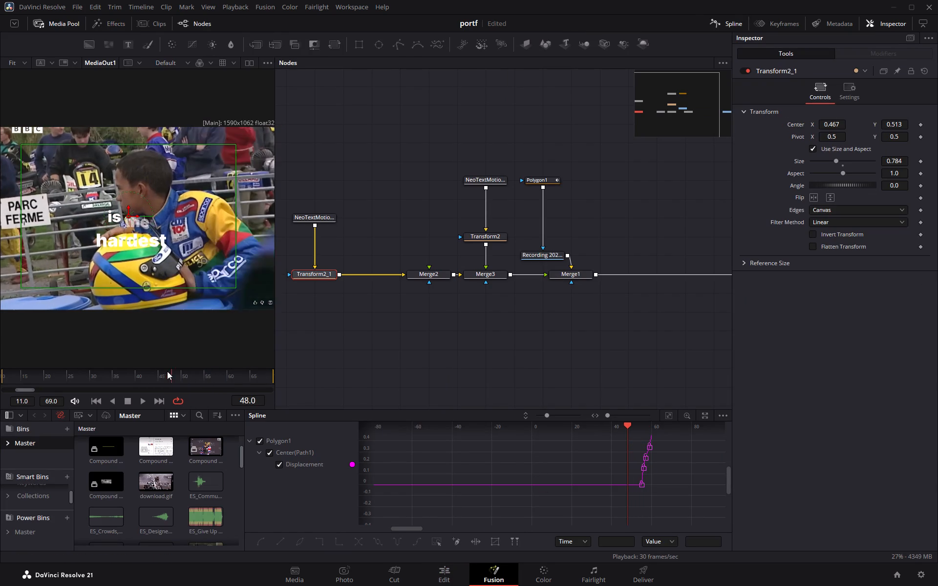
left_click_drag(167, 371, 178, 378)
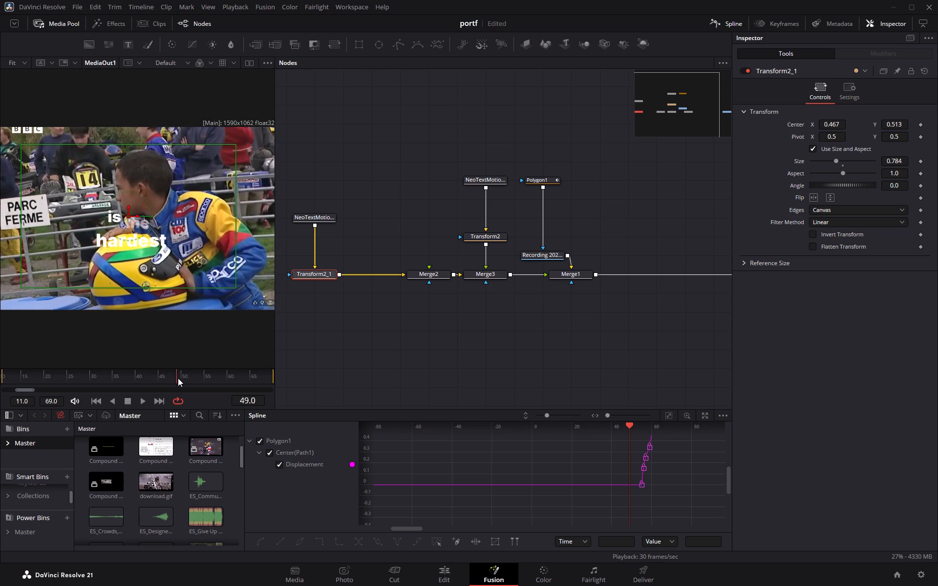
left_click_drag(178, 378, 184, 377)
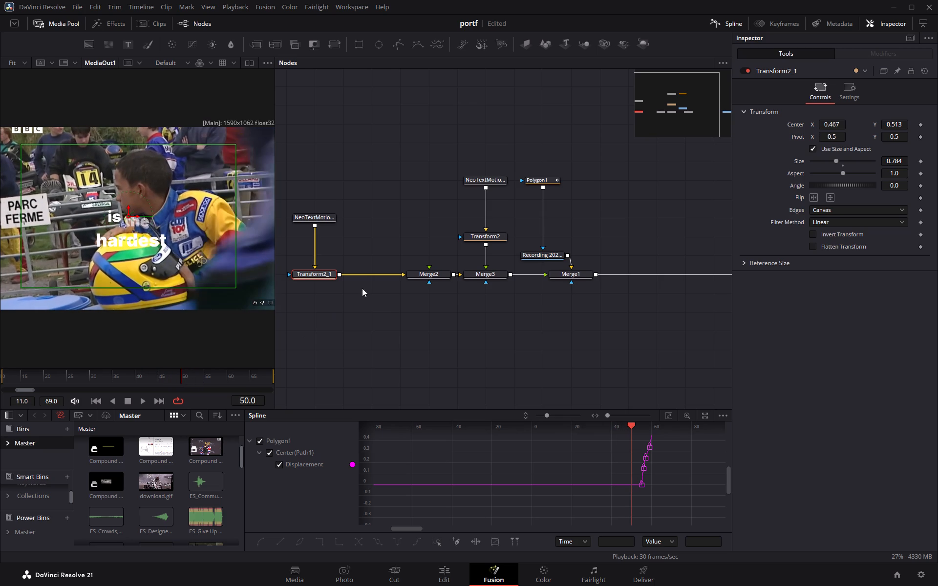
left_click_drag(890, 162, 923, 164)
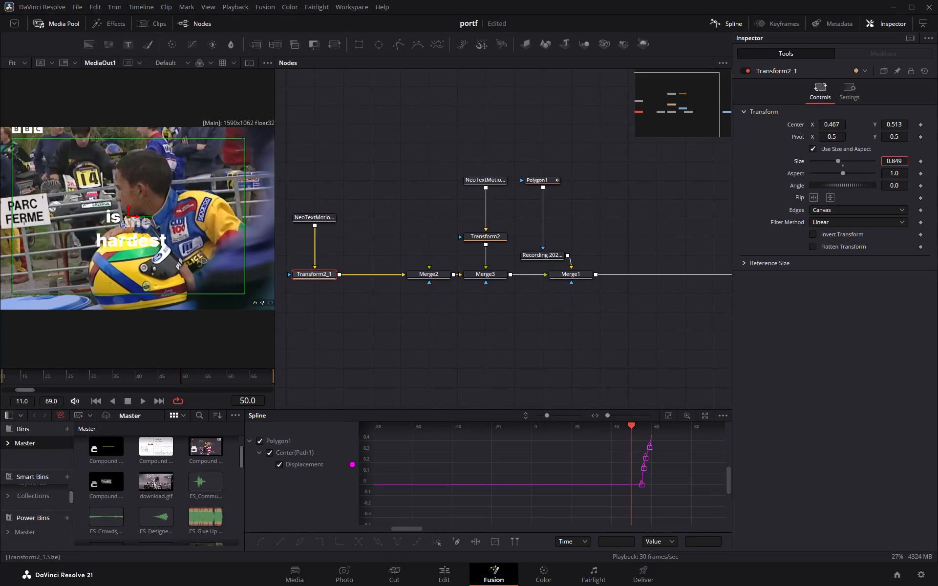
left_click_drag(923, 164, 481, 164)
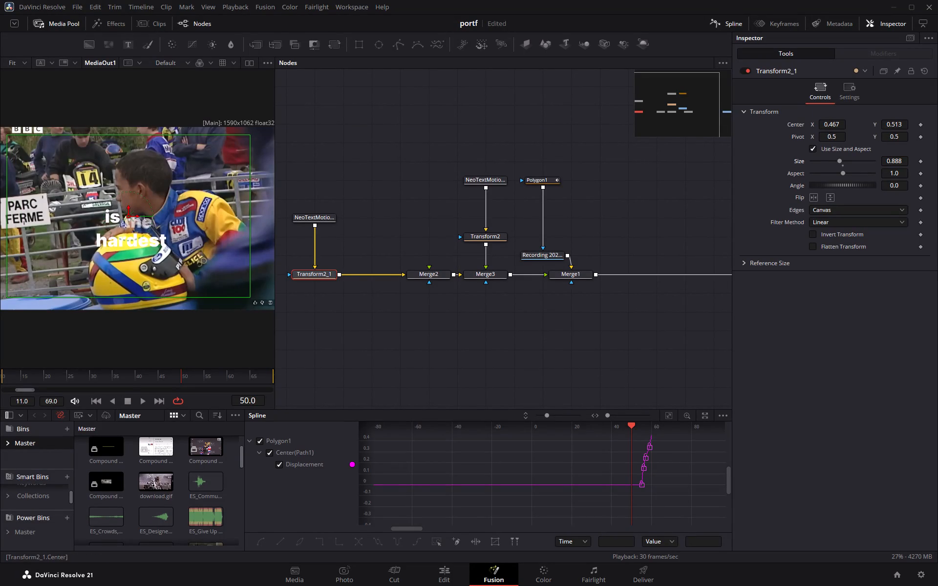
left_click_drag(901, 124, 895, 125)
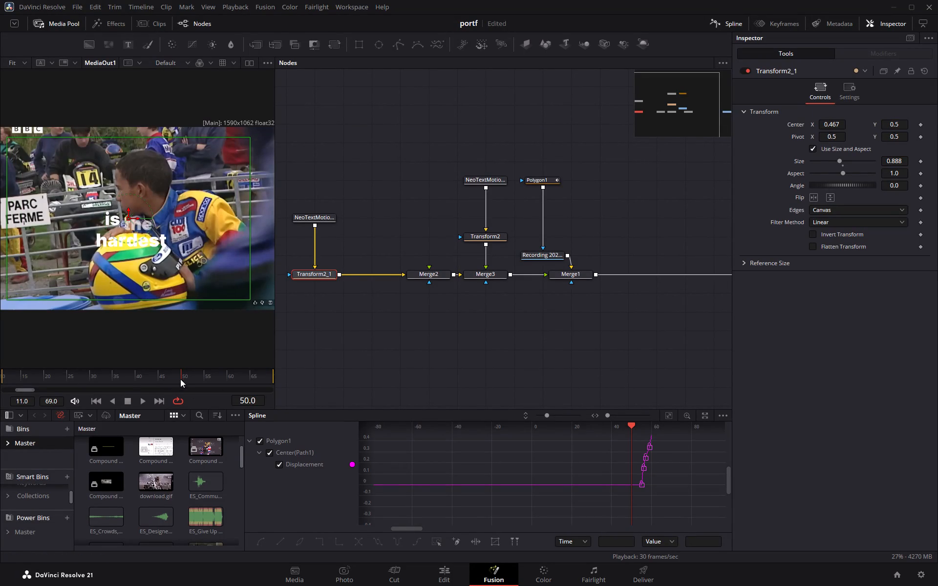
Scrub to frame 49 and lower the "is the" Transform's center Y to 0.492.
left_click_drag(180, 379, 145, 378)
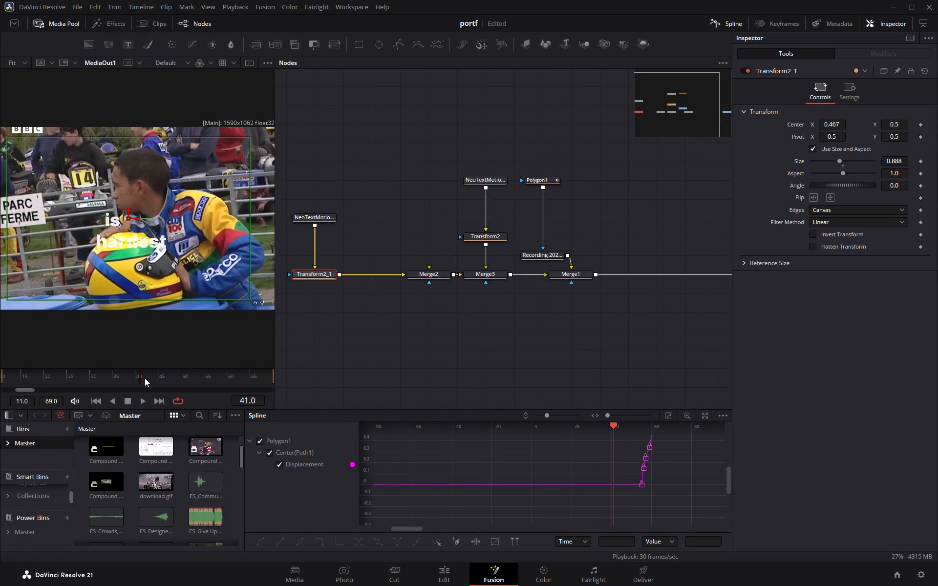
left_click_drag(145, 378, 210, 374)
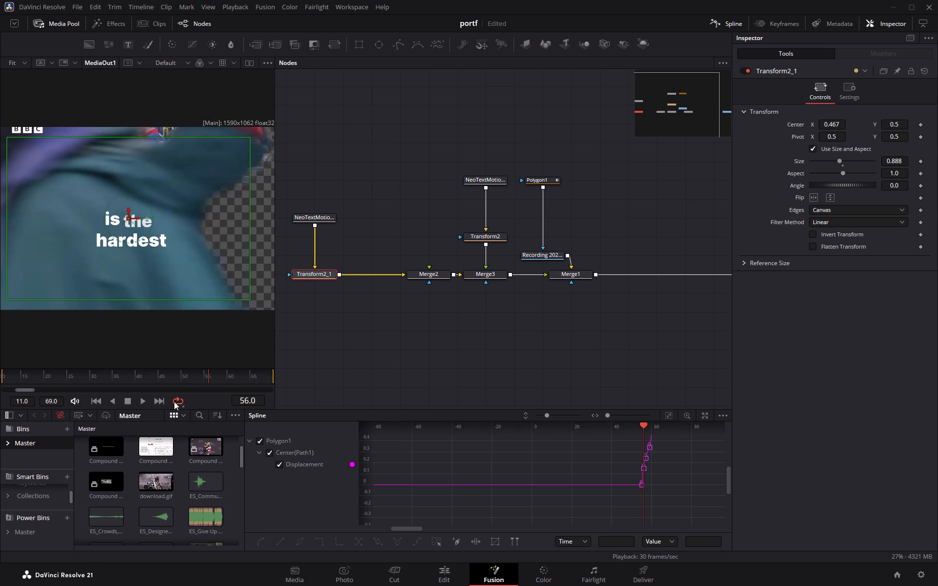
left_click_drag(199, 383, 139, 387)
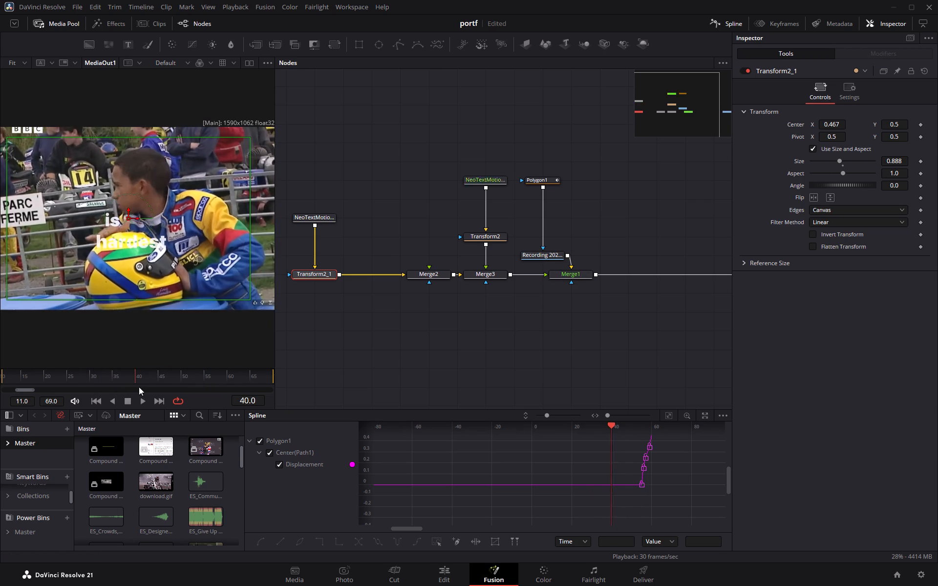
left_click_drag(139, 387, 177, 384)
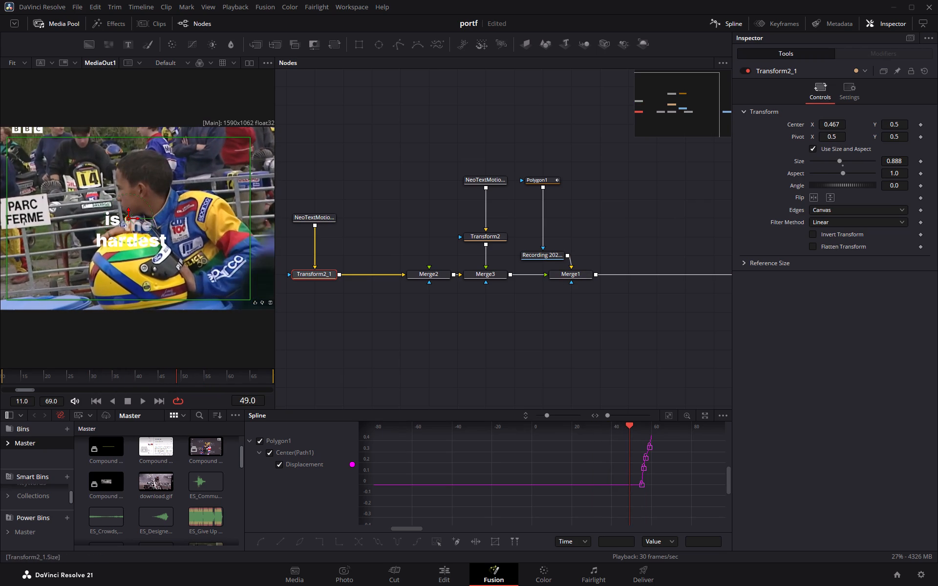
left_click(888, 122)
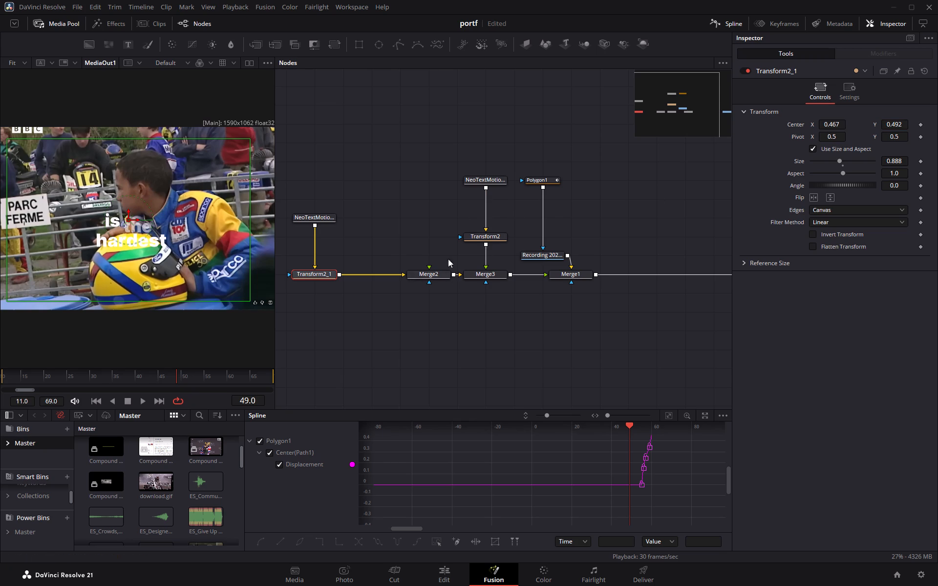
Enlarge the "hardest" Transform to size 1.176.
left_click(483, 236)
left_click_drag(890, 159, 926, 158)
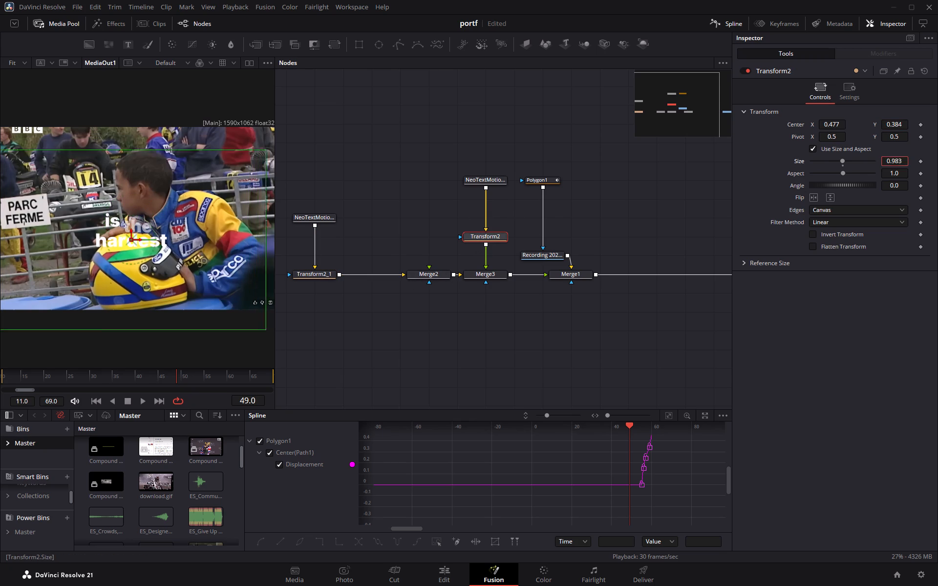
left_click_drag(926, 158, 550, 152)
left_click(448, 582)
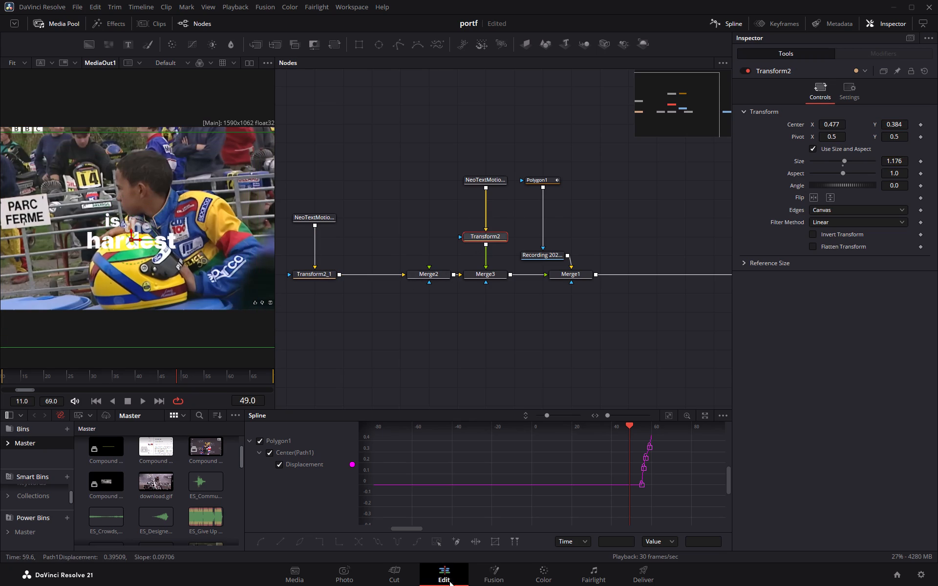
left_click(486, 579)
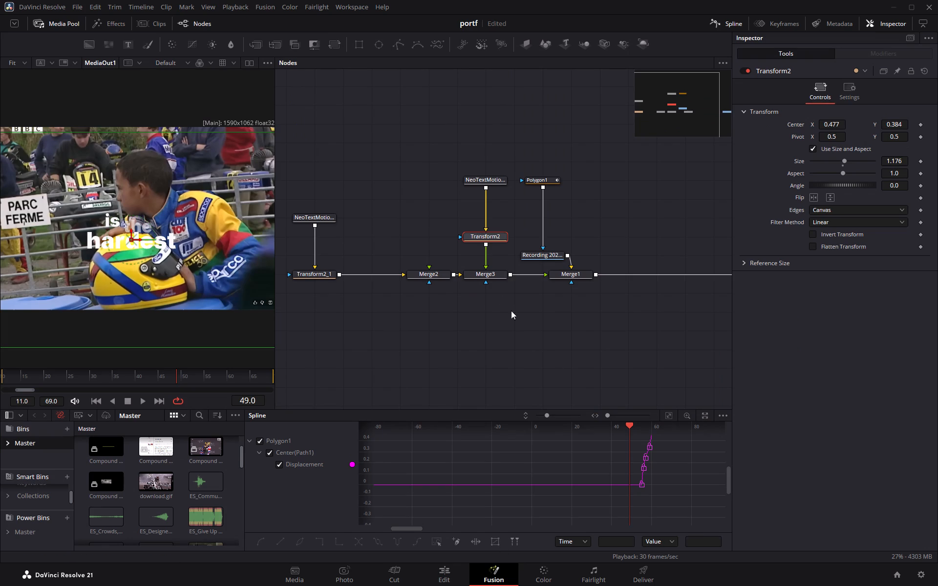
Set the "is the" Transform's size to 1.07 and its center Y to 0.498.
left_click(310, 277)
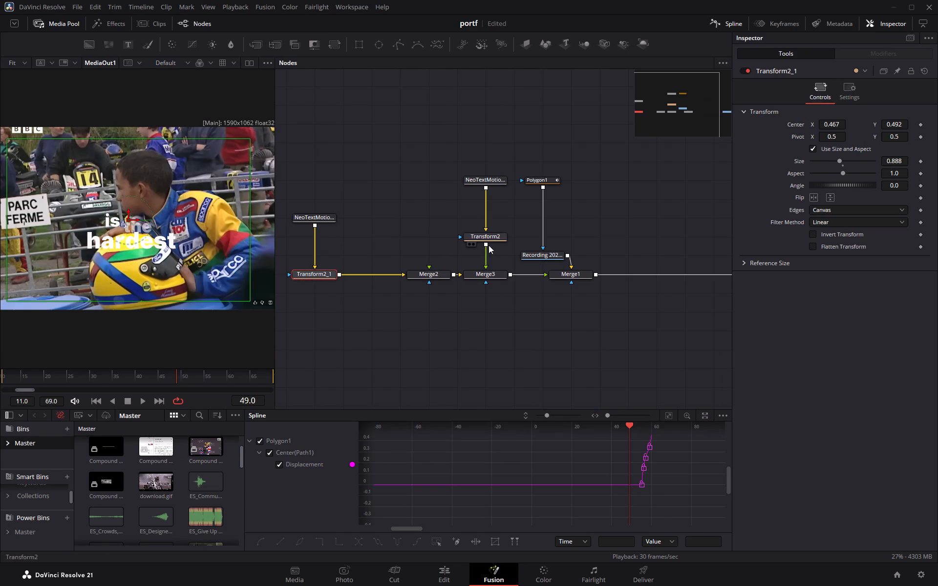
left_click(489, 236)
left_click(324, 272)
left_click_drag(892, 160, 524, 160)
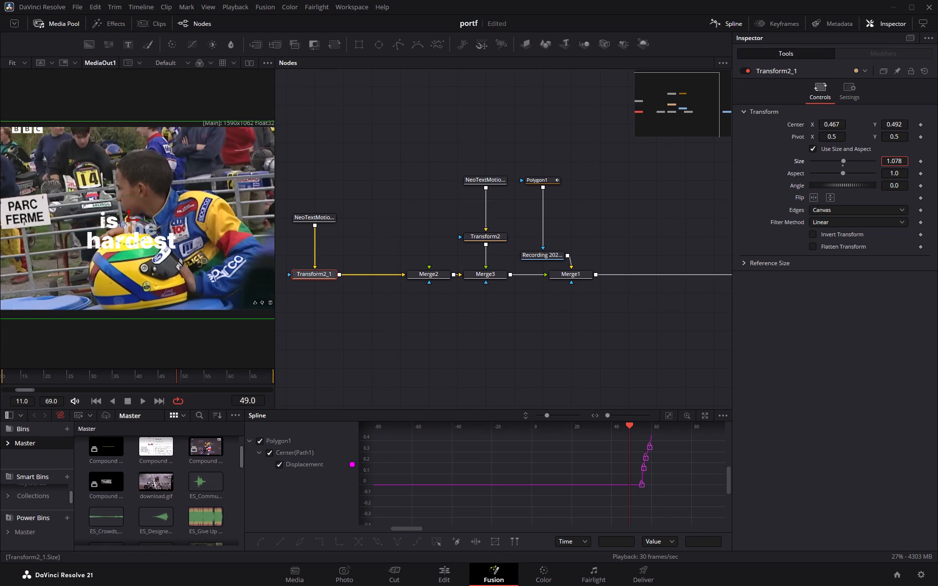
left_click_drag(524, 160, 520, 160)
left_click(893, 122)
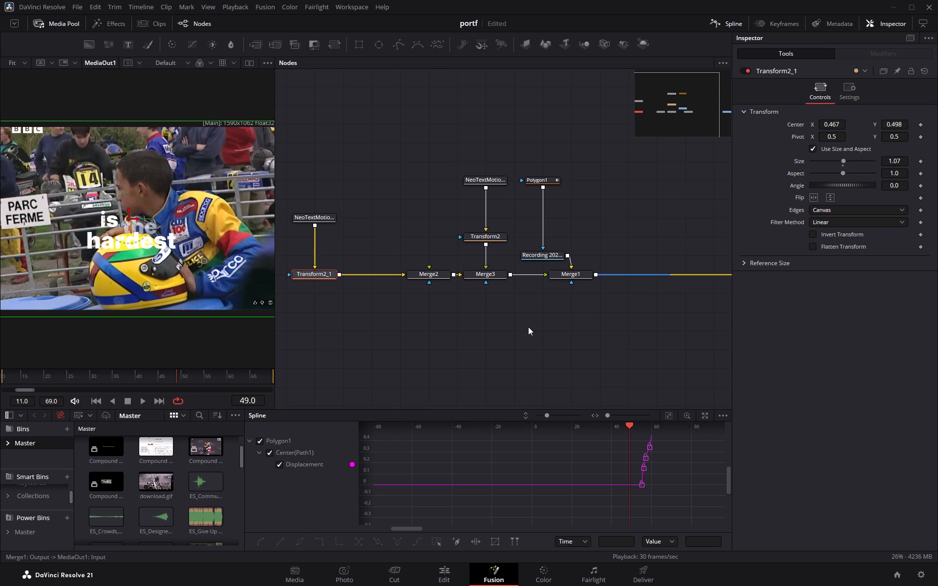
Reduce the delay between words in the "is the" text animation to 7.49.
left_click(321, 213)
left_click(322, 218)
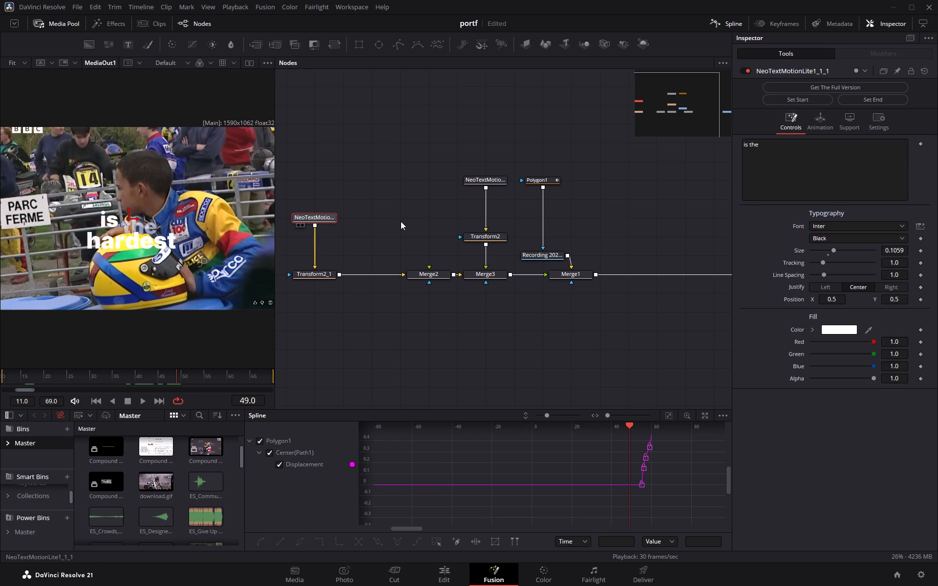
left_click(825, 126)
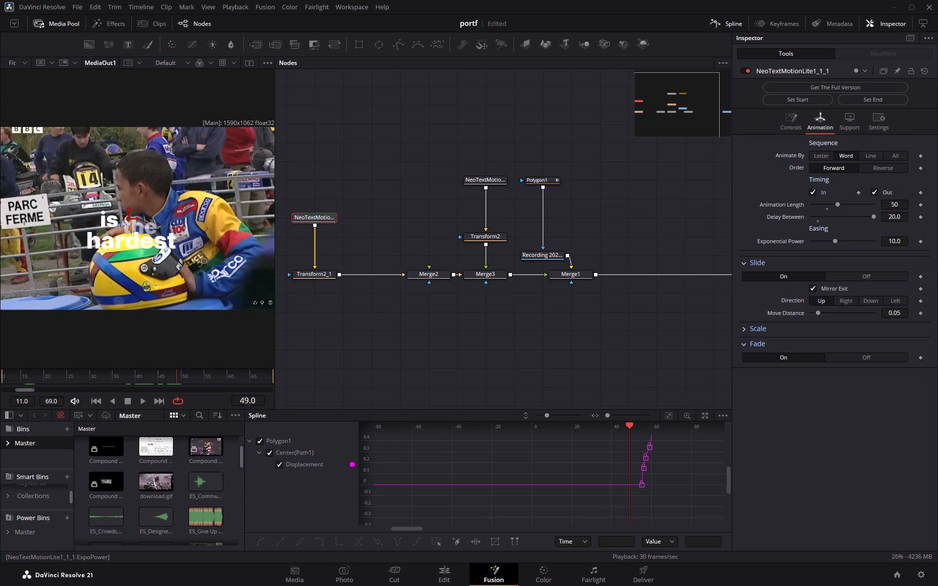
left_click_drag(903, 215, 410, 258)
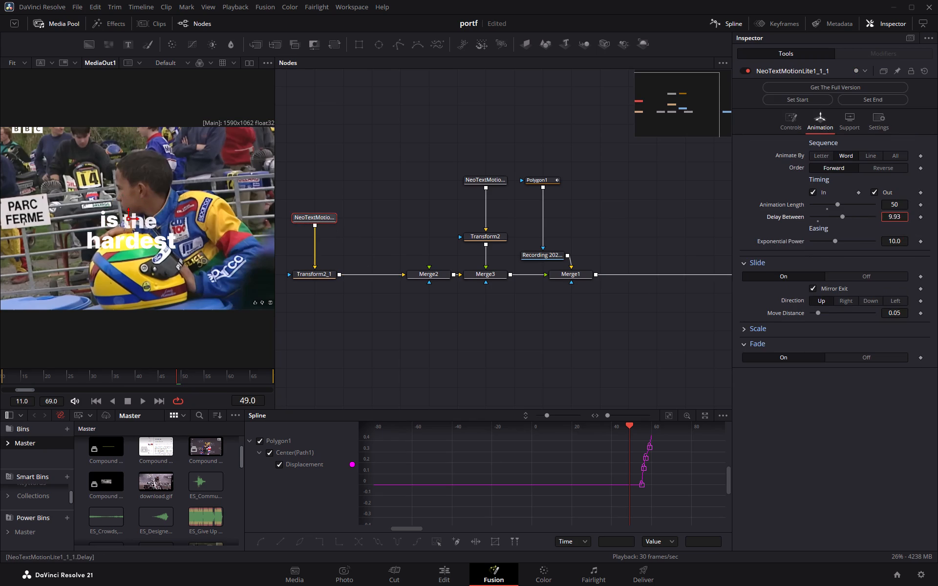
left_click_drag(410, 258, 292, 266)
Scrub through the title in Fusion and in the Edit page to examine the word timing and the layout of both lines.
left_click_drag(175, 377, 26, 376)
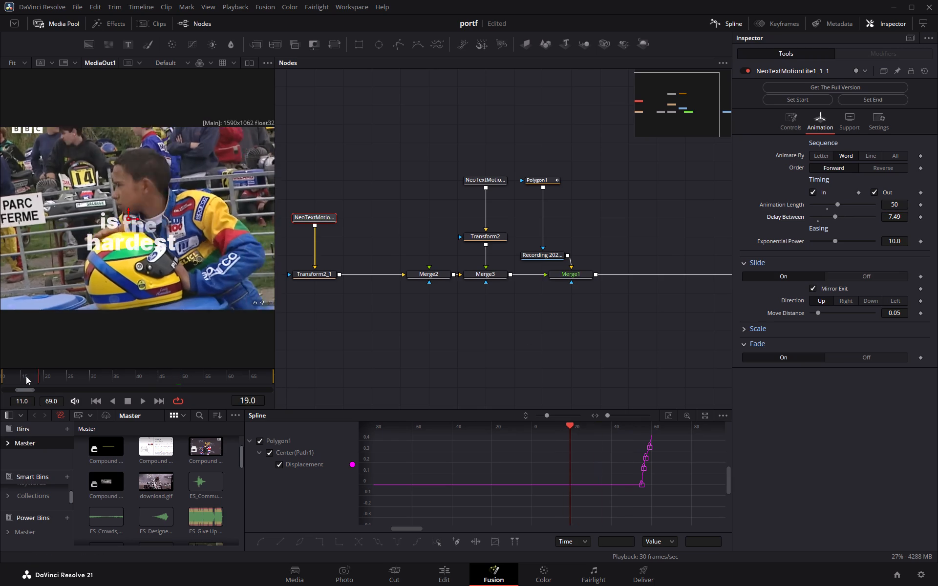
left_click_drag(26, 376, 141, 379)
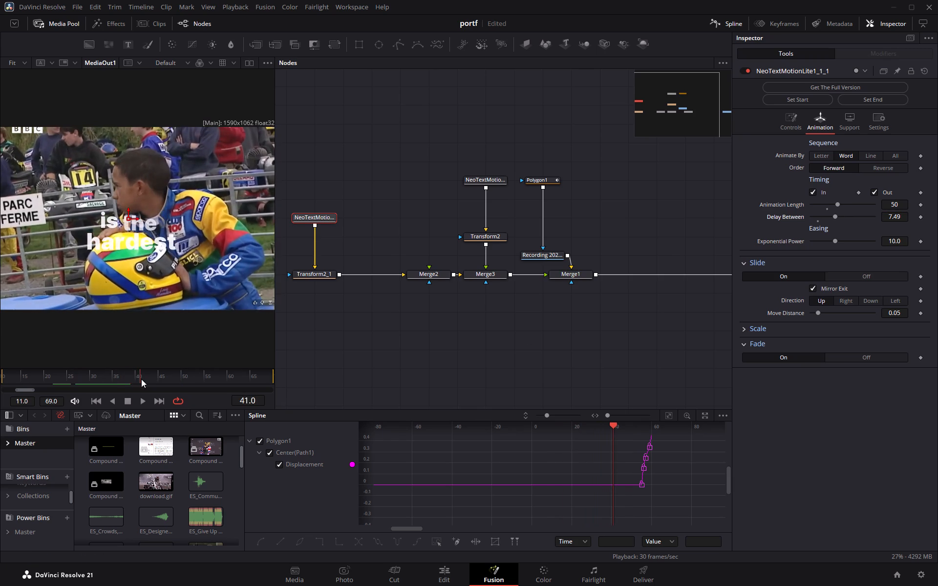
left_click_drag(141, 379, 7, 379)
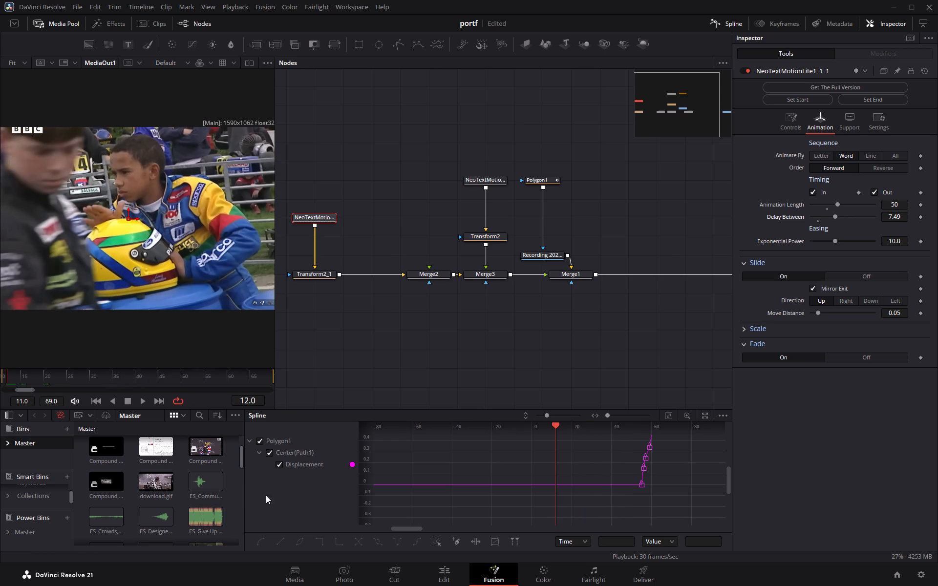
left_click_drag(9, 376, 38, 378)
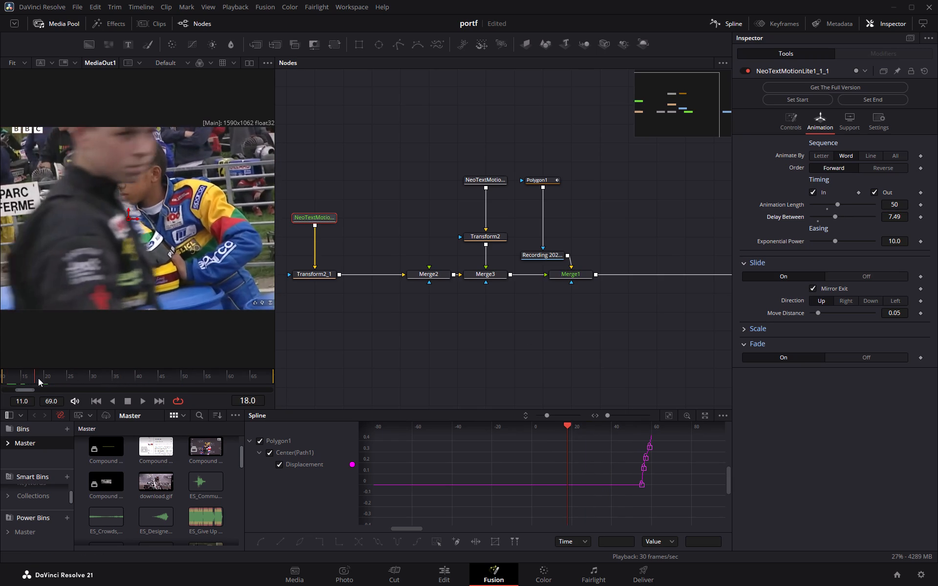
left_click_drag(38, 378, 70, 383)
left_click(436, 580)
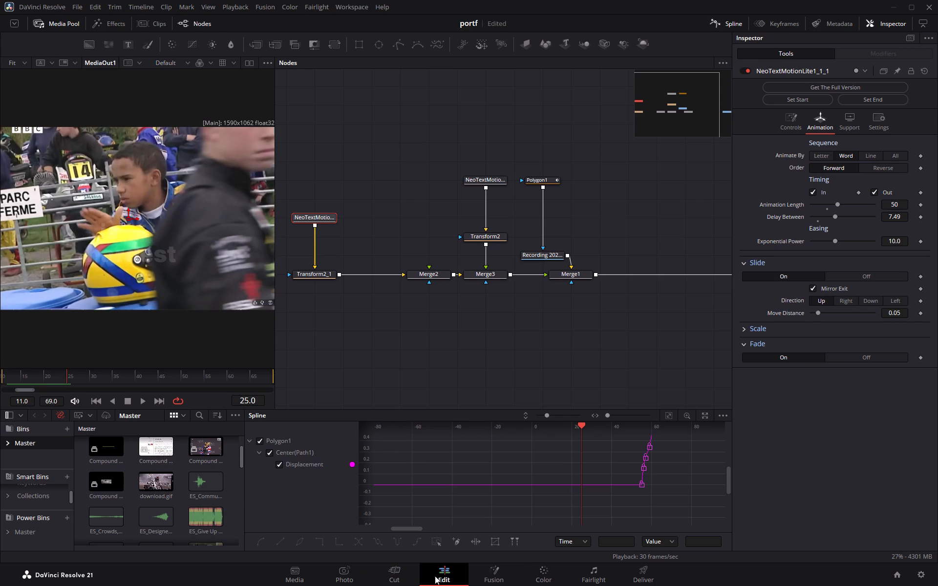
left_click_drag(337, 291, 344, 297)
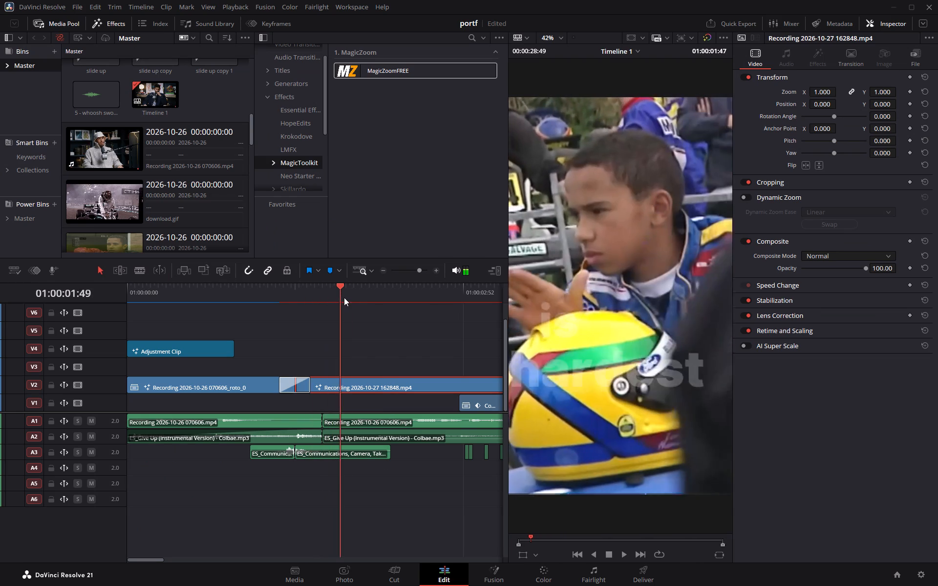
left_click_drag(344, 297, 336, 296)
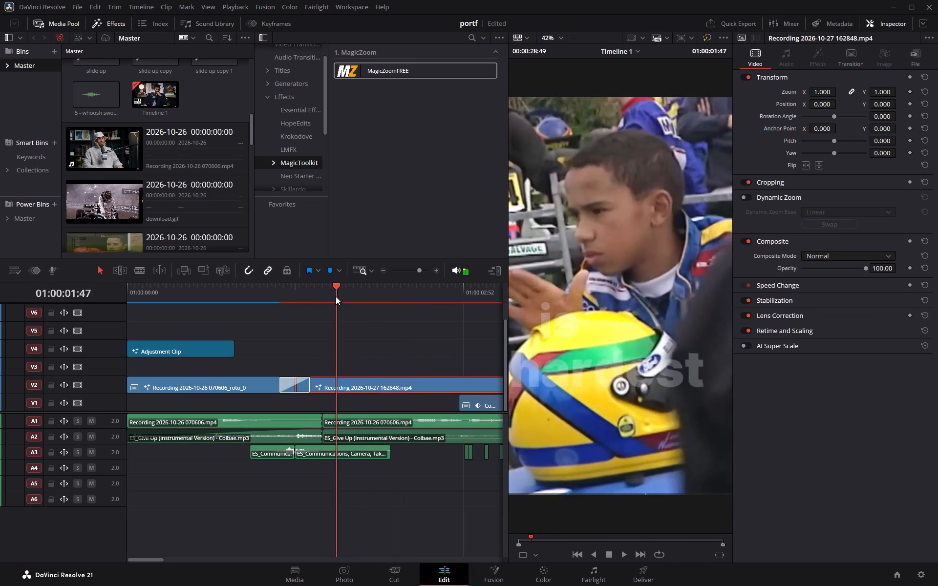
left_click_drag(336, 296, 337, 307)
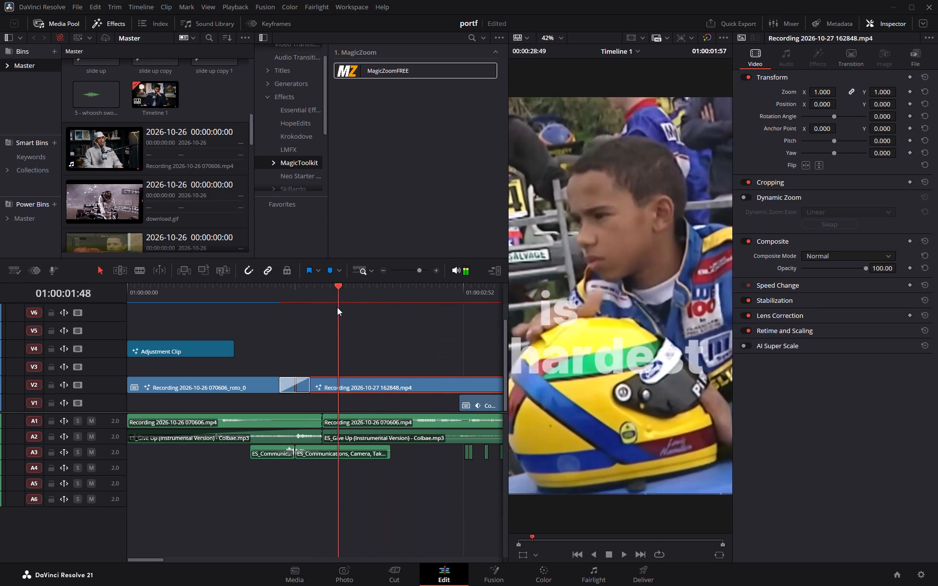
left_click_drag(337, 307, 421, 312)
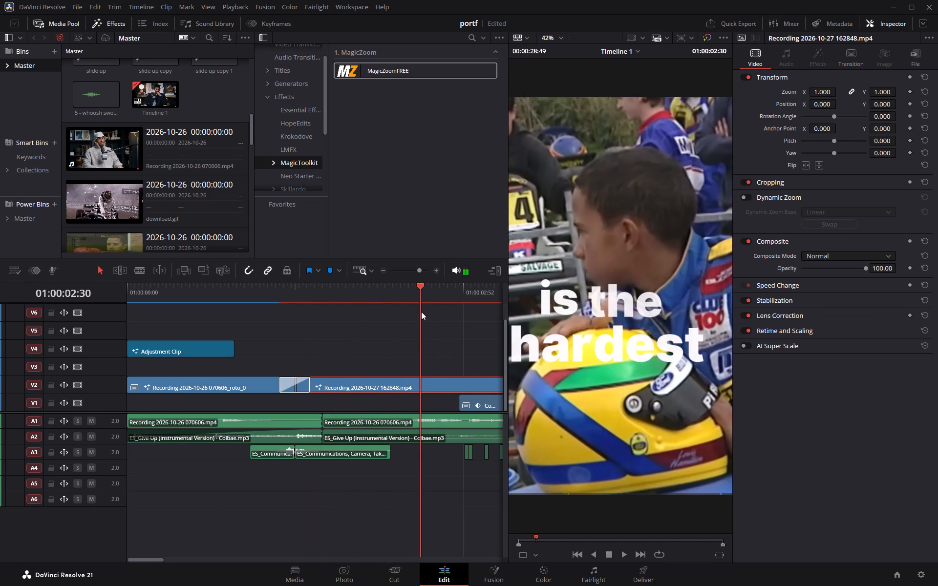
left_click_drag(421, 312, 421, 313)
left_click_drag(419, 290, 318, 298)
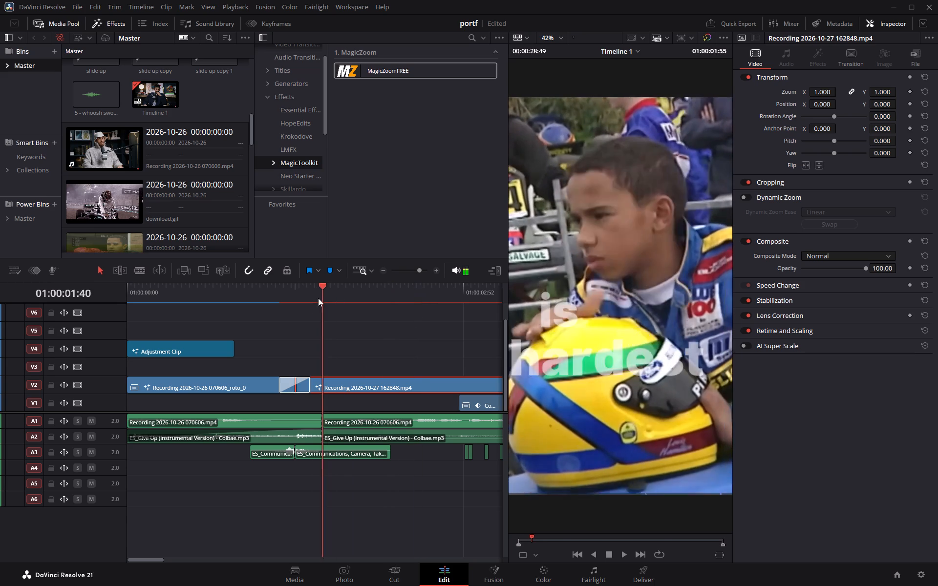
left_click_drag(318, 298, 426, 306)
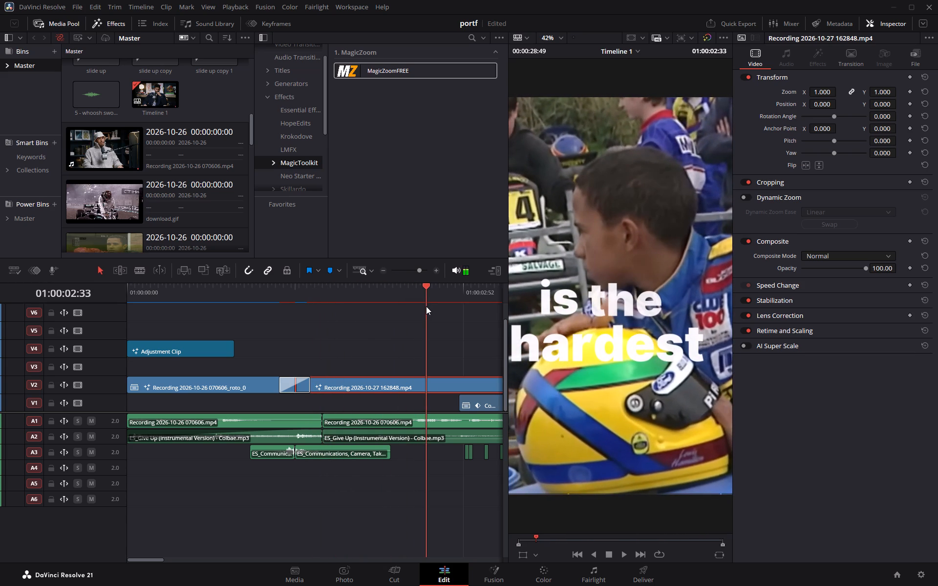
left_click_drag(426, 306, 426, 307)
Return to the Fusion composition and shift the "hardest" Transform's center X to 0.501.
left_click(498, 575)
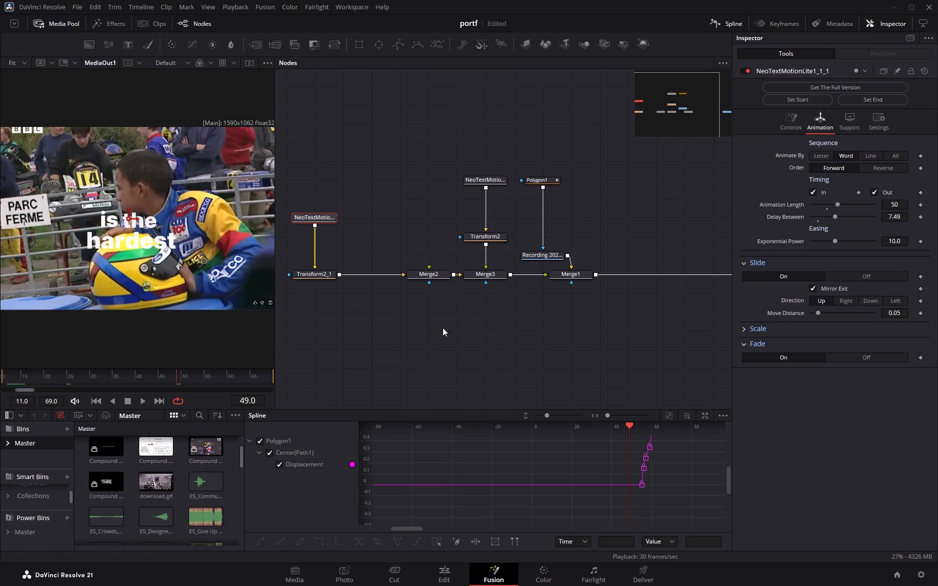
left_click(486, 238)
left_click_drag(829, 123, 833, 123)
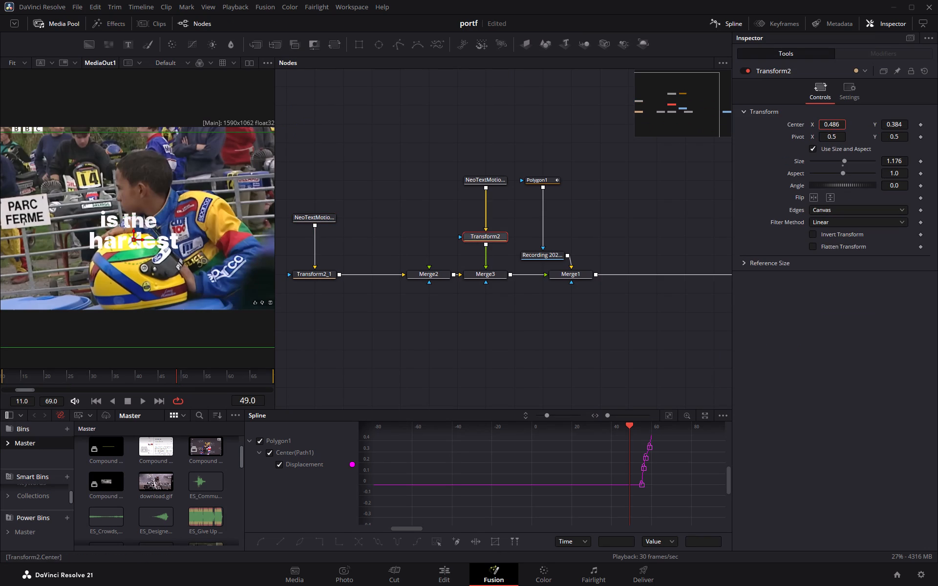
left_click_drag(833, 123, 841, 123)
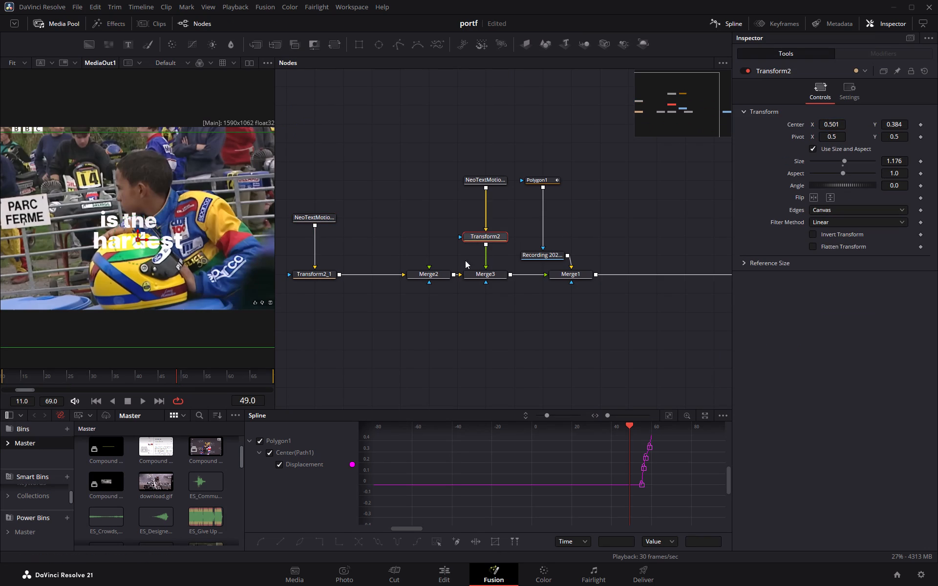
Set the "is the" text's animation length to 30 and the delay between words to 8.0.
left_click(311, 277)
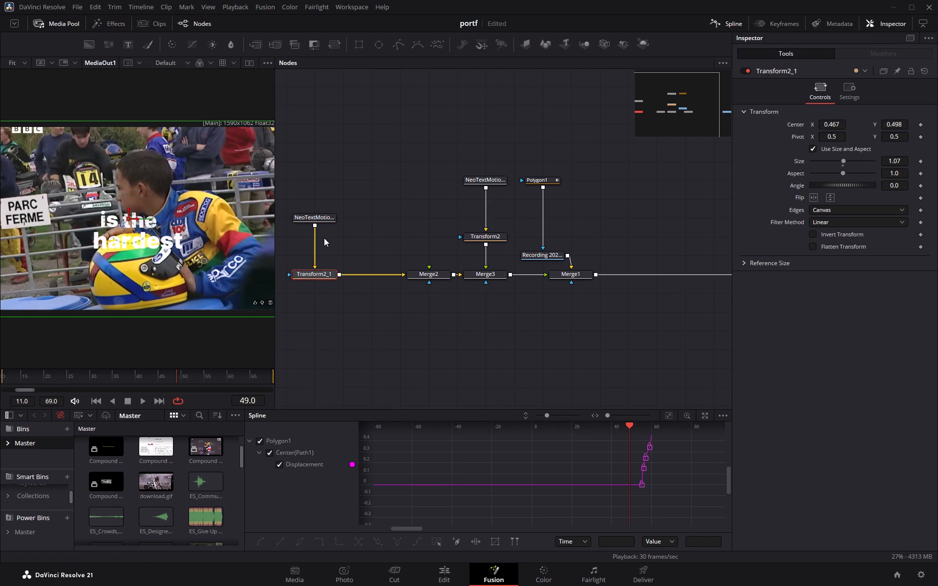
left_click(324, 221)
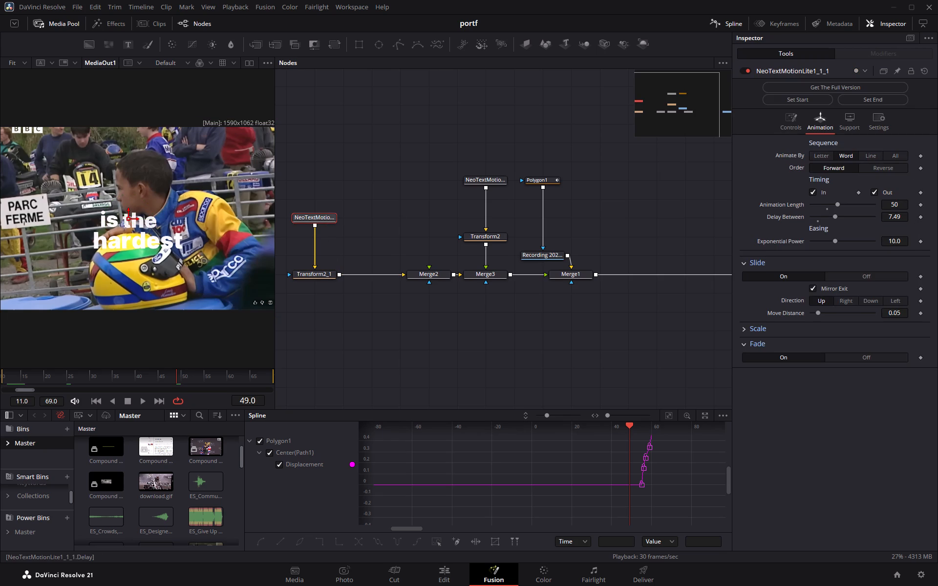
left_click_drag(894, 216, 907, 216)
left_click_drag(891, 204, 893, 204)
left_click_drag(893, 204, 841, 202)
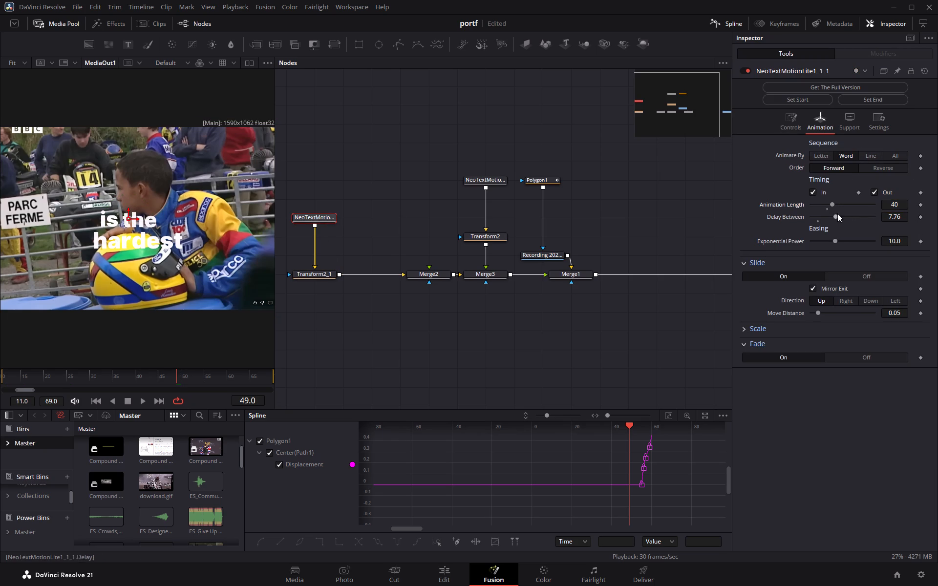
left_click(826, 208)
left_click_drag(895, 217, 909, 217)
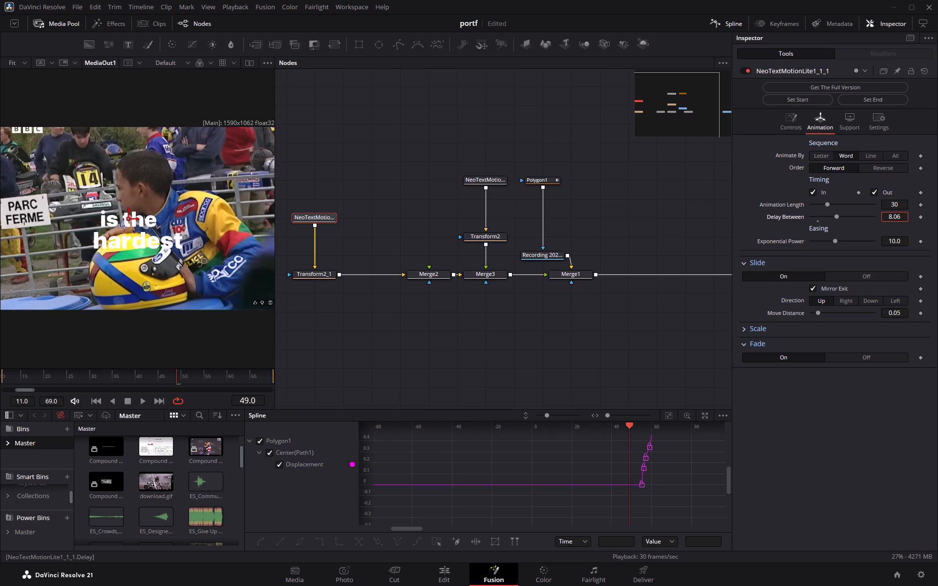
left_click_drag(909, 217, 906, 217)
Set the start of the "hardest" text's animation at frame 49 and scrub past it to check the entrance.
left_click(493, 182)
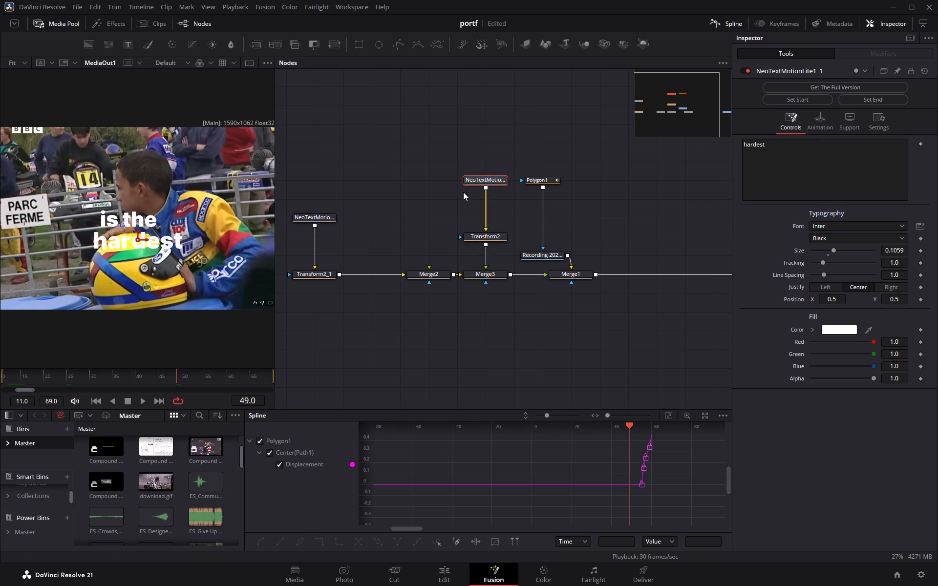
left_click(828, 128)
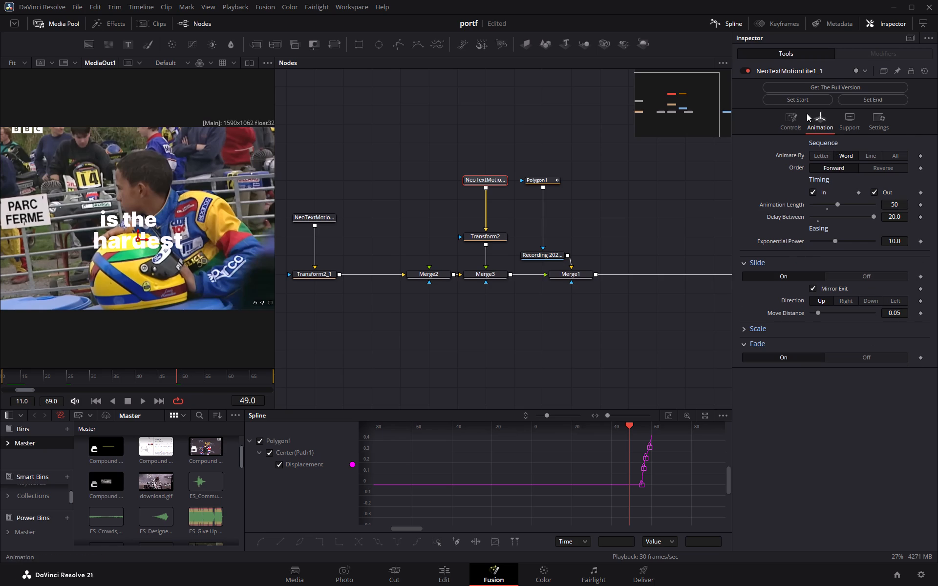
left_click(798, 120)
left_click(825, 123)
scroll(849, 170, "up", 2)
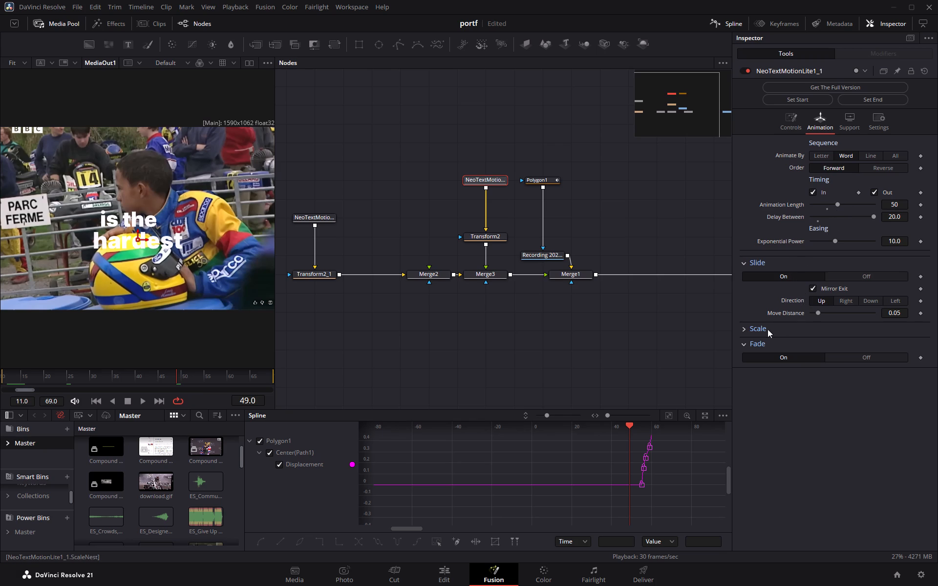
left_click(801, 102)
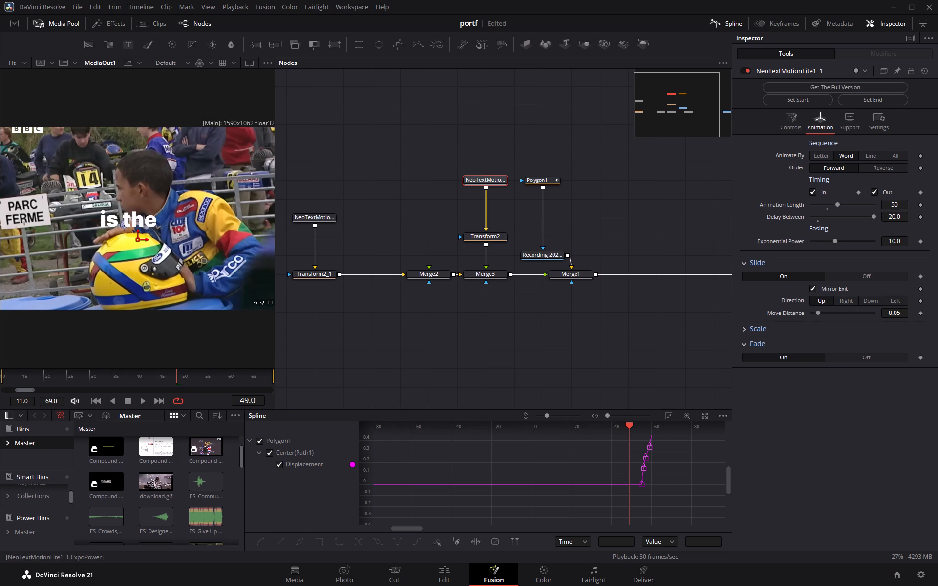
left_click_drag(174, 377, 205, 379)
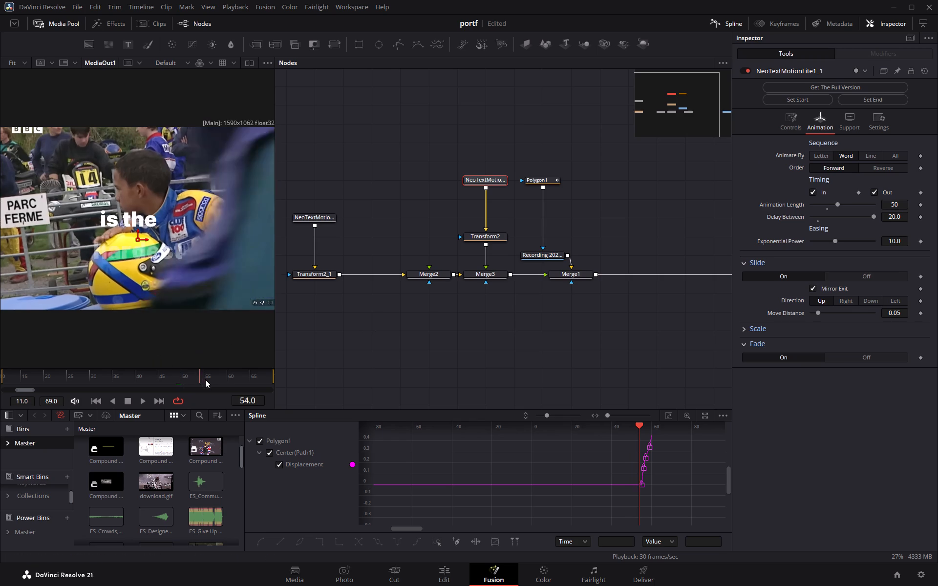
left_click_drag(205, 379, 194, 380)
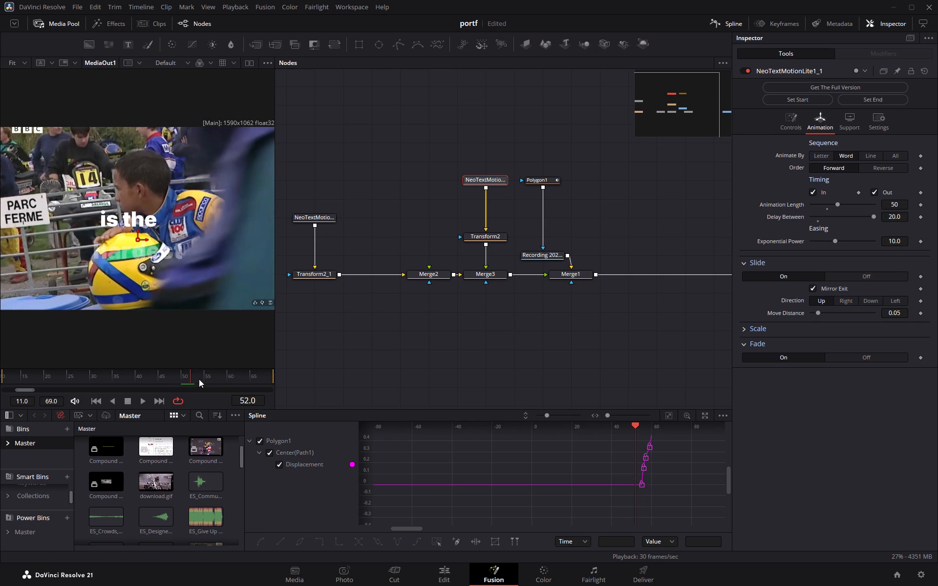
Reset the "hardest" text's delay between words to 2.0 and check its entrance.
left_click_drag(900, 215, 567, 245)
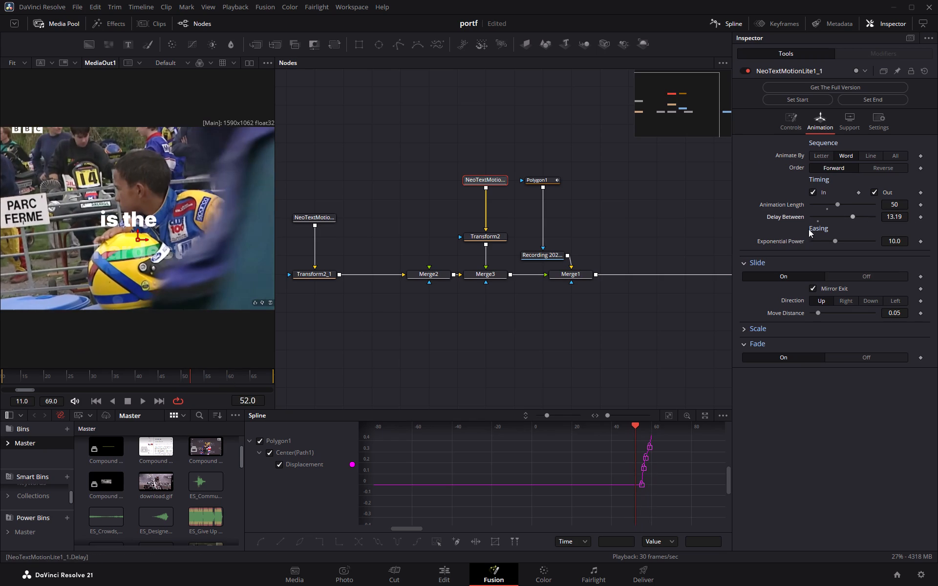
left_click(818, 220)
left_click(187, 378)
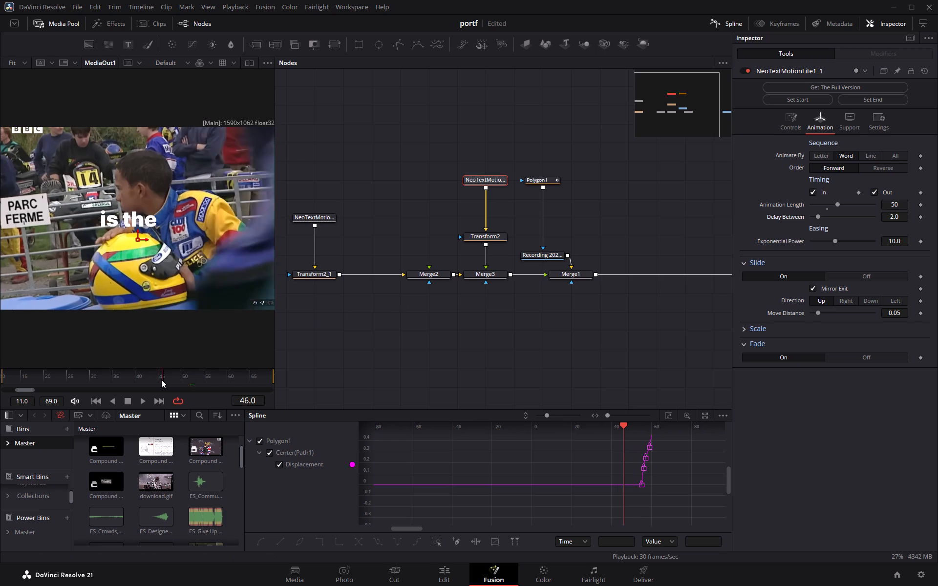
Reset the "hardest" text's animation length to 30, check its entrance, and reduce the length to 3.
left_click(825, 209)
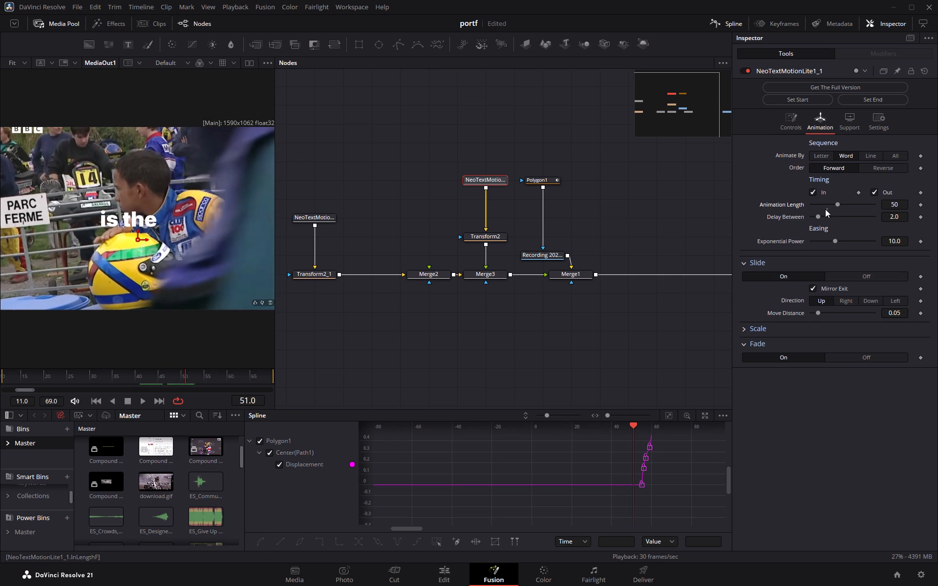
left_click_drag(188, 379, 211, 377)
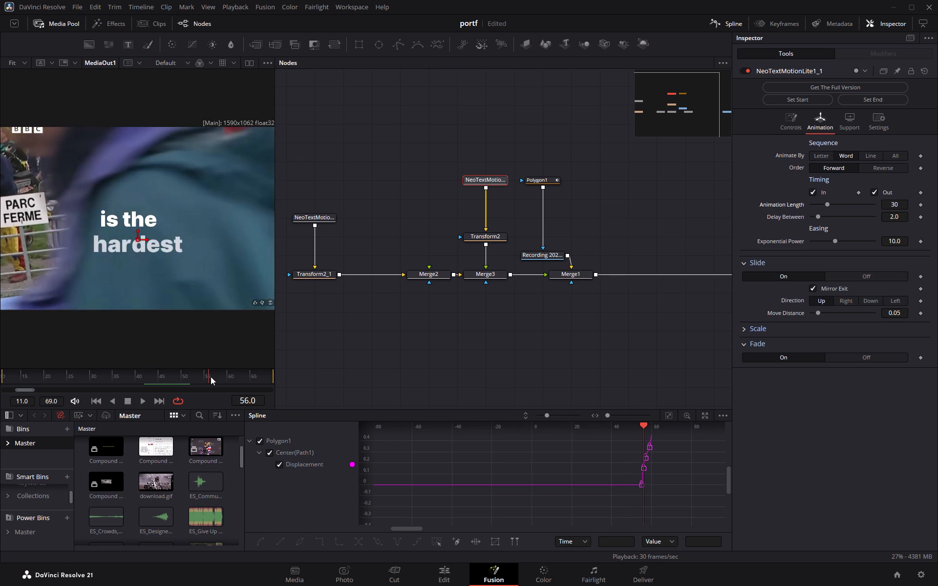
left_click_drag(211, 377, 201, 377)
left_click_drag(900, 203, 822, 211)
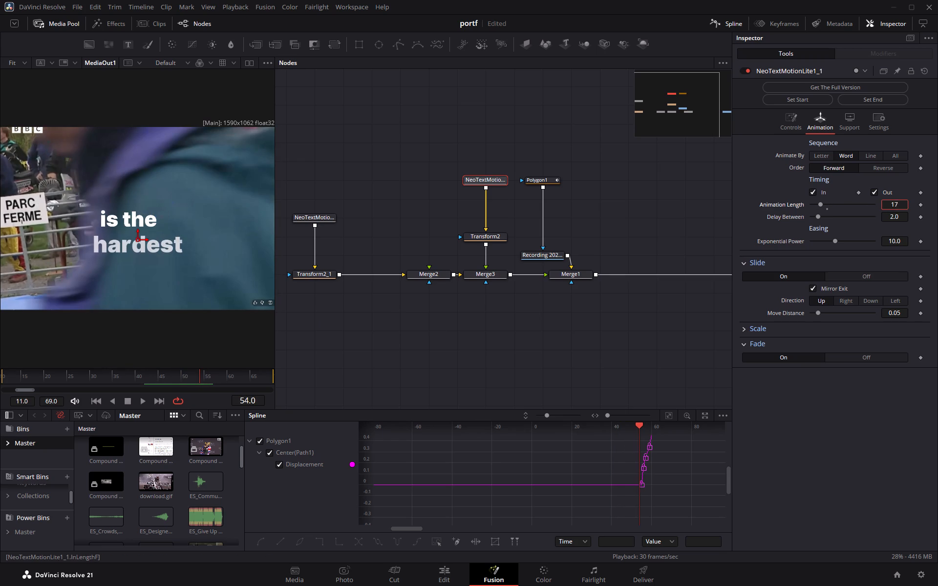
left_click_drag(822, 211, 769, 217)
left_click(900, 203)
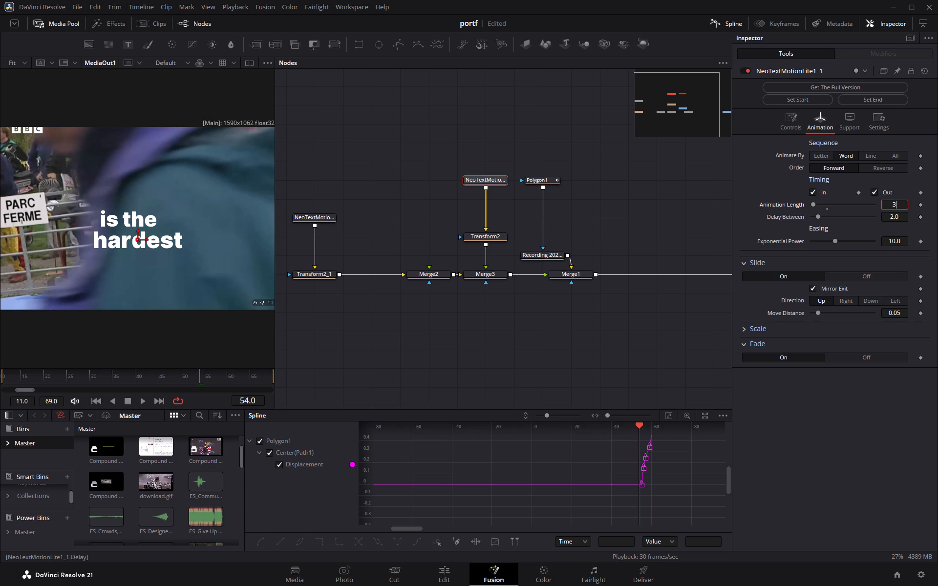
Set the "hardest" text's slide direction to Right and check the entrance around frame 51.
left_click(847, 303)
left_click_drag(198, 377, 188, 381)
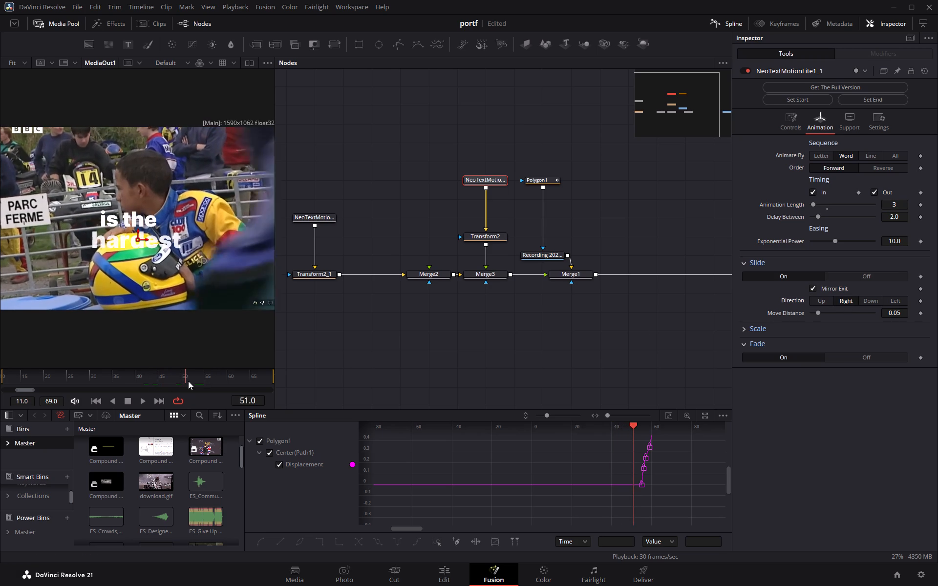
left_click_drag(188, 381, 186, 381)
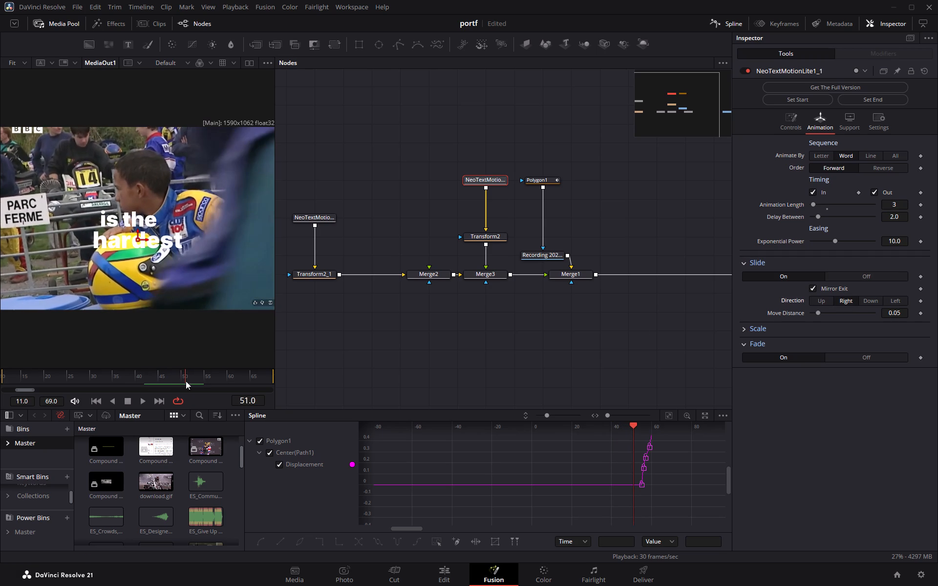
Set the "hardest" text's animation length to 14.
left_click_drag(813, 203, 819, 204)
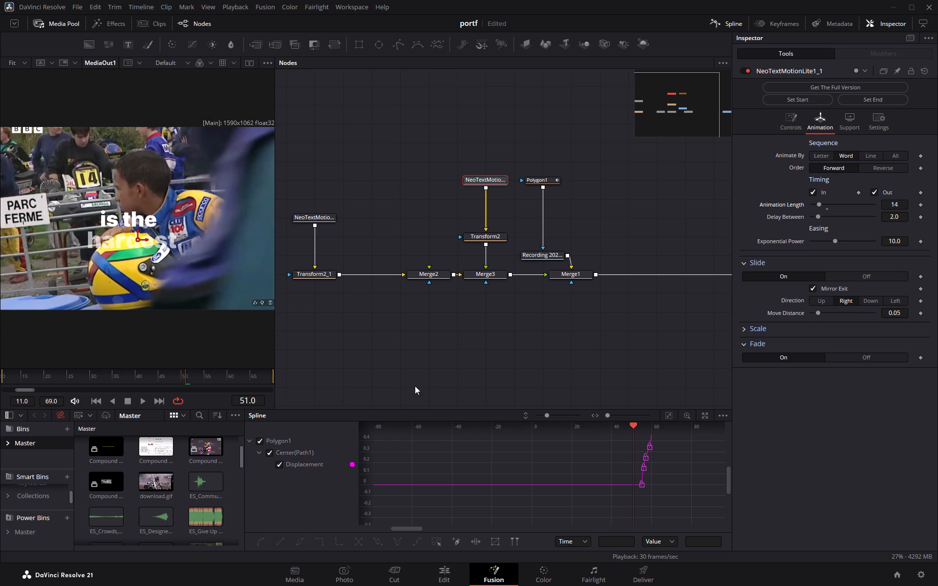
Scrub repeatedly through the title to examine when "hardest" slides in relative to "is the" and the passing foreground figure.
left_click_drag(188, 378, 196, 381)
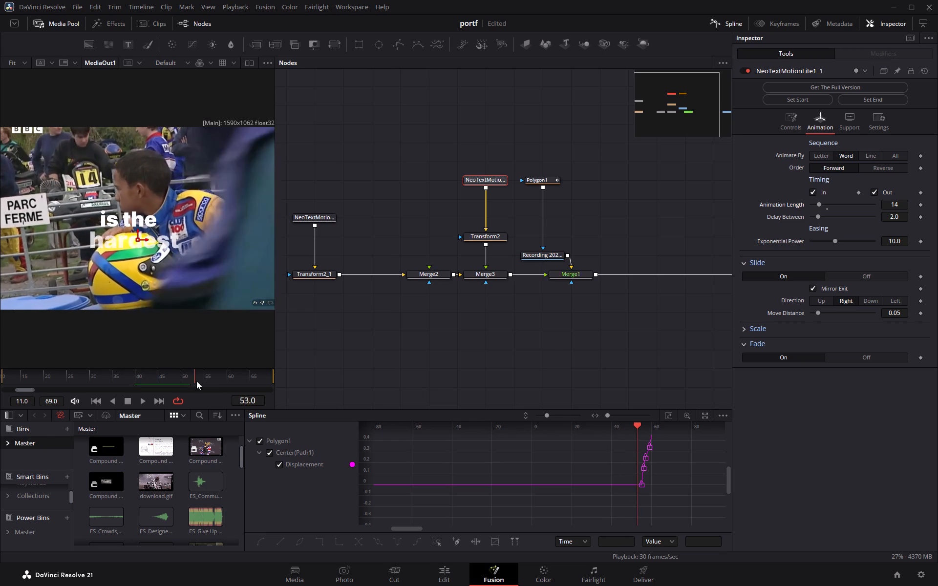
left_click_drag(196, 381, 64, 381)
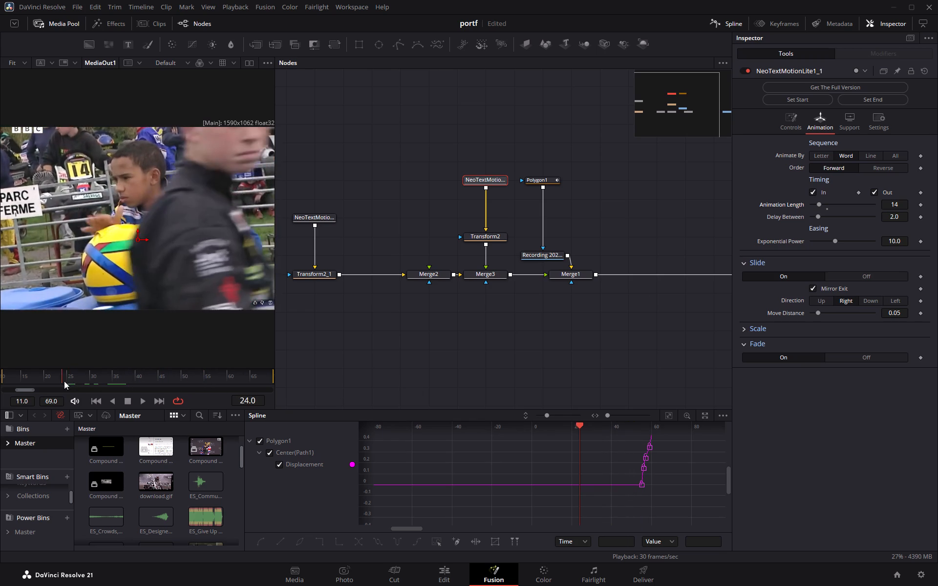
left_click_drag(64, 381, 205, 381)
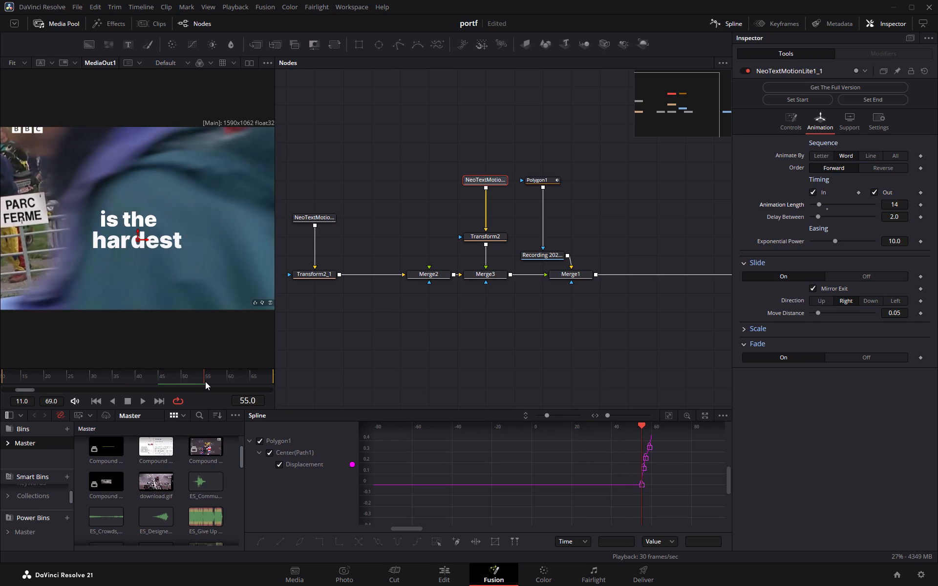
left_click_drag(205, 381, 206, 381)
left_click_drag(203, 377, 210, 375)
left_click_drag(204, 377, 212, 377)
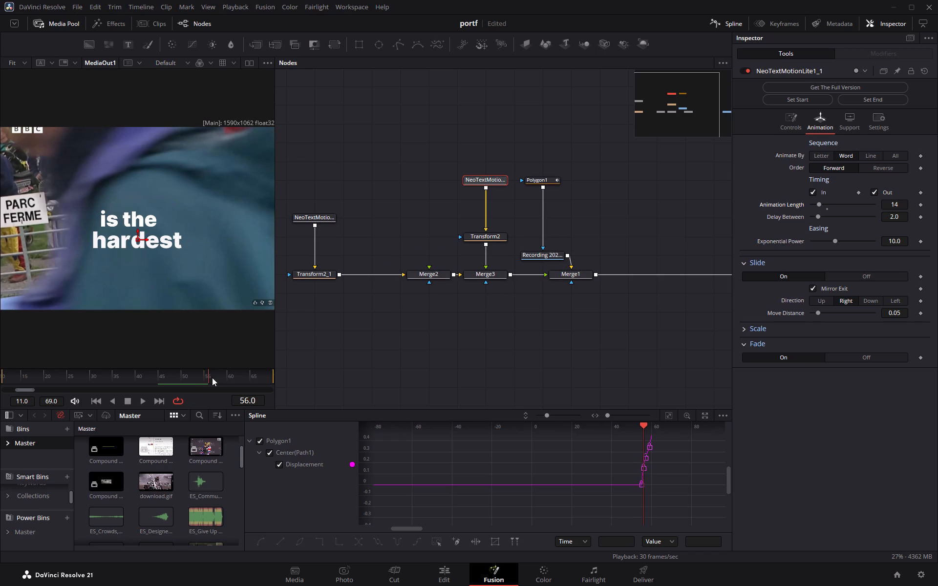
left_click_drag(212, 377, 176, 381)
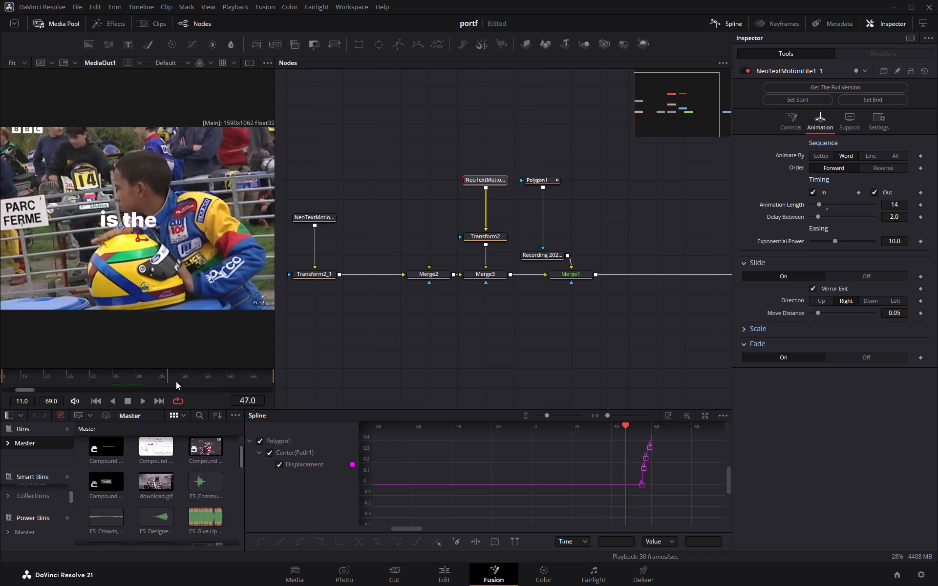
left_click_drag(176, 381, 222, 382)
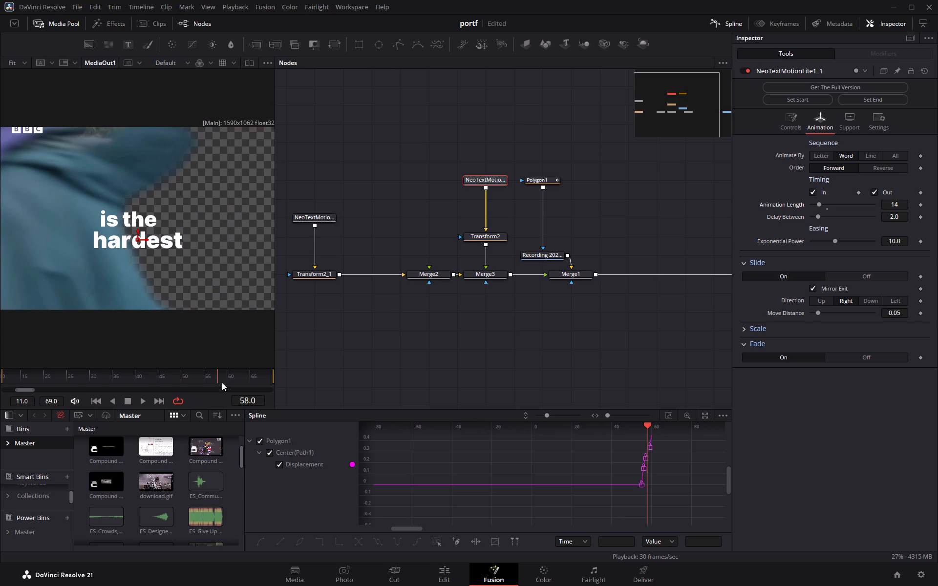
left_click_drag(226, 377, 159, 377)
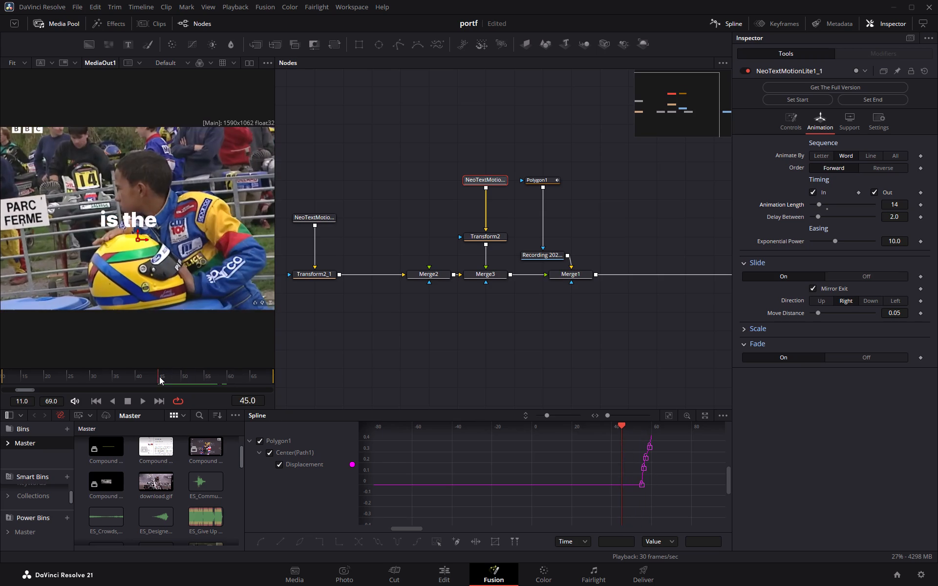
left_click_drag(159, 377, 256, 379)
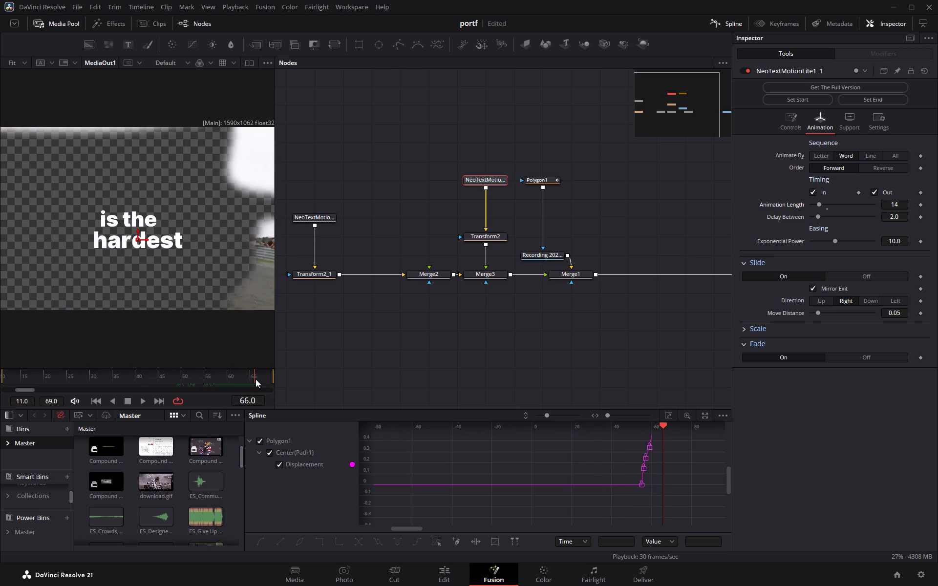
left_click_drag(256, 379, 154, 380)
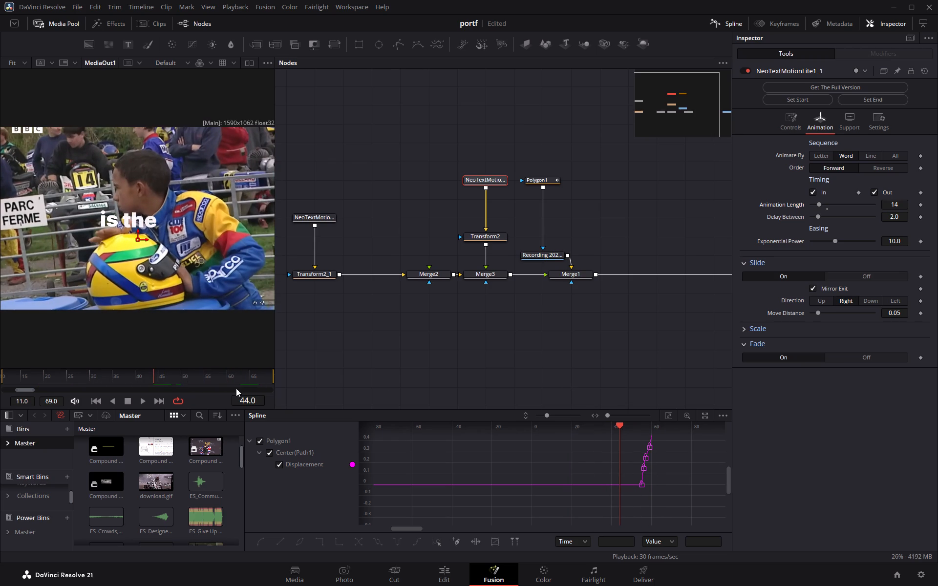
left_click_drag(156, 377, 200, 376)
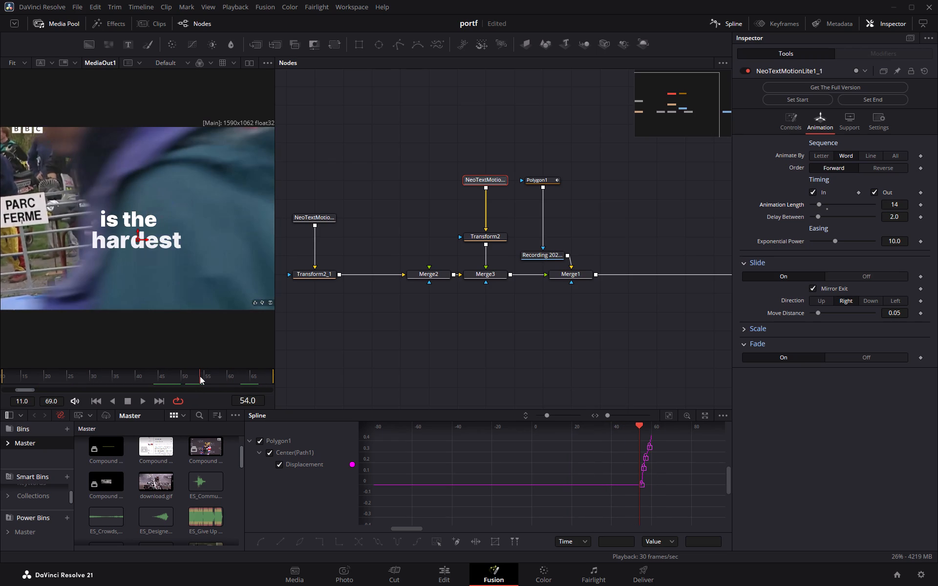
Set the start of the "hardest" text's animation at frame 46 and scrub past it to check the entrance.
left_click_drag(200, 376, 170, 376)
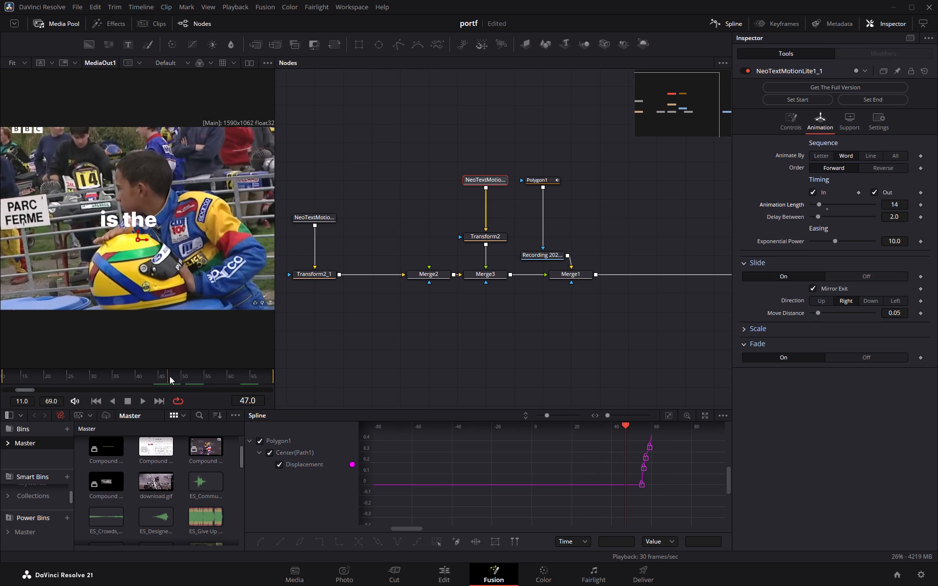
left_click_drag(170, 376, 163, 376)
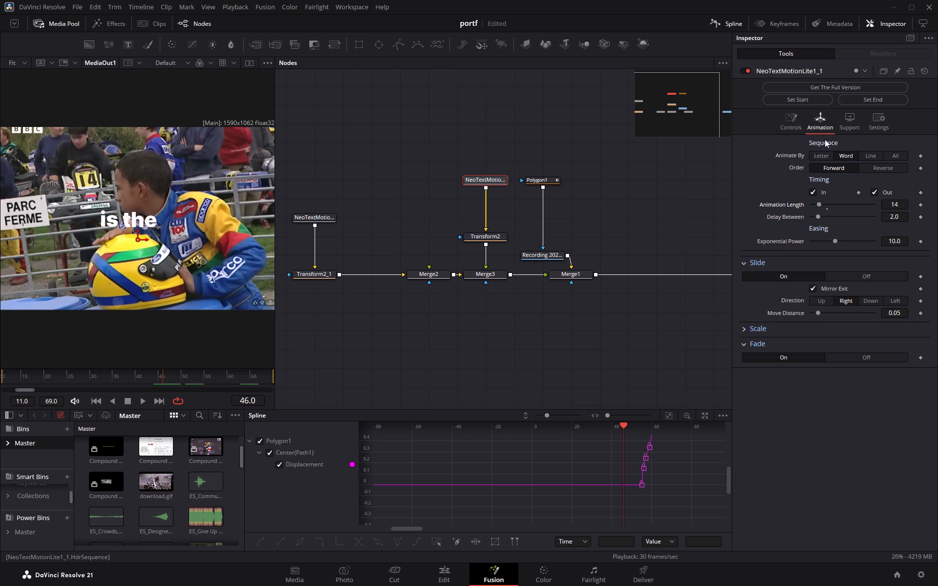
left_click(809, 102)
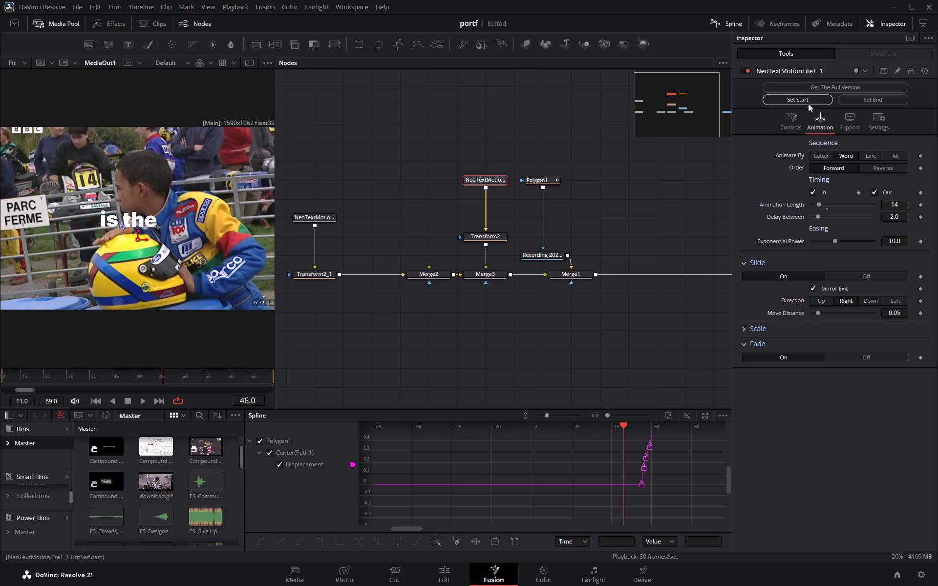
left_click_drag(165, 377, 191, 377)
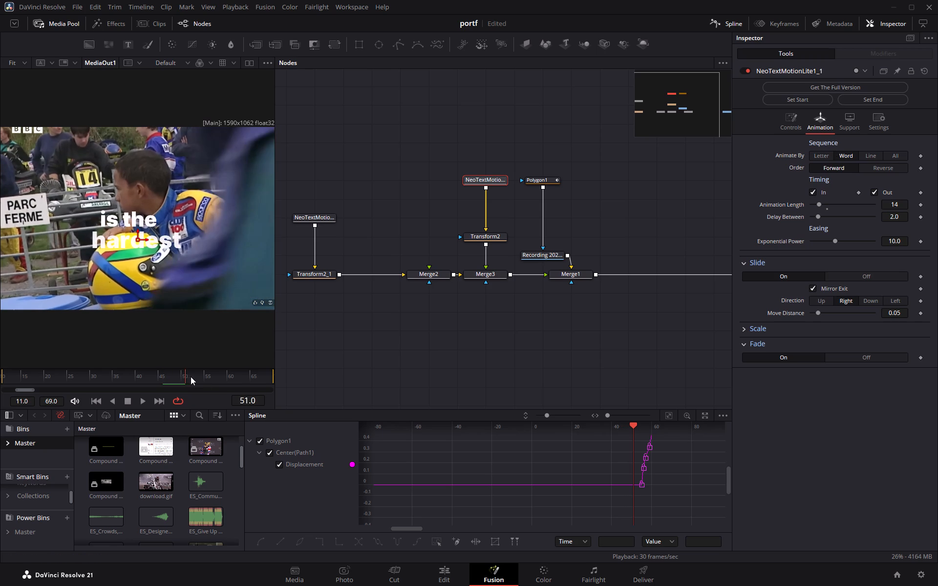
Set the start of the "hardest" text's animation at frame 43 and scrub past it to check the entrance.
left_click_drag(191, 377, 151, 378)
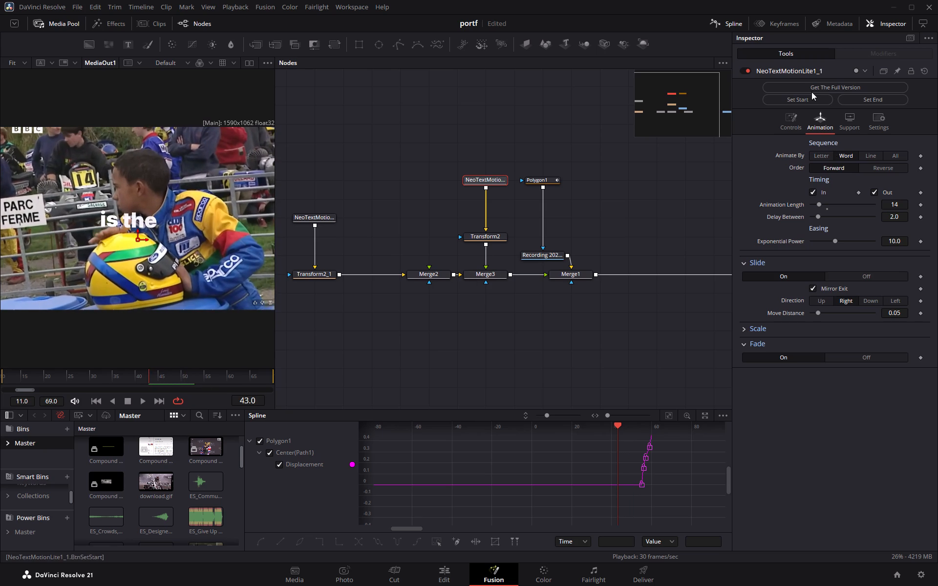
left_click(807, 100)
left_click_drag(150, 378, 198, 381)
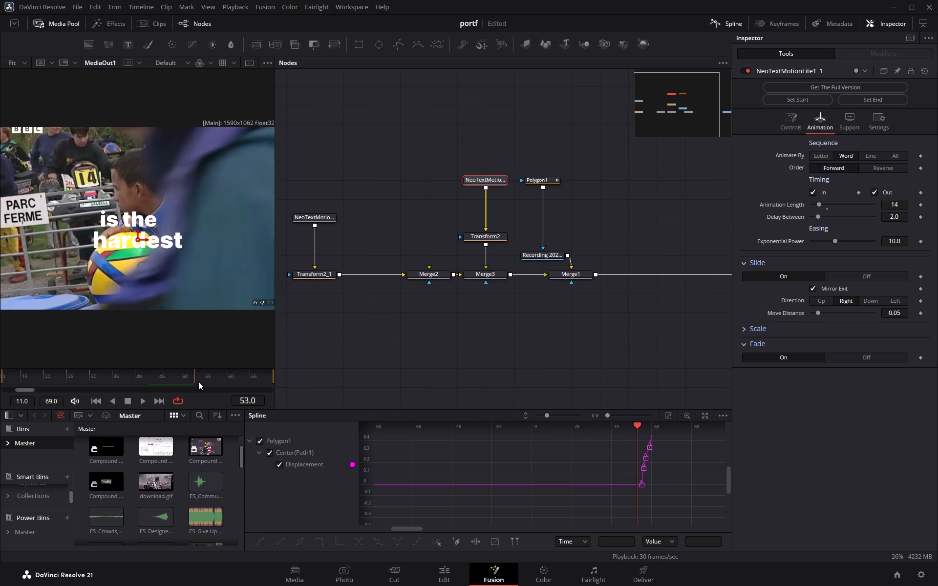
left_click_drag(198, 381, 170, 388)
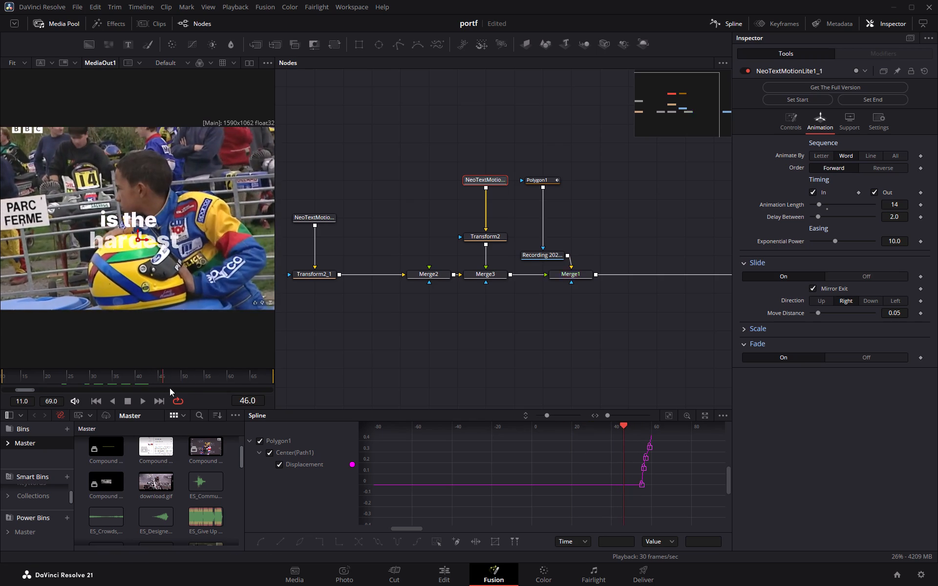
Set the start of the "hardest" text's animation at frame 42 and scrub through the title on the edit timeline to check it.
left_click_drag(170, 388, 133, 386)
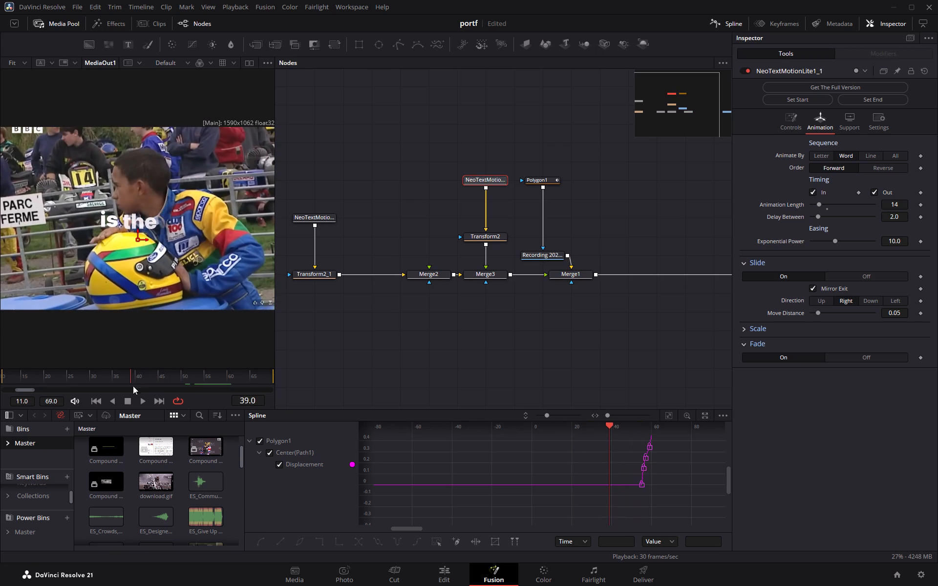
left_click_drag(133, 386, 147, 385)
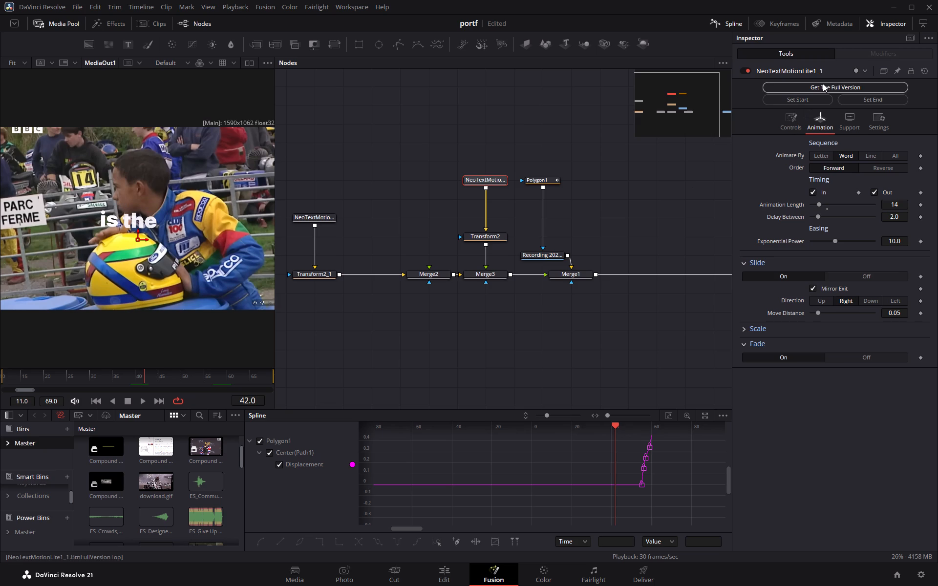
left_click(815, 96)
left_click(442, 572)
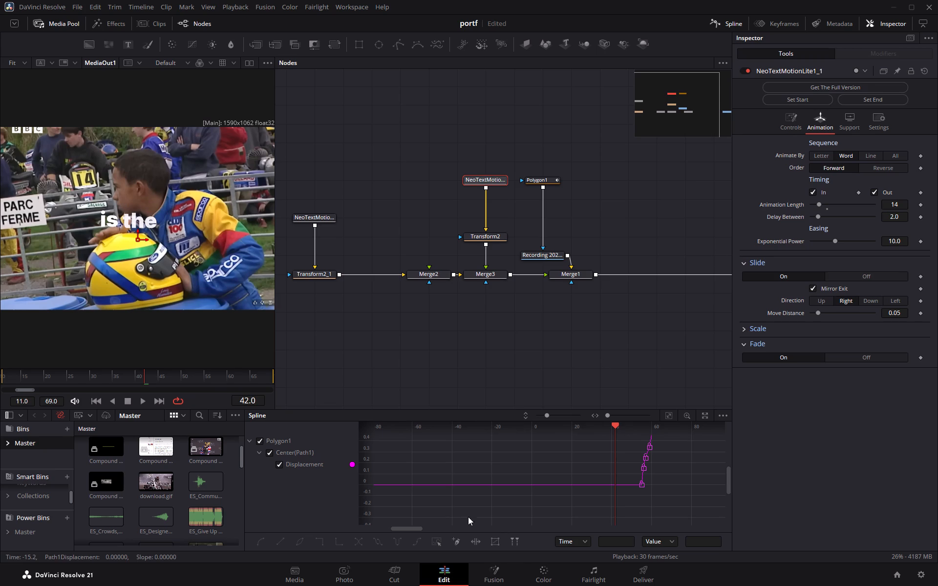
left_click_drag(400, 289, 333, 299)
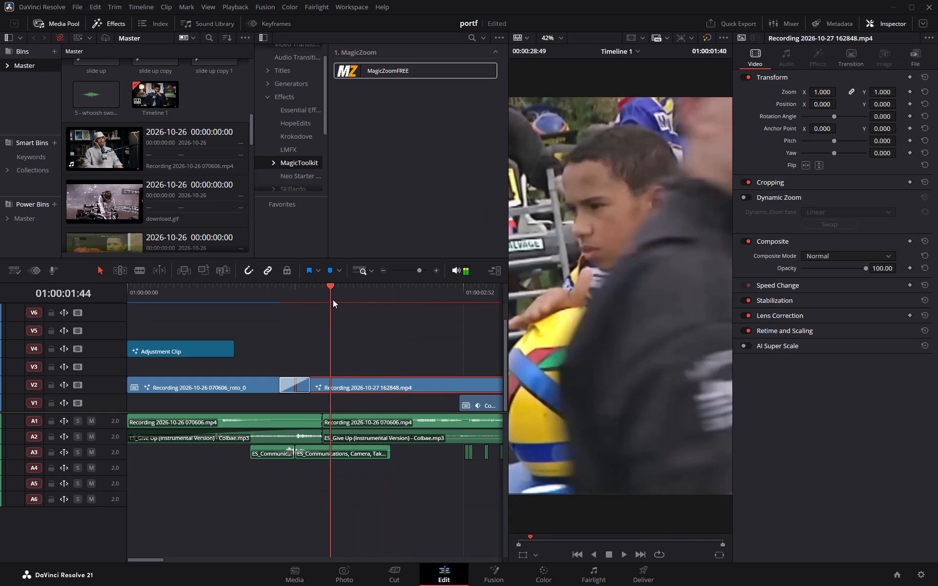
left_click_drag(333, 299, 397, 313)
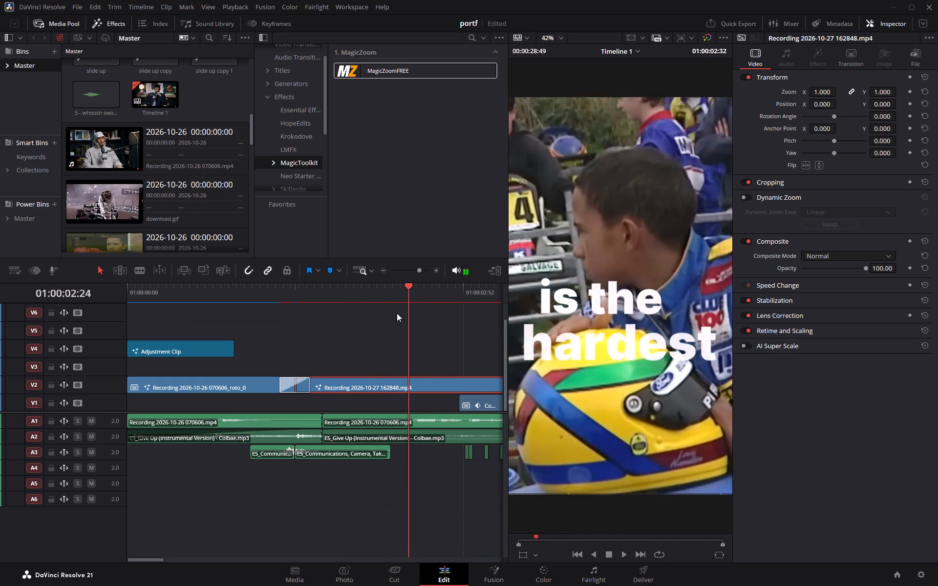
left_click_drag(397, 313, 466, 328)
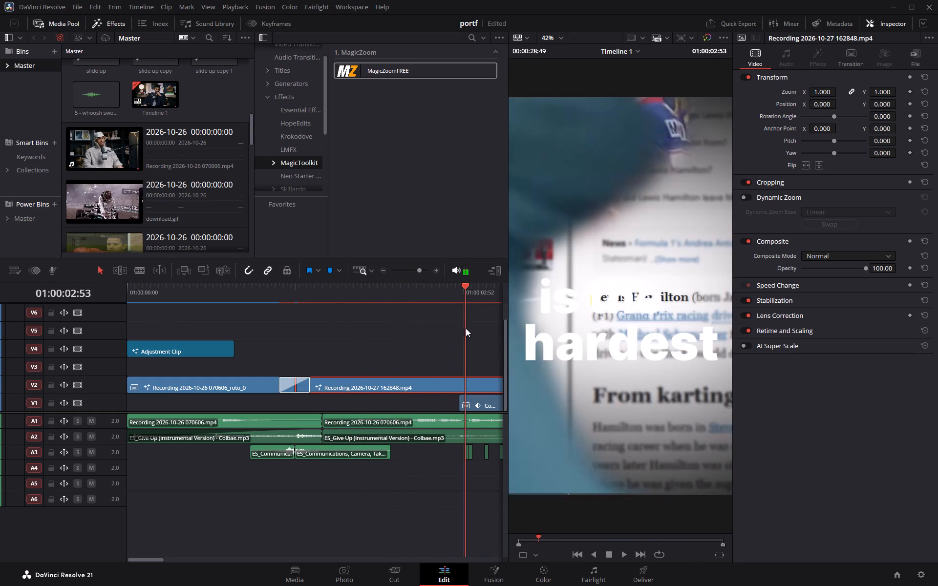
left_click_drag(466, 328, 427, 337)
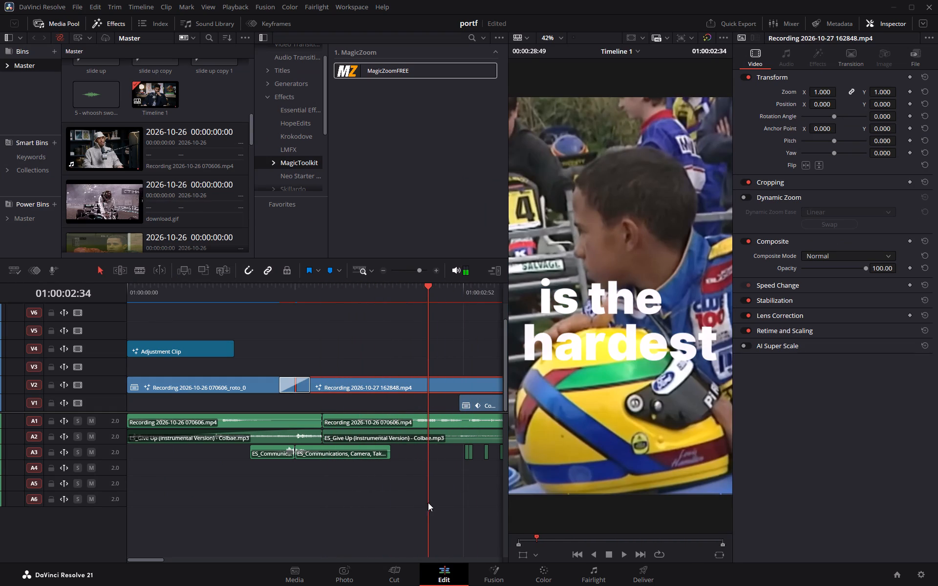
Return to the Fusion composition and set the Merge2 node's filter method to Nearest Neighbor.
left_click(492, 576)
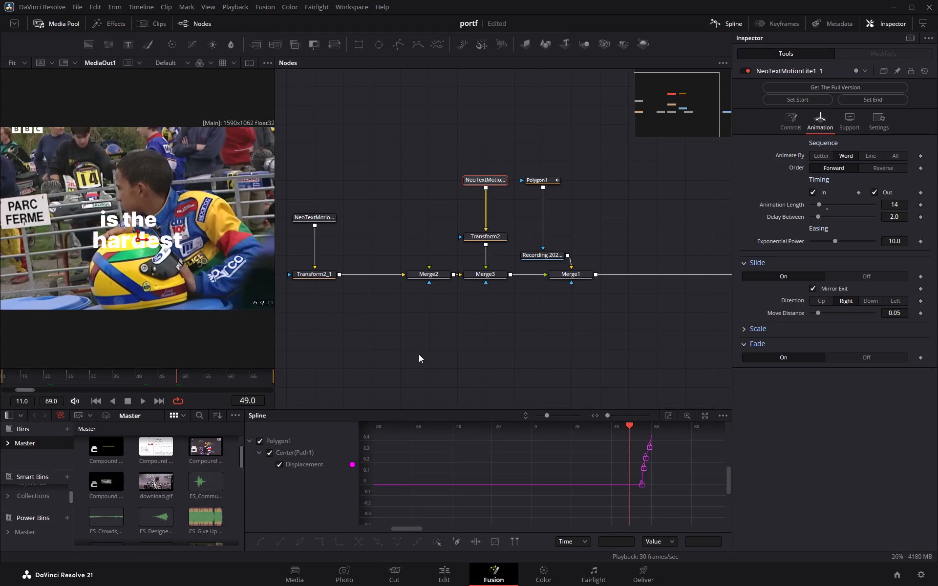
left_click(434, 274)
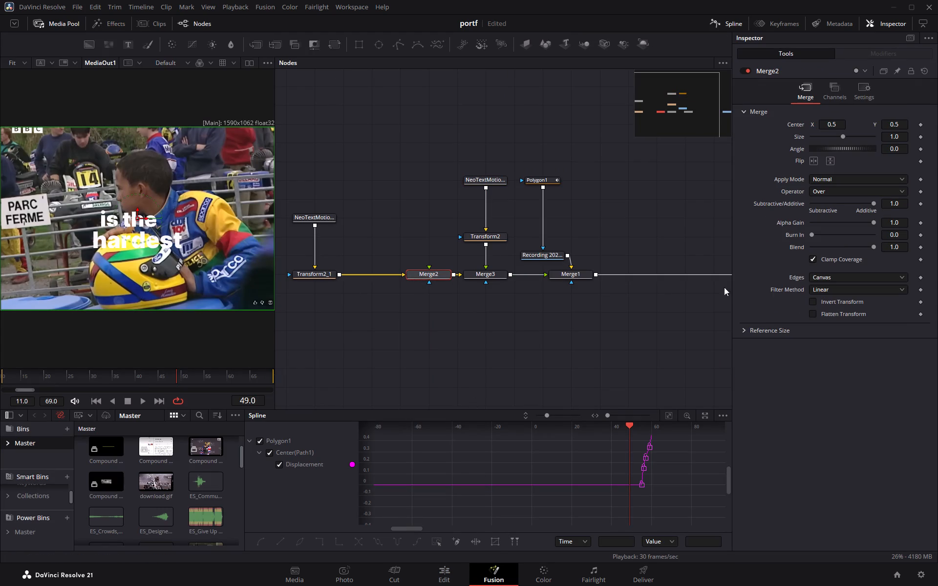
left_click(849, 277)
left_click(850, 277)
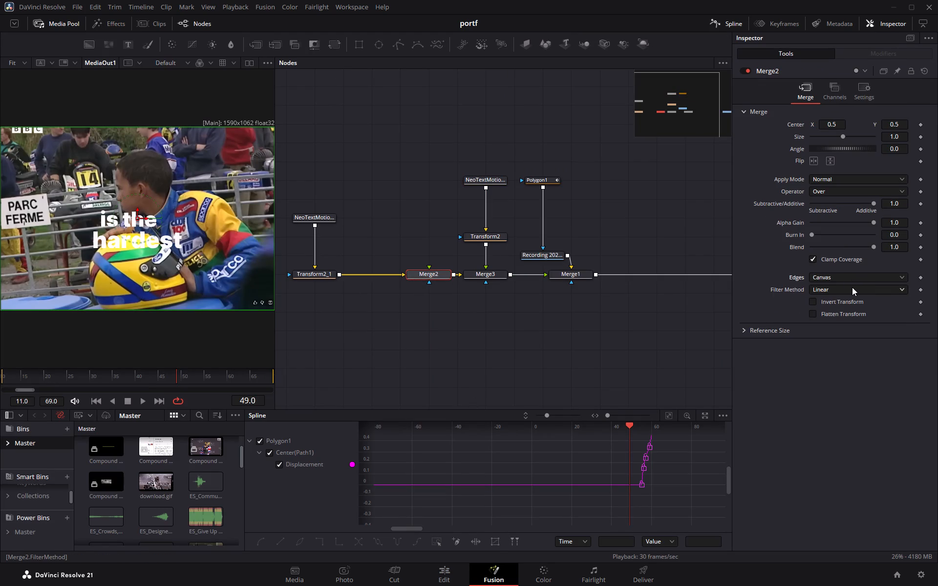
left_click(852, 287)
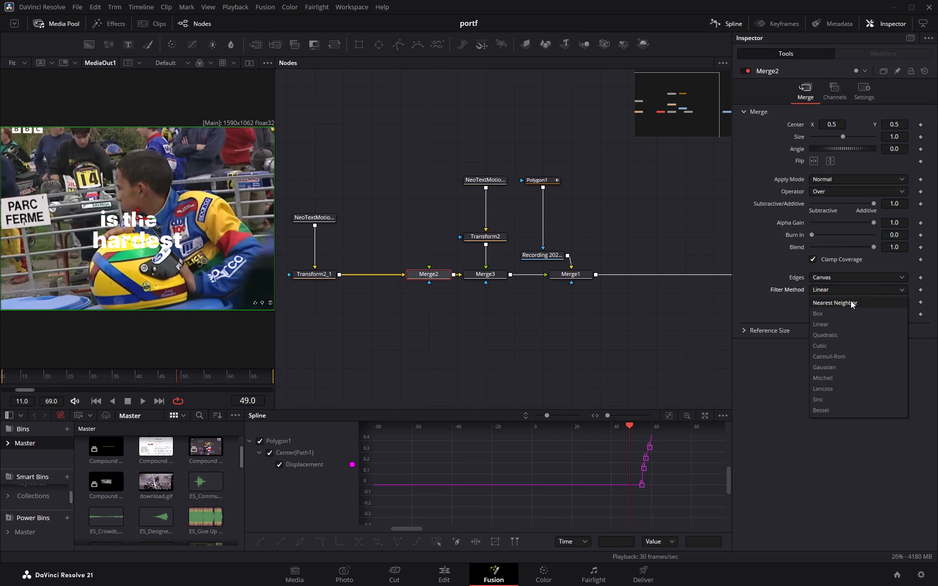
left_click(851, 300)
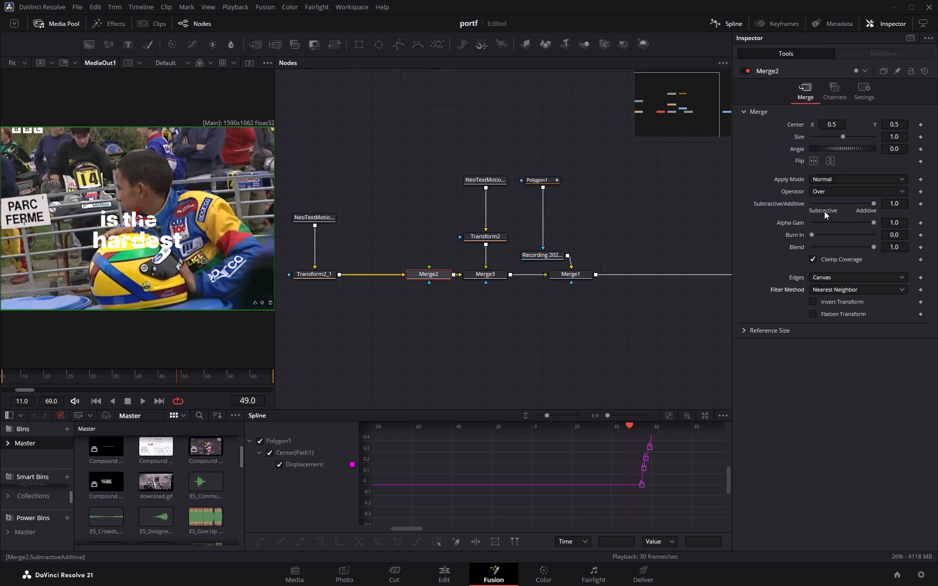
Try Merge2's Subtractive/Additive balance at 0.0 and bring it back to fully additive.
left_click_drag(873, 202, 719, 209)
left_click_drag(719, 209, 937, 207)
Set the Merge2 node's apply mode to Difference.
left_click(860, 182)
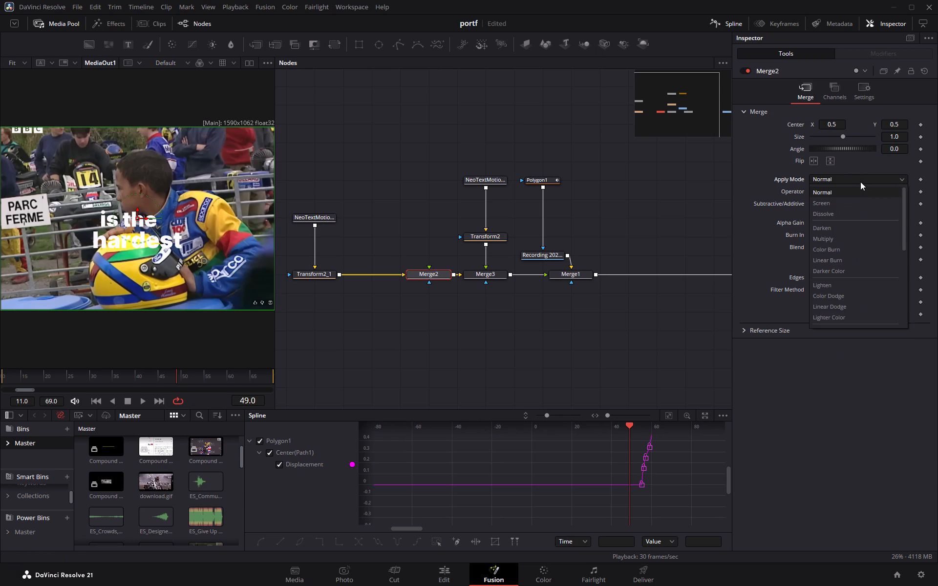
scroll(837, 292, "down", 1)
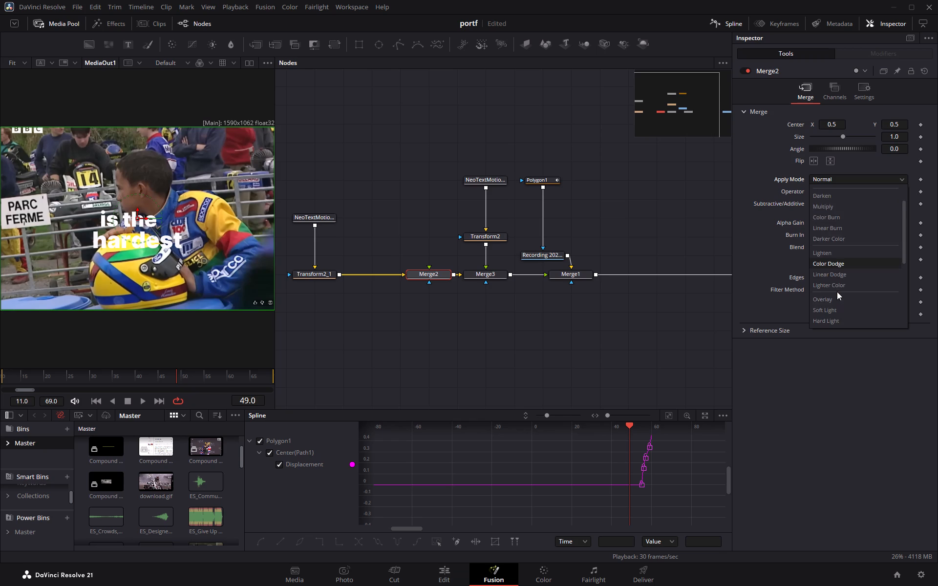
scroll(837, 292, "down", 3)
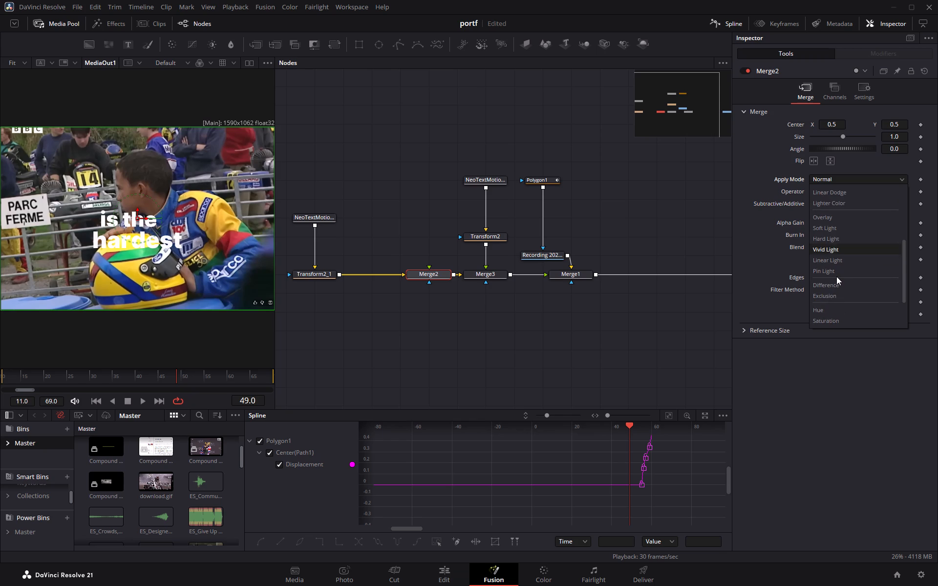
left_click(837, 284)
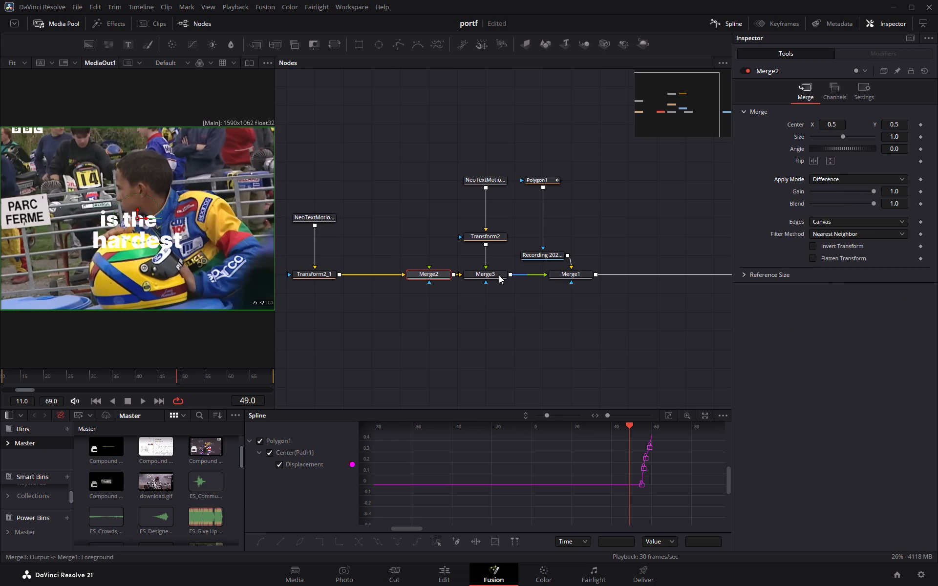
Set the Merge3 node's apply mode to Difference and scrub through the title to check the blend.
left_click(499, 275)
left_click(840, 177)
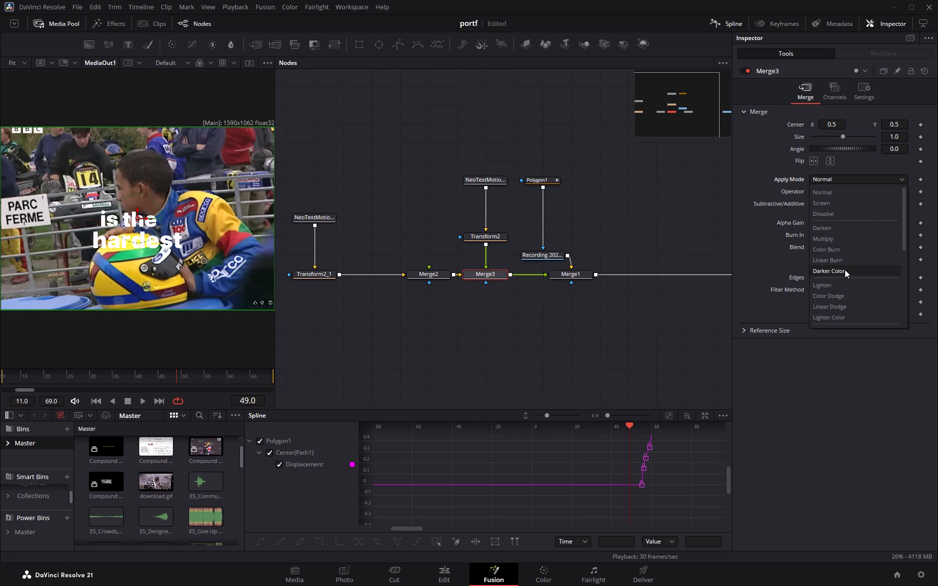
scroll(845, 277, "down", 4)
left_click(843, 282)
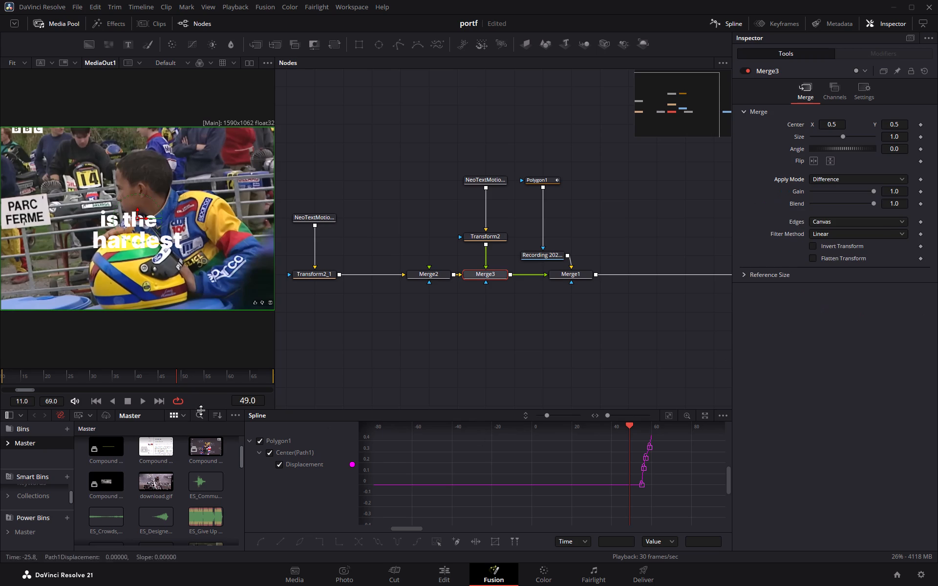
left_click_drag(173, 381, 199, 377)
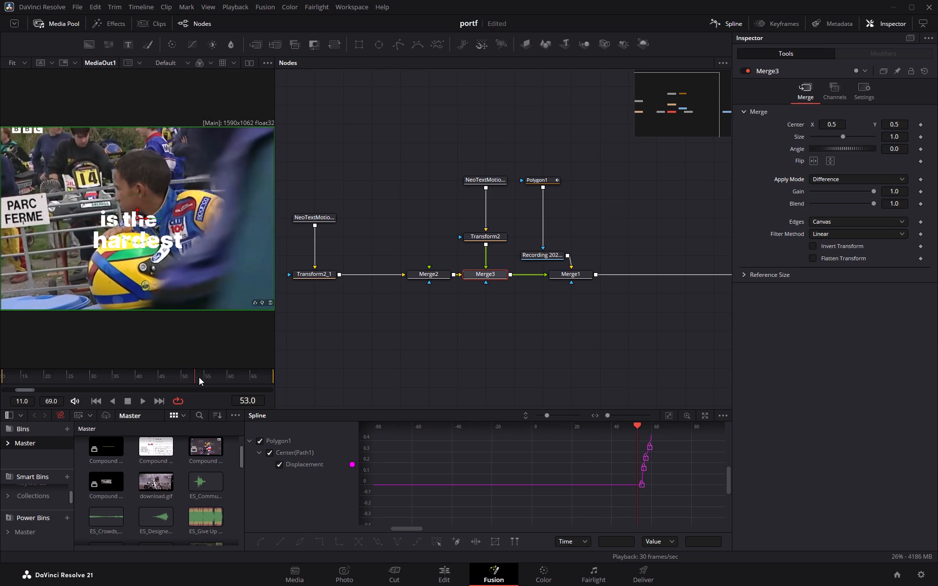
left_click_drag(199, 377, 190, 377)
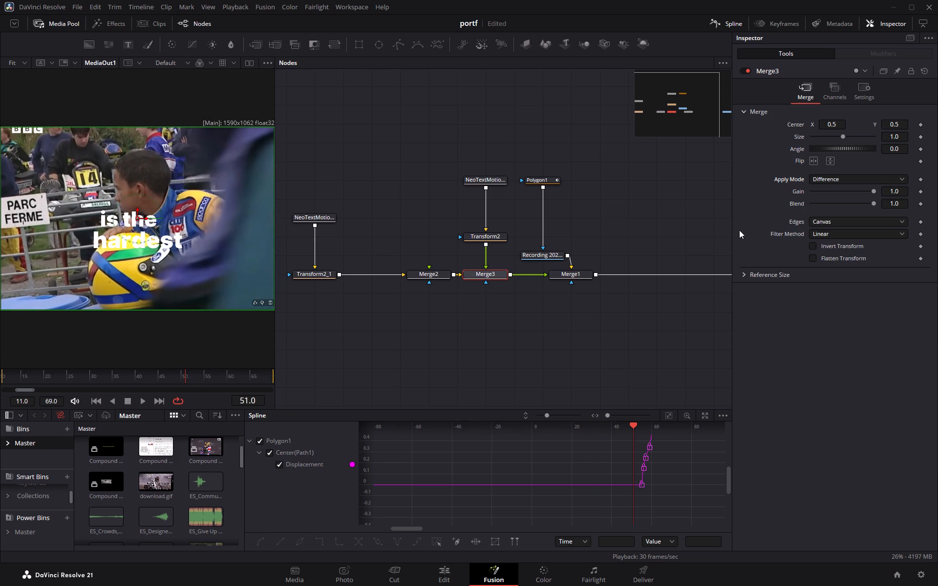
Set the Merge3 node's apply mode to Overlay.
left_click(840, 182)
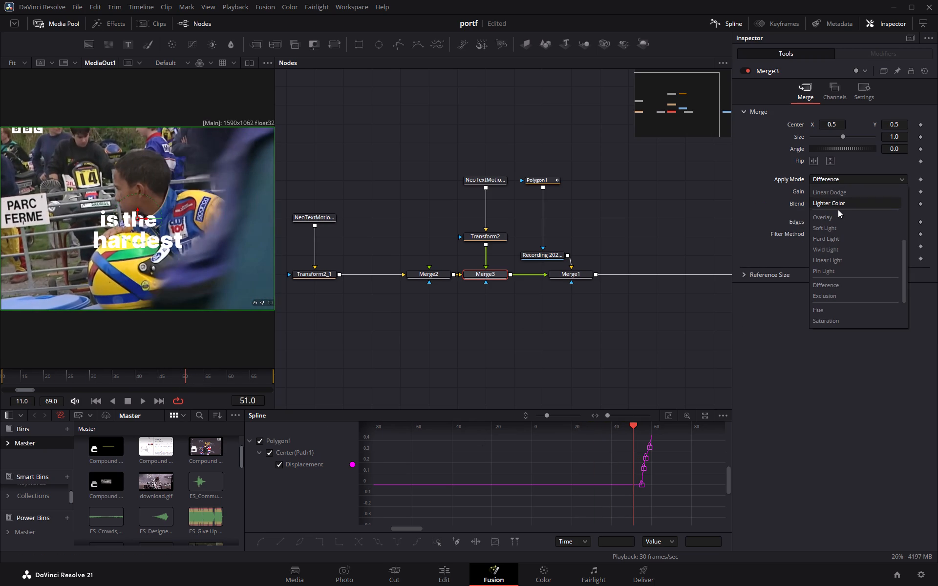
left_click(838, 213)
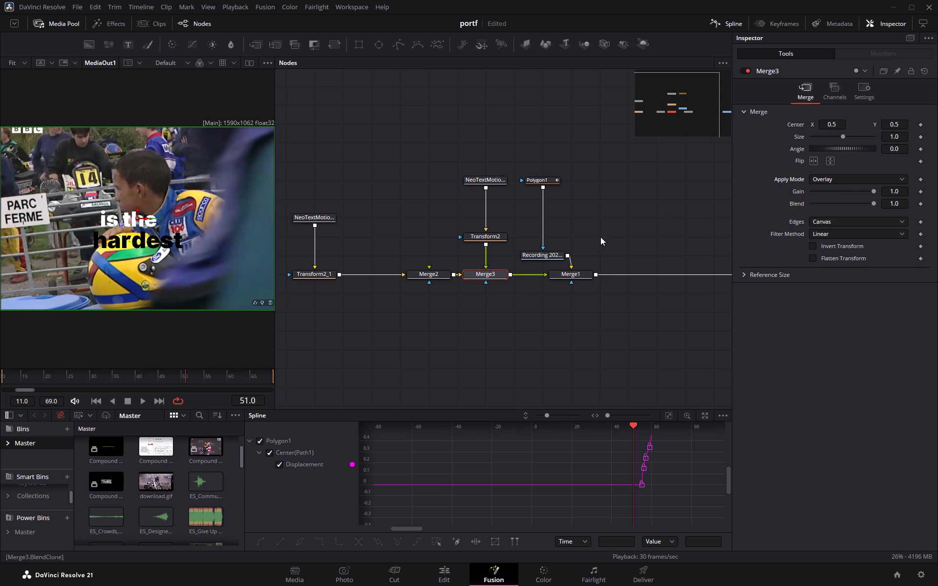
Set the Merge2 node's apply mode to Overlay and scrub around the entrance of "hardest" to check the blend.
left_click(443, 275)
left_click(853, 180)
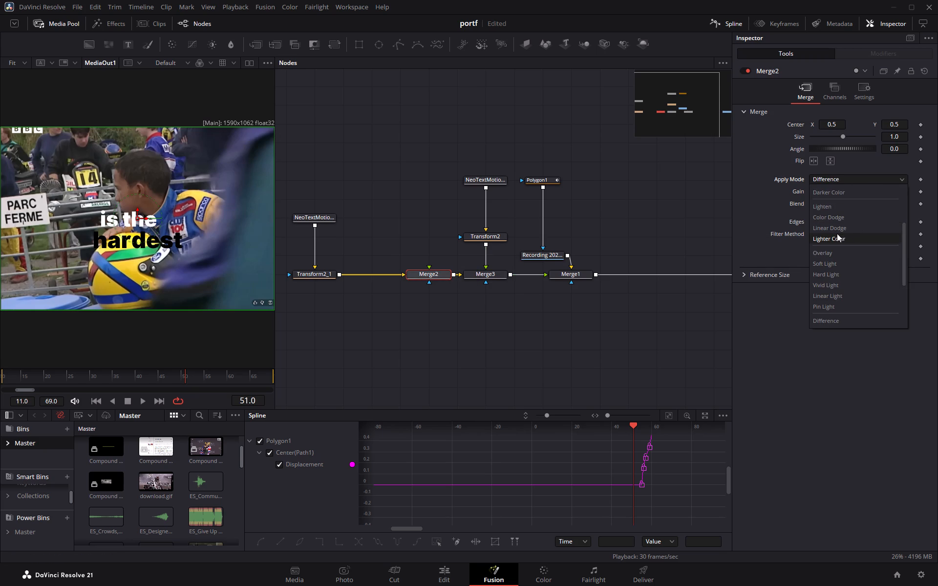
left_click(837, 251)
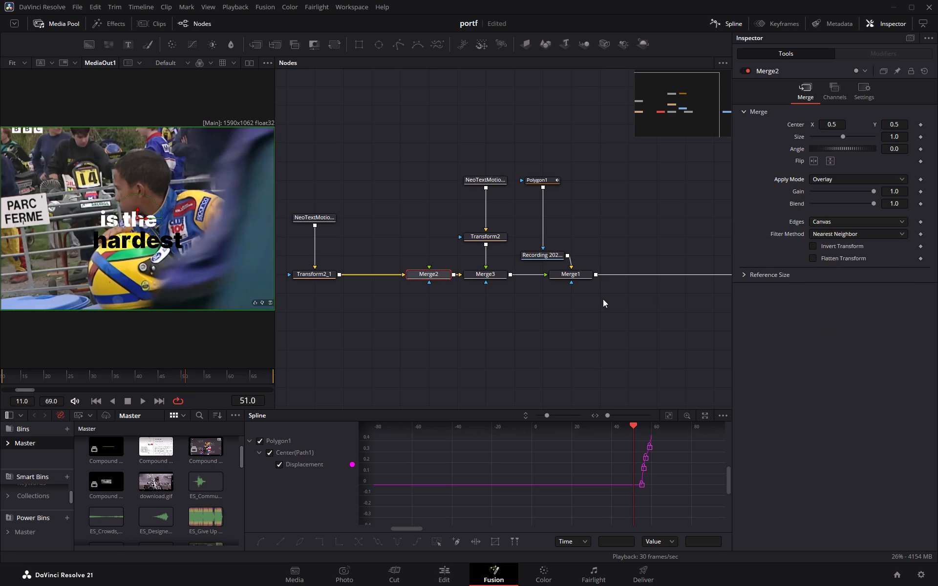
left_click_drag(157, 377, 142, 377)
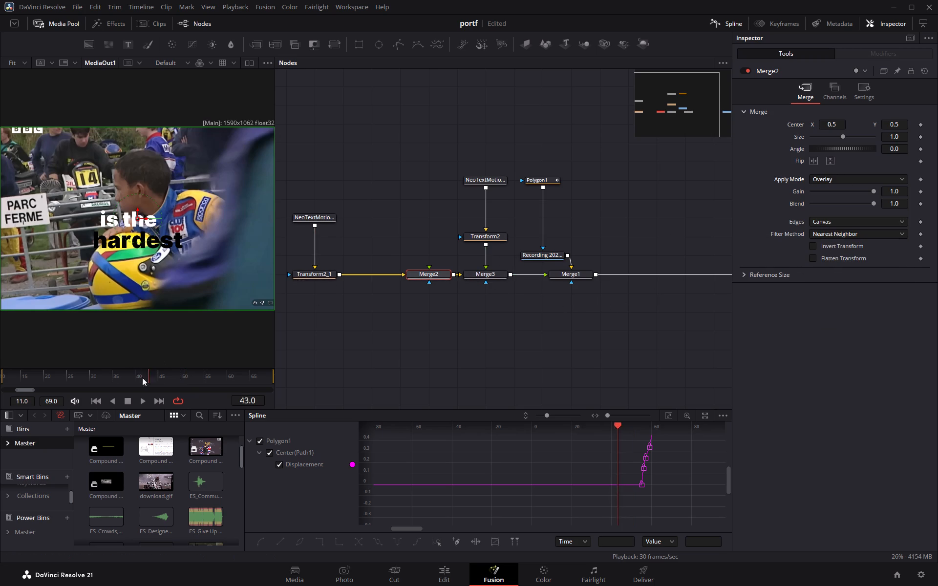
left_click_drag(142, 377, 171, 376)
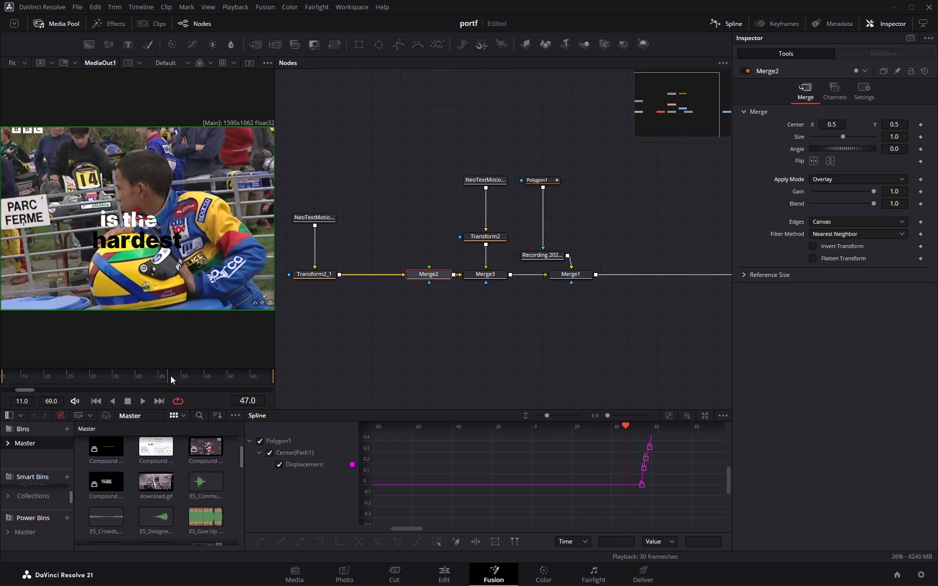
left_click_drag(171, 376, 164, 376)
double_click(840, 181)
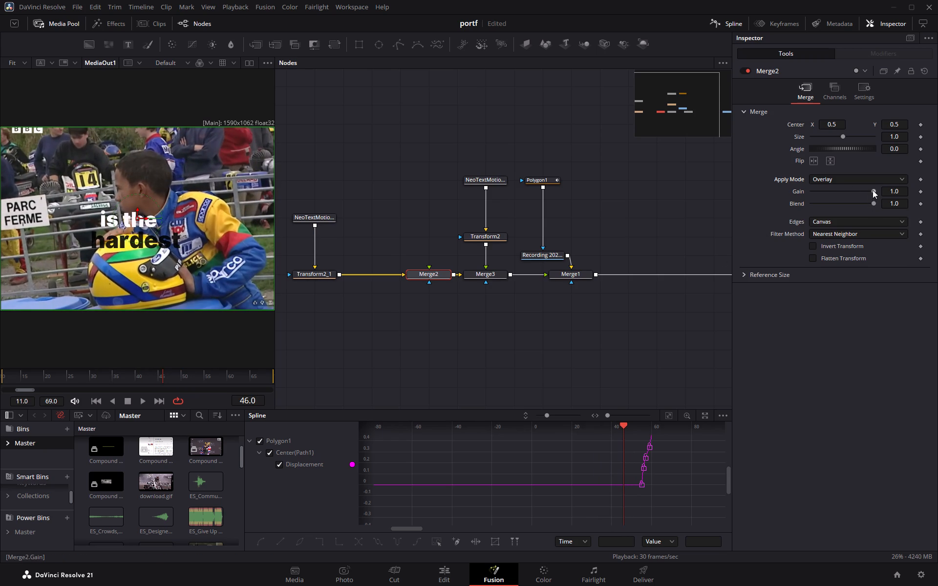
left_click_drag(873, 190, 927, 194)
Delete the Merge2 node between Transform2_1 and Merge3.
left_click_drag(442, 330, 429, 269)
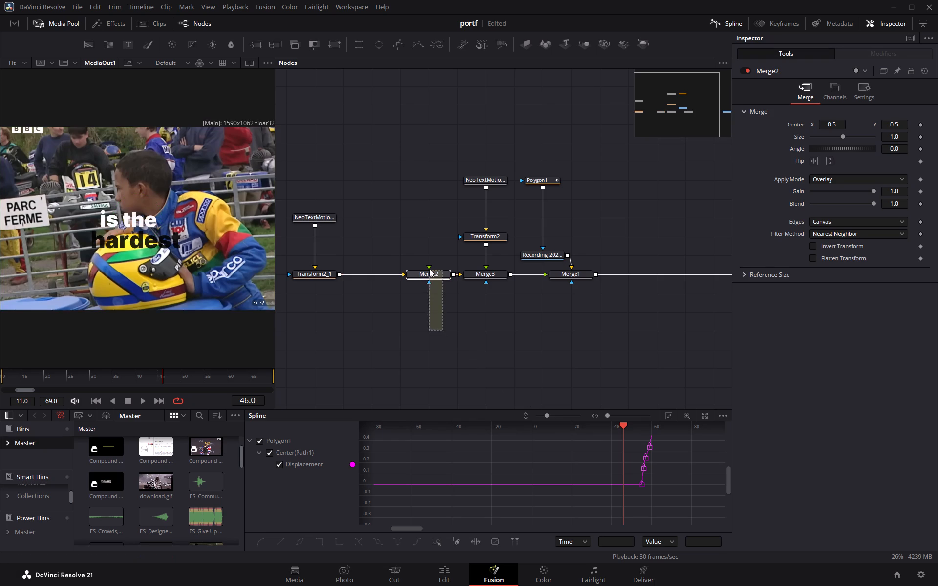
left_click_drag(429, 269, 430, 268)
key("BackSpace")
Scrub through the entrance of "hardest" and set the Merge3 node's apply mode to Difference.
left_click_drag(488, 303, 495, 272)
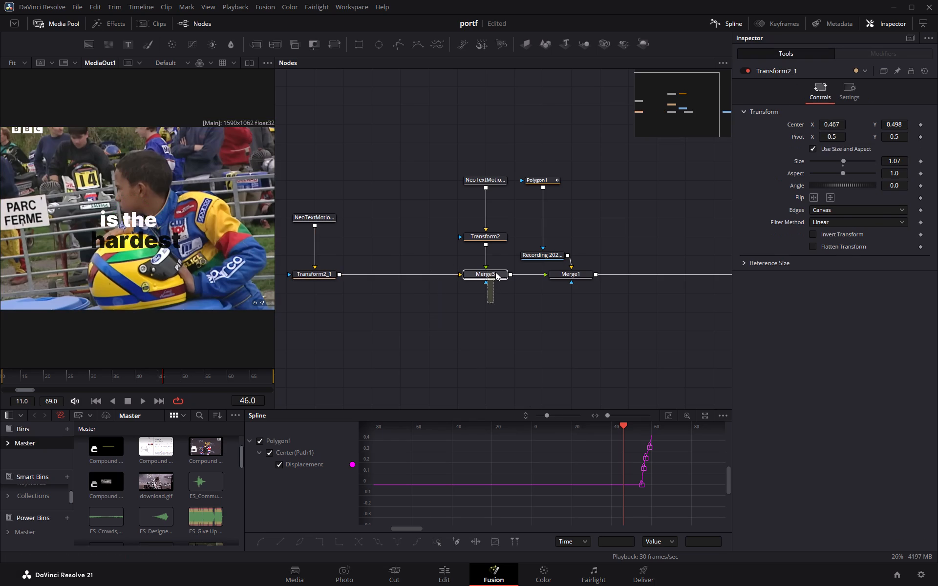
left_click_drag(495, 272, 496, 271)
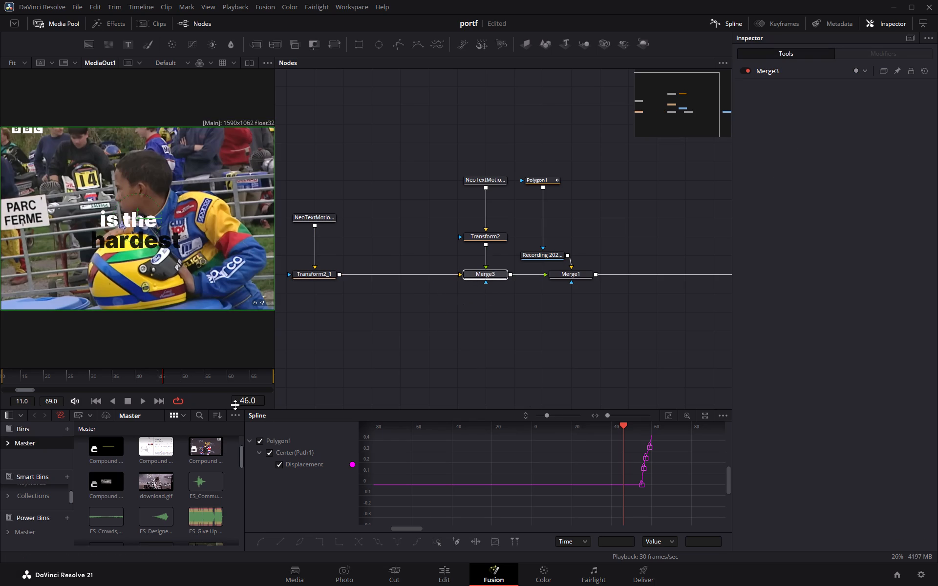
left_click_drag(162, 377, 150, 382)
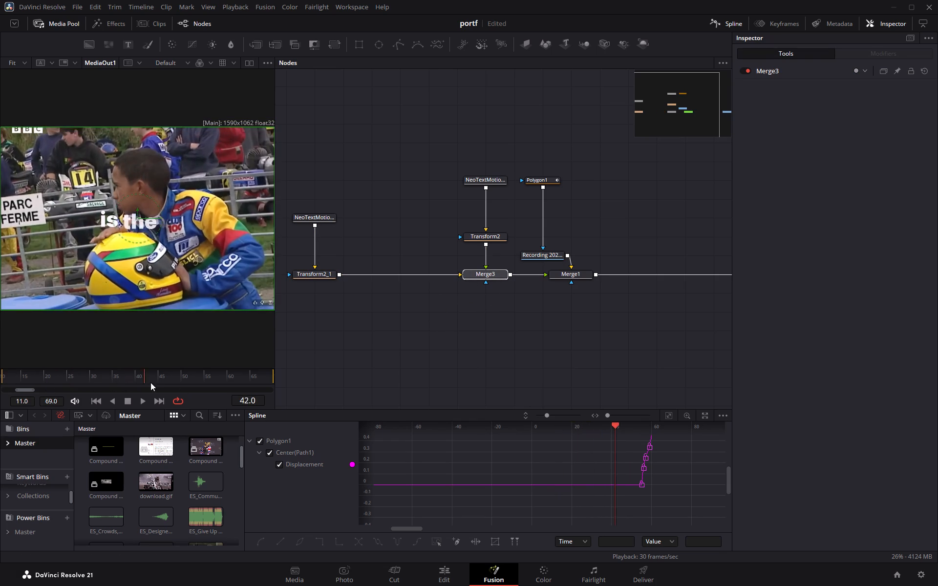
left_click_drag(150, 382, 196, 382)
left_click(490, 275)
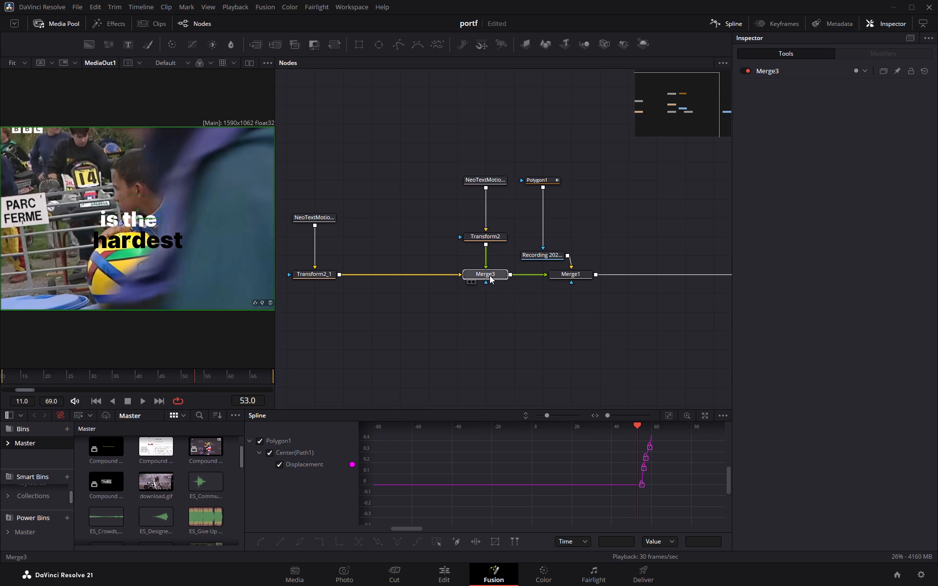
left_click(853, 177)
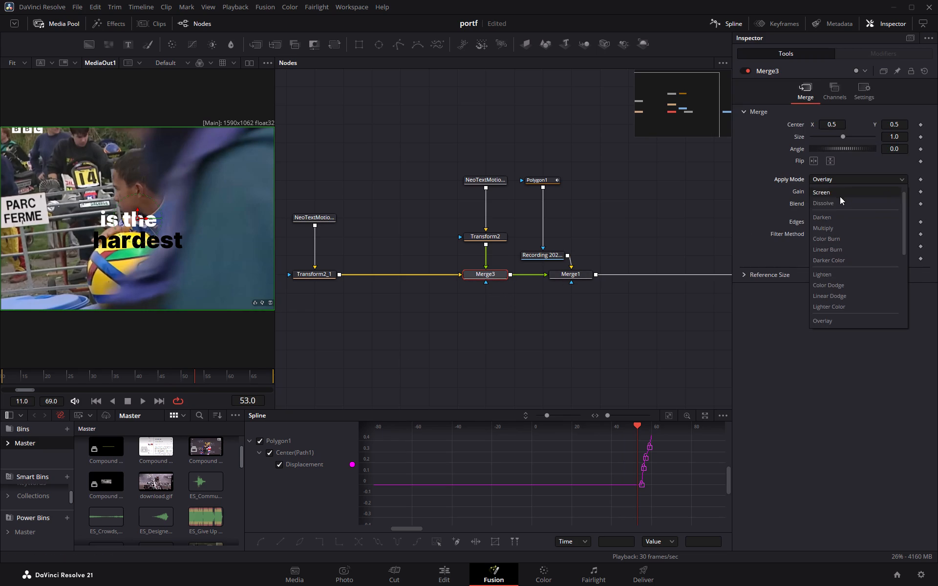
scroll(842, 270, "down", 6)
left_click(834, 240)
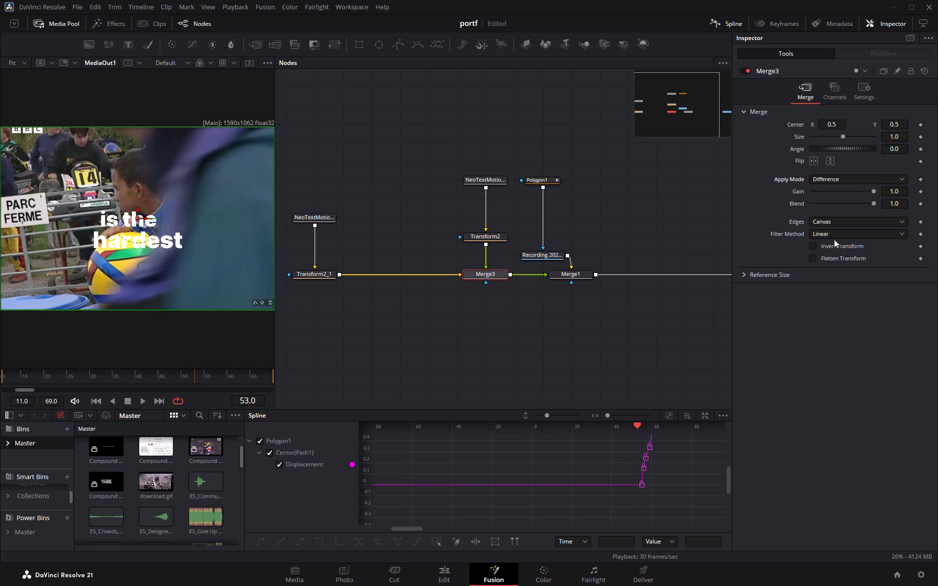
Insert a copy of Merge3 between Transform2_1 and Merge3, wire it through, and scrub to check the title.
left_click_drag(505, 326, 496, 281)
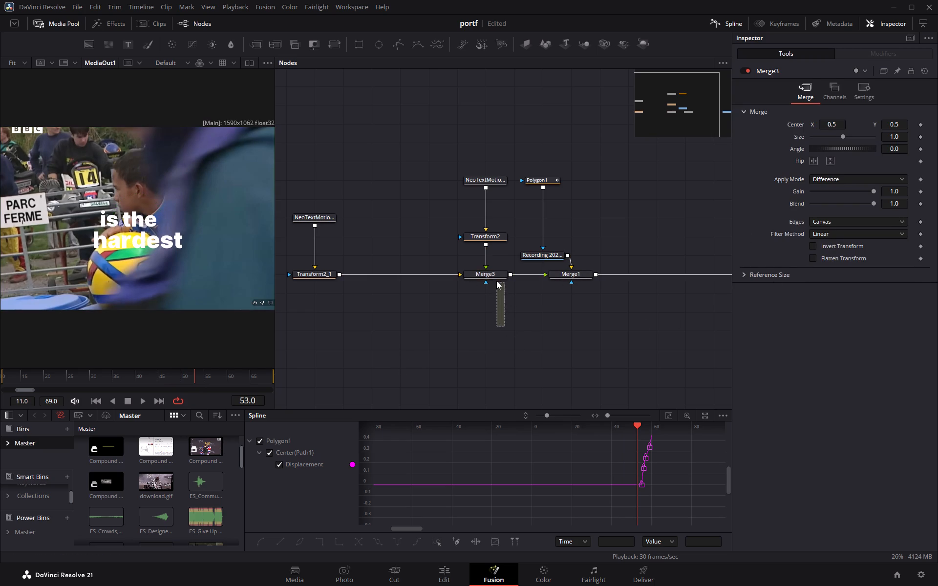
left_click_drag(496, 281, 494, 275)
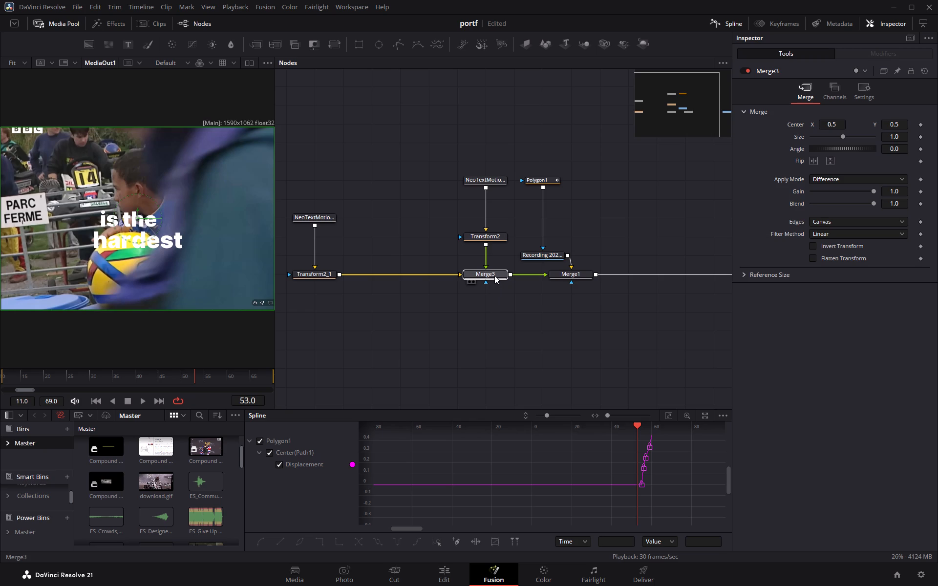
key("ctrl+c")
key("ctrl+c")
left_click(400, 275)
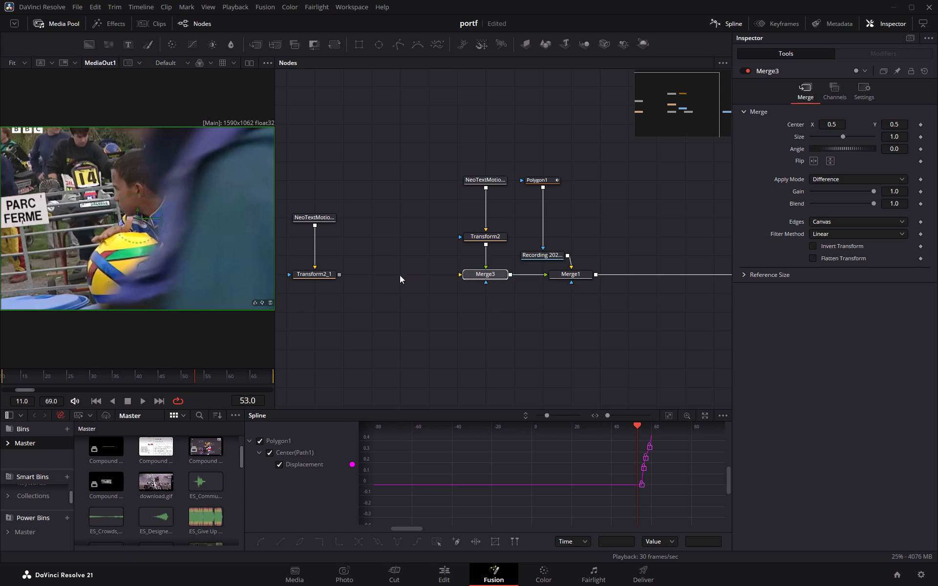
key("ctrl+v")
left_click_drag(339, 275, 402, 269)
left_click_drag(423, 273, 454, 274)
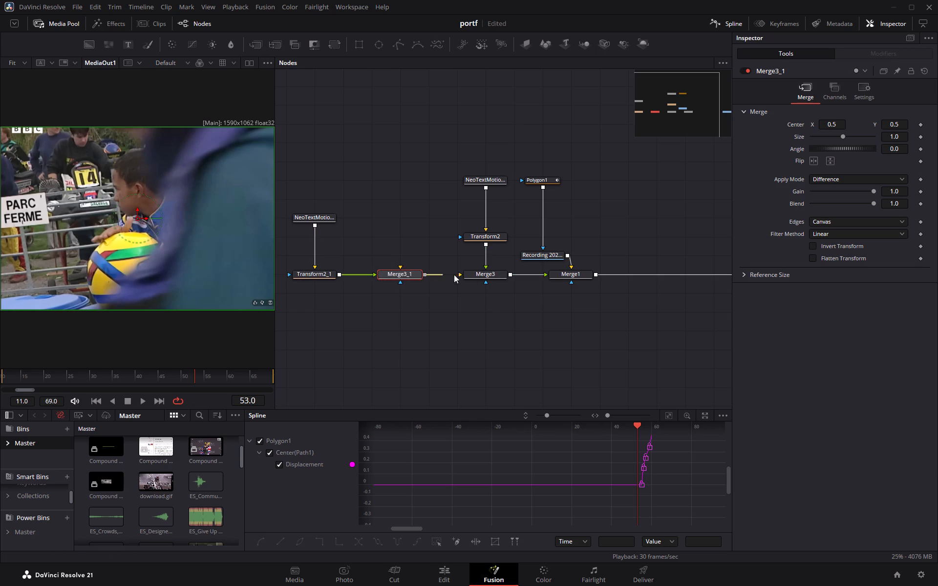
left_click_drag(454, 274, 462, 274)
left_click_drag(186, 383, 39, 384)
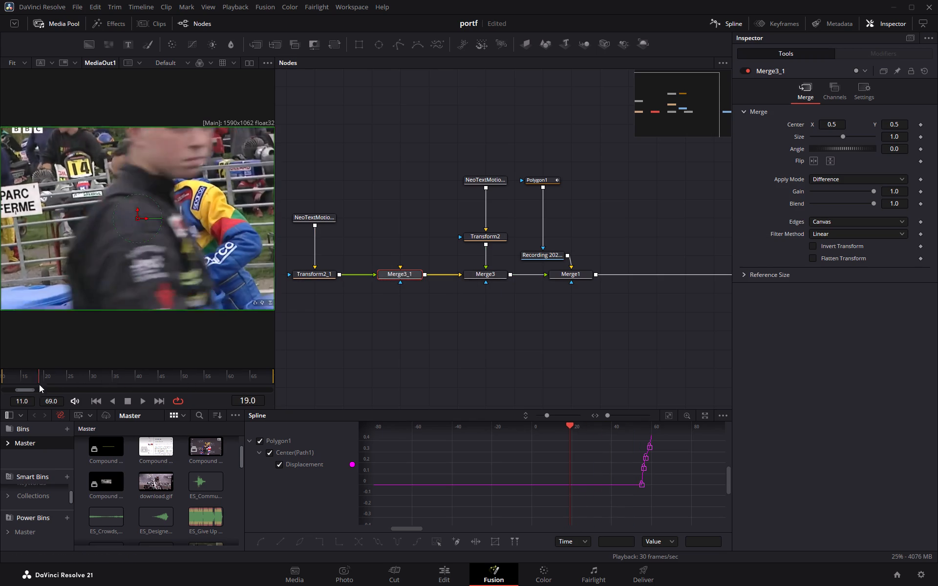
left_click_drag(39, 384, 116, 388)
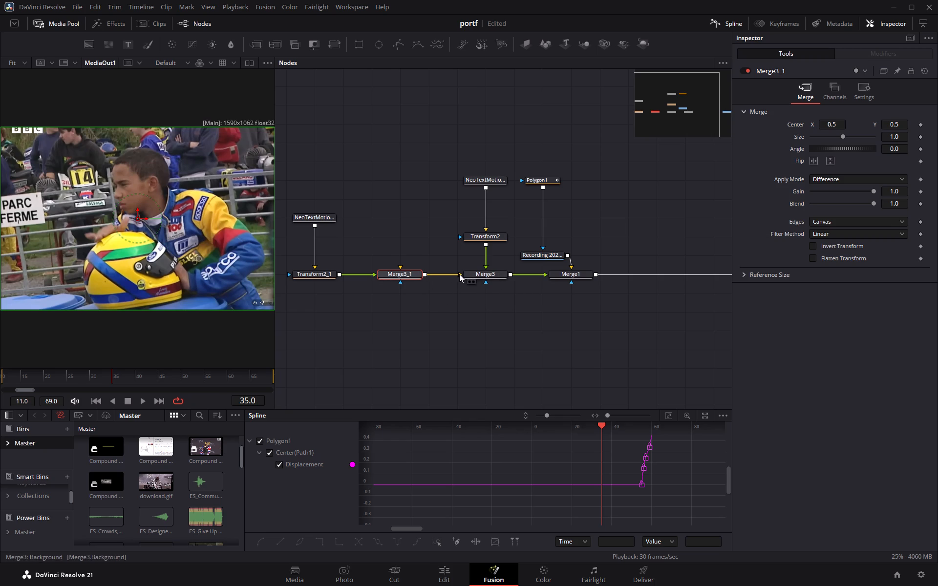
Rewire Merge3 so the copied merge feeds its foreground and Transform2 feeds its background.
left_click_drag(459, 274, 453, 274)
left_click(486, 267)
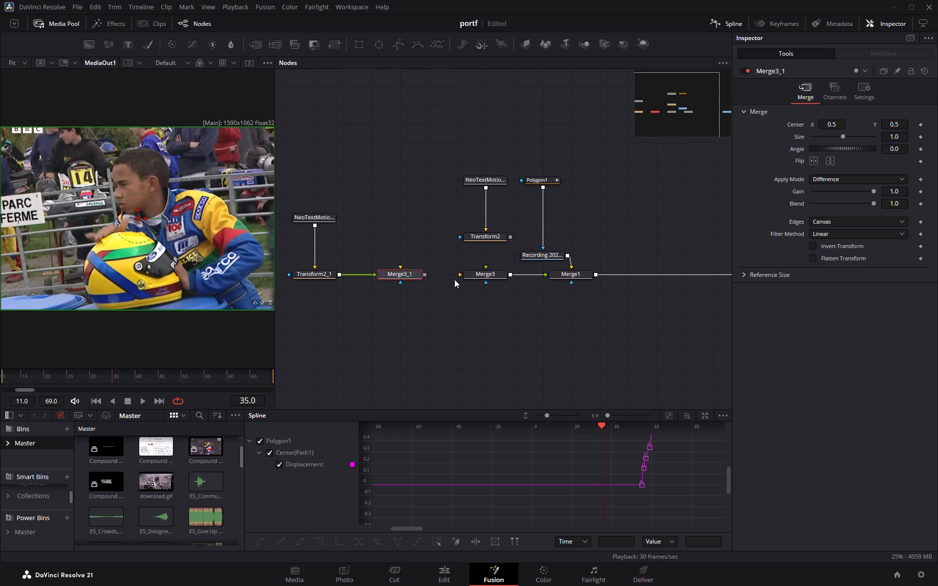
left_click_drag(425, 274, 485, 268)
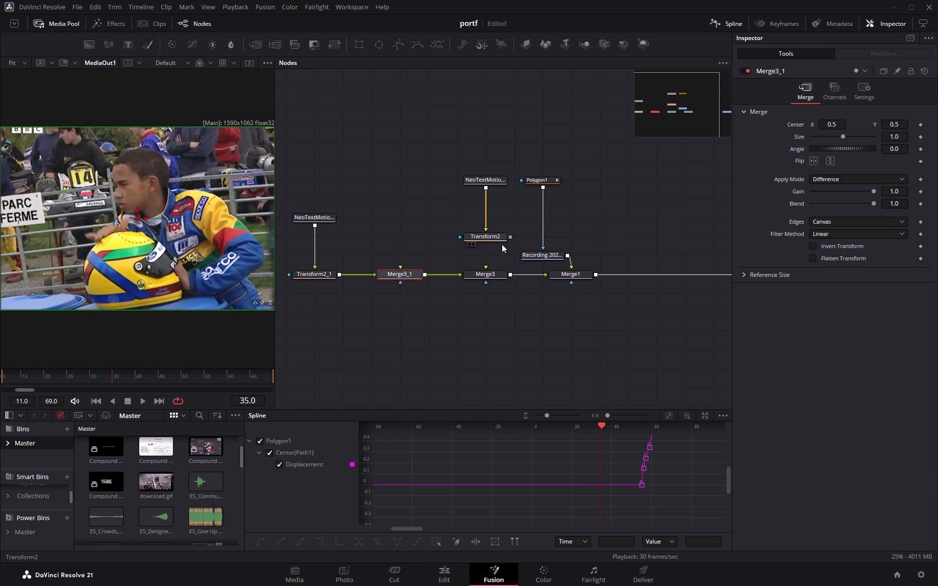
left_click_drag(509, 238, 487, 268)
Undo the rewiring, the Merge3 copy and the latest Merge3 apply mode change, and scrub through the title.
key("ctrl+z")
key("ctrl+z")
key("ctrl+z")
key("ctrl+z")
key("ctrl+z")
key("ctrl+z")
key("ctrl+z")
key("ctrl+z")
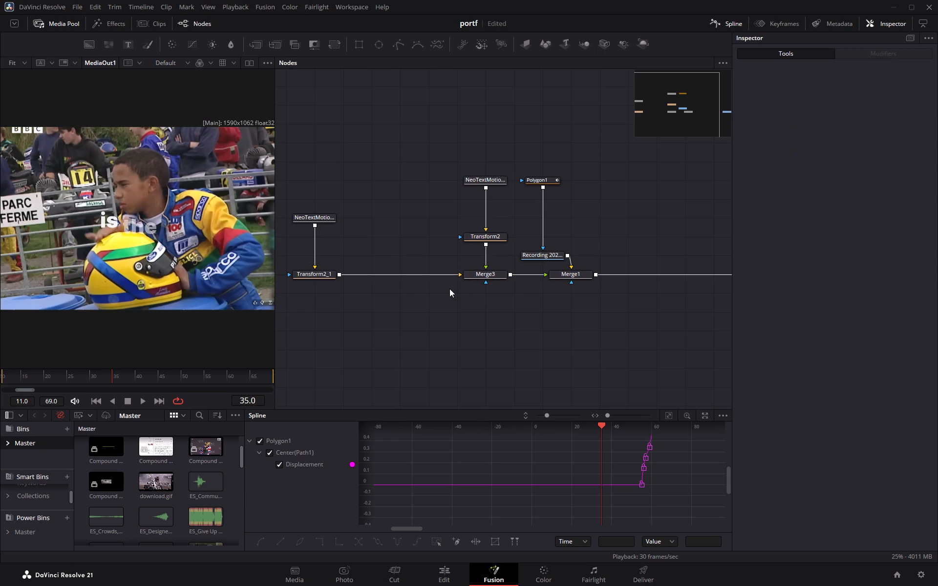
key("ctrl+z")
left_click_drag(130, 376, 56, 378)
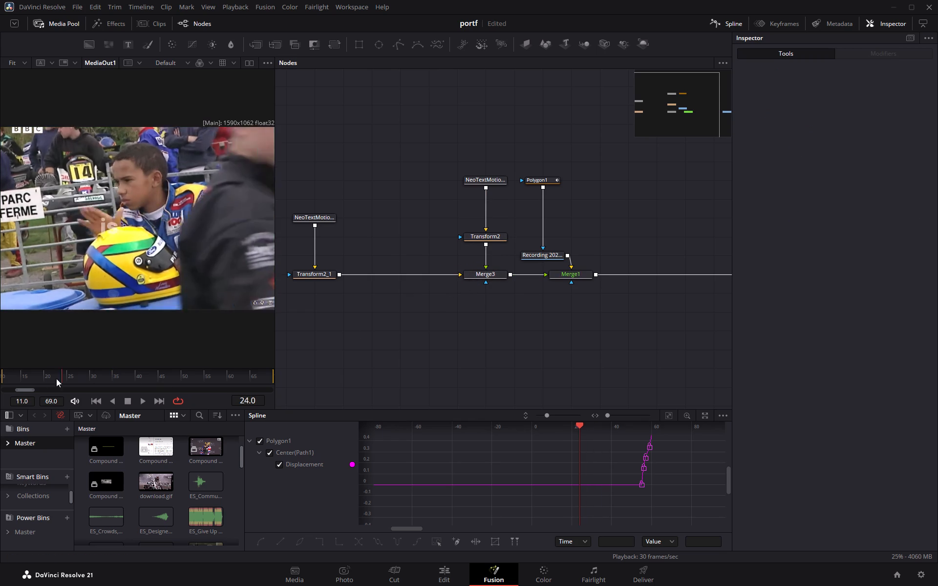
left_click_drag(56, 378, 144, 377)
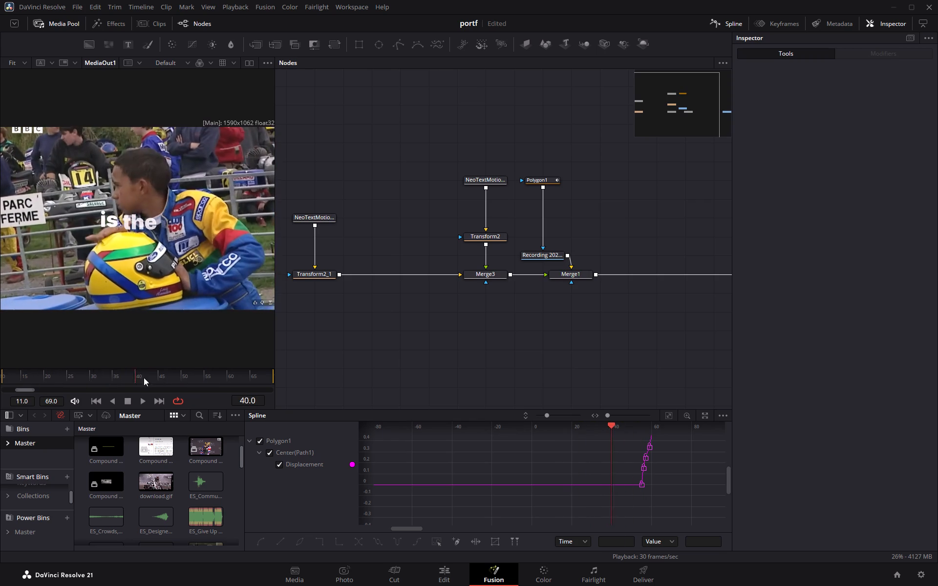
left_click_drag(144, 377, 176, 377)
Undo the deletion of Merge2 and the Overlay changes, returning Merge2 and Merge3 to Difference.
key("ctrl+z")
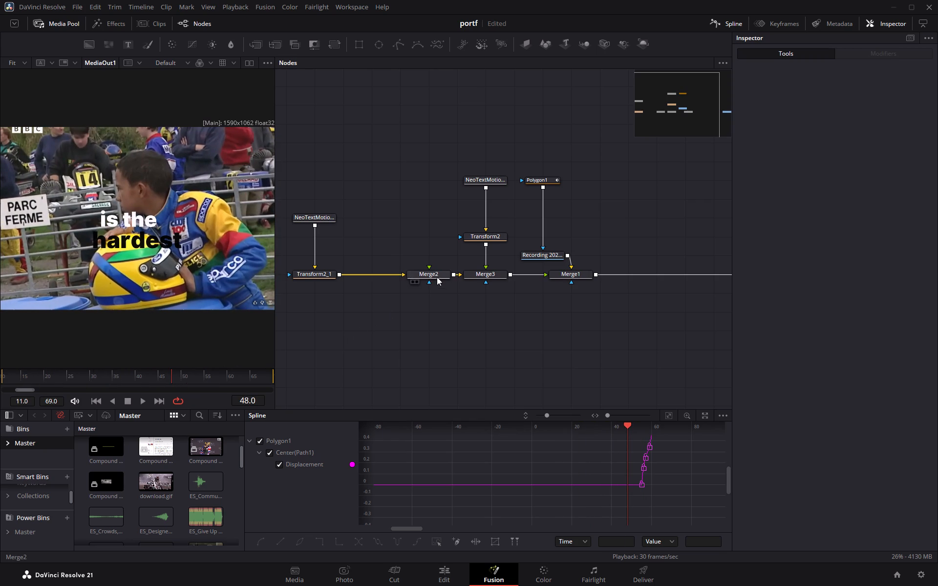
left_click_drag(435, 277, 400, 279)
key("ctrl+z")
key("ctrl+z")
key("ctrl+z")
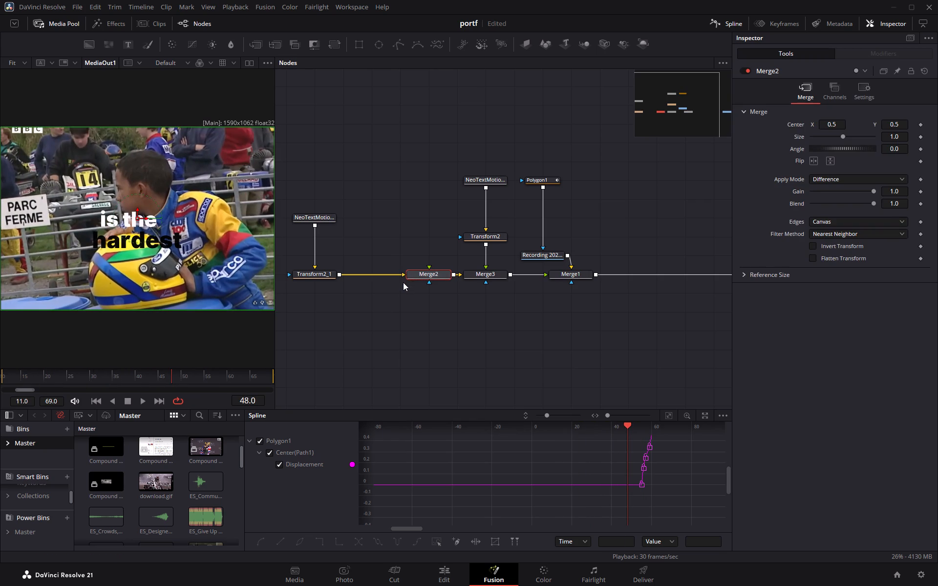
key("ctrl+z")
Move the Merge2 node midway between Transform2_1 and Merge3.
left_click_drag(426, 275, 387, 275)
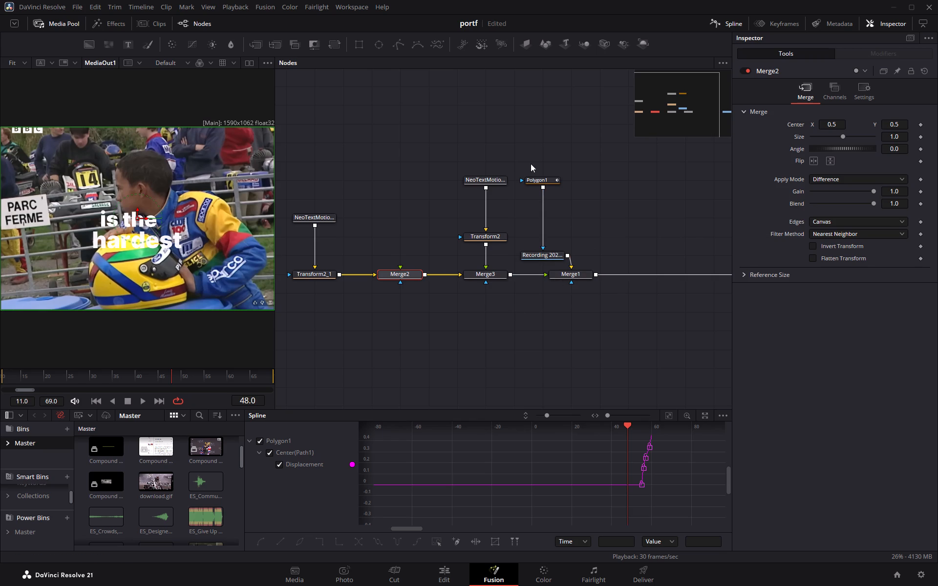
Align the Polygon1 and Recording nodes above Merge1 and shift all three away from Merge3 toward MediaOut1.
left_click_drag(530, 164, 553, 253)
left_click_drag(550, 255, 586, 253)
left_click_drag(550, 131, 574, 314)
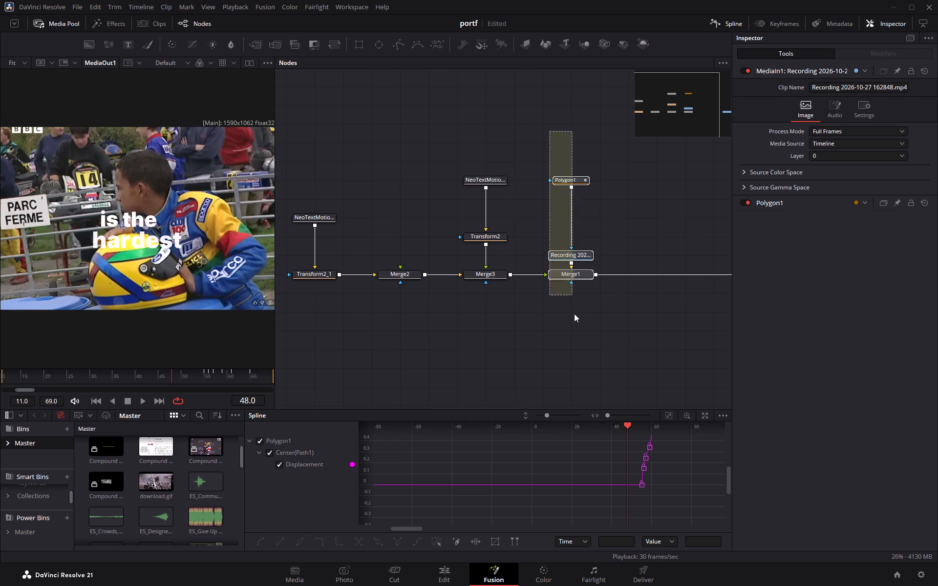
left_click_drag(574, 314, 576, 308)
left_click_drag(573, 277, 678, 277)
left_click(593, 327)
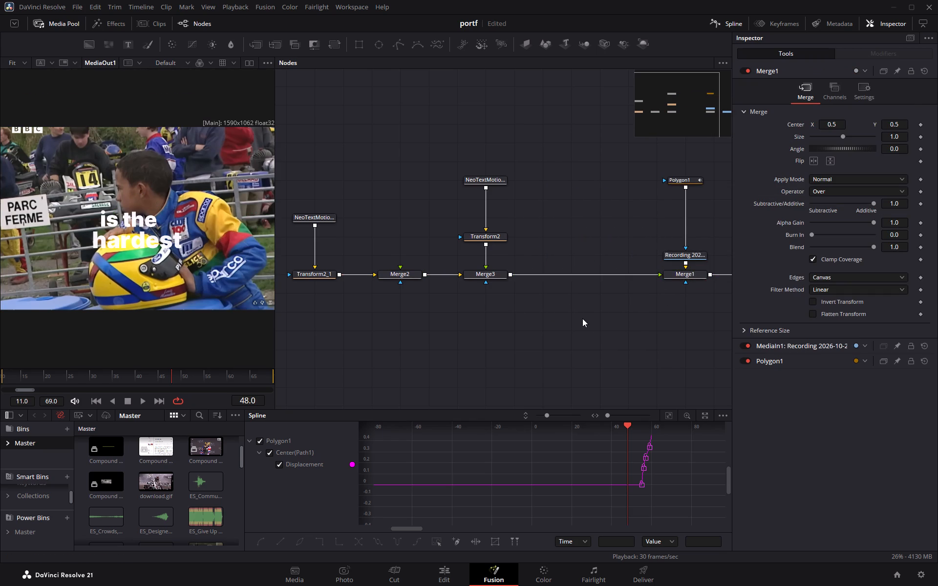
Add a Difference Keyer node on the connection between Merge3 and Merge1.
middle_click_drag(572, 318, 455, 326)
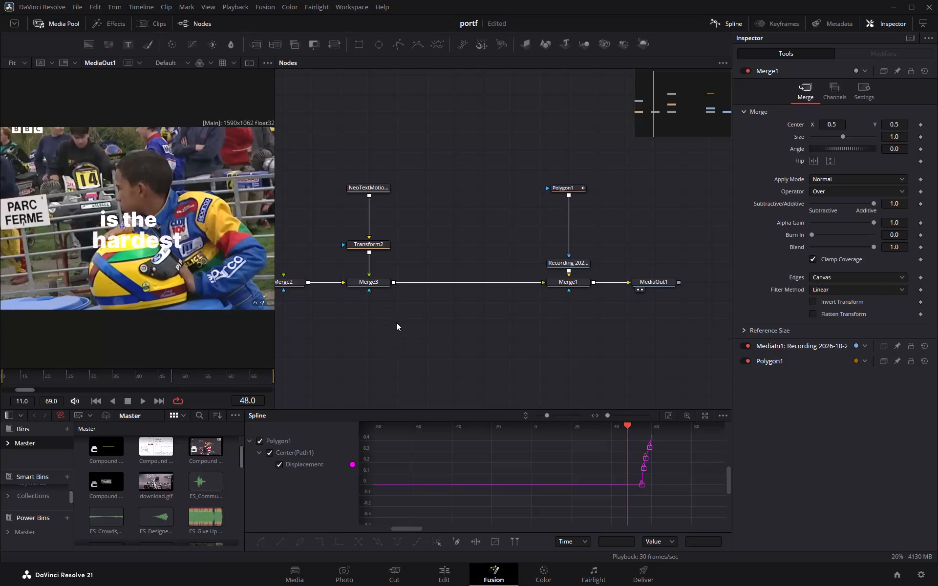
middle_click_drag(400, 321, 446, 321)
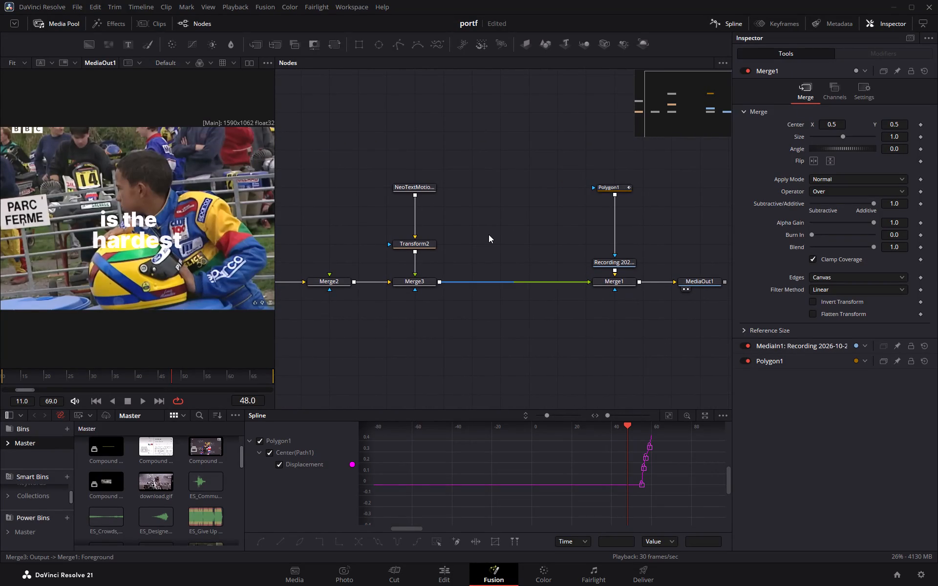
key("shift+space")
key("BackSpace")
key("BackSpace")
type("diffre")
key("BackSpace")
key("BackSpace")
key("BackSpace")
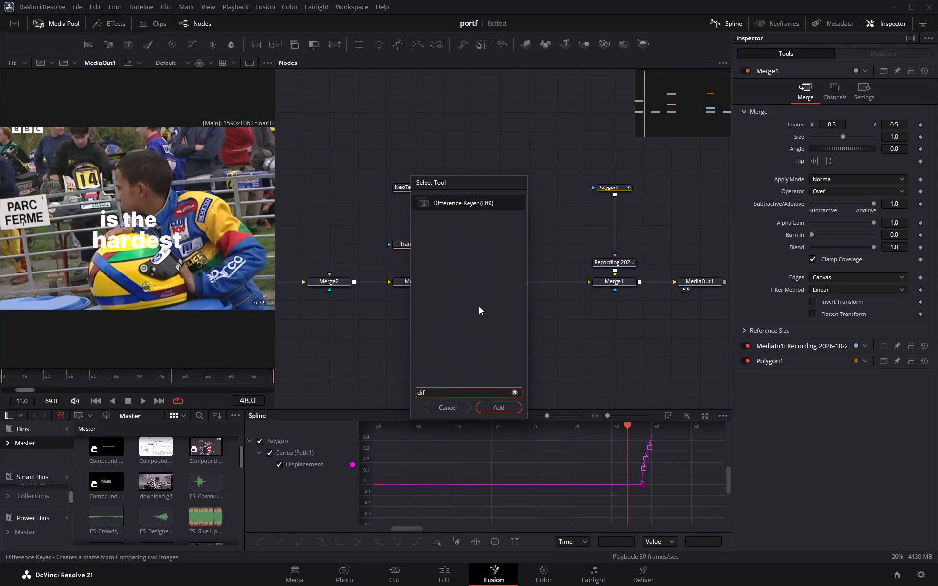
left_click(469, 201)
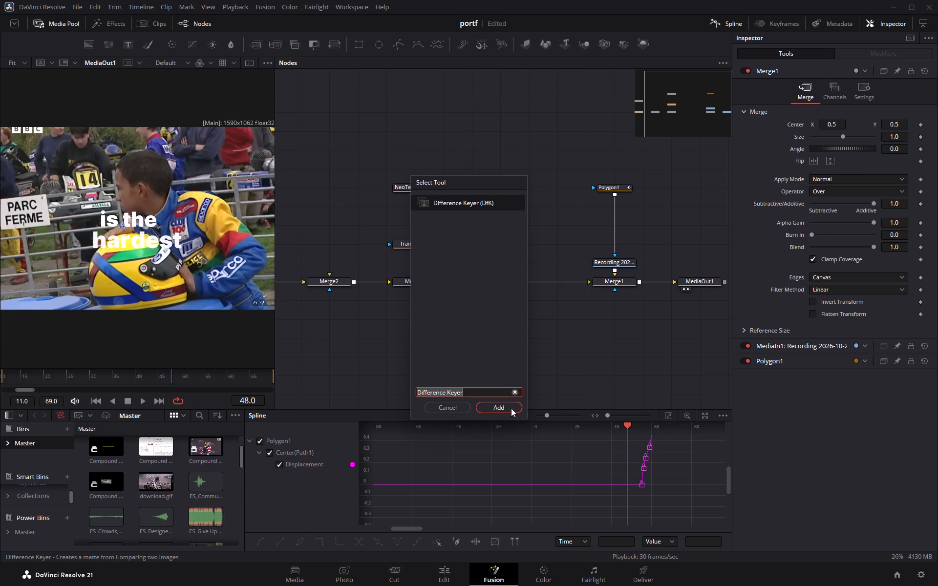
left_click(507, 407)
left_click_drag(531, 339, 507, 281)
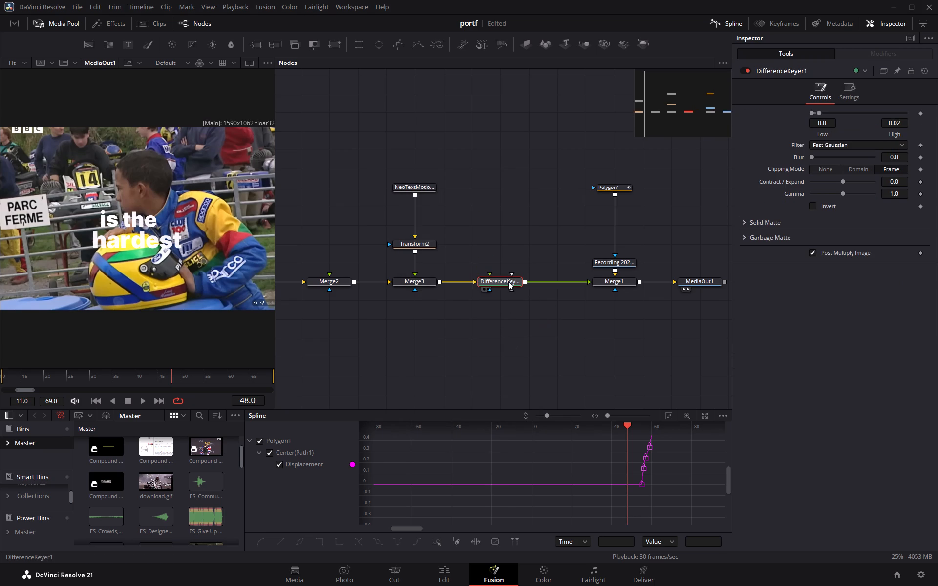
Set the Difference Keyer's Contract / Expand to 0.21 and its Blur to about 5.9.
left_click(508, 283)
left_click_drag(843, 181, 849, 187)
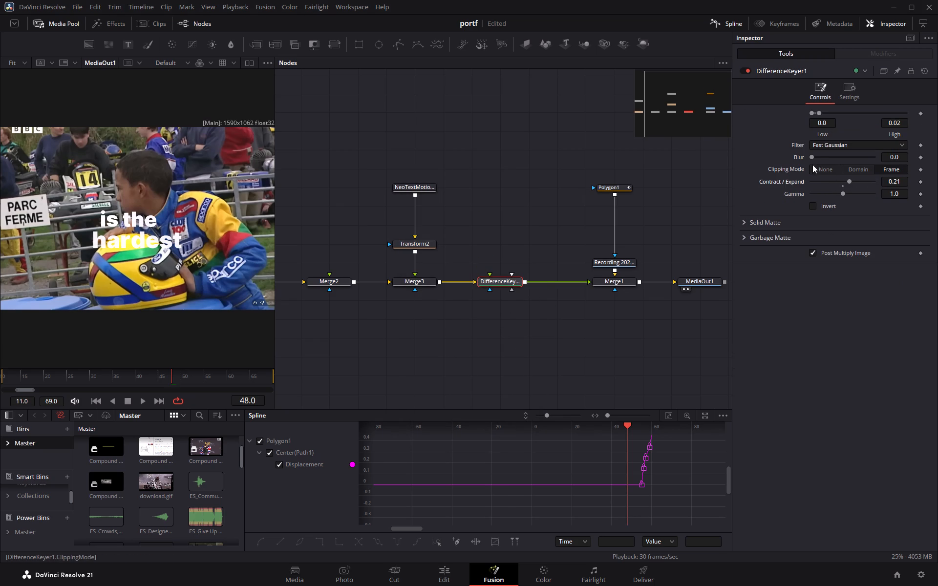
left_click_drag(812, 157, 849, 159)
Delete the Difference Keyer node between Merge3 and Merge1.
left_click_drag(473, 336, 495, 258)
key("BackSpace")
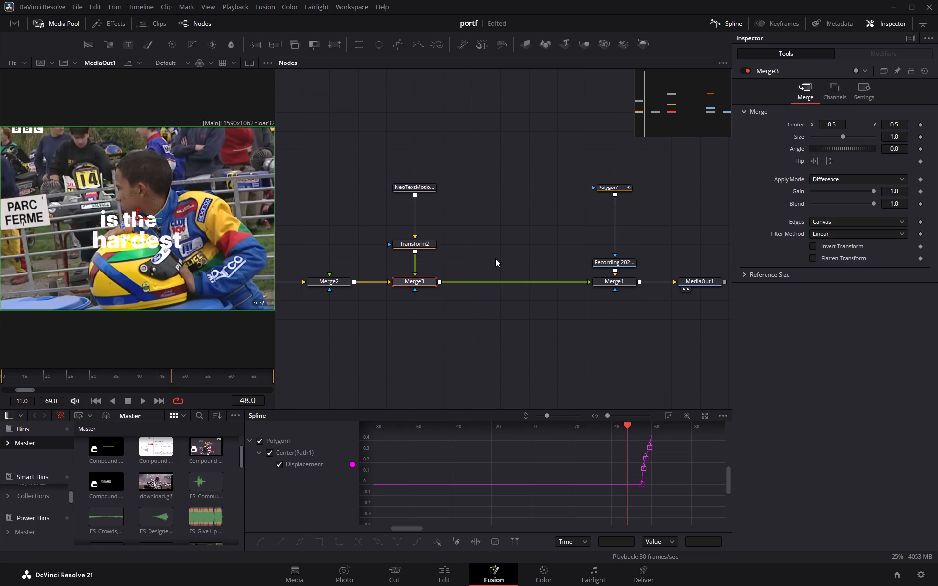
Play the title from frame 11 to review the Difference blend, and return the playhead to the start.
middle_click_drag(430, 343, 523, 367)
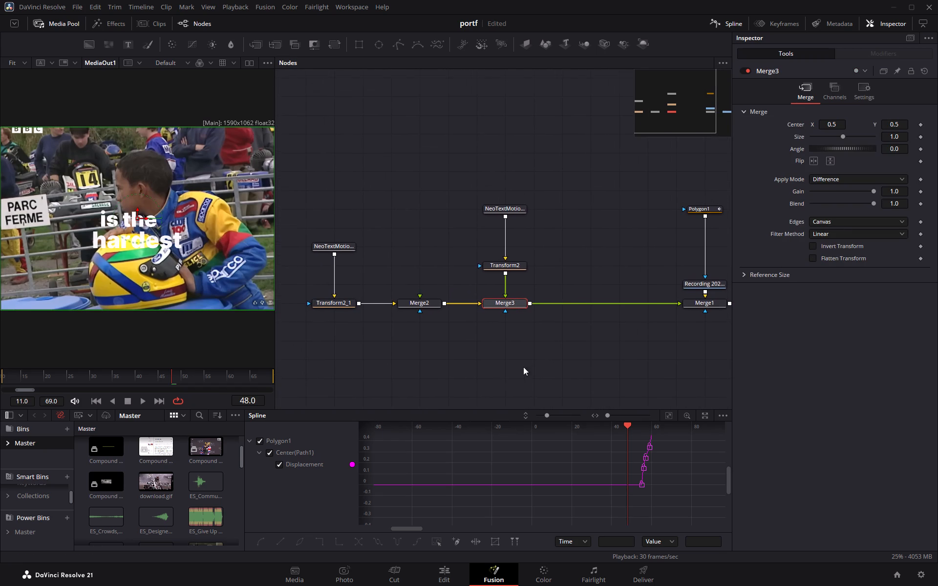
middle_click_drag(523, 367, 522, 366)
left_click_drag(170, 375, 0, 378)
key("space")
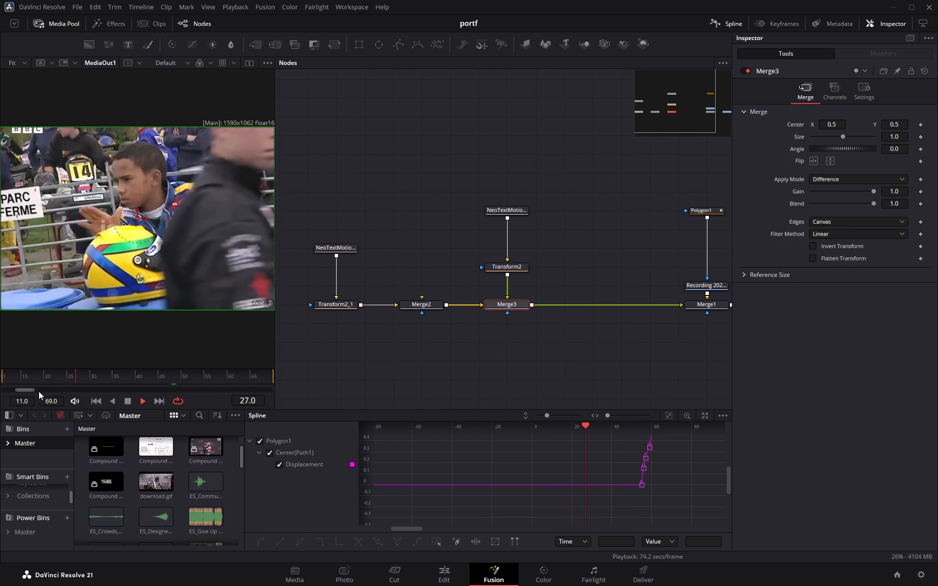
key("space")
left_click_drag(201, 381, 0, 391)
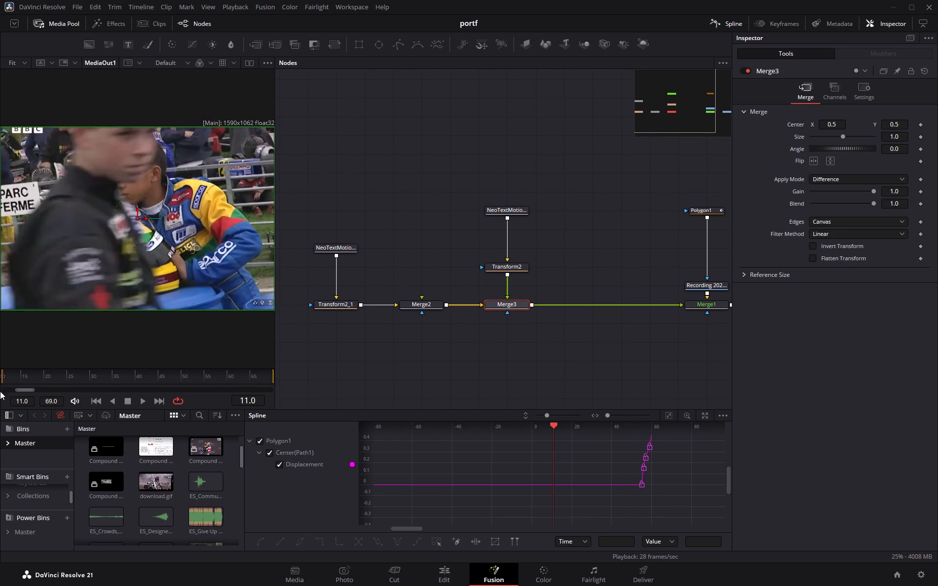
Play the title twice from frame 11 to review the Difference blend, and park the playhead at frame 46.
left_click_drag(0, 391, 0, 391)
key("space")
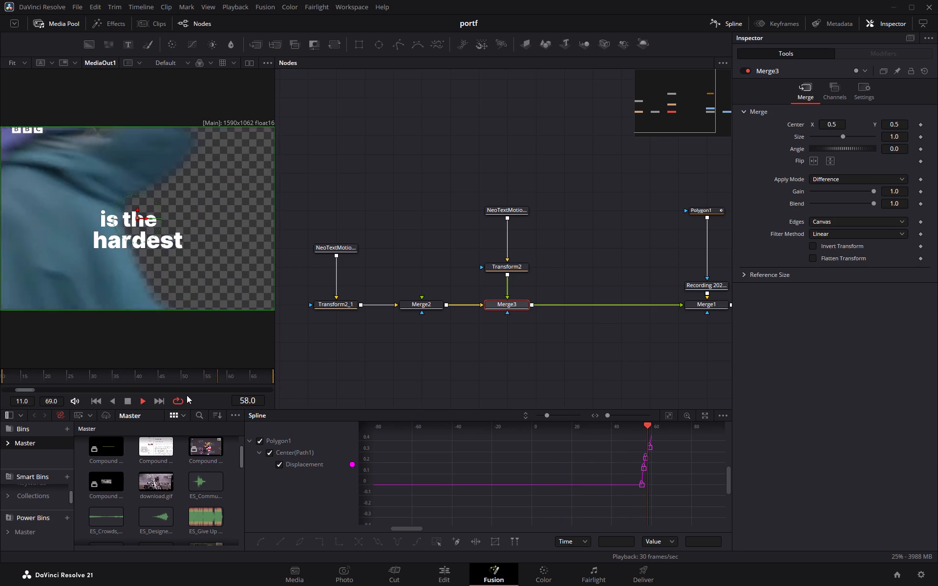
key("space")
left_click_drag(231, 376, 0, 383)
key("space")
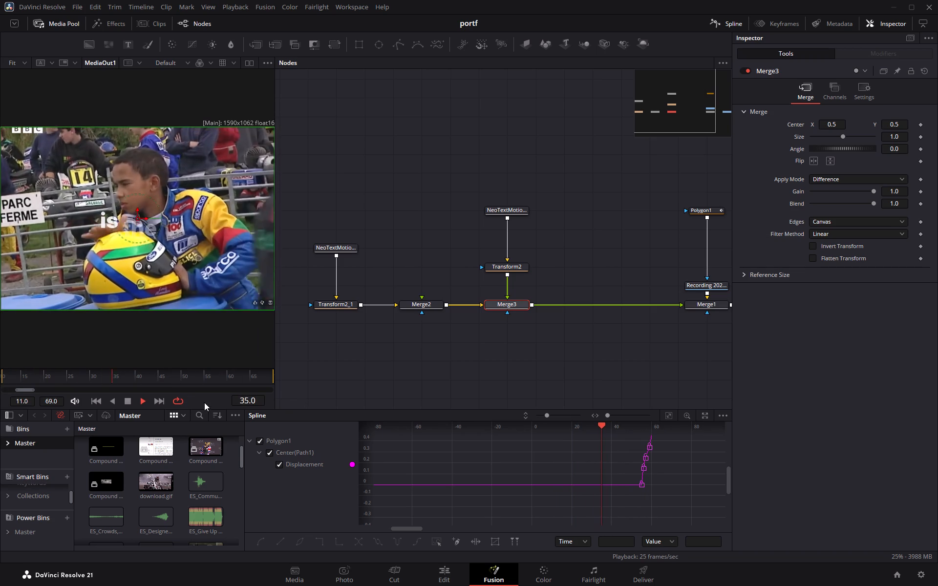
key("space")
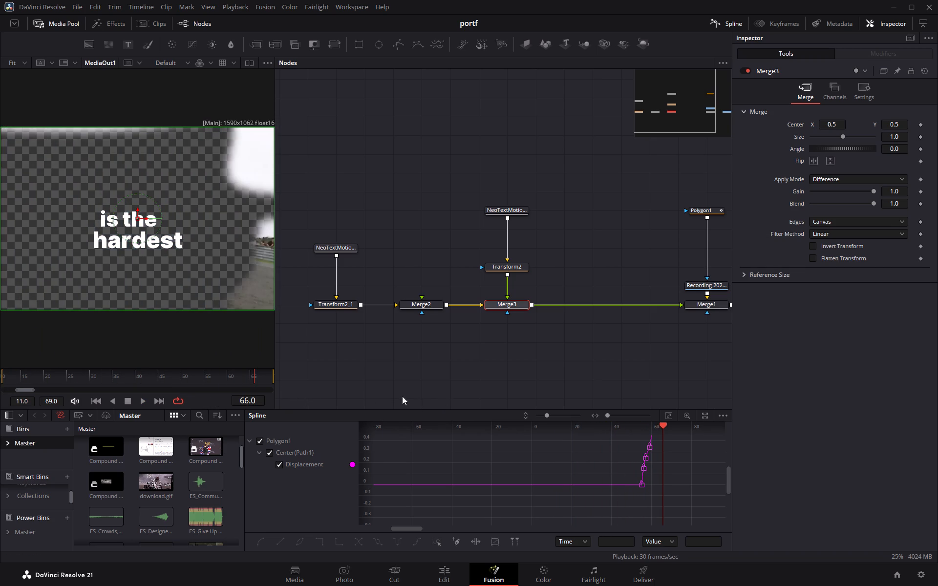
left_click_drag(244, 377, 0, 371)
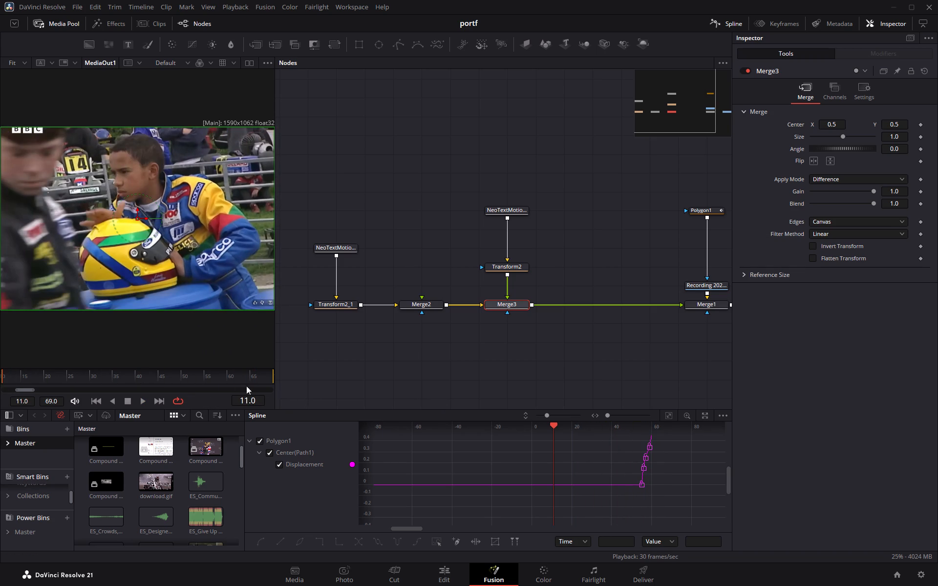
left_click_drag(80, 378, 166, 373)
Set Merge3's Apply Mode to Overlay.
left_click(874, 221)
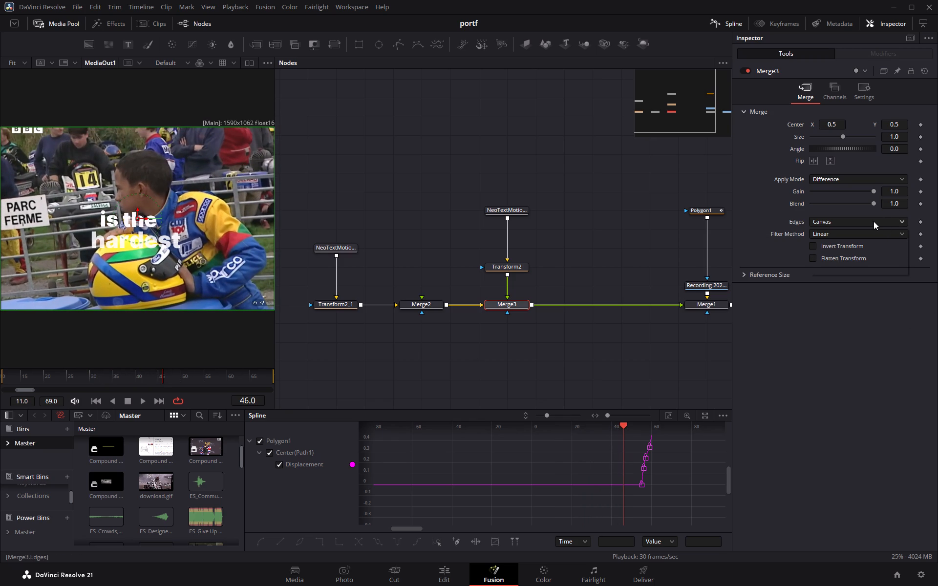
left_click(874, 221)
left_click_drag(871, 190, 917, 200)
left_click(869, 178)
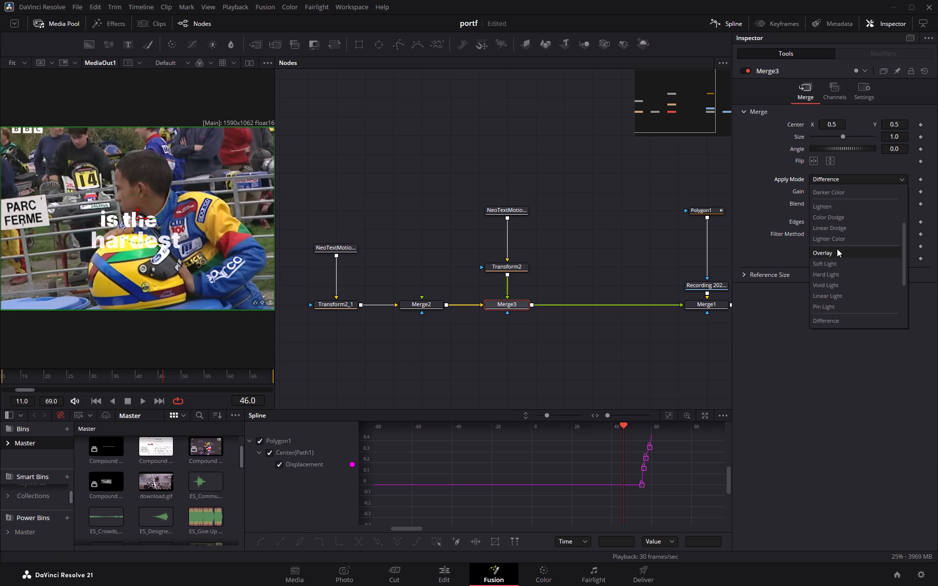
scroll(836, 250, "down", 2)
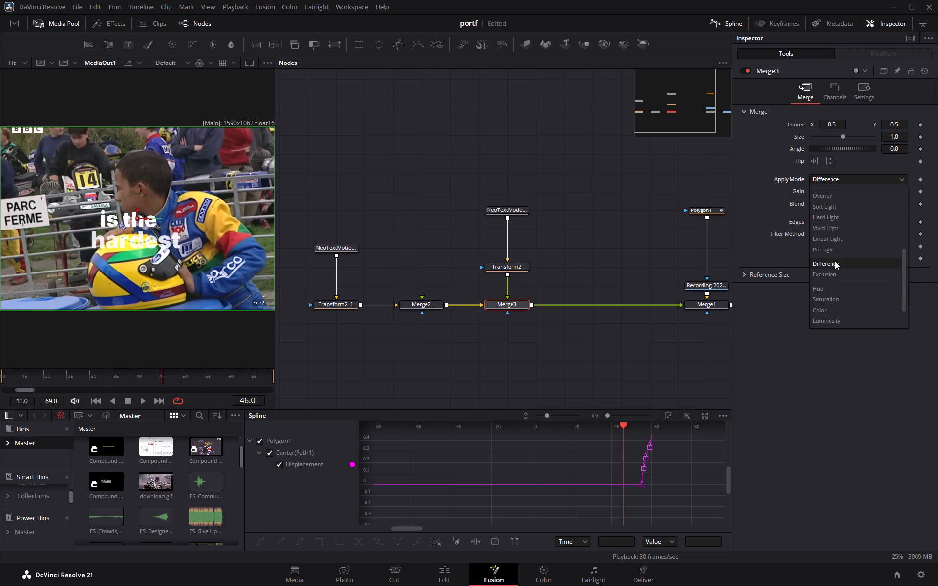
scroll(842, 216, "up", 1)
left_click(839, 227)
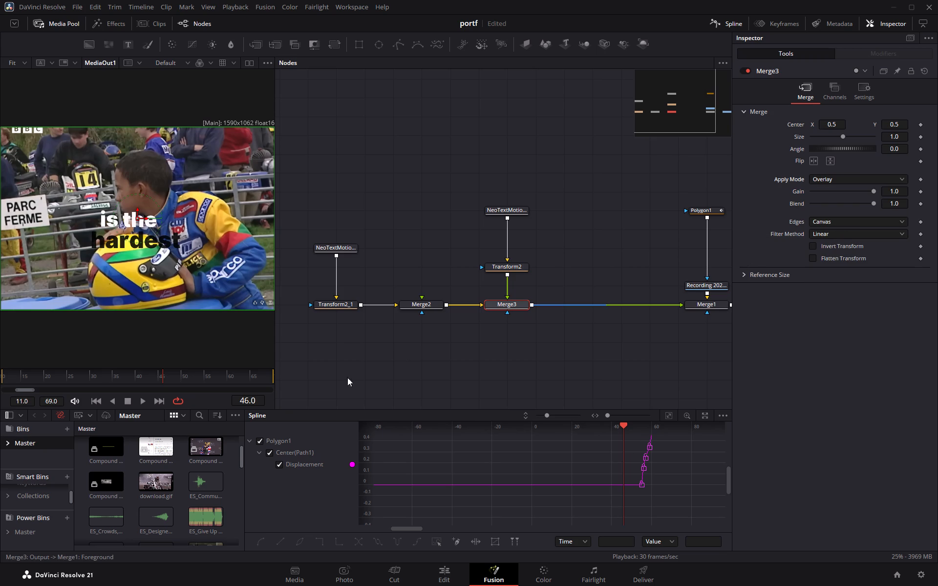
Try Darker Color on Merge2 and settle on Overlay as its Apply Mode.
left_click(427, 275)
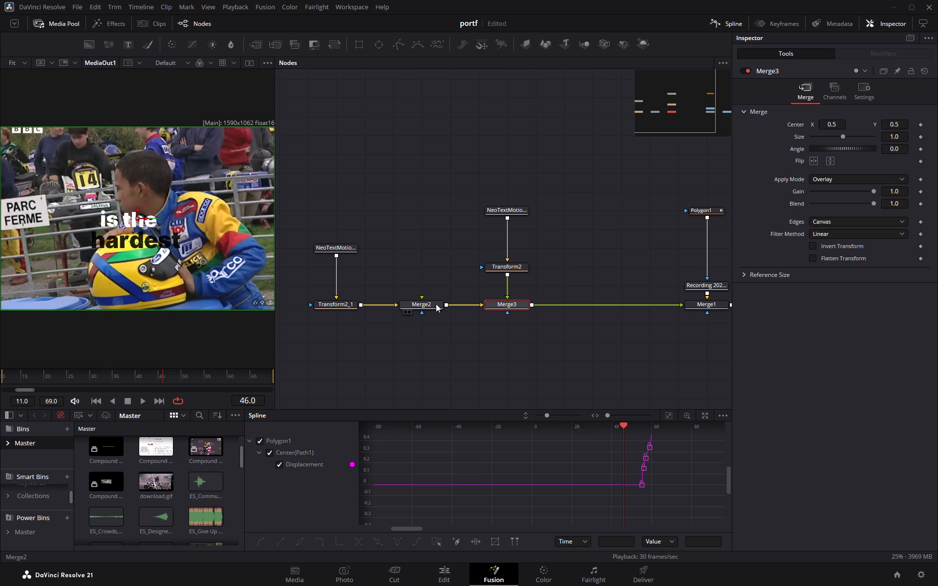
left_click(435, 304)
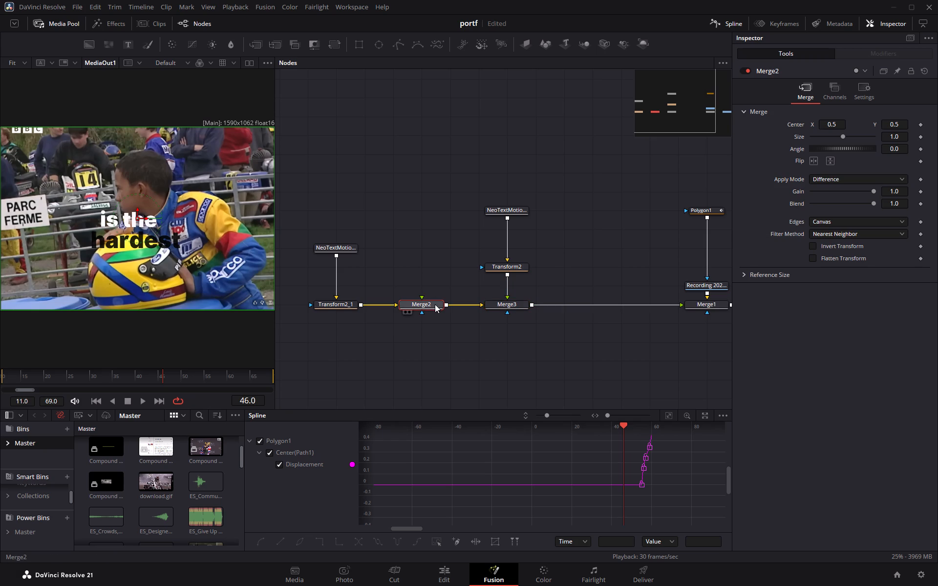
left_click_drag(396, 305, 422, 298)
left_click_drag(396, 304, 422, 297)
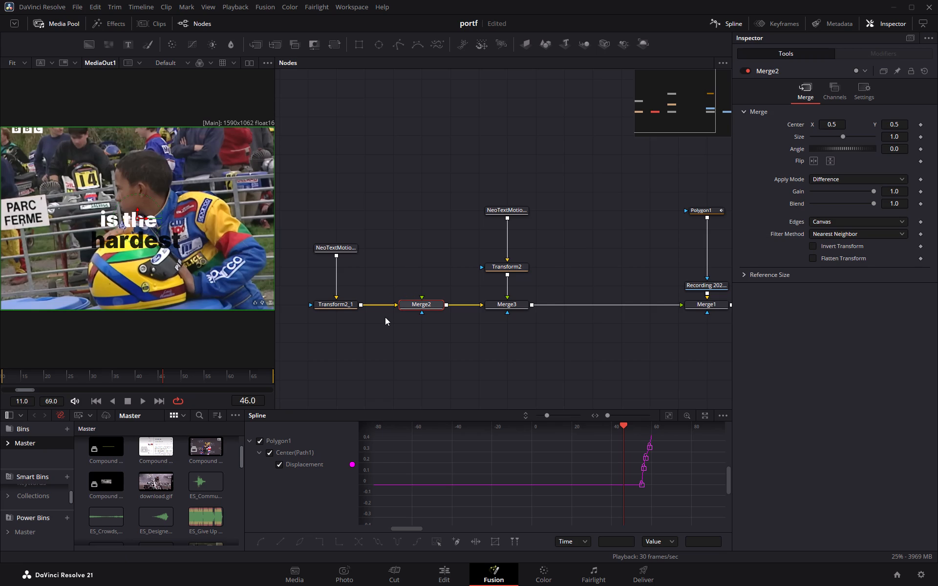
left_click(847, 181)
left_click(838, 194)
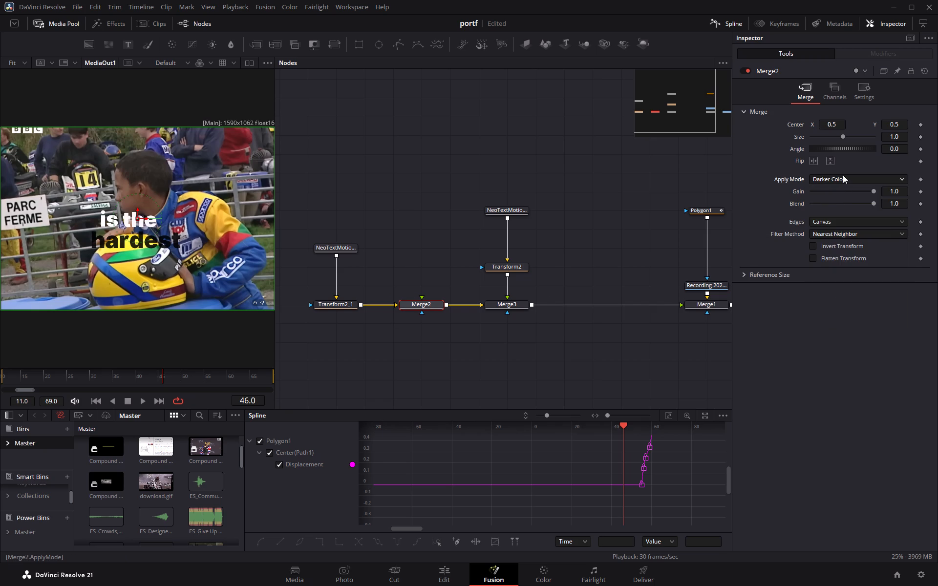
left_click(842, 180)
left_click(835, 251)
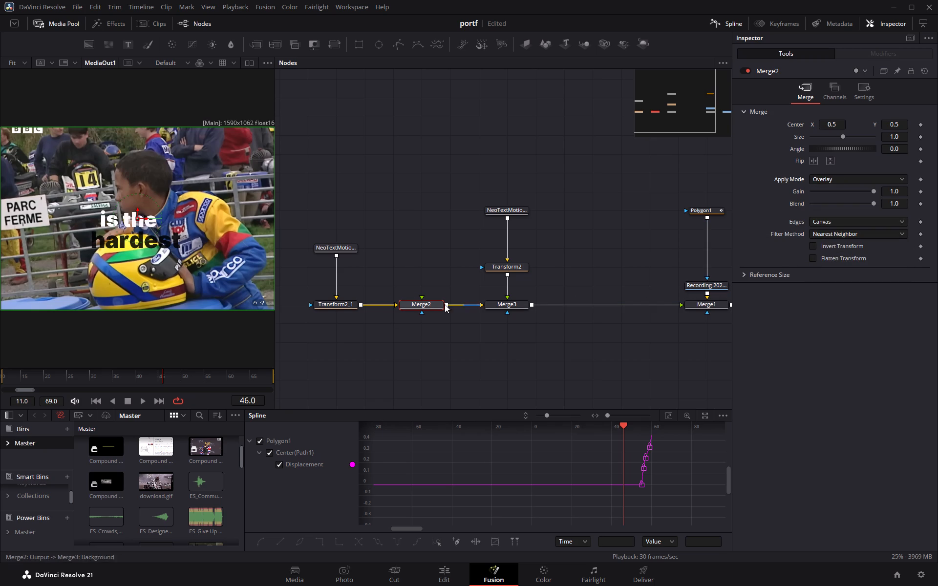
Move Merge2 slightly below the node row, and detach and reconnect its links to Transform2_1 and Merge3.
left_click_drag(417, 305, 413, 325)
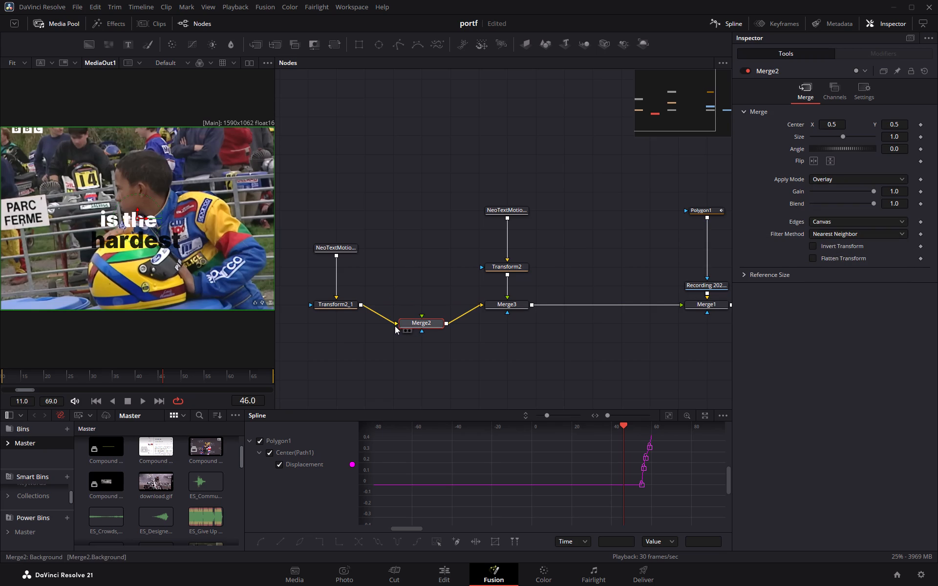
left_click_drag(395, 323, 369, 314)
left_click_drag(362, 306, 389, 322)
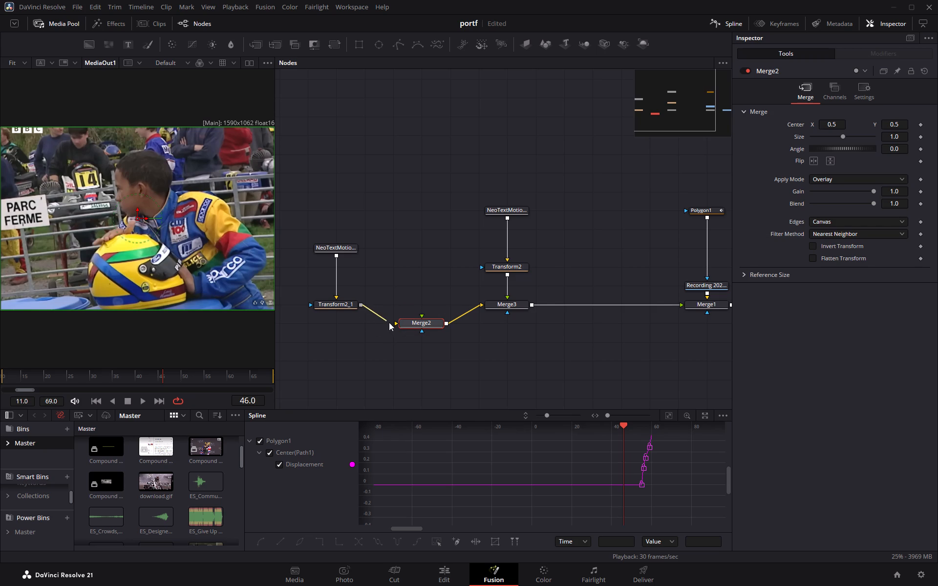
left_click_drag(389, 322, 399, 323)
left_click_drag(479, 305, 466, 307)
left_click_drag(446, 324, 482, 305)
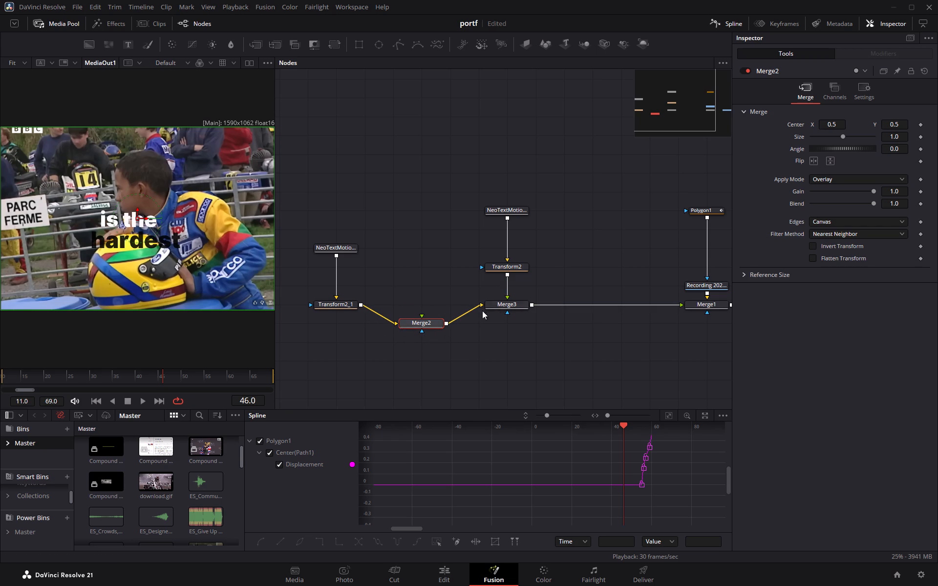
Show the text and typography controls of the "hardest" text node above Transform2.
left_click(511, 212)
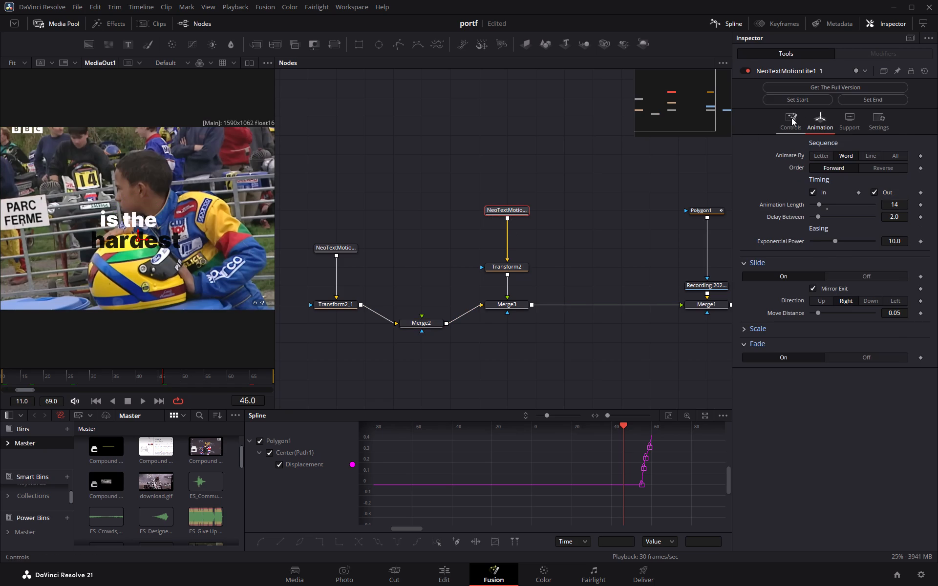
left_click(791, 118)
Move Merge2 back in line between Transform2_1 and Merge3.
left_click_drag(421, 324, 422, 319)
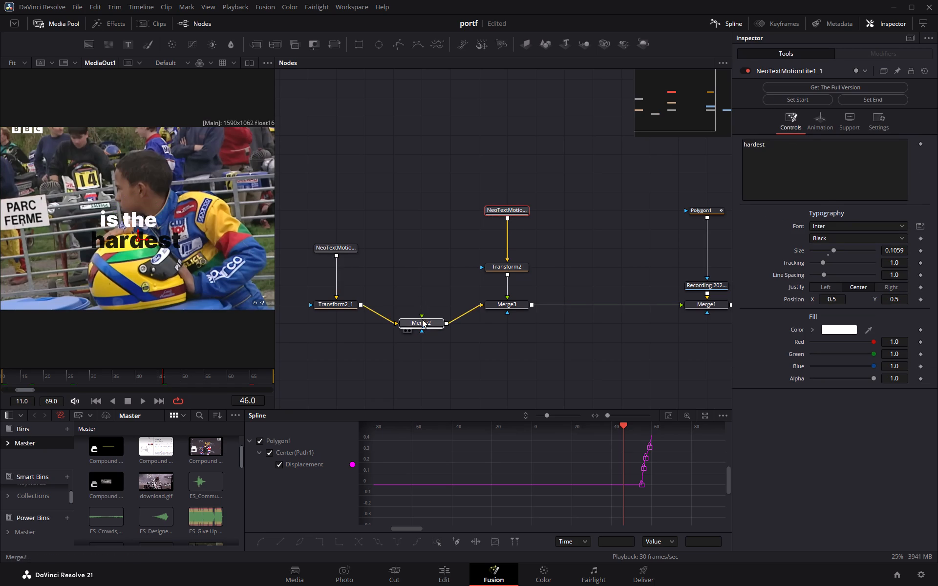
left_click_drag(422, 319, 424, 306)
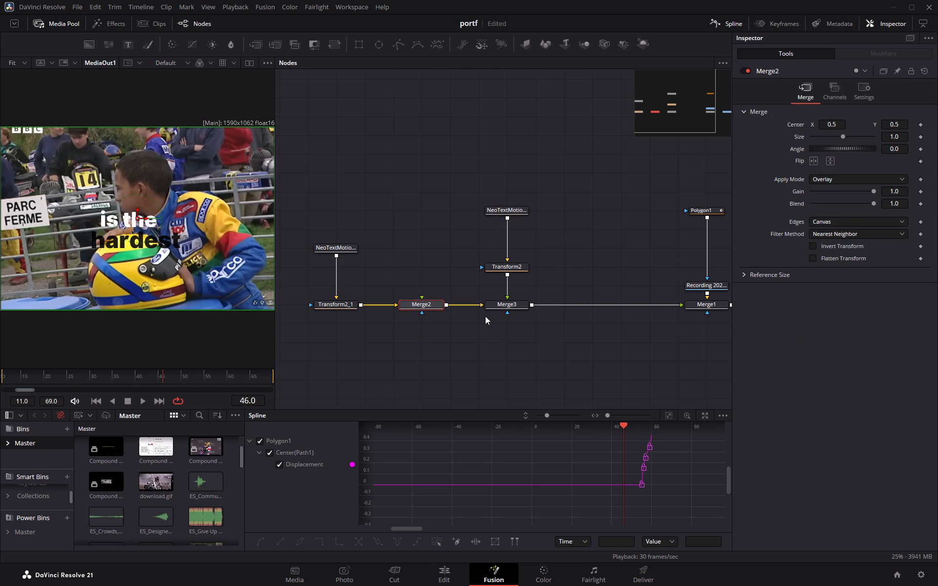
Delete the Merge2 and Merge3 nodes together.
left_click_drag(417, 278, 529, 326)
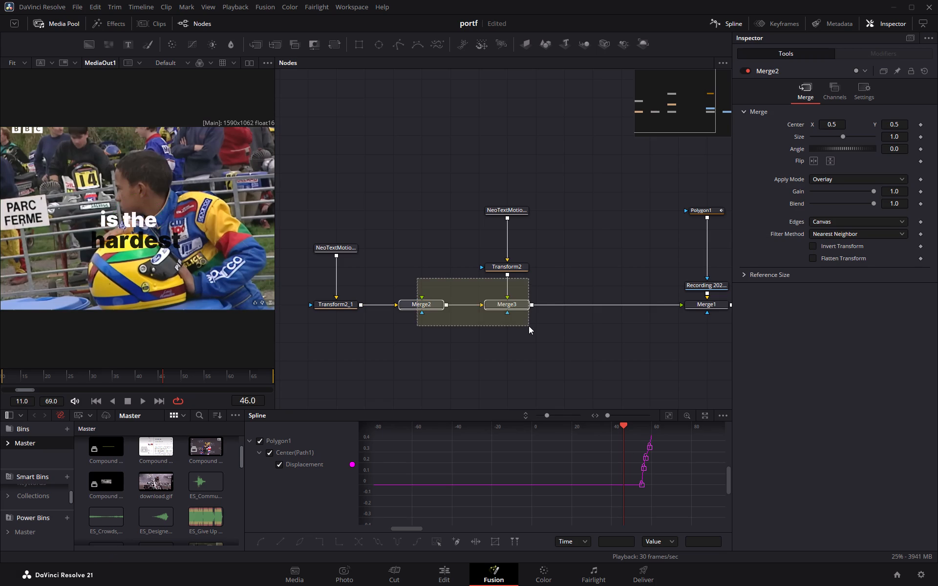
left_click_drag(529, 326, 403, 295)
left_click_drag(394, 273, 505, 332)
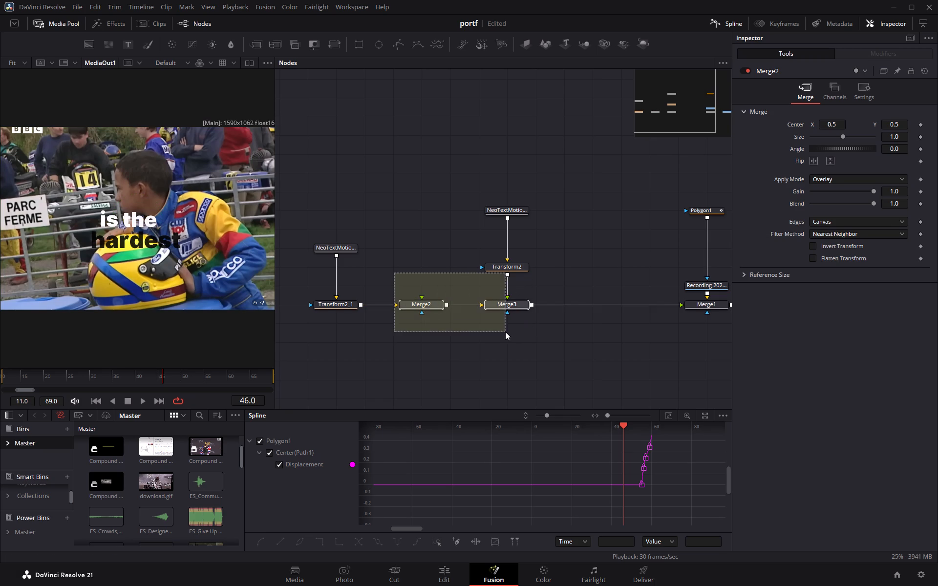
left_click_drag(505, 332, 441, 280)
left_click_drag(422, 291, 494, 327)
key("BackSpace")
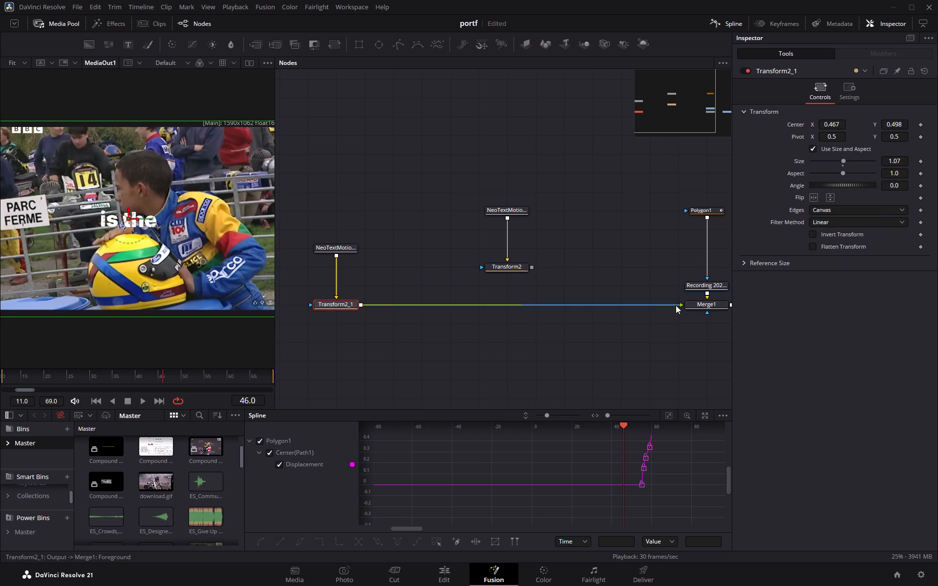
Disconnect Transform2_1 from Merge1's foreground input.
left_click_drag(679, 305, 570, 298)
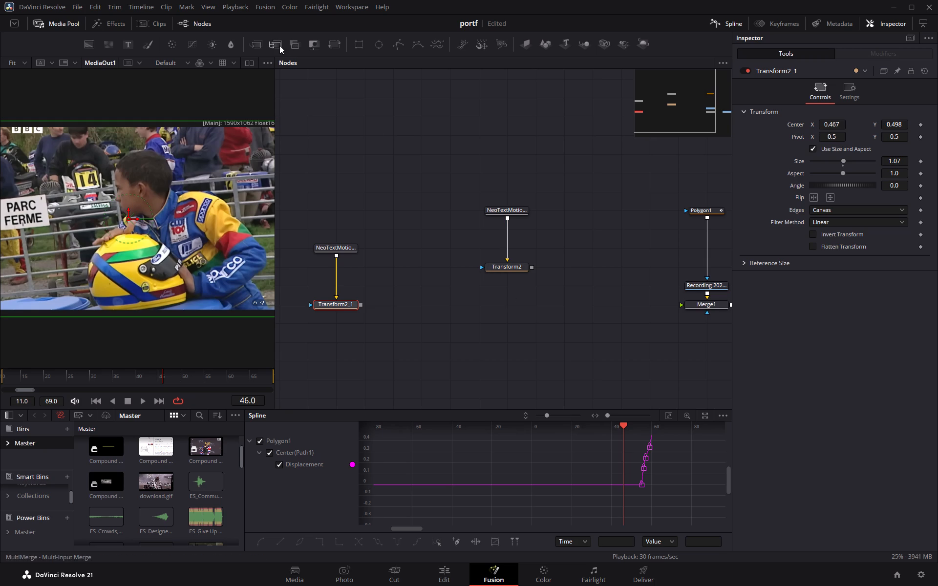
Add a MultiMerge node below Transform2, feed it from Transform2 and Transform2_1, and connect its output to Merge1.
left_click_drag(279, 45, 495, 312)
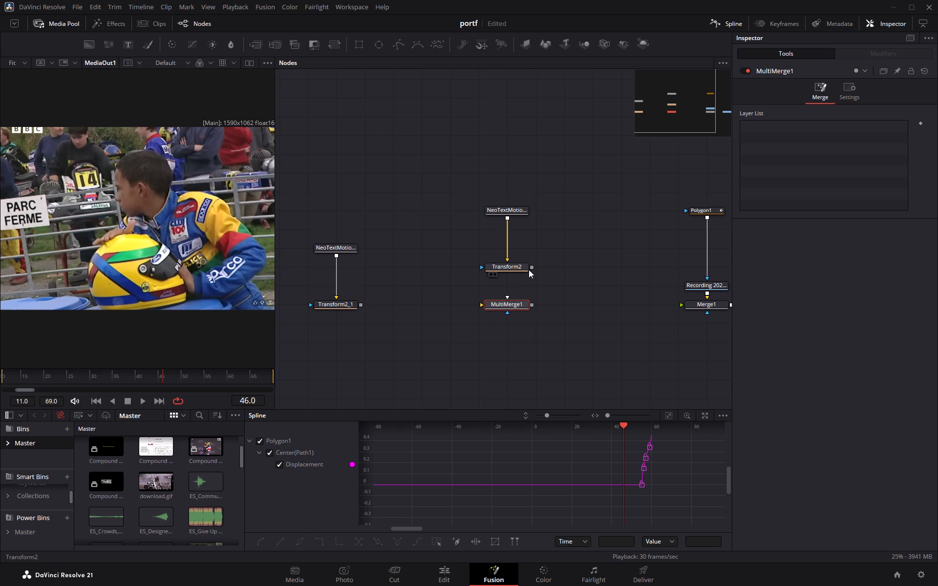
left_click_drag(529, 269, 514, 304)
left_click_drag(360, 306, 476, 305)
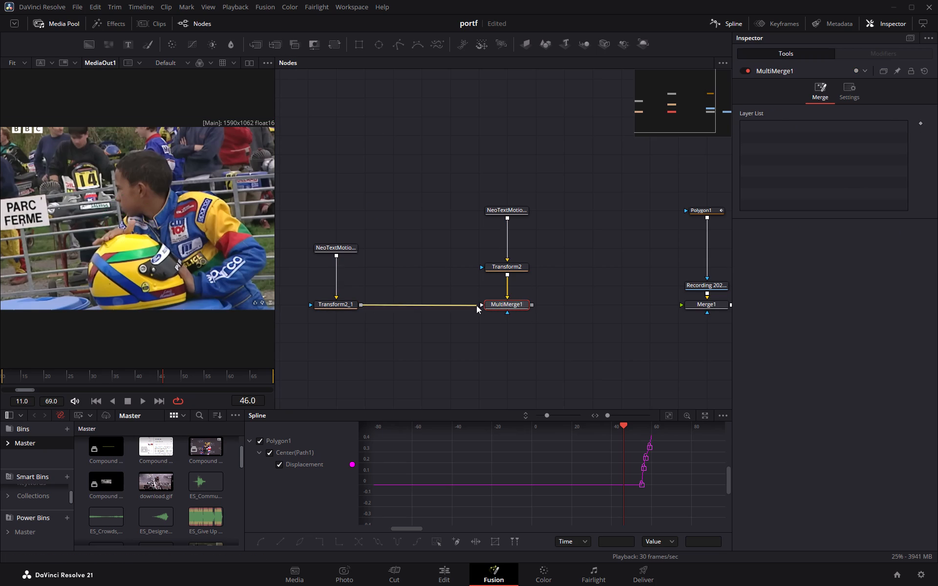
left_click_drag(476, 305, 490, 303)
left_click_drag(532, 305, 684, 307)
Try Darken on MultiMerge1's Transform2_1 layer and settle on Overlay as its Apply Mode.
left_click(510, 303)
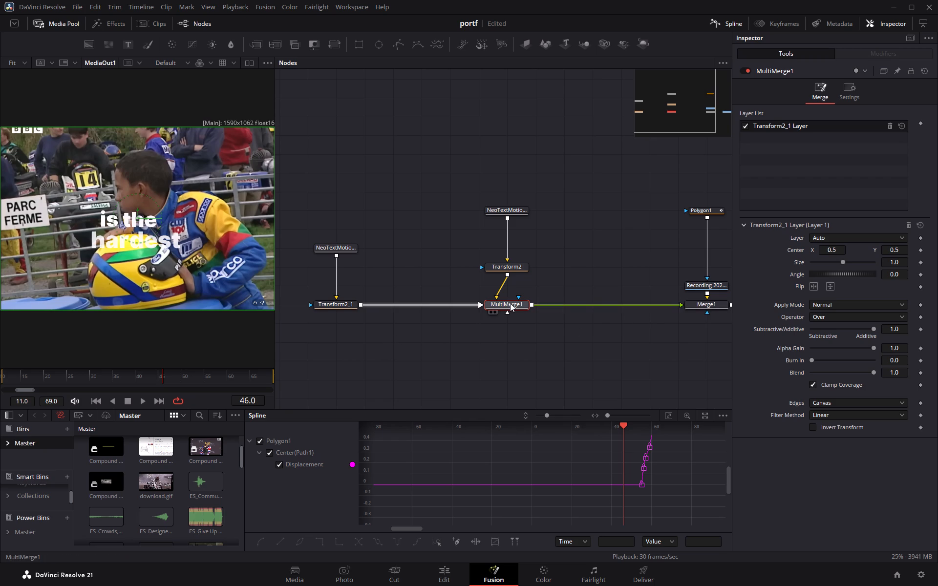
left_click(833, 302)
left_click(833, 355)
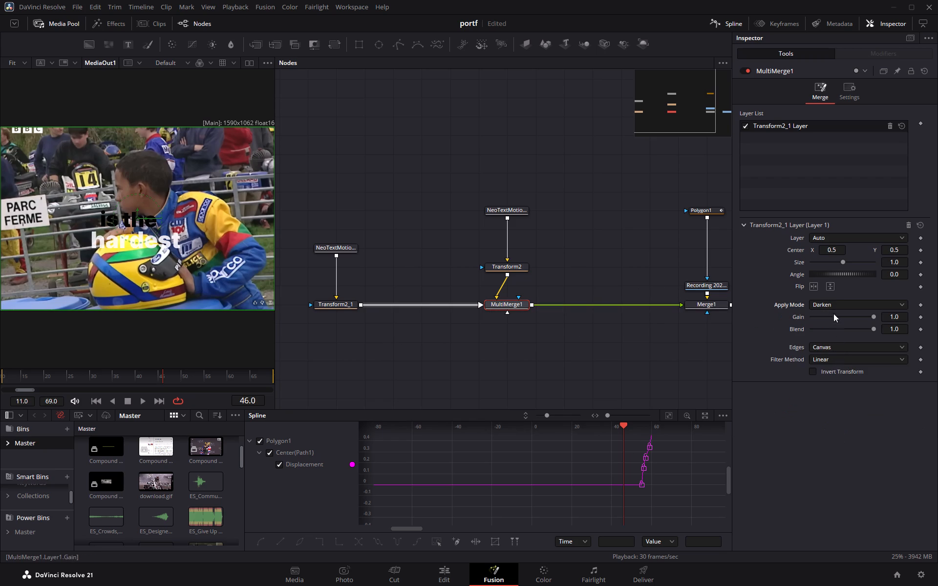
left_click(834, 302)
scroll(827, 325, "down", 2)
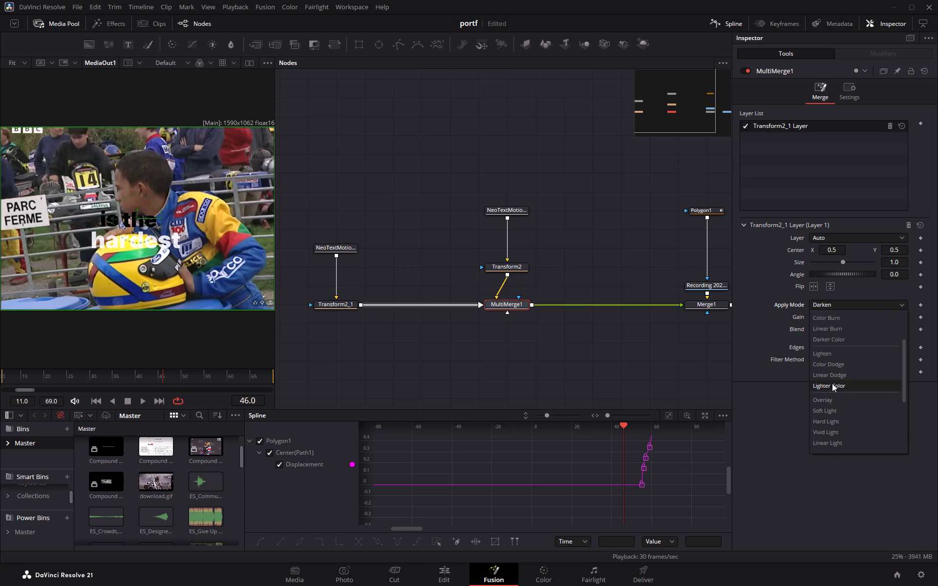
left_click(831, 396)
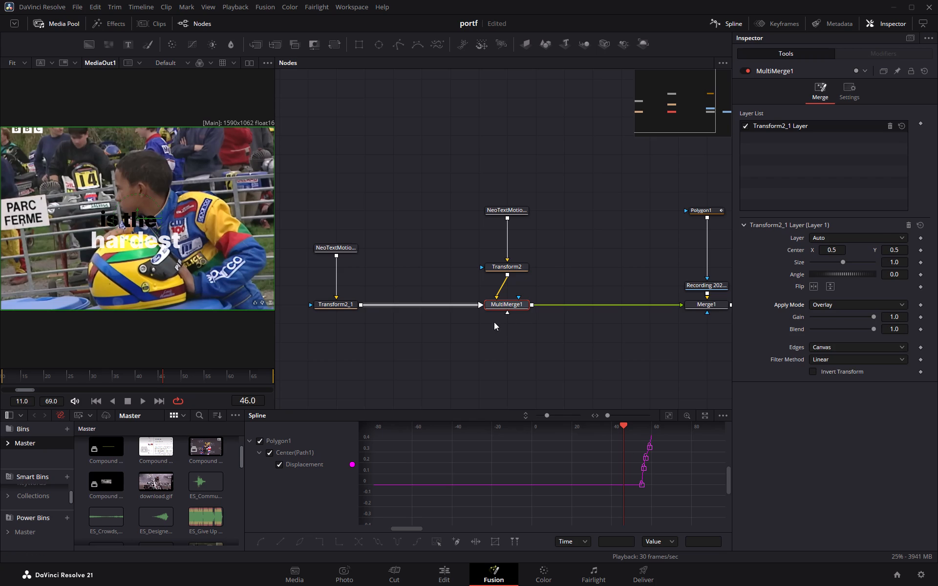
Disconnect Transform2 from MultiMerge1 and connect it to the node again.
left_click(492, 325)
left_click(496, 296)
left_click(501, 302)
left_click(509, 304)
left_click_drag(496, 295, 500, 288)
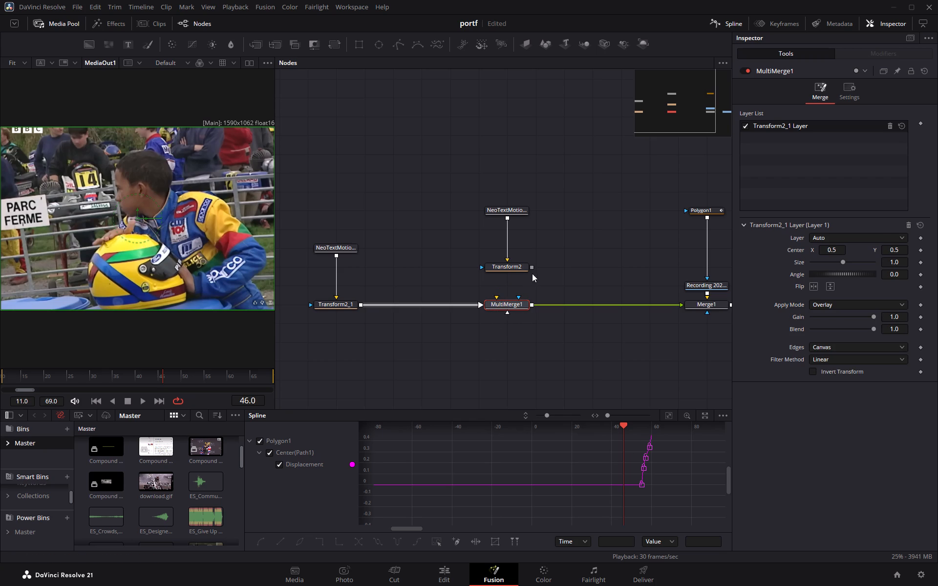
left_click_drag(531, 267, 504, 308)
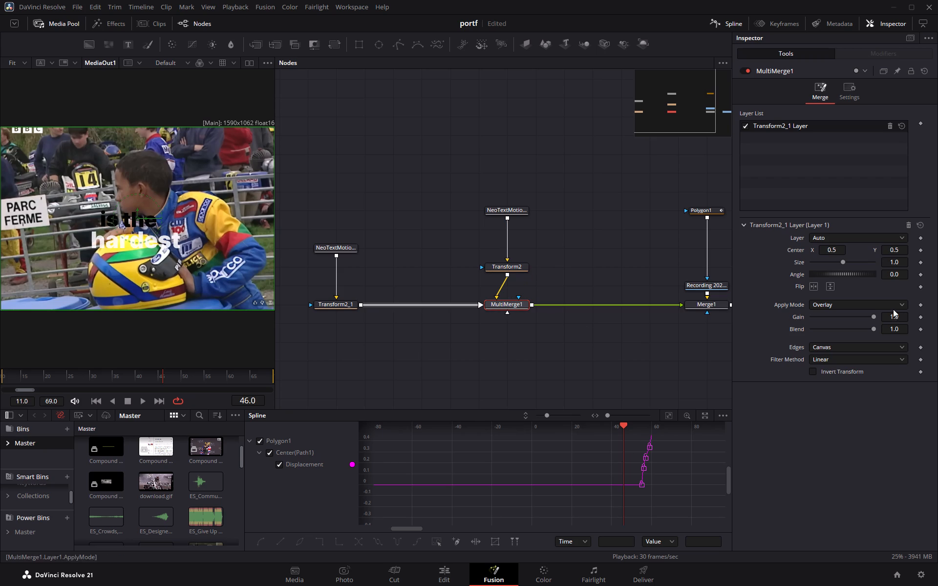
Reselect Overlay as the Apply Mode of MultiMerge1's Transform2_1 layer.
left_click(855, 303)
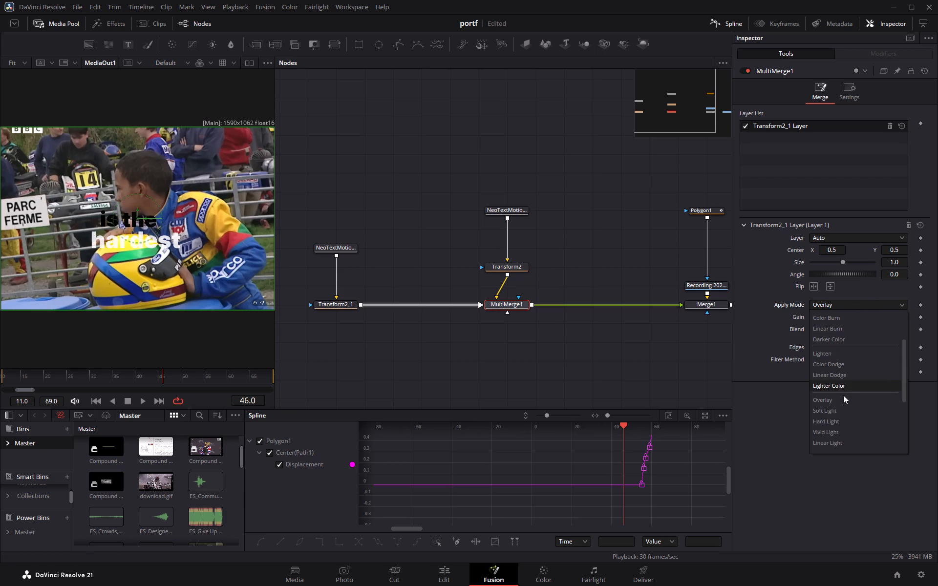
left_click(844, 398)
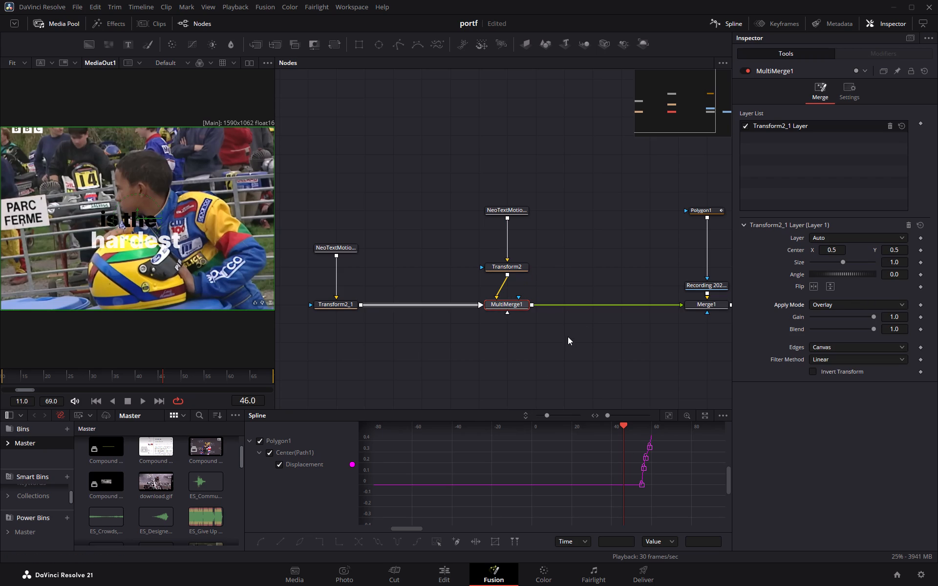
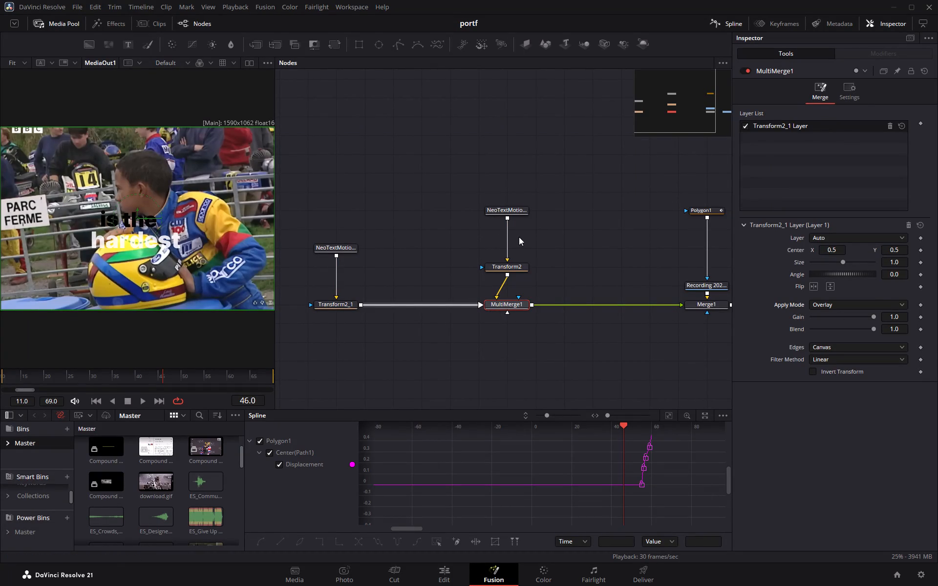
Set the Apply Mode of MultiMerge1's Transform2_1 layer to Normal.
left_click(868, 304)
scroll(846, 322, "up", 6)
left_click(843, 316)
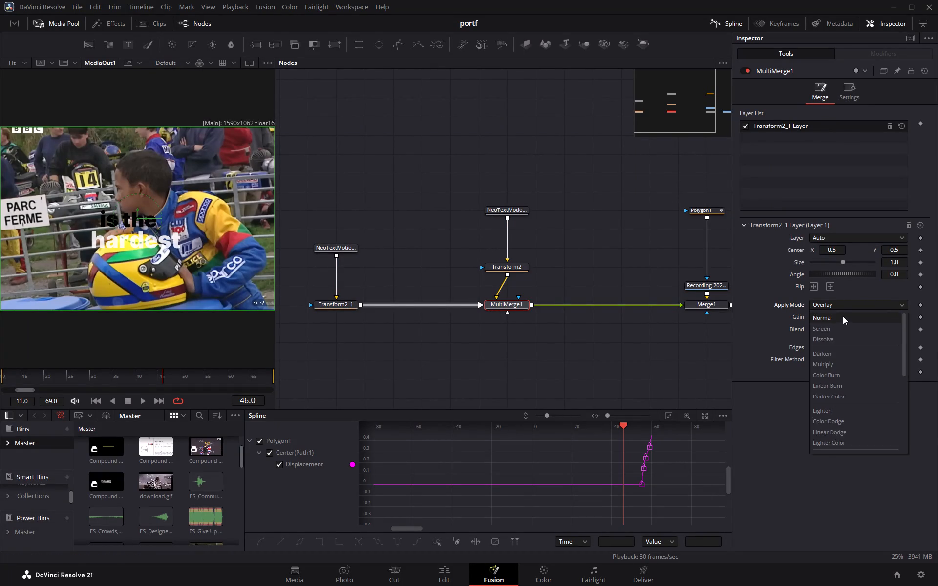
Examine the "hardest" text node's controls, settings, render script sections and support information.
left_click(504, 209)
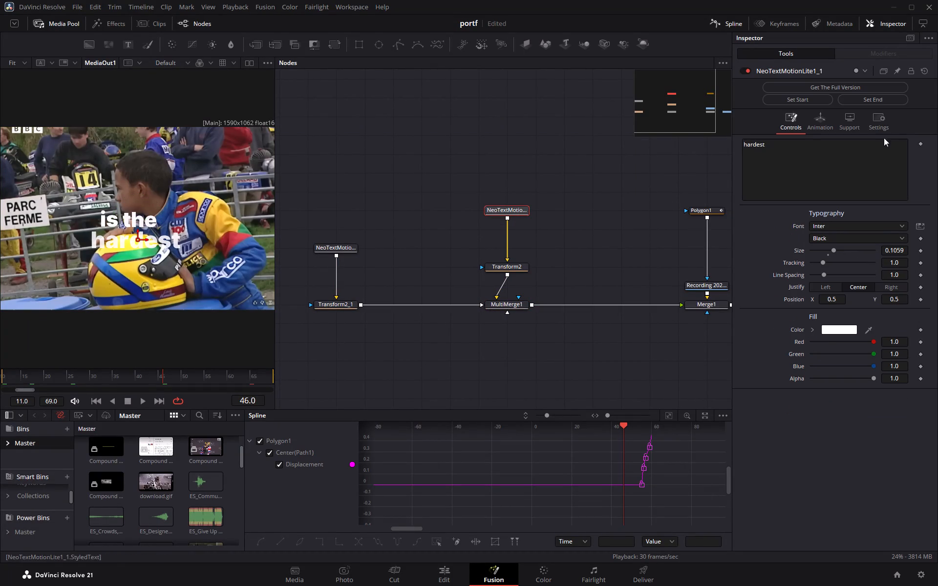
left_click(885, 125)
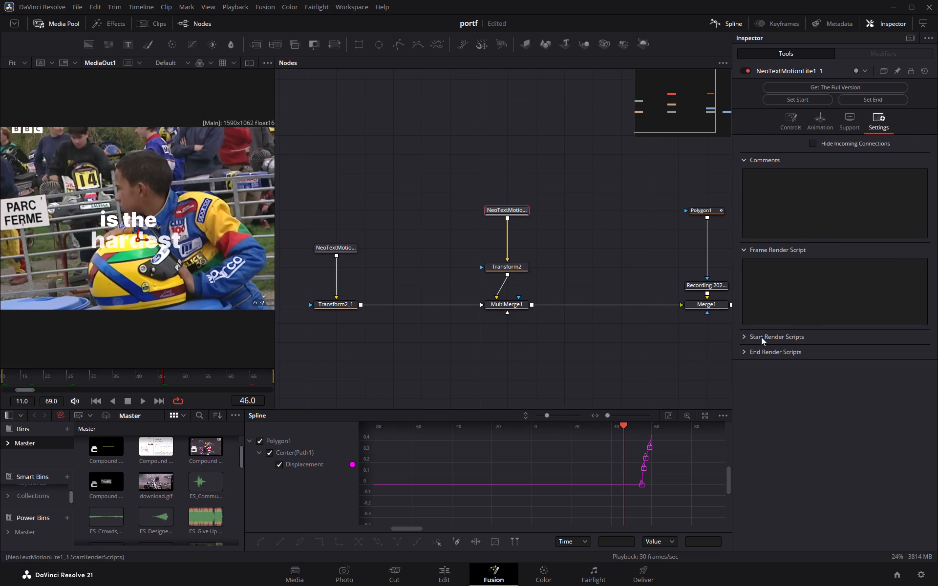
left_click(761, 337)
left_click(748, 336)
left_click(746, 335)
left_click(744, 338)
left_click(743, 350)
left_click(744, 351)
left_click(846, 124)
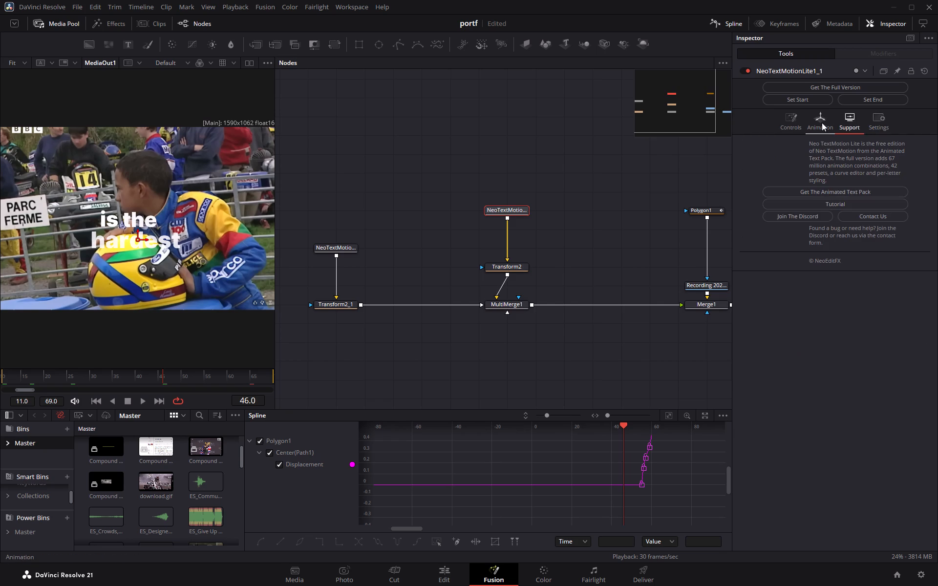
left_click(864, 123)
left_click(581, 234)
Examine MultiMerge1's general settings, including its blend, process and layer options.
left_click(517, 304)
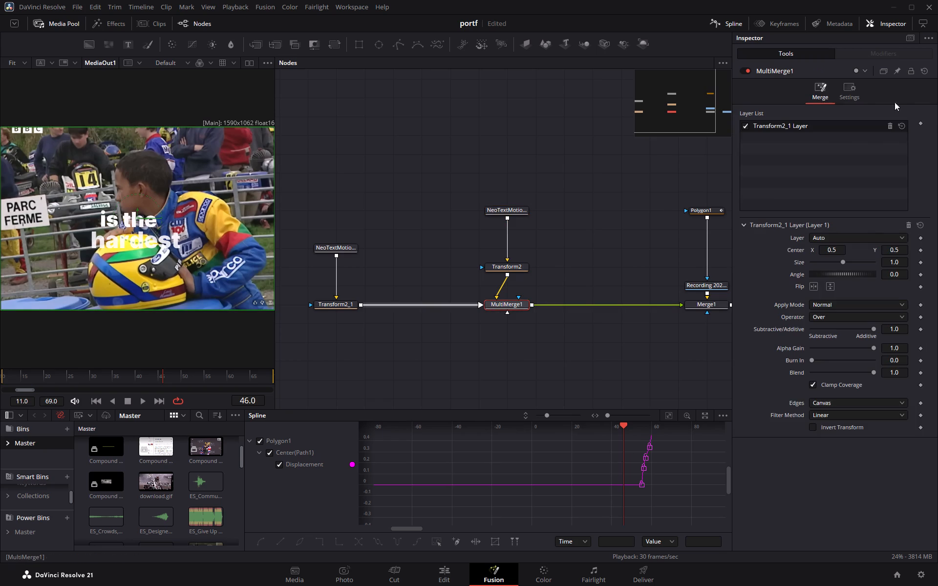
left_click(855, 87)
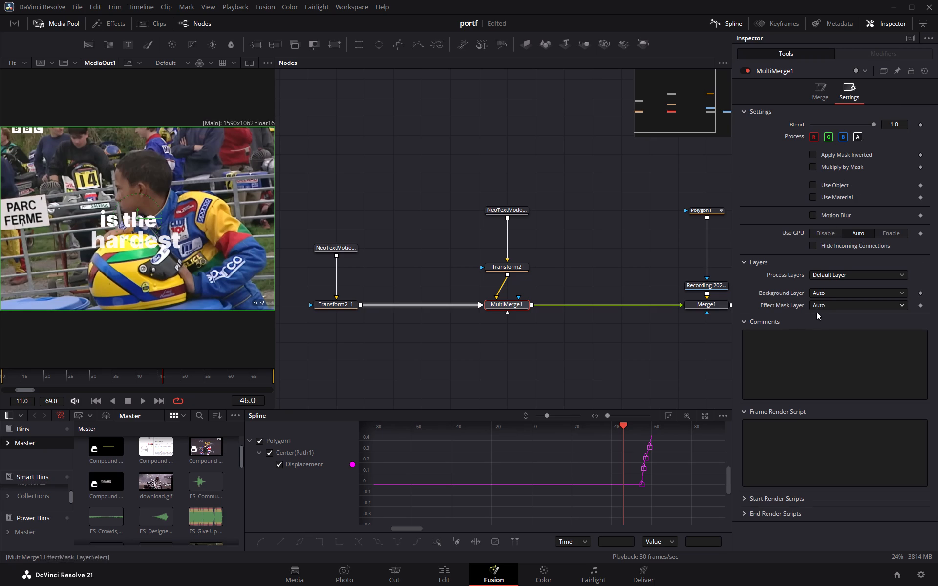
scroll(814, 331, "down", 2)
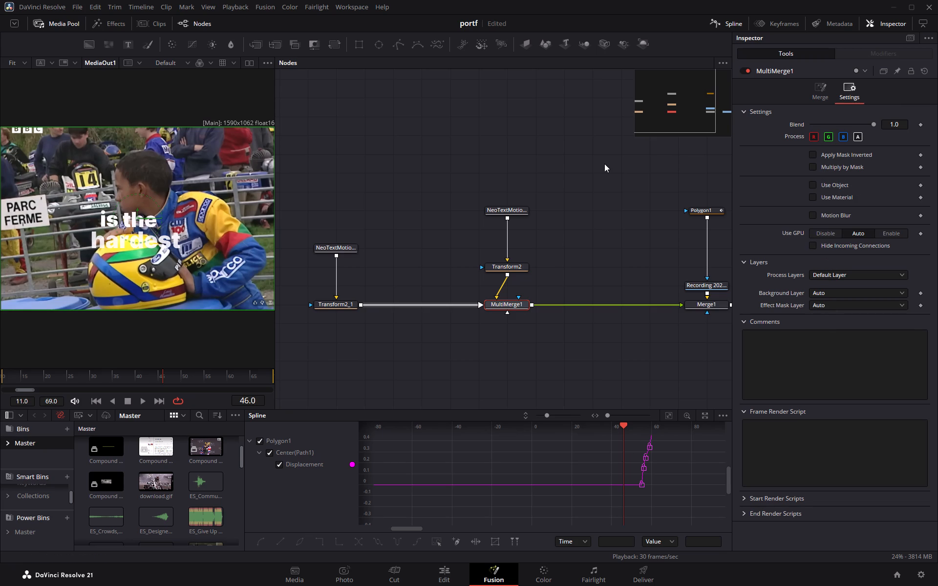
double_click(606, 160)
left_click(518, 162)
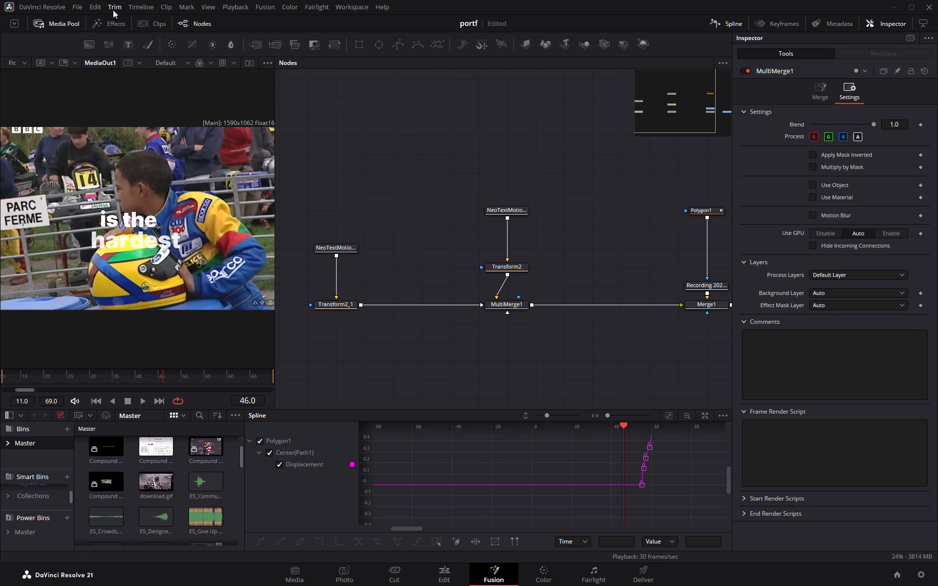
Add a Text+ node in the empty area above the existing title nodes.
left_click_drag(126, 44, 408, 145)
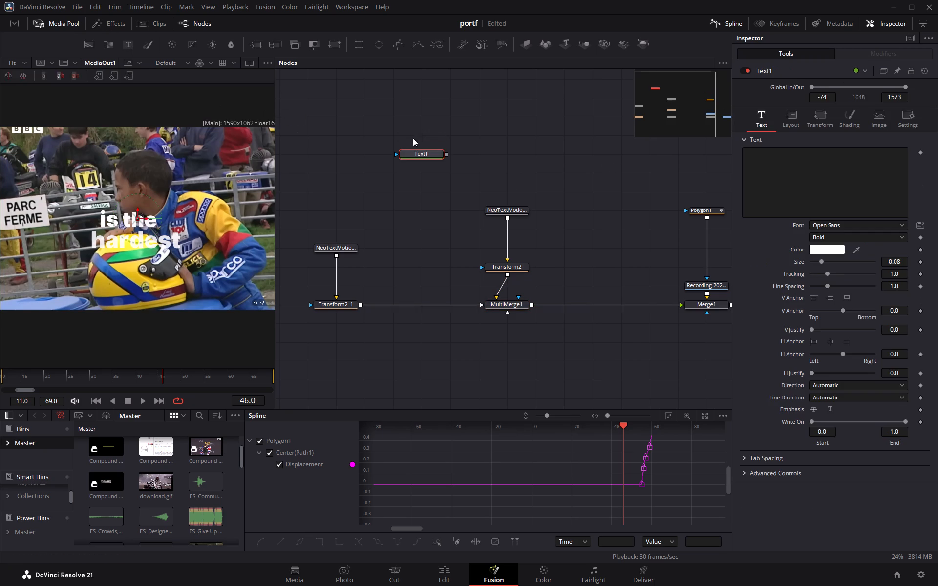
left_click(415, 135)
Examine Text1's text, layout, transform, shading, image and general settings, including the shading elements and their Blending options.
left_click(907, 119)
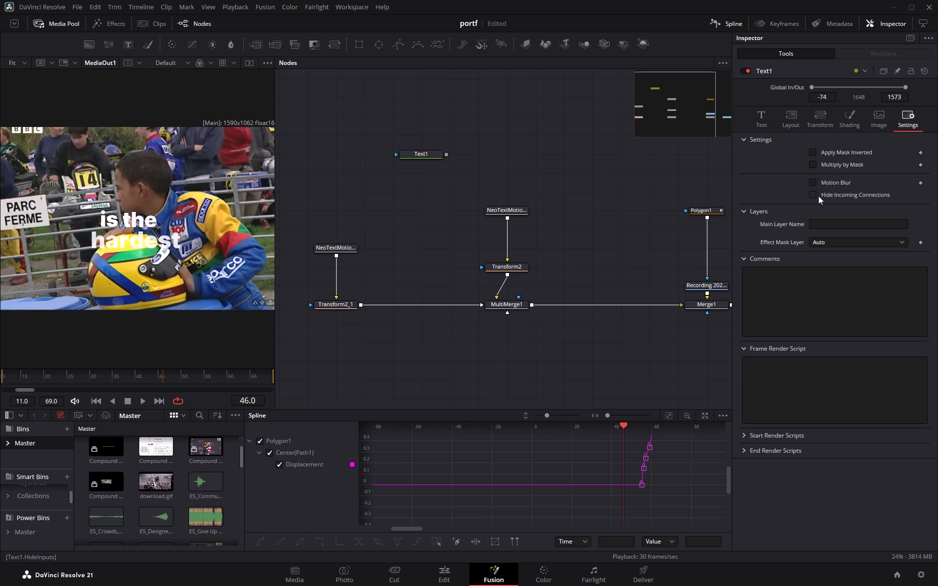
left_click(829, 123)
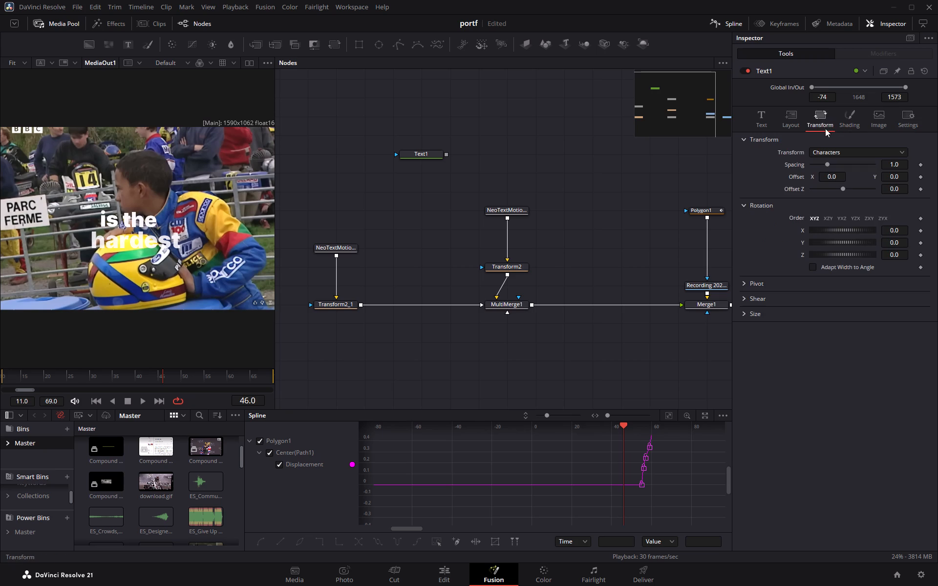
left_click(790, 126)
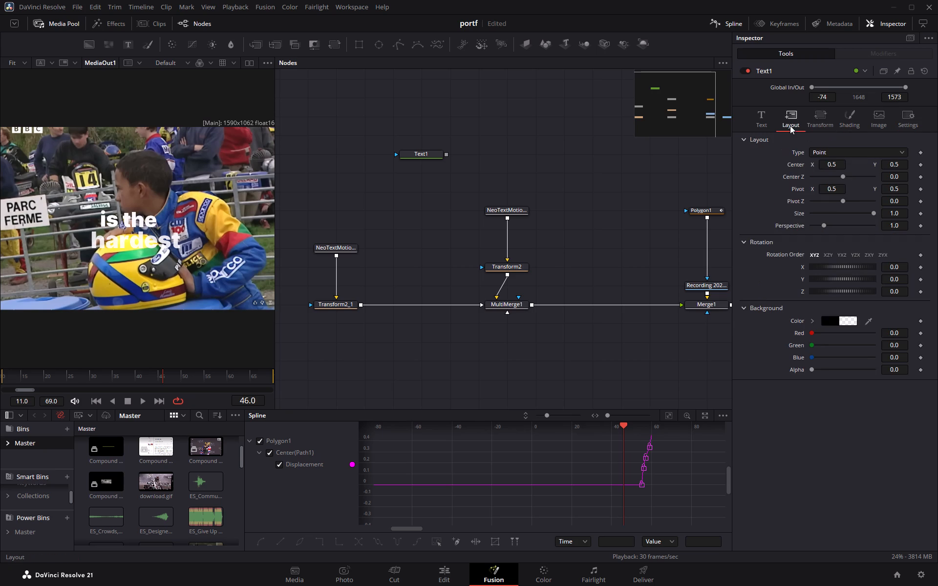
left_click(760, 123)
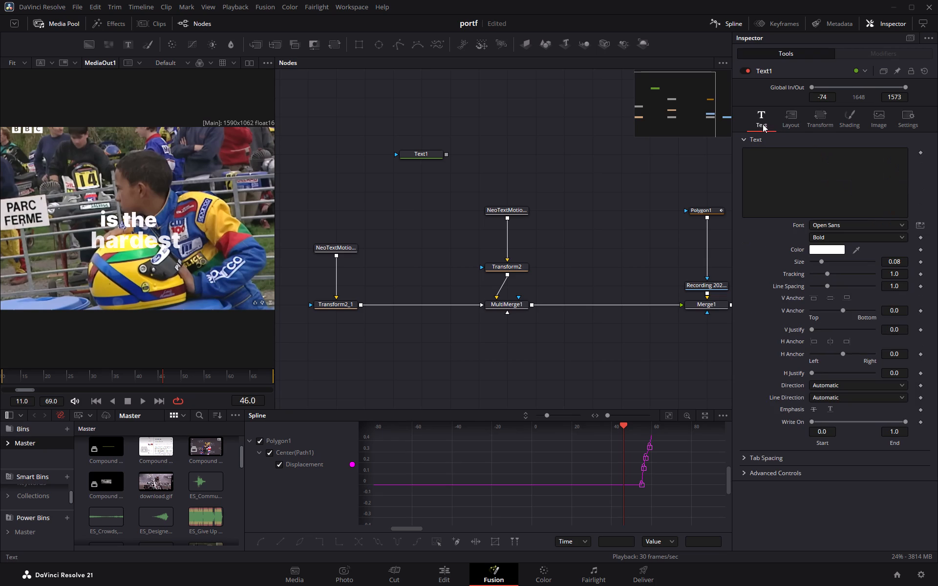
left_click(812, 127)
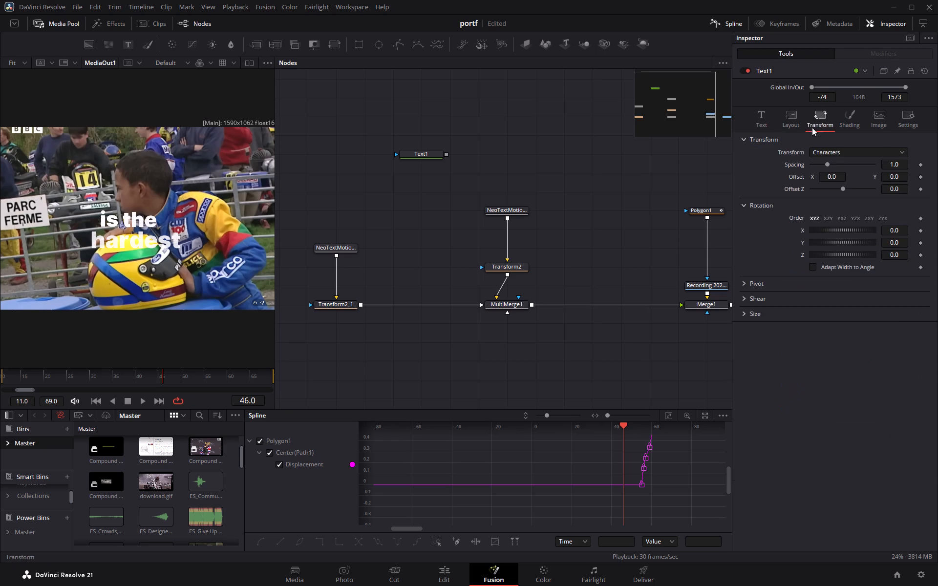
left_click(840, 127)
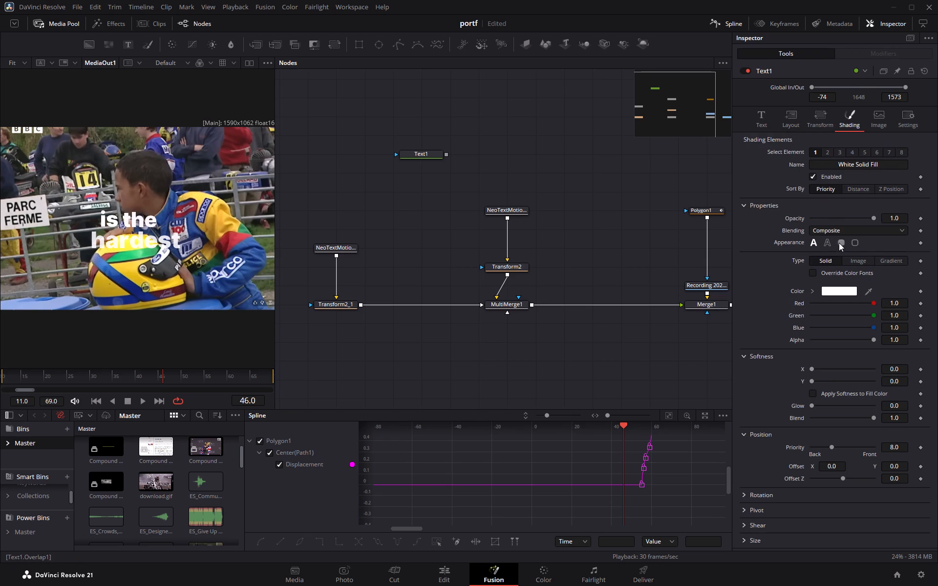
left_click(840, 231)
left_click(840, 229)
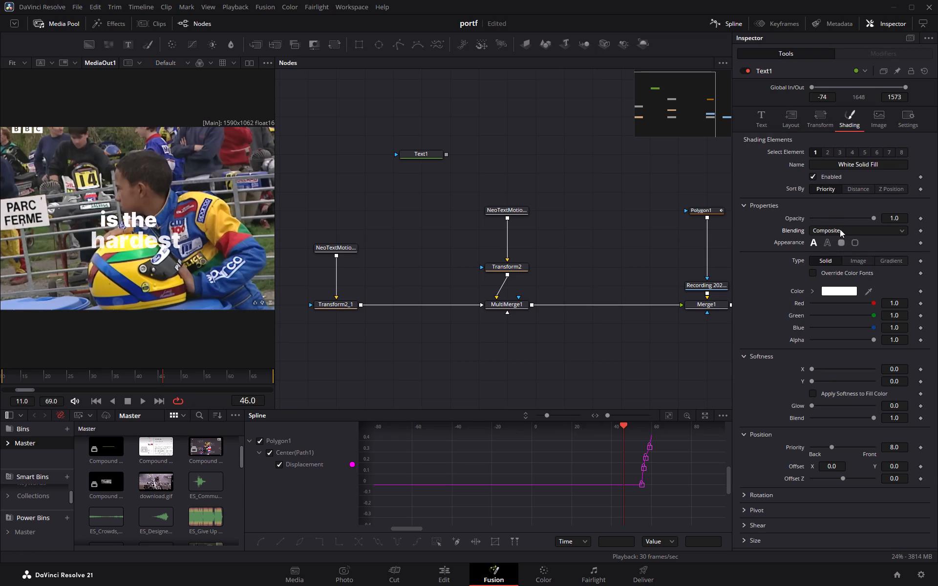
double_click(835, 230)
left_click(823, 152)
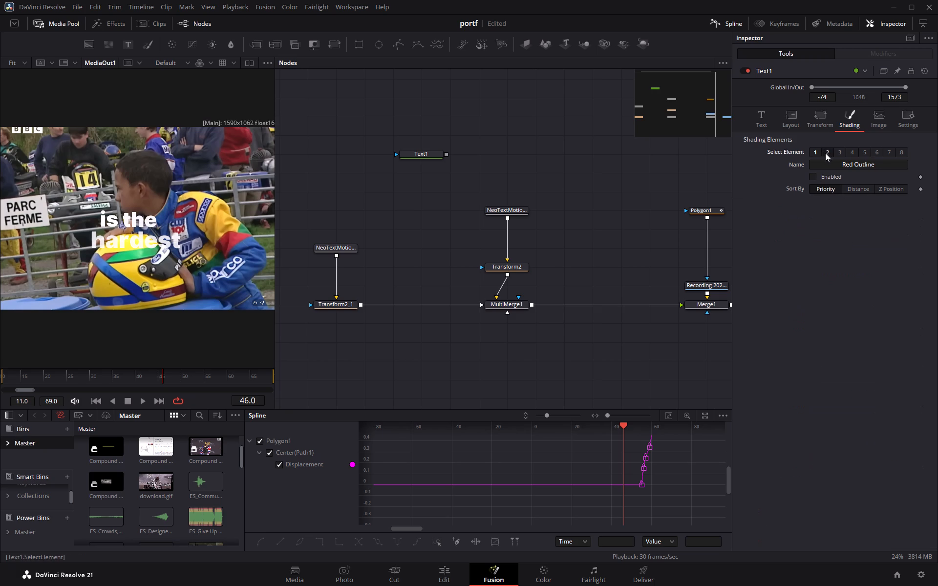
left_click(839, 154)
left_click(855, 154)
left_click(866, 154)
left_click(811, 152)
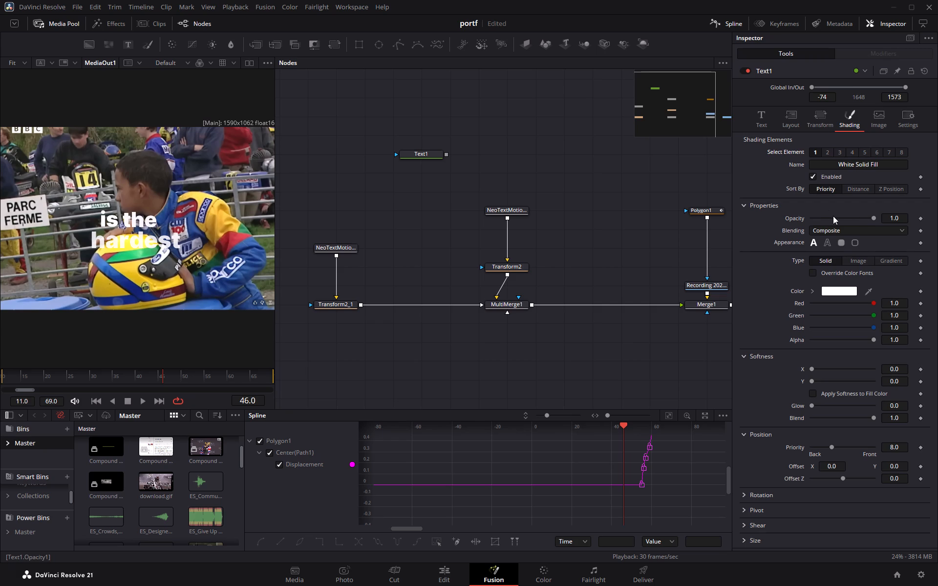
left_click(870, 123)
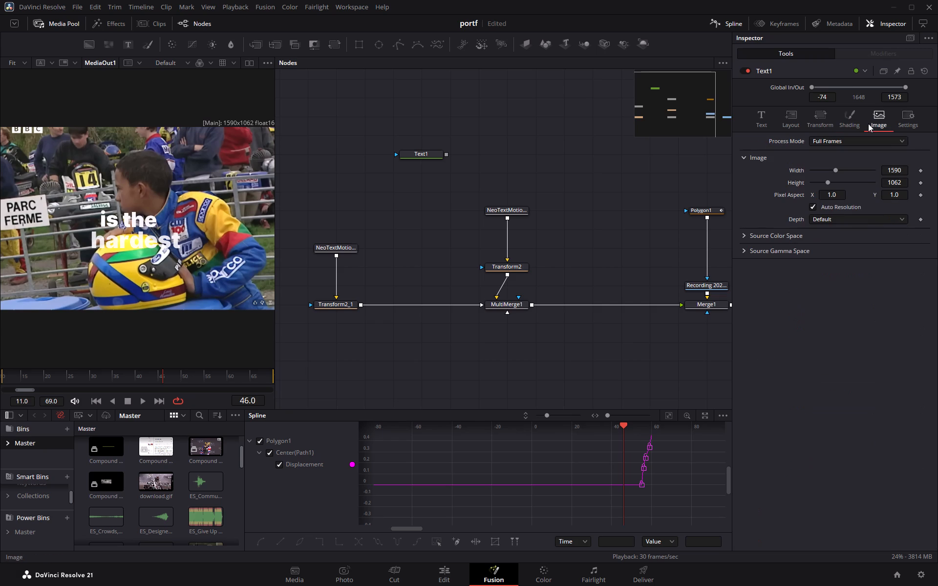
left_click(853, 123)
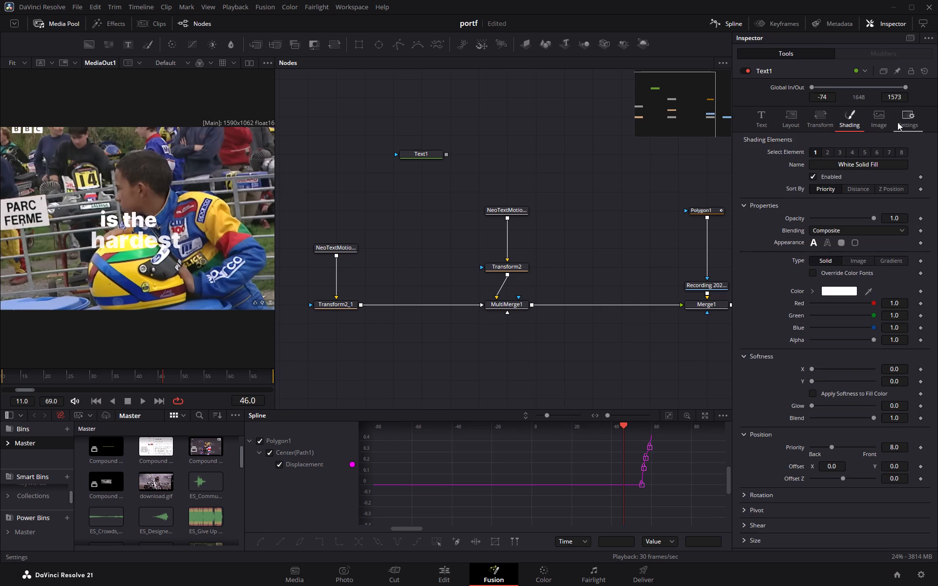
left_click(897, 122)
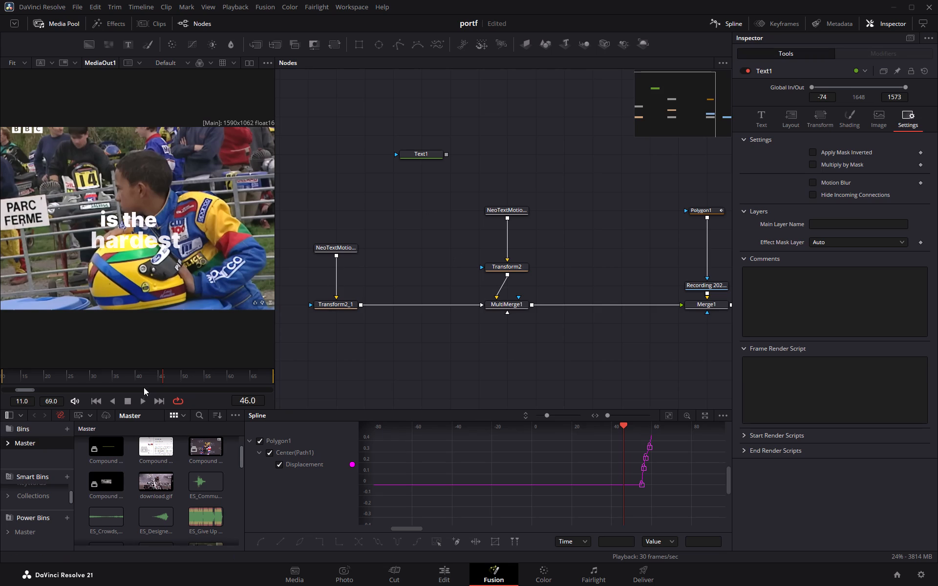
Review the "is the hardest" title animation by playing it from the start and scrubbing through to the transition at frame 58.
left_click_drag(162, 375, 71, 380)
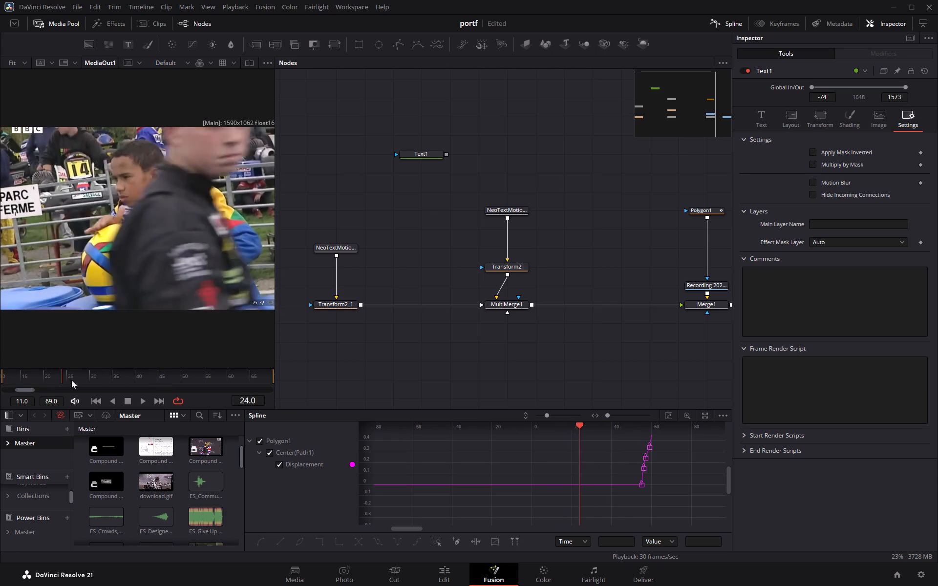
left_click_drag(71, 380, 36, 385)
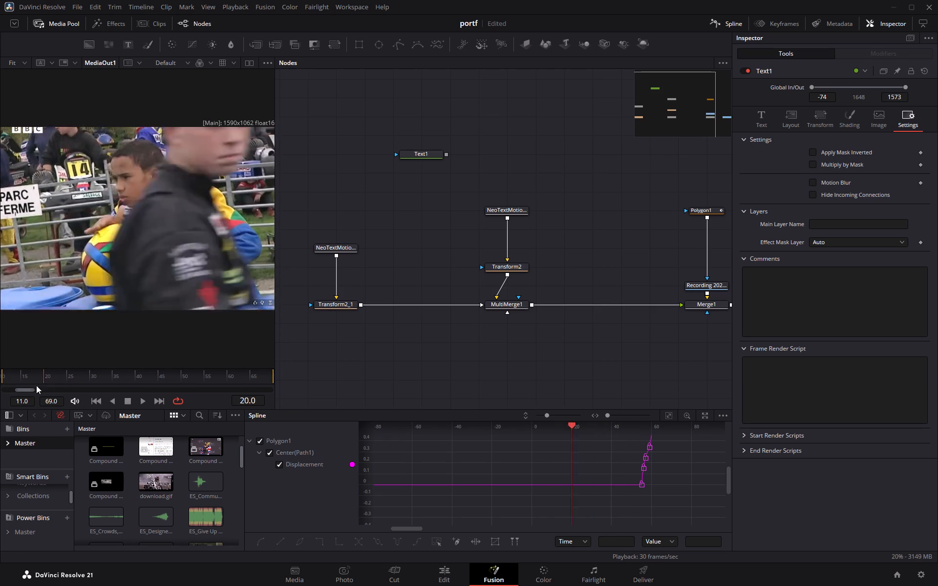
left_click_drag(36, 385, 0, 388)
key("space")
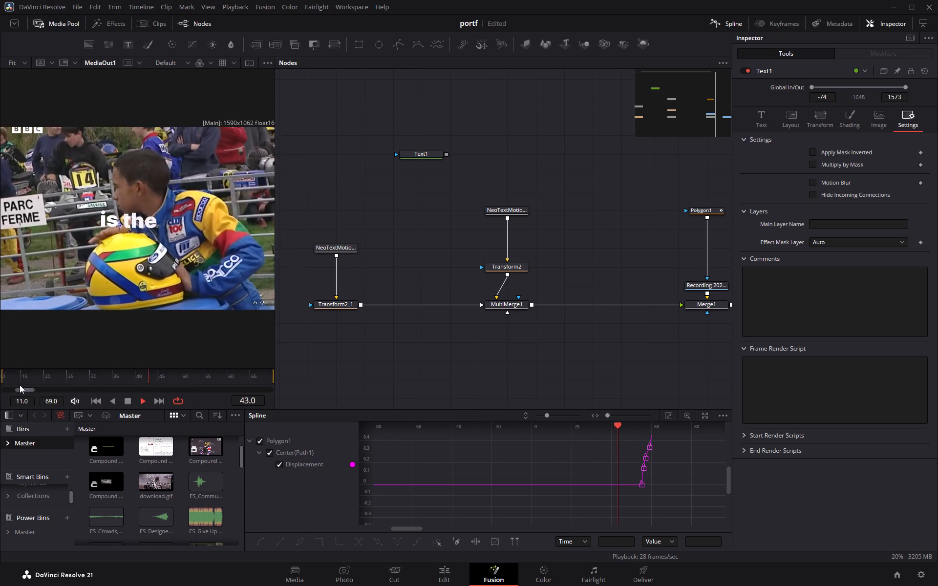
key("space")
left_click_drag(207, 383, 202, 384)
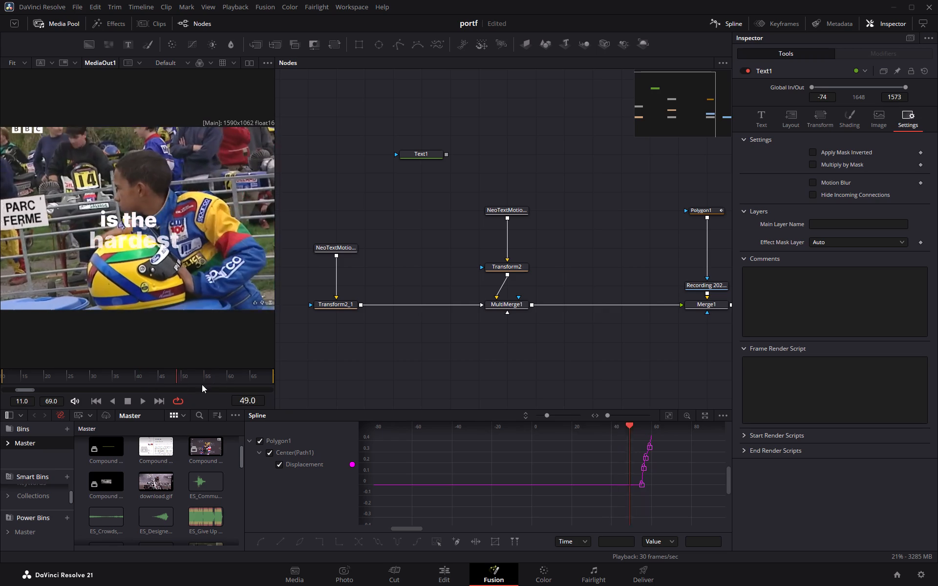
left_click_drag(202, 384, 220, 383)
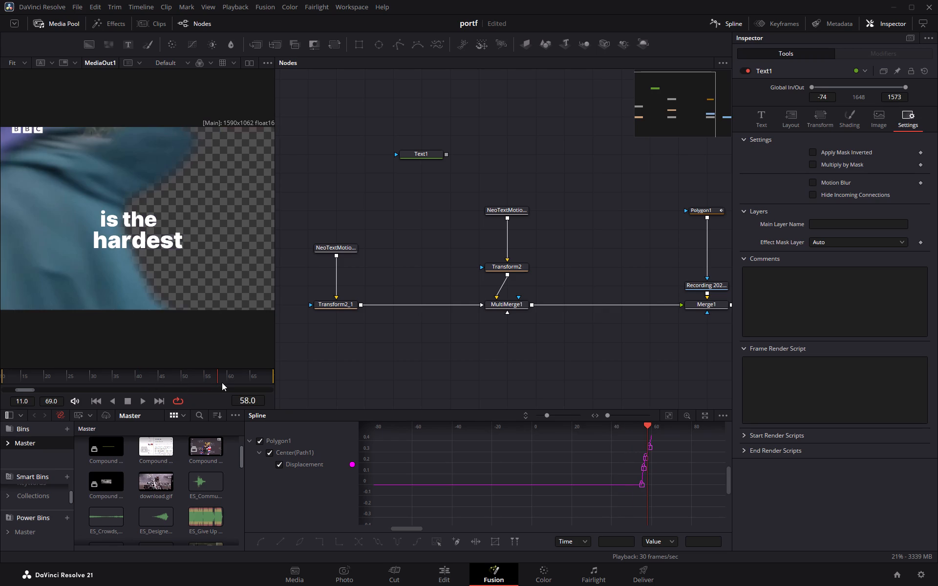
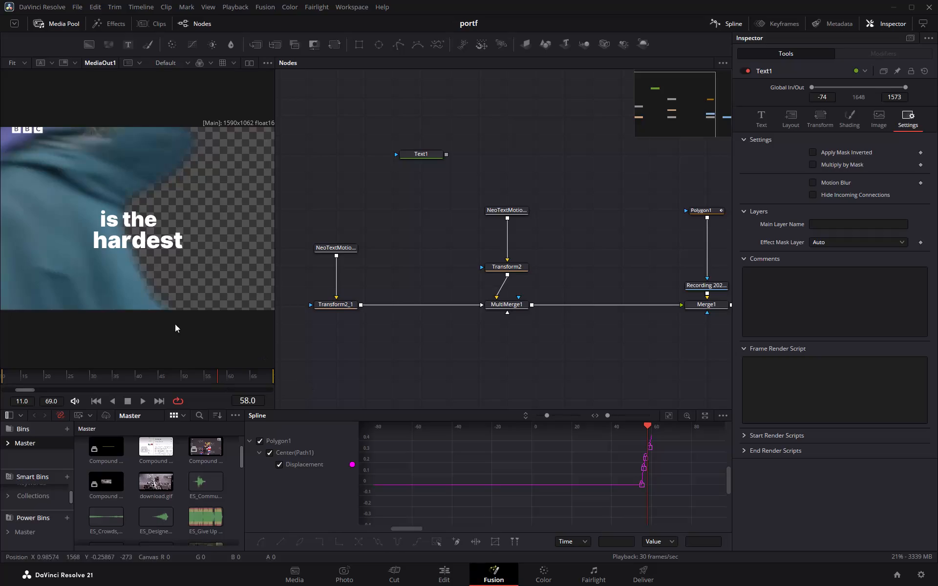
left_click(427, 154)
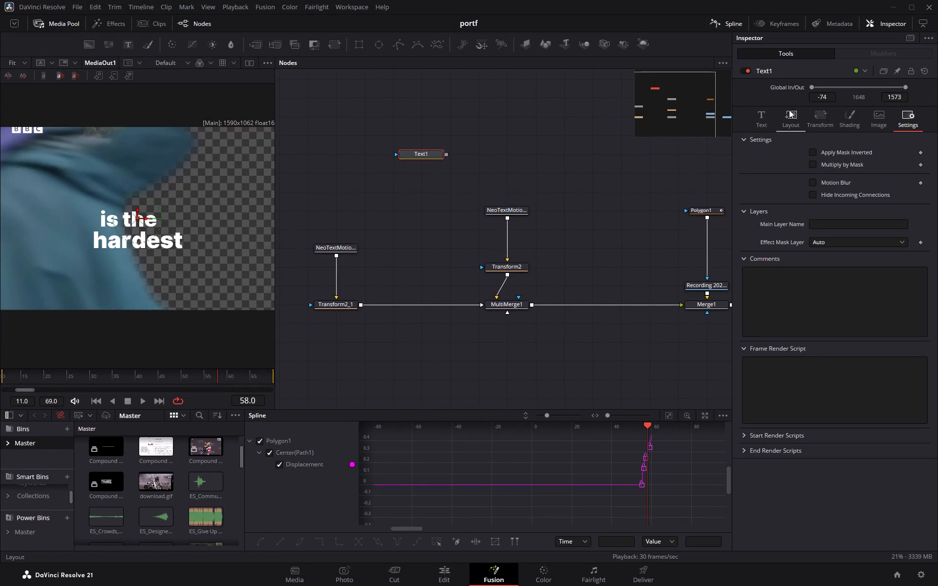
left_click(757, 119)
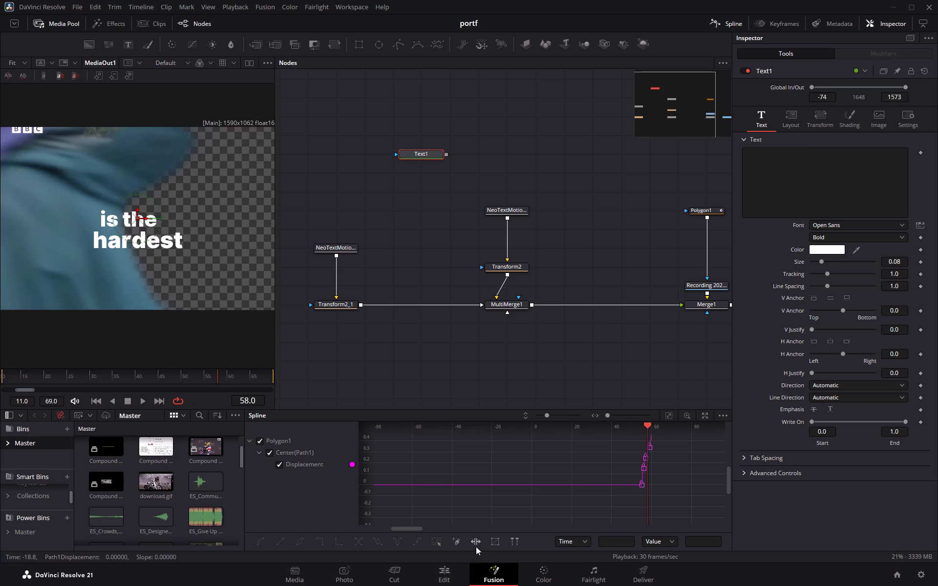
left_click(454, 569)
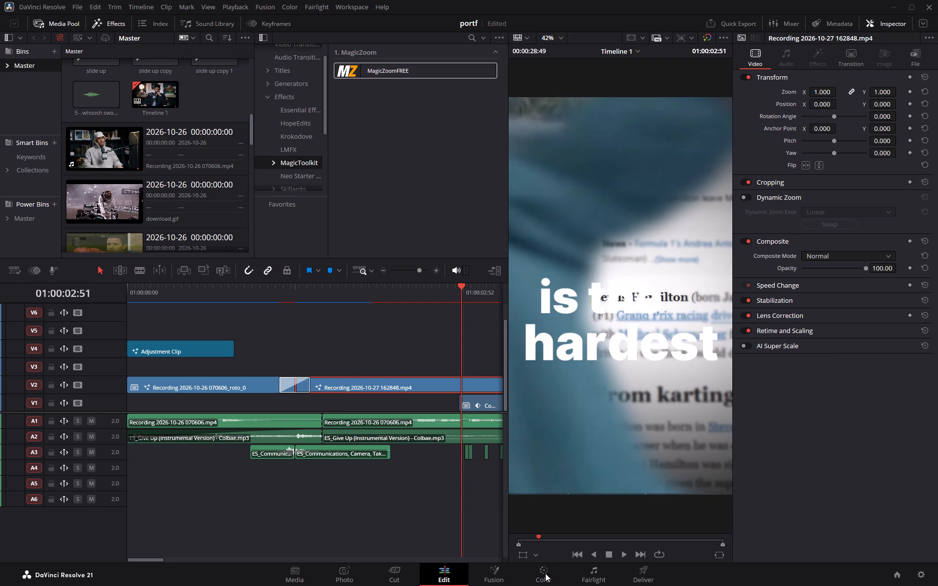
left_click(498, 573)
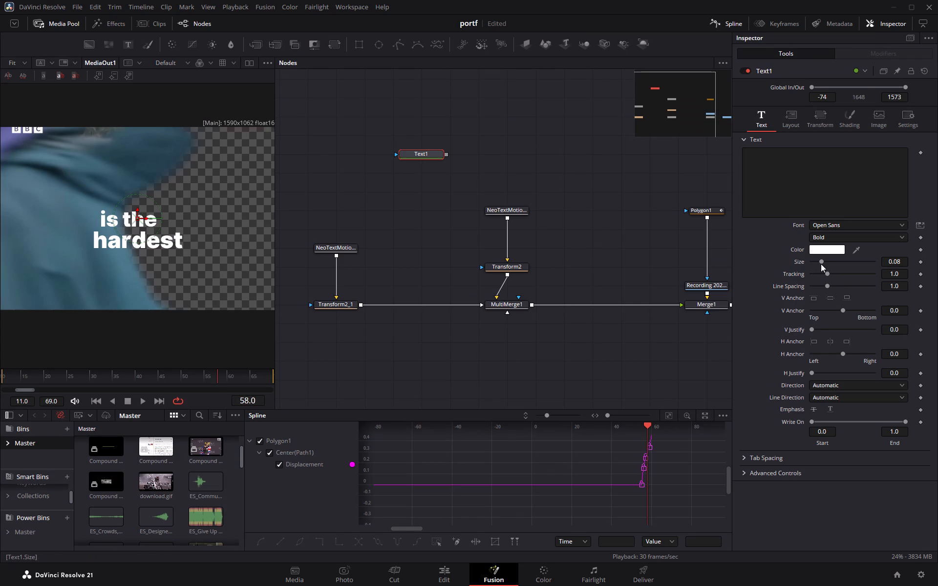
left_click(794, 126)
Browse the effects library on the Edit page, including transitions, titles, generators and effects categories.
left_click(444, 576)
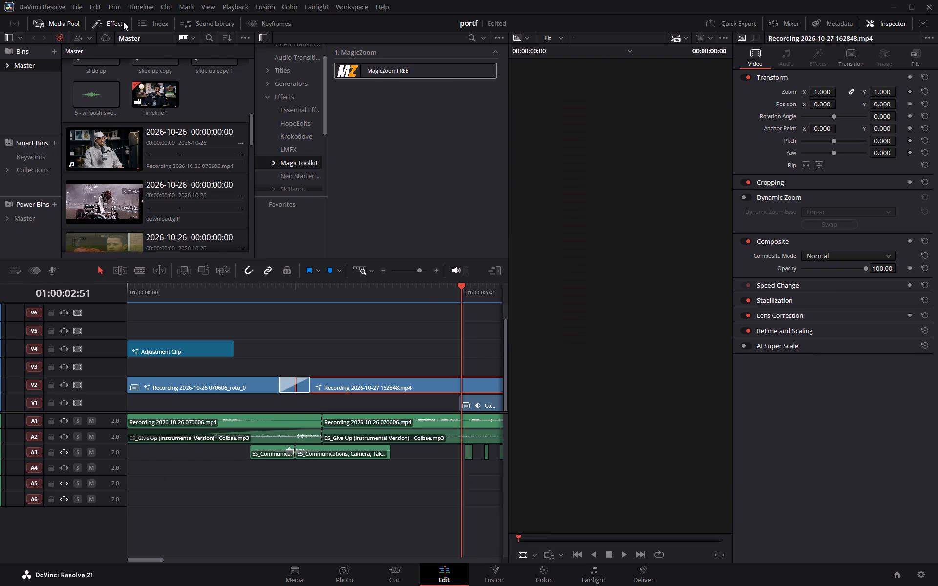
left_click(123, 22)
left_click(71, 19)
left_click(103, 20)
scroll(254, 167, "up", 5)
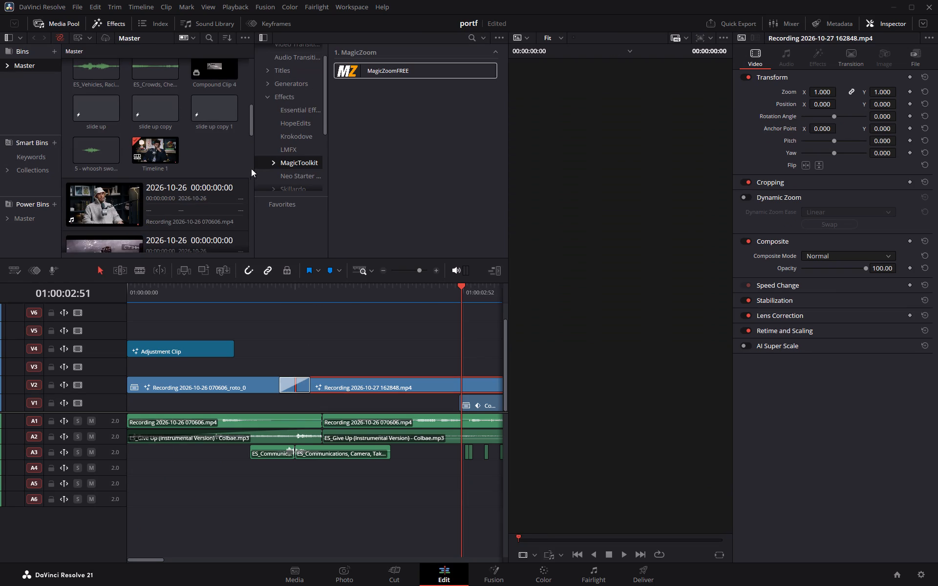
scroll(305, 135, "up", 17)
scroll(272, 110, "up", 5)
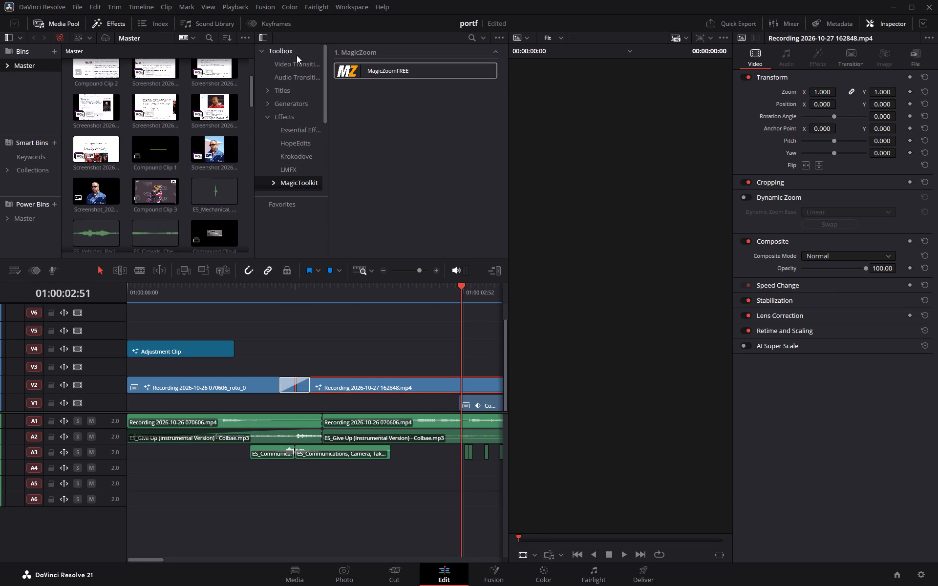
left_click(305, 55)
left_click(304, 61)
left_click(305, 81)
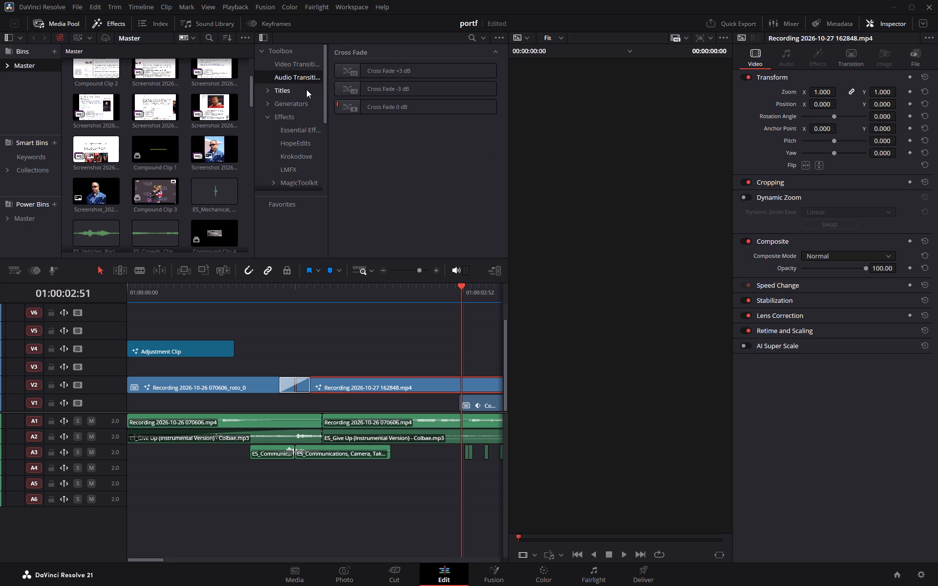
left_click(307, 93)
left_click(305, 101)
left_click(305, 110)
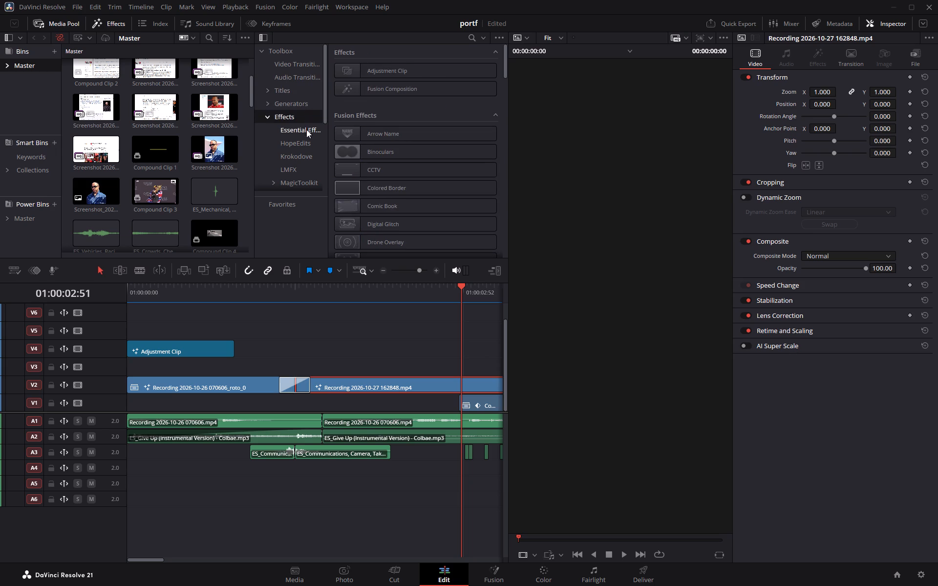
left_click(306, 129)
left_click(309, 146)
left_click(306, 66)
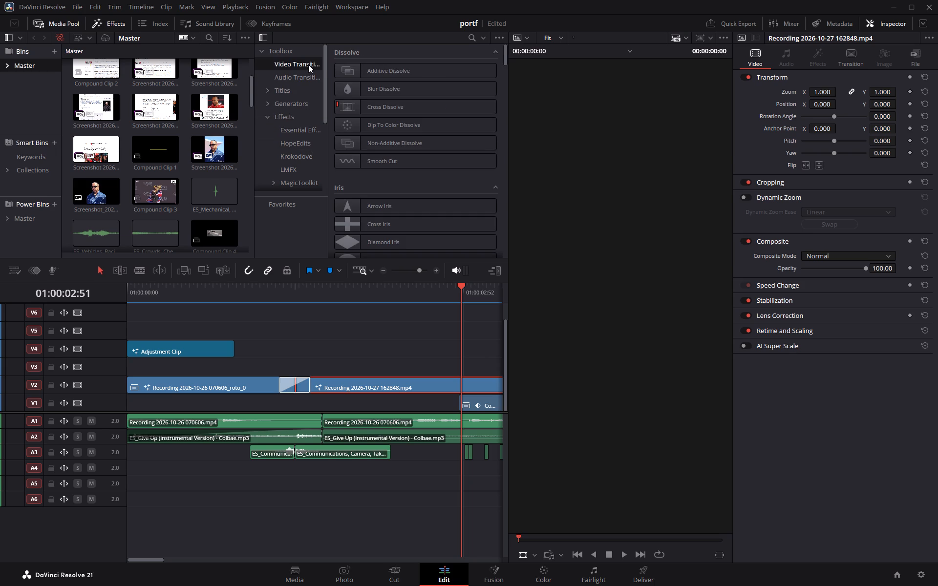
scroll(308, 64, "up", 3)
left_click(308, 55)
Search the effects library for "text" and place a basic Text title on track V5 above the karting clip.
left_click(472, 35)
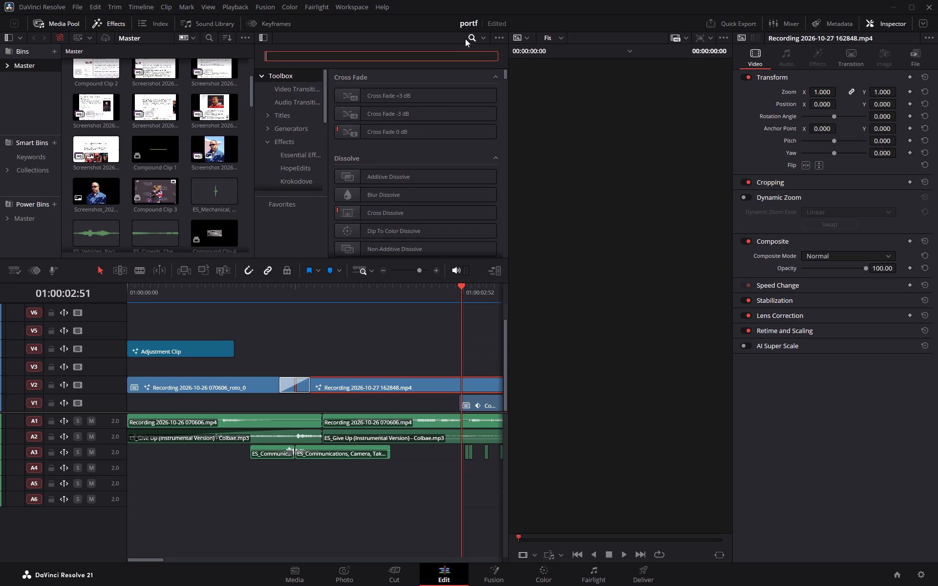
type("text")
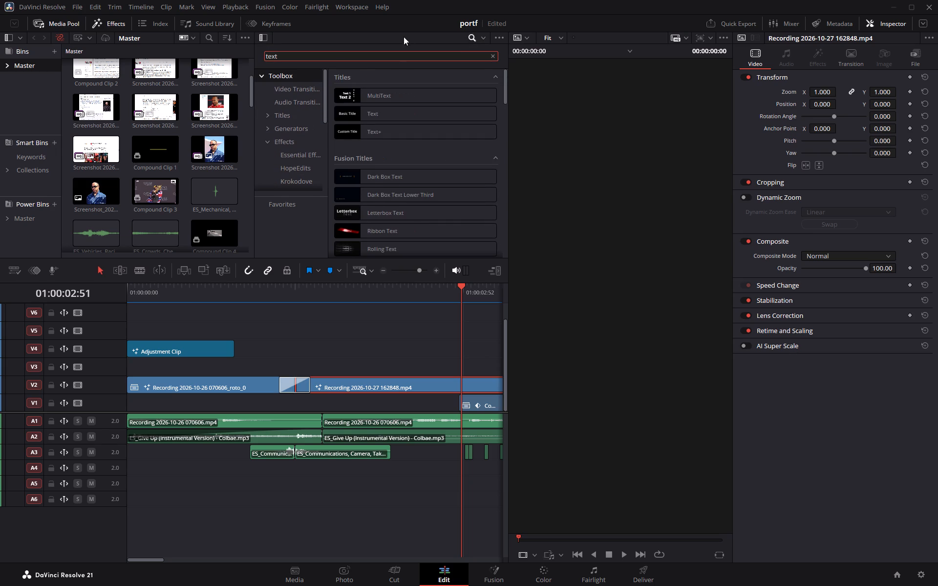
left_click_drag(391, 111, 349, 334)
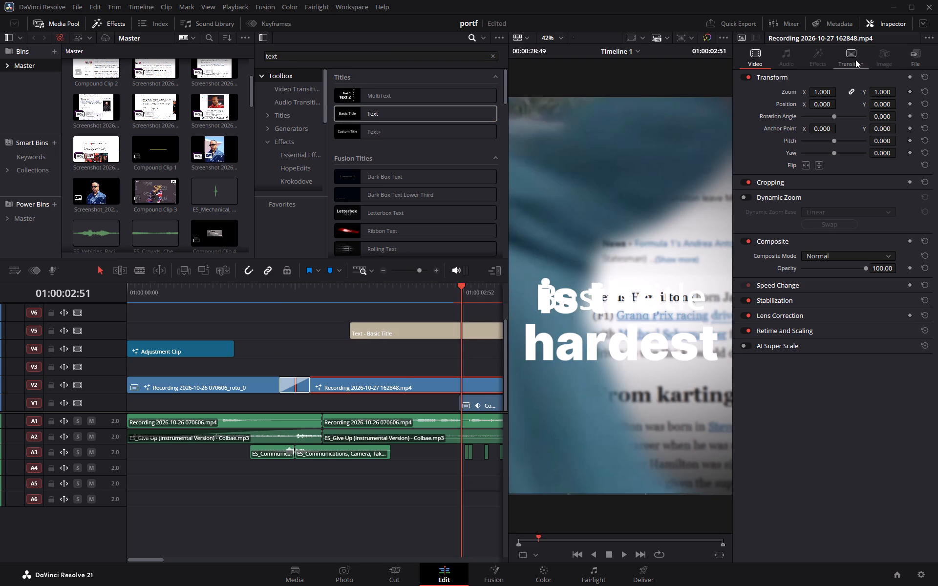
Examine the basic title's Composite Mode options, previewing Difference over the footage.
left_click(430, 332)
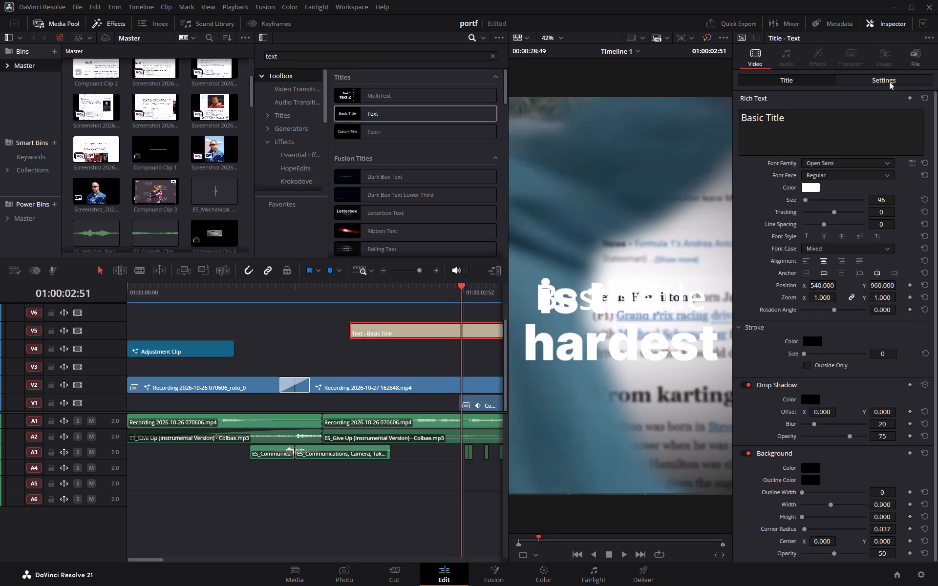
left_click(888, 80)
left_click(849, 250)
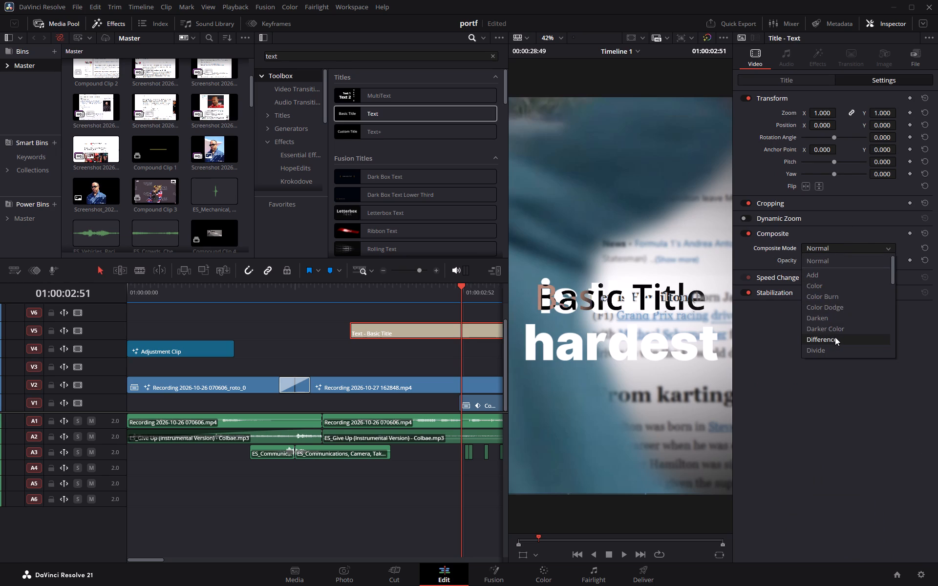
left_click(820, 83)
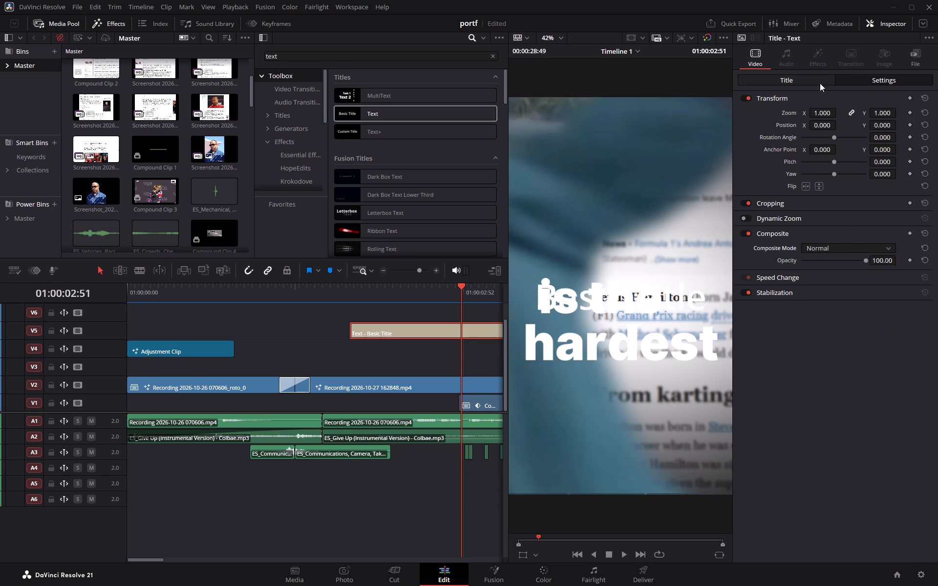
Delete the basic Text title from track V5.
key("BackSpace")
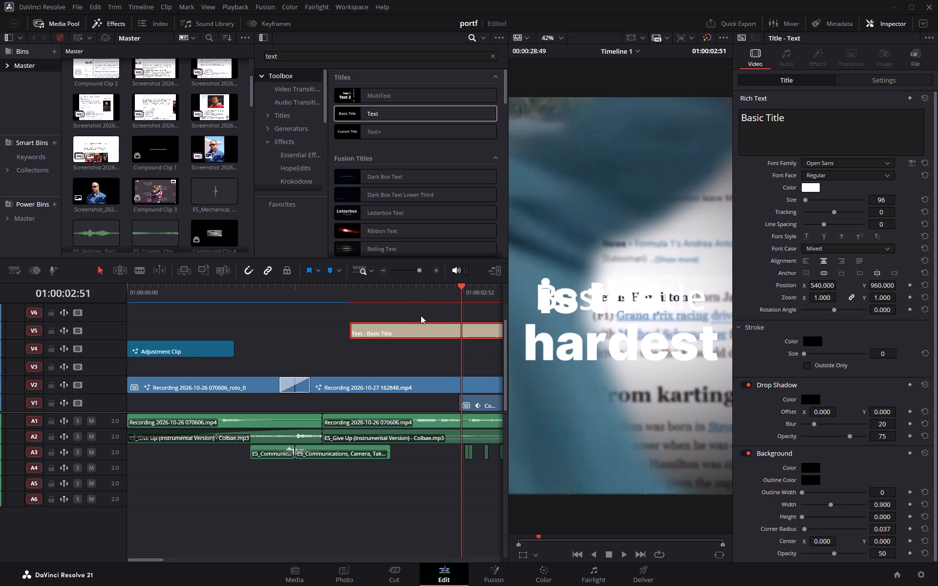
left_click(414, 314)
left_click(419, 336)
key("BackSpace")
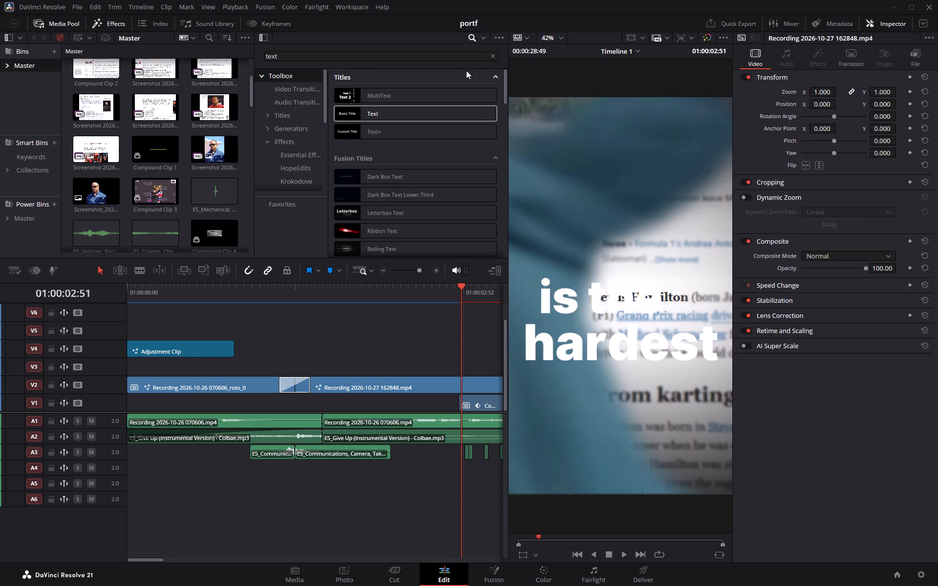
Search the effects library for "neo" and place a Neo TextMotion Lite title on track V6 above the karting clip.
left_click(494, 57)
type("neo")
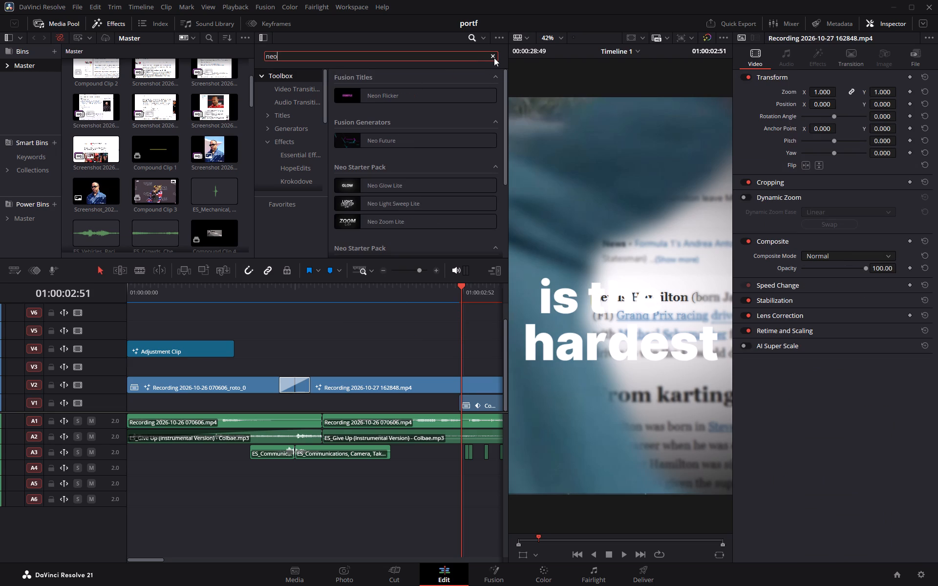
scroll(412, 201, "down", 1)
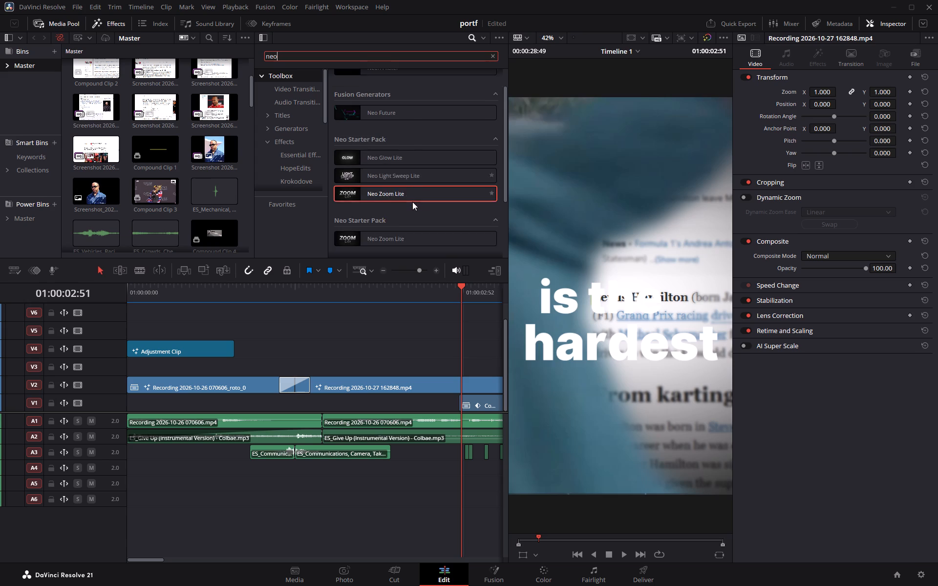
scroll(412, 202, "down", 3)
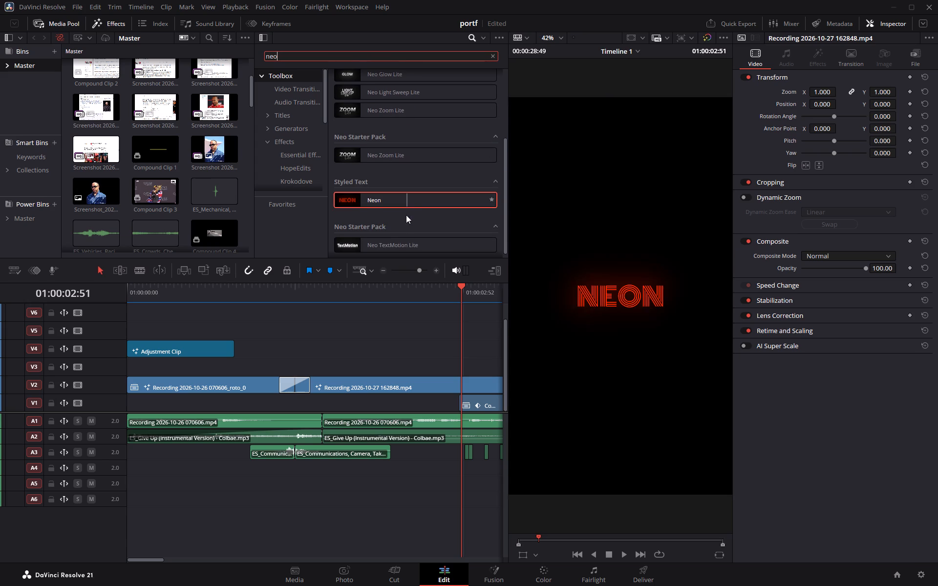
left_click_drag(410, 243, 383, 322)
Check the Neo TextMotion Lite title's transform and composite settings.
left_click(442, 312)
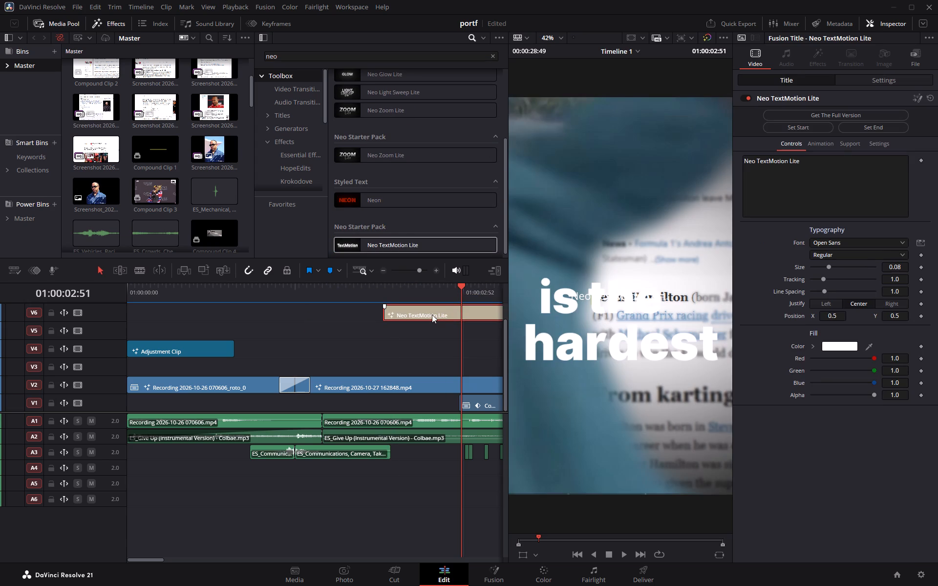
left_click(429, 314)
left_click(881, 82)
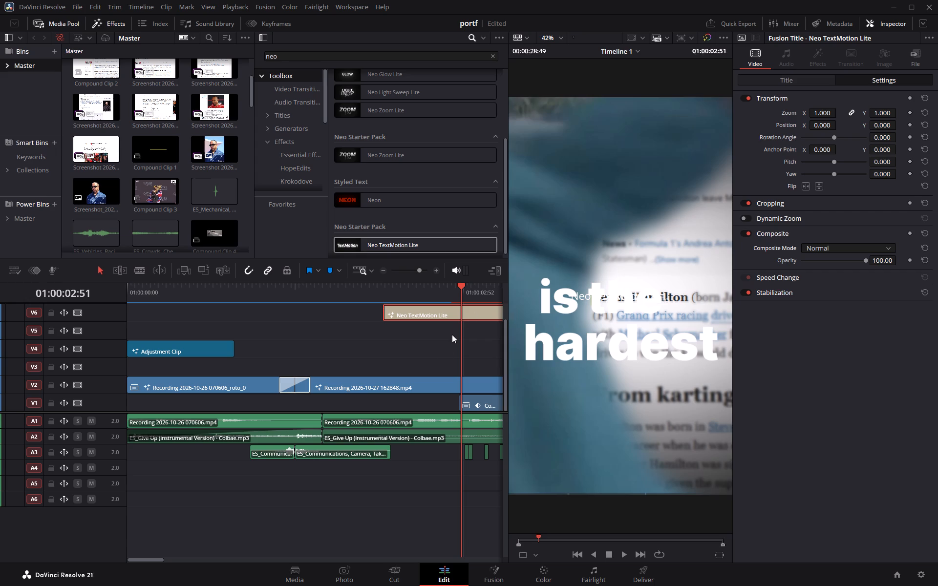
Open the karting clip in Fusion and delete both NeoTextMotion nodes, their Transform nodes and MultiMerge1.
left_click(405, 382)
right_click(406, 382)
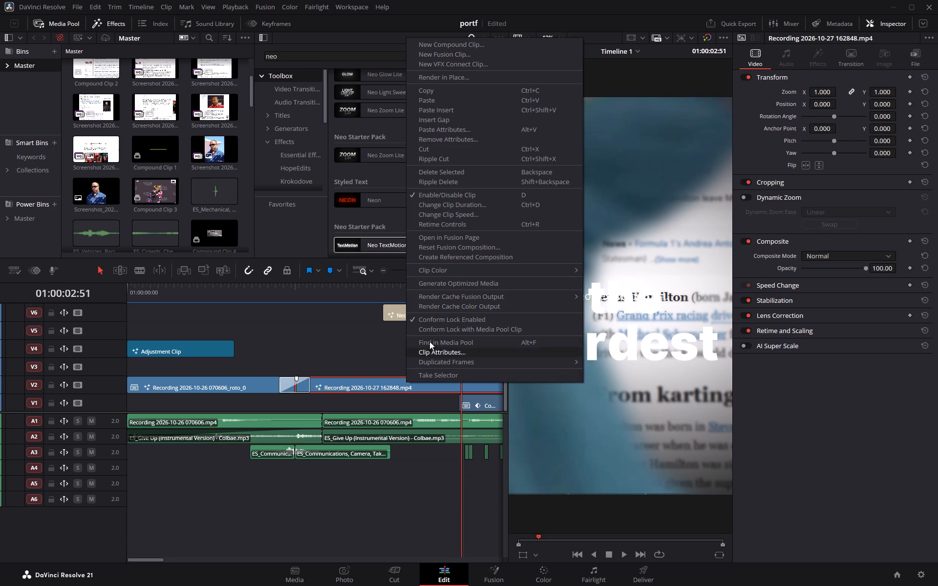
left_click(461, 237)
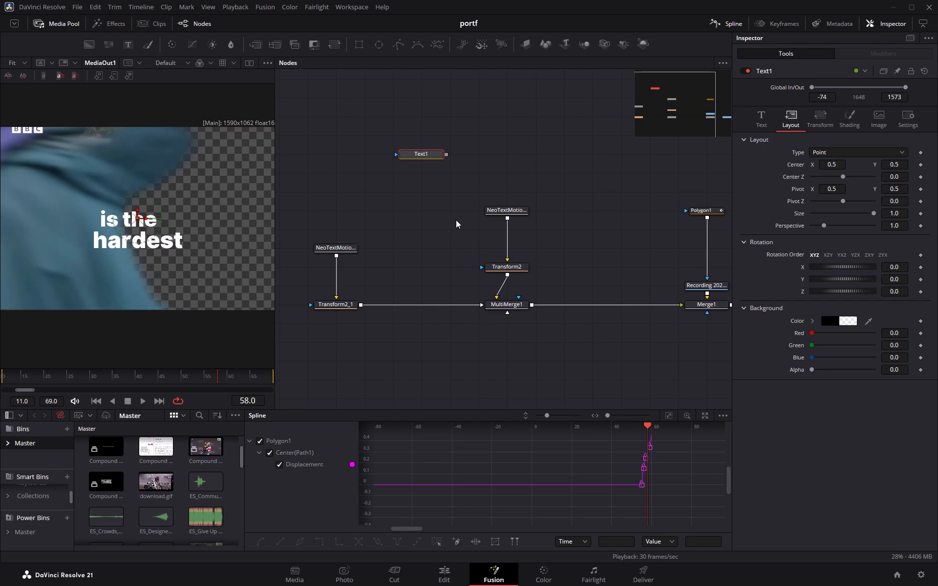
left_click_drag(310, 194, 563, 356)
key("BackSpace")
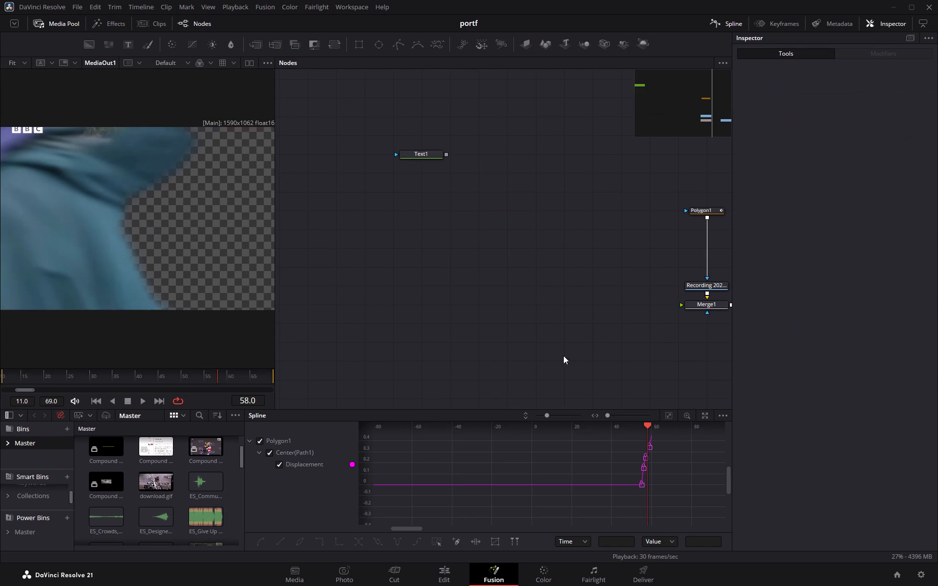
Return to the Edit page and review the Neo TextMotion Lite title's text controls and its animation over the karting footage.
left_click(454, 578)
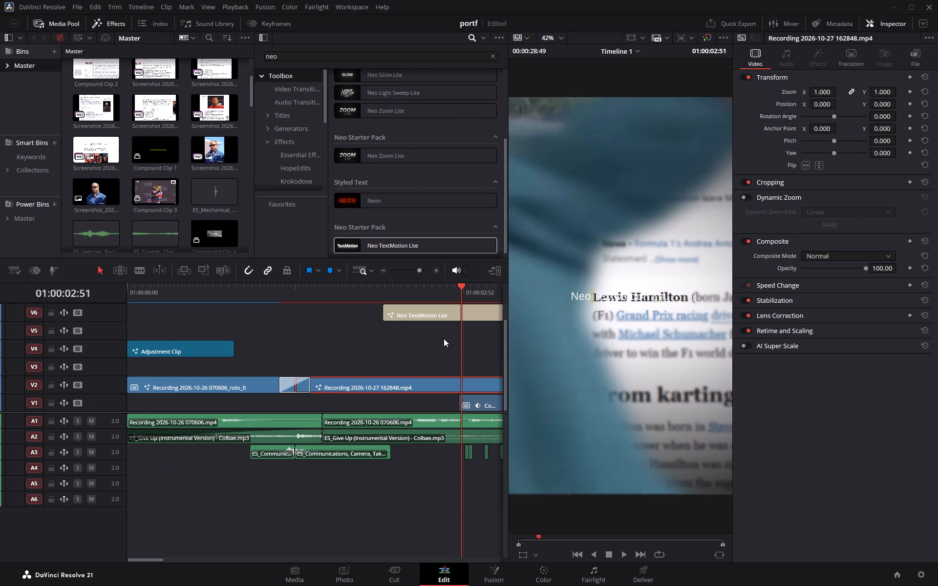
left_click_drag(463, 286, 449, 287)
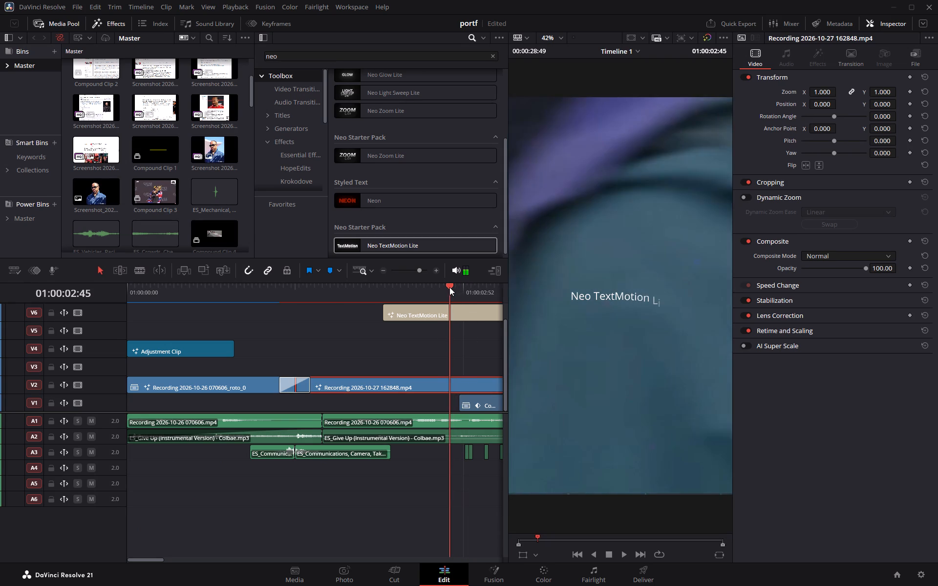
left_click_drag(449, 287, 437, 288)
left_click(468, 312)
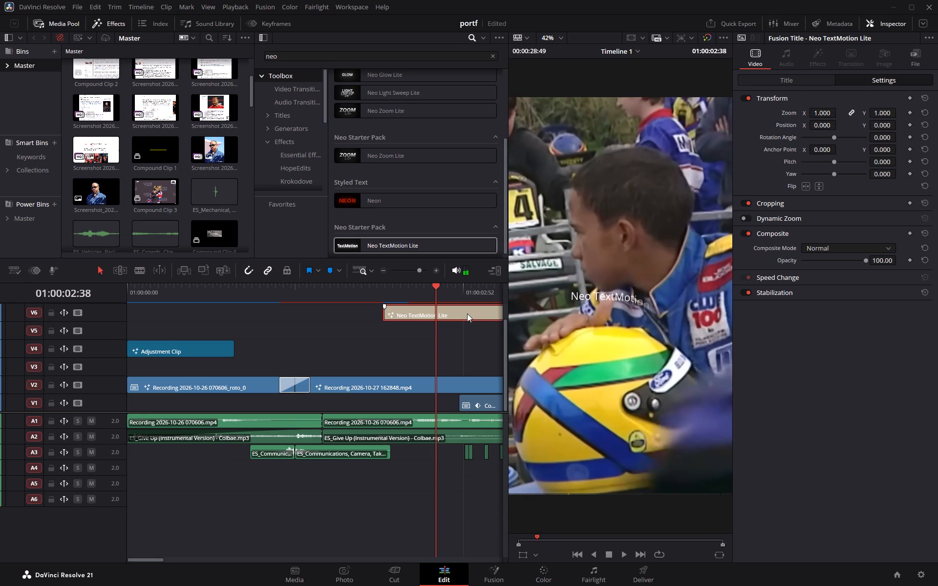
left_click(788, 83)
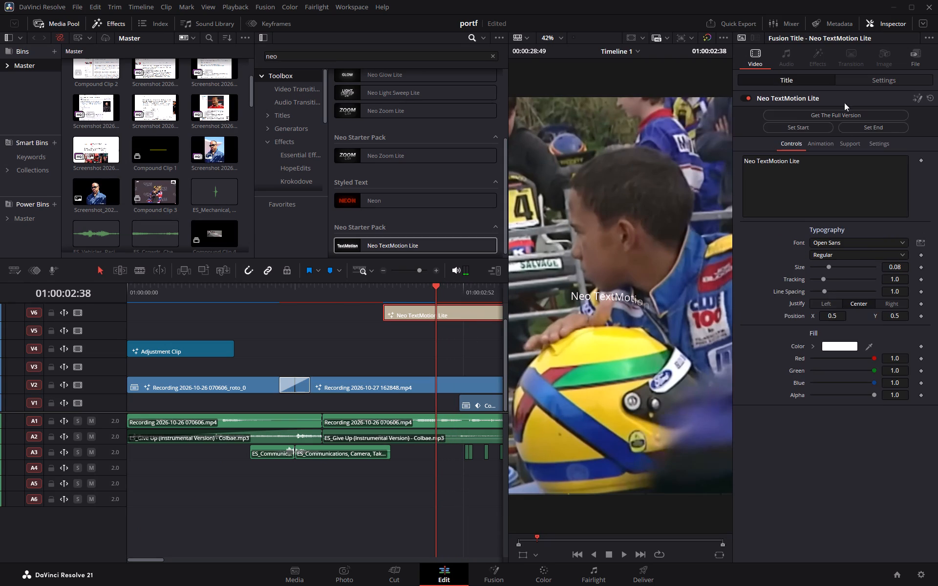
left_click_drag(817, 160, 662, 169)
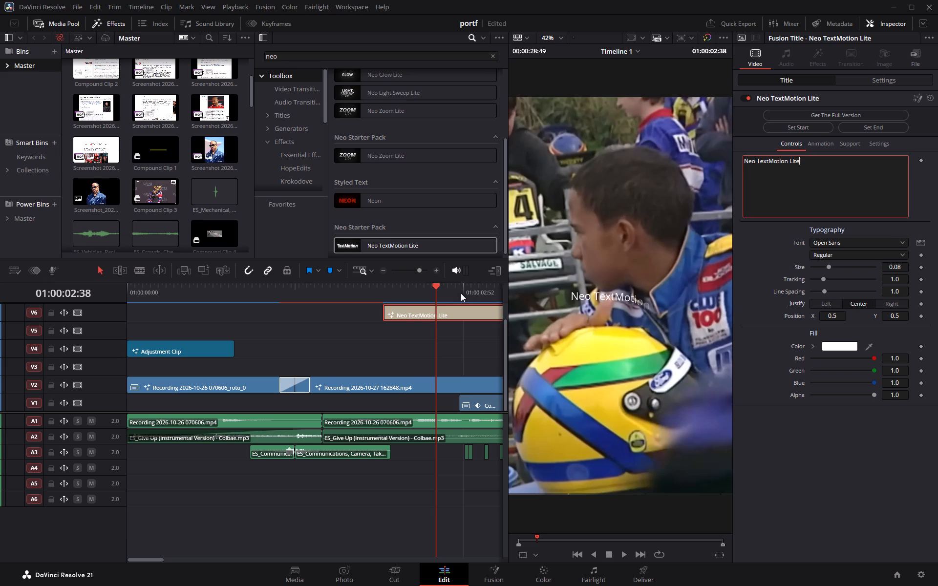
left_click_drag(426, 291, 317, 298)
key("space")
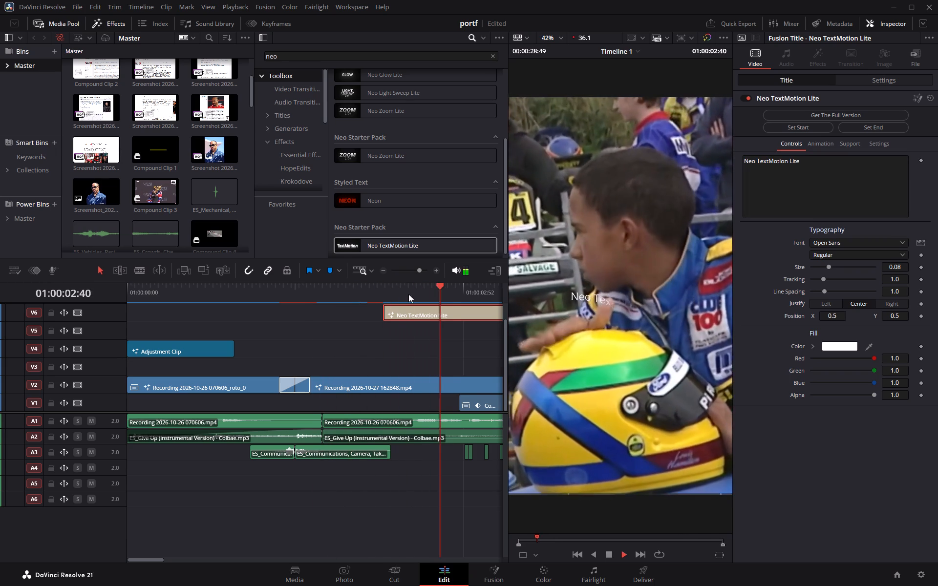
key("space")
Move the Neo TextMotion Lite title earlier on V6 so it starts just after the A1 audio cut, and play it back.
left_click_drag(437, 314, 387, 318)
left_click_drag(459, 286, 404, 290)
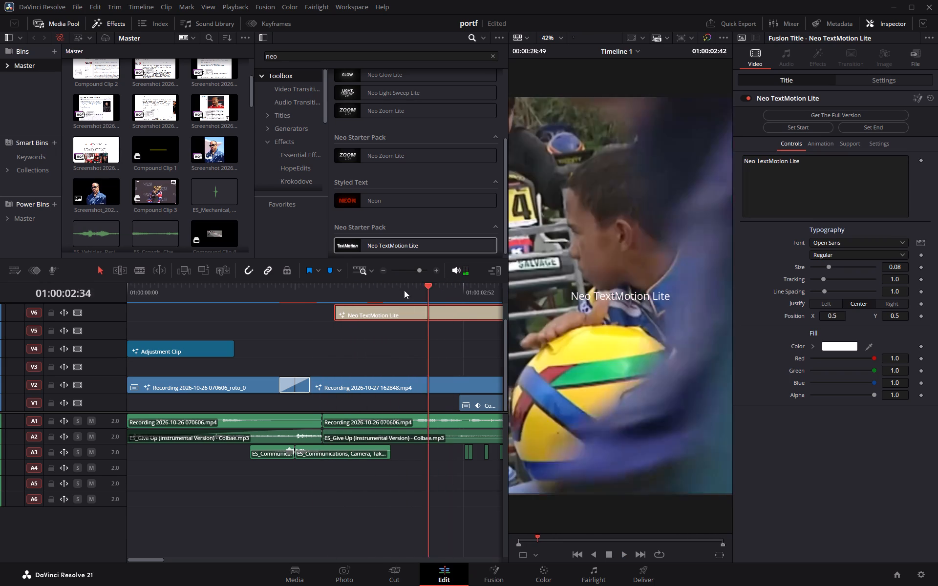
left_click_drag(404, 290, 326, 294)
key("space")
key("space")
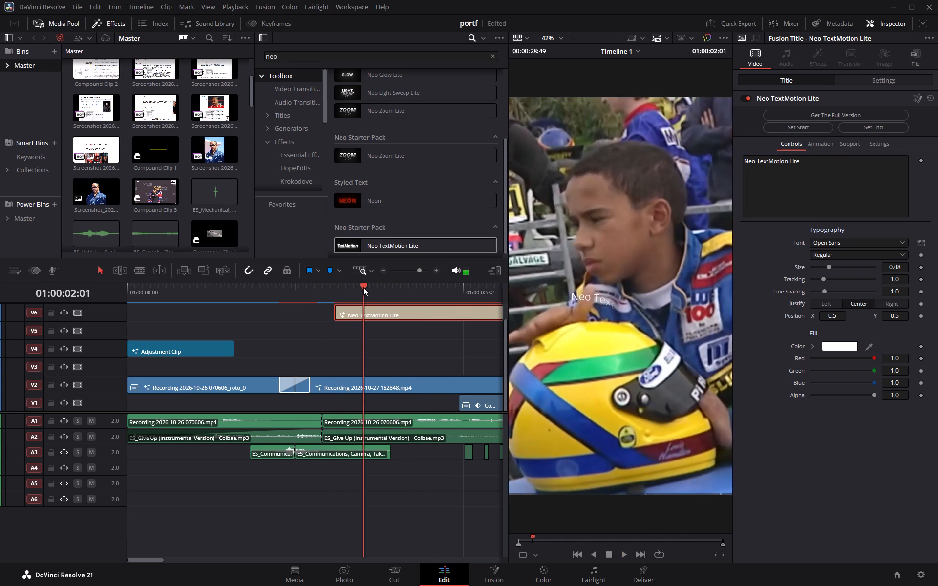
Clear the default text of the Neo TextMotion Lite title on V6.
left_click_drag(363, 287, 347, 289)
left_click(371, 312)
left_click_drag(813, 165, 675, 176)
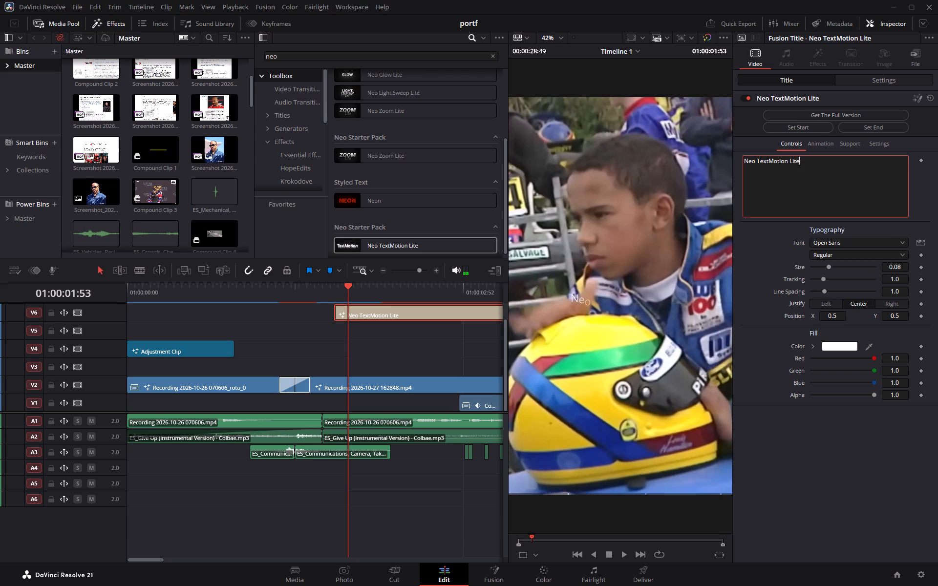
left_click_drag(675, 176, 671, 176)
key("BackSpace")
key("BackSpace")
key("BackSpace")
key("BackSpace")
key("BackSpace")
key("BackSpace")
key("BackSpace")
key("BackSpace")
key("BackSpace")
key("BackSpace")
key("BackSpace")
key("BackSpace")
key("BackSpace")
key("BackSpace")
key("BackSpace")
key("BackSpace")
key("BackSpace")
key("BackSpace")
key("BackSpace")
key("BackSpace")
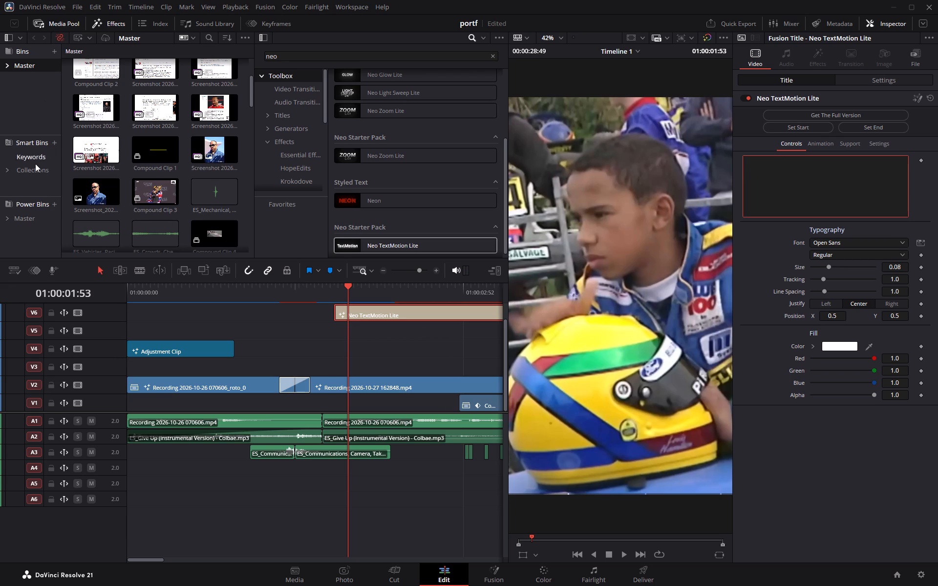
Find and open the Text folder in the Master power bin.
scroll(34, 168, "down", 3)
left_click(29, 215)
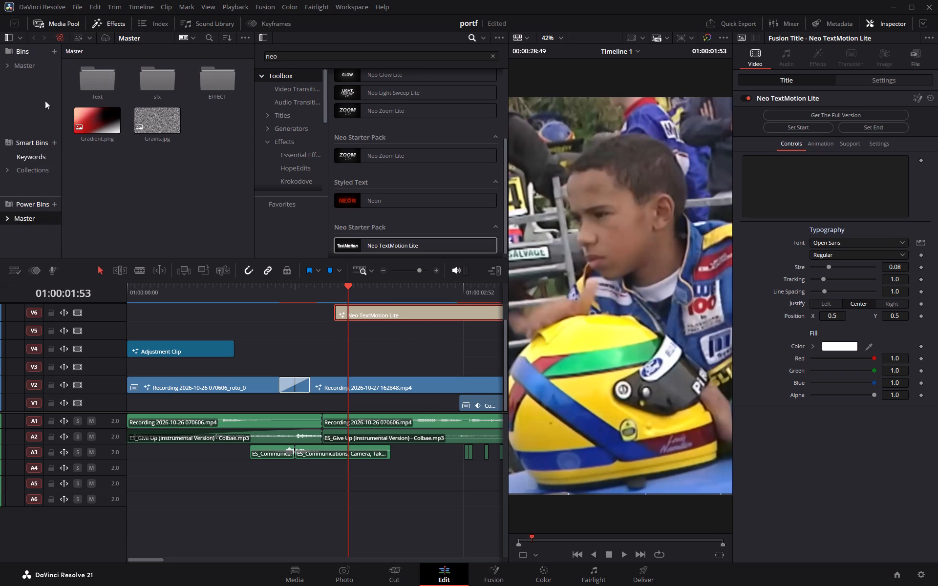
left_click(35, 66)
left_click(54, 23)
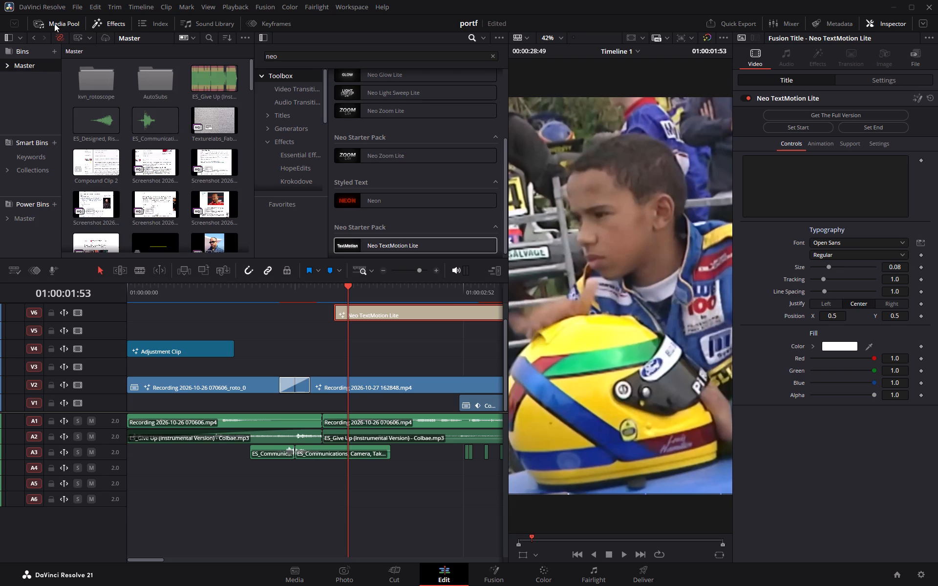
left_click(59, 24)
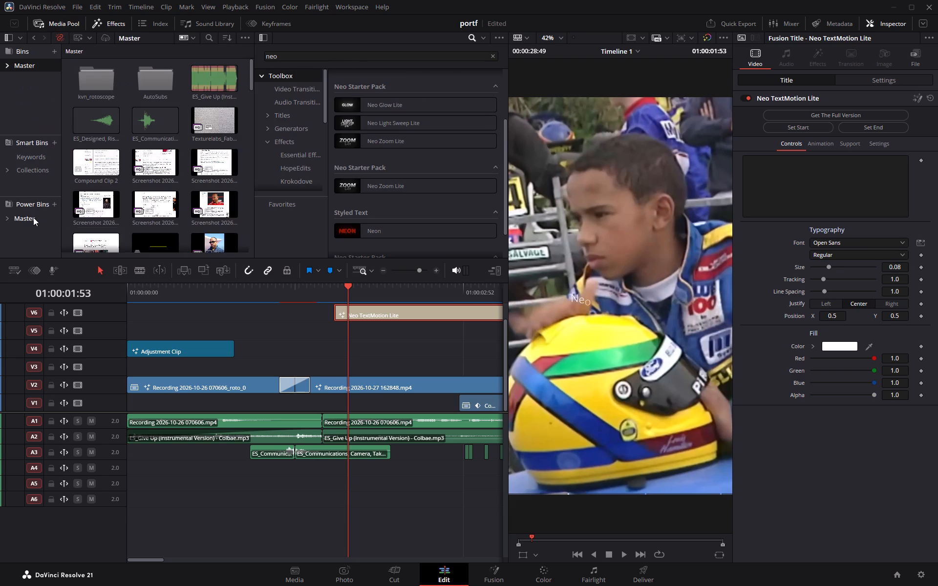
left_click(33, 218)
double_click(98, 83)
Delete the Neo TextMotion Lite title from V6.
left_click_drag(379, 330, 380, 321)
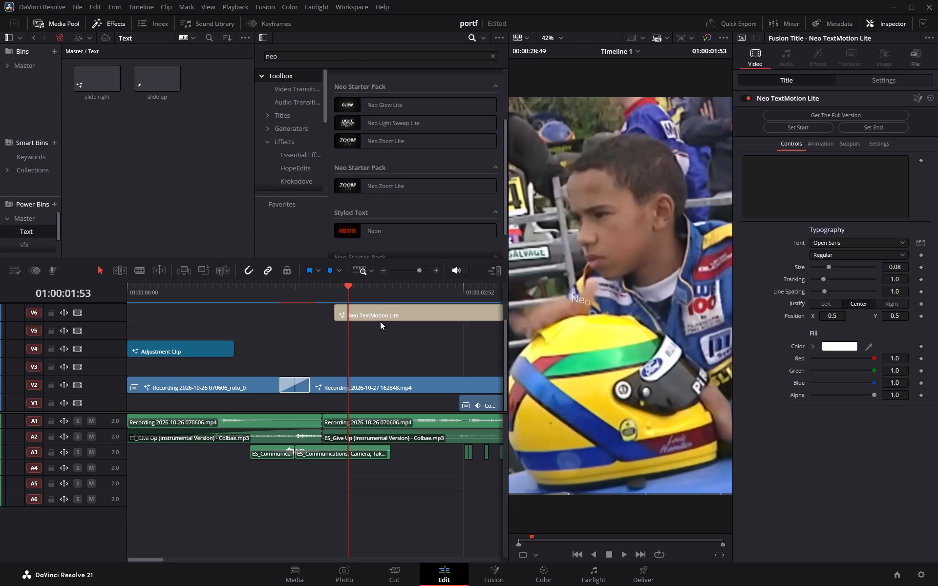
left_click_drag(380, 321, 385, 311)
key("BackSpace")
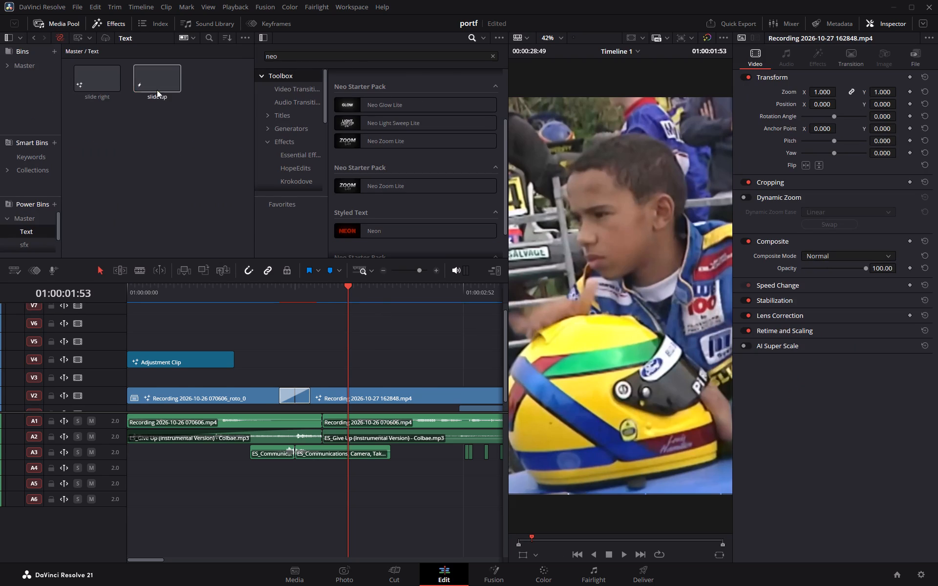
Add the "slide up" title from the Text bin to V5, starting at 01:00:01:53.
left_click_drag(157, 90, 344, 335)
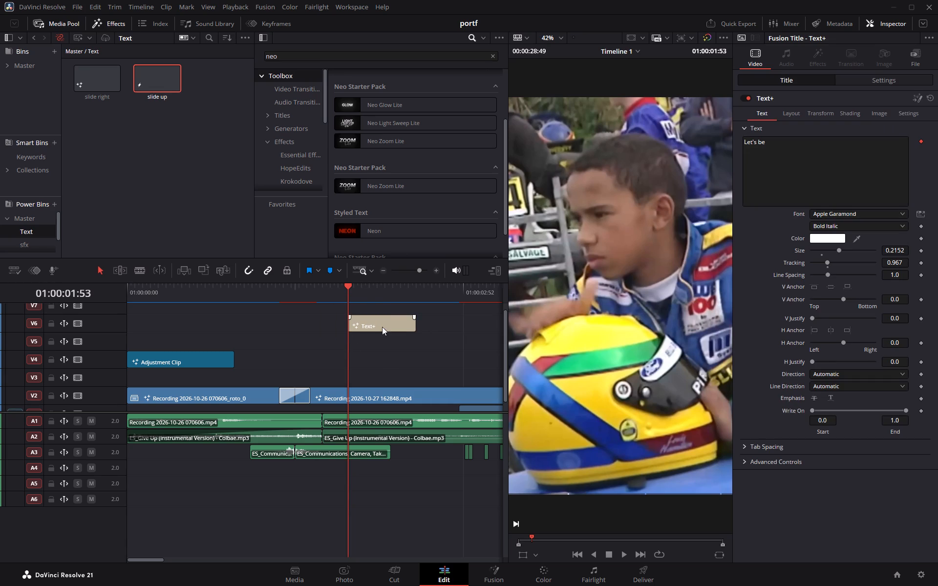
left_click_drag(382, 327, 383, 347)
scroll(414, 369, "down", 2)
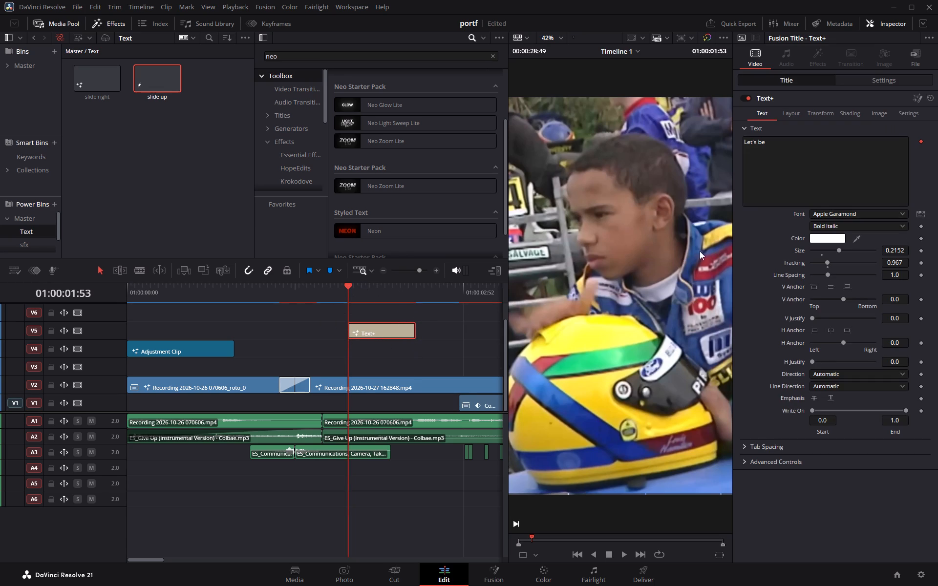
Replace the slide up title's text with "is the".
left_click(788, 145)
key("BackSpace")
key("BackSpace")
key("BackSpace")
key("BackSpace")
key("BackSpace")
key("BackSpace")
key("BackSpace")
key("BackSpace")
key("BackSpace")
key("BackSpace")
key("BackSpace")
key("BackSpace")
key("BackSpace")
key("BackSpace")
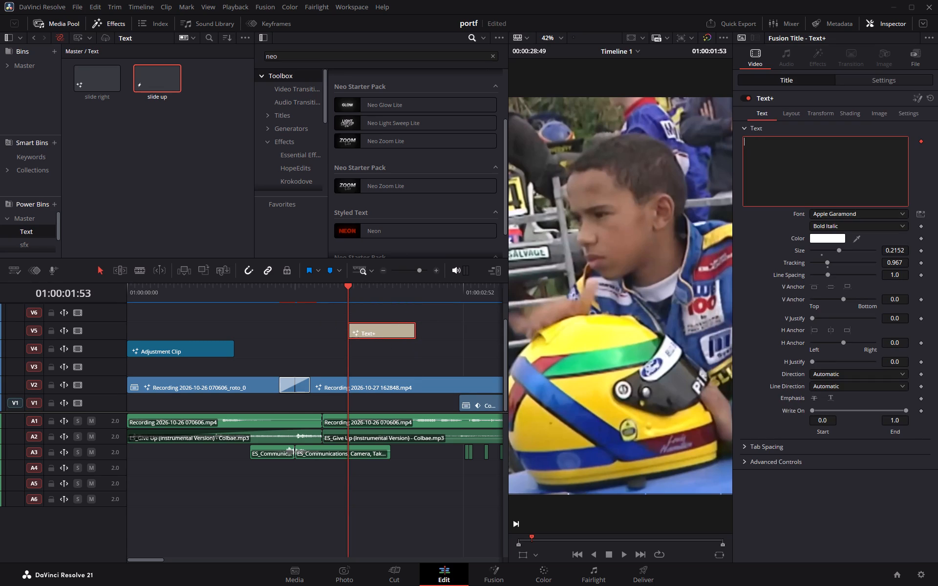
type("is the")
key("space")
Enlarge the "is the" title to size 0.2997 and move it up above the yellow helmet.
left_click_drag(348, 289, 371, 292)
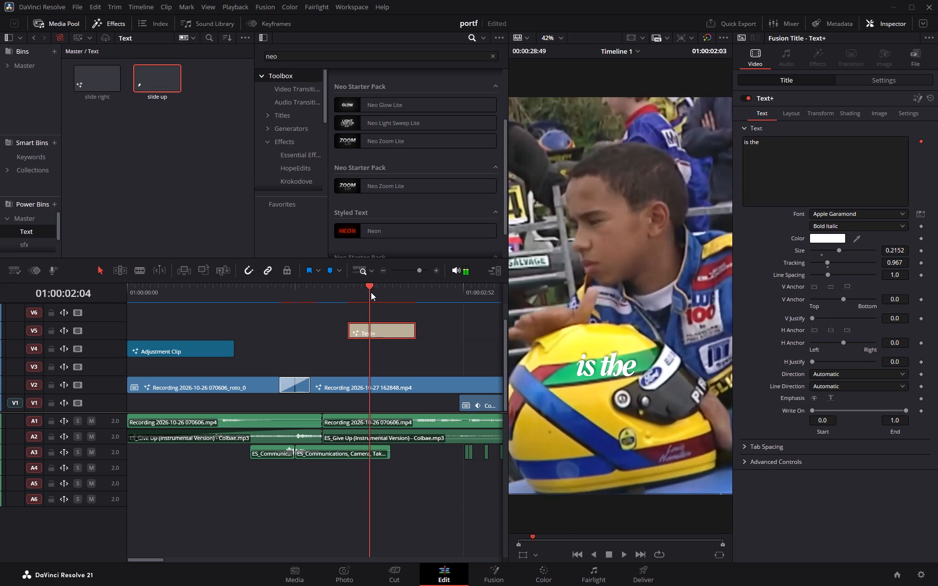
left_click_drag(371, 292, 355, 293)
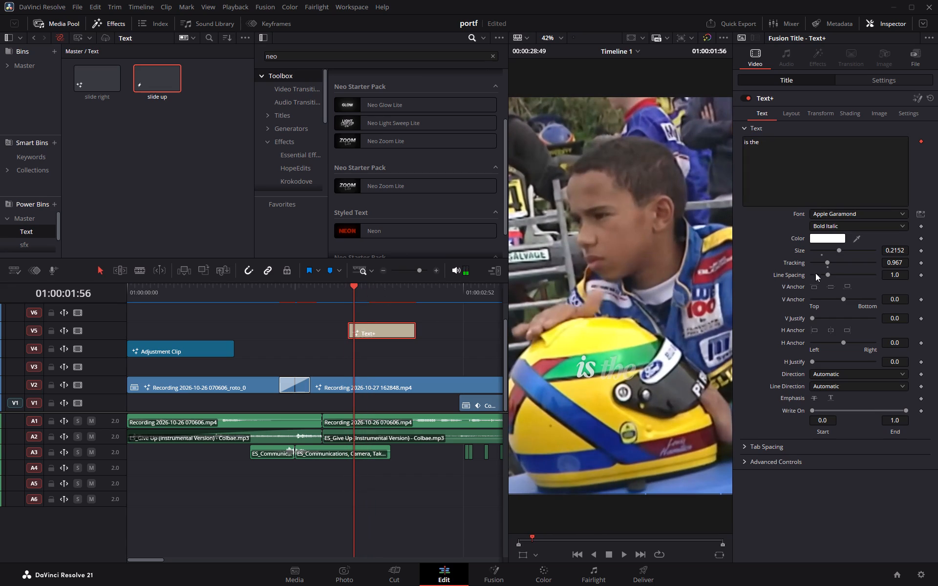
left_click_drag(890, 249, 529, 252)
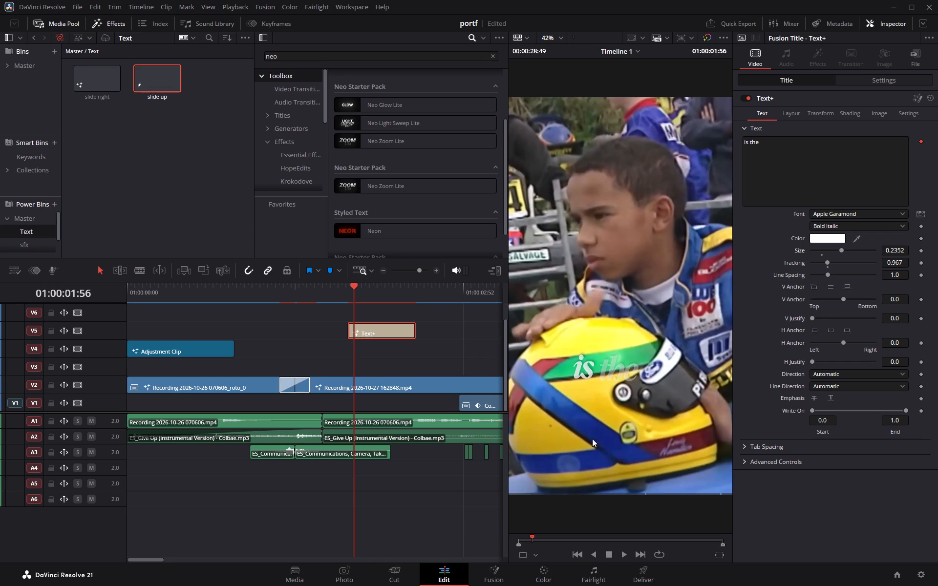
left_click(518, 554)
left_click_drag(610, 371, 593, 292)
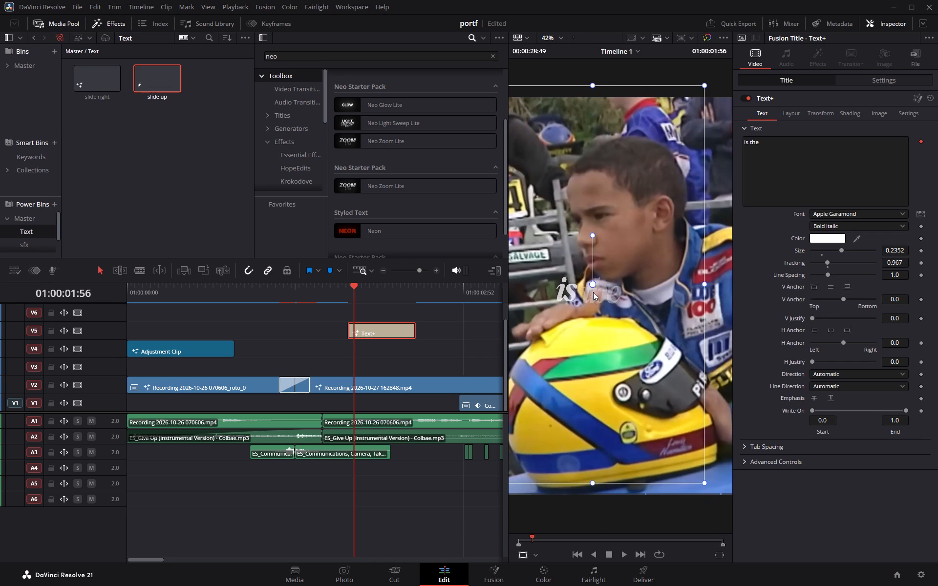
left_click_drag(593, 292, 591, 294)
left_click_drag(886, 251, 665, 250)
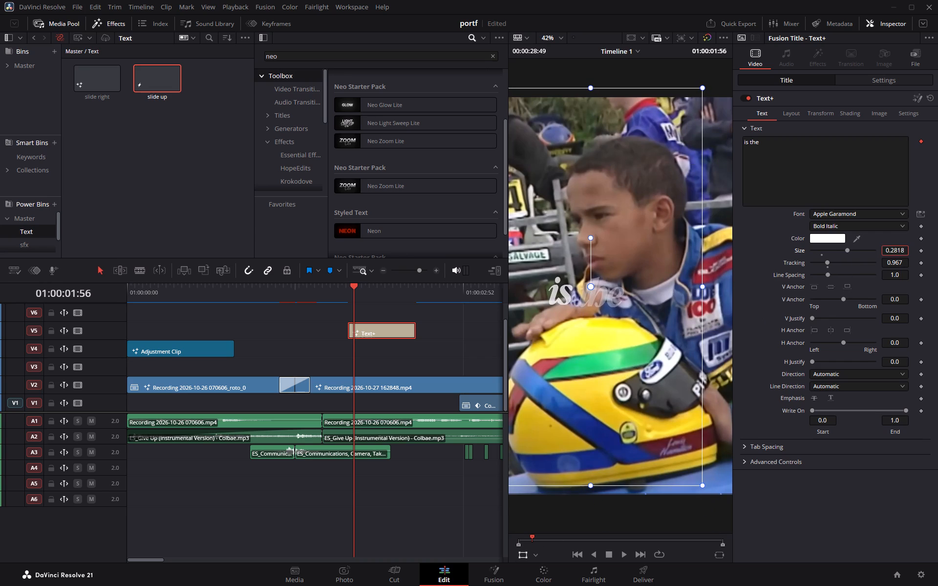
left_click_drag(665, 250, 740, 251)
Change the "is the" title's font to Inter in the Black style.
left_click(851, 214)
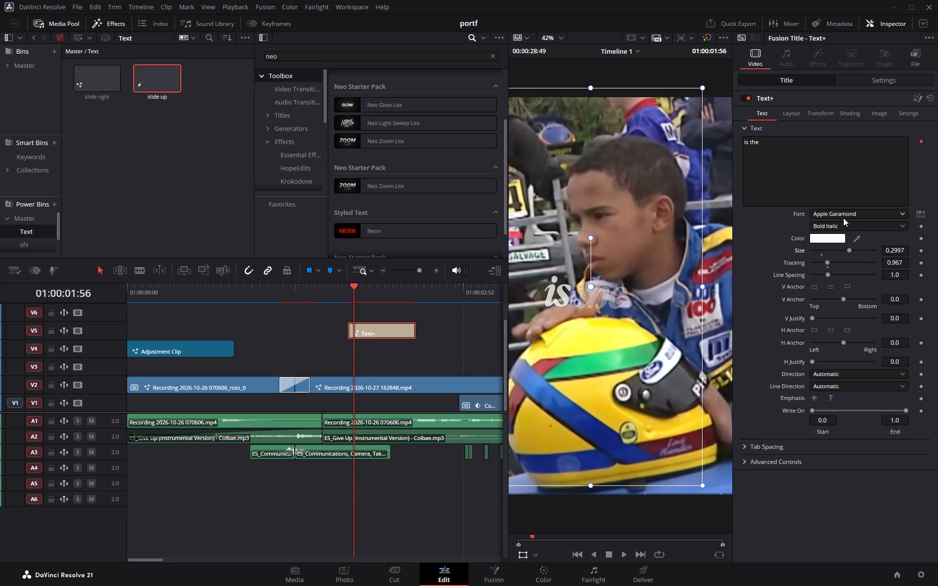
scroll(840, 220, "down", 20)
scroll(840, 220, "down", 6)
scroll(836, 311, "down", 6)
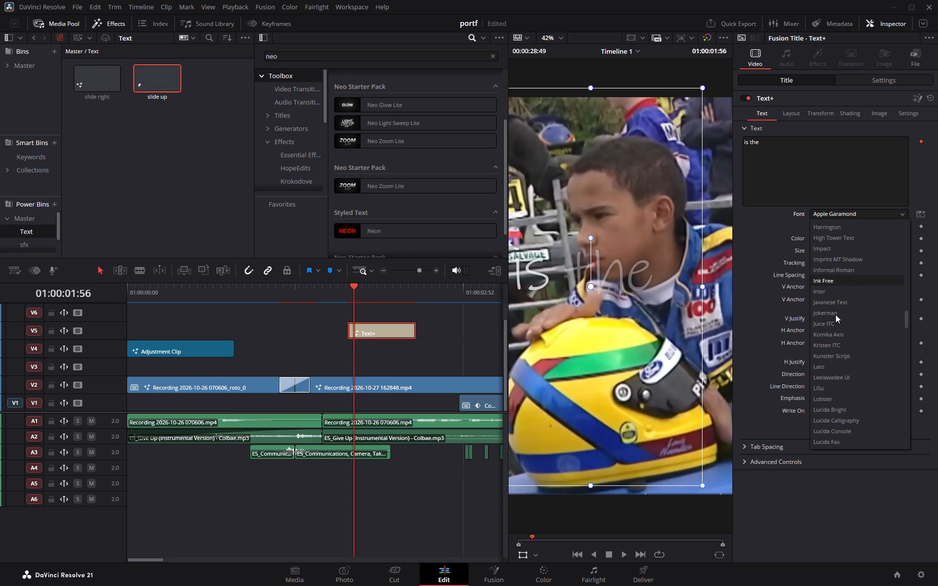
left_click(833, 292)
left_click(858, 230)
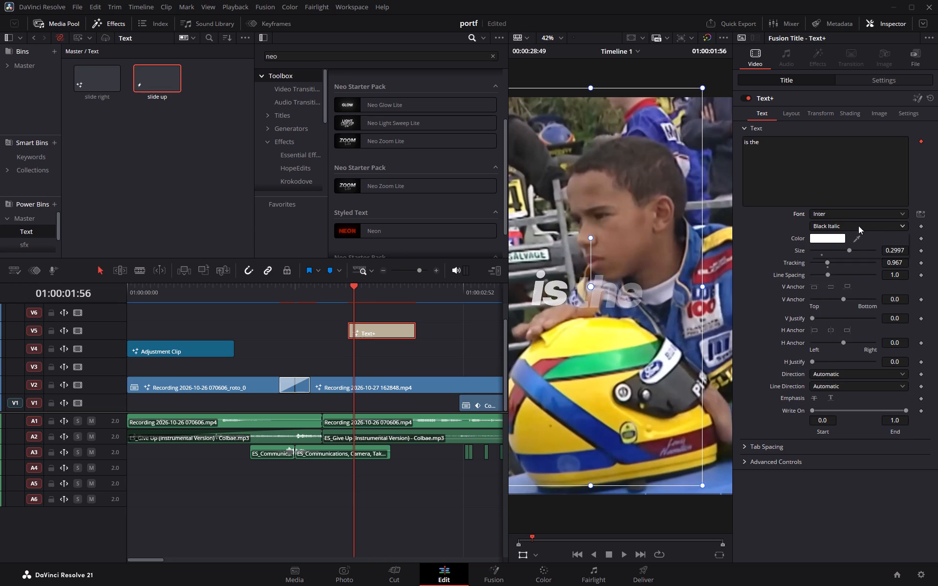
double_click(858, 226)
left_click(853, 238)
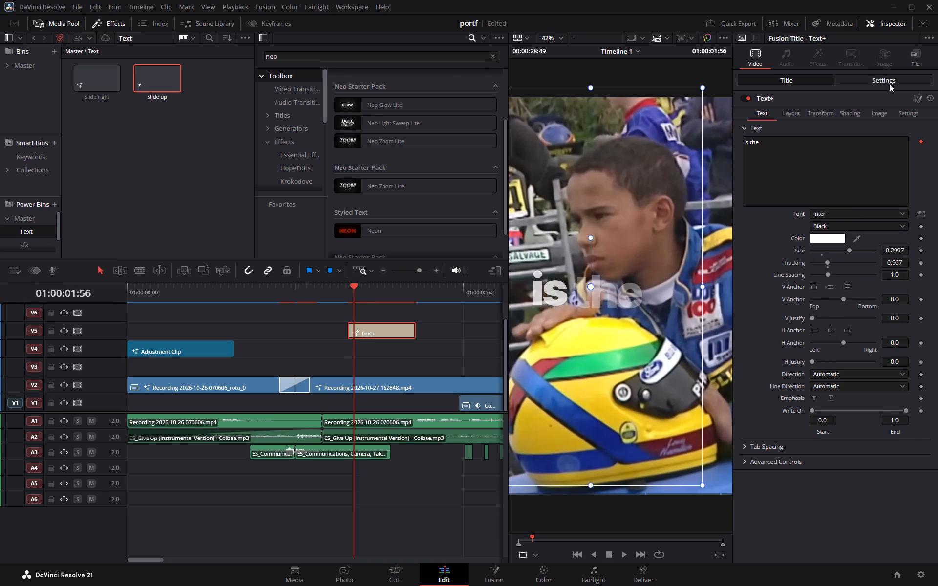
Set the "is the" title's composite mode to Difference.
left_click(888, 79)
left_click(827, 246)
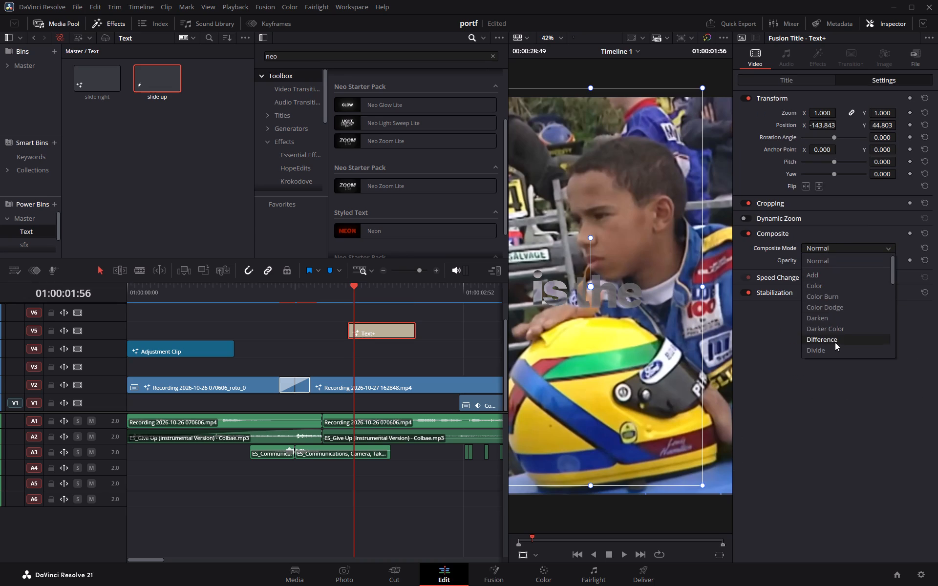
left_click(835, 342)
Check the blended title a few frames in and move it down slightly to position X -134.410, Y 0.000.
left_click_drag(348, 286, 360, 287)
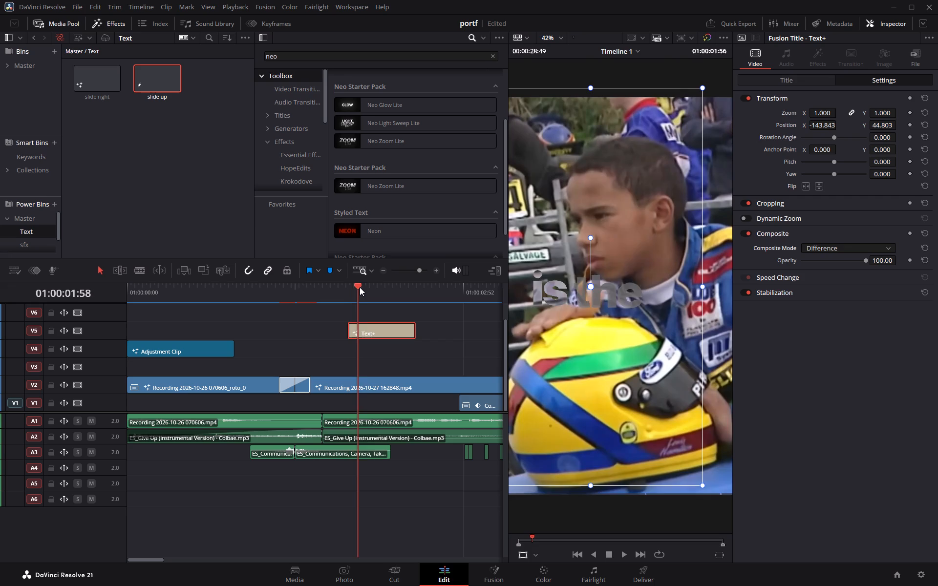
left_click_drag(360, 287, 377, 288)
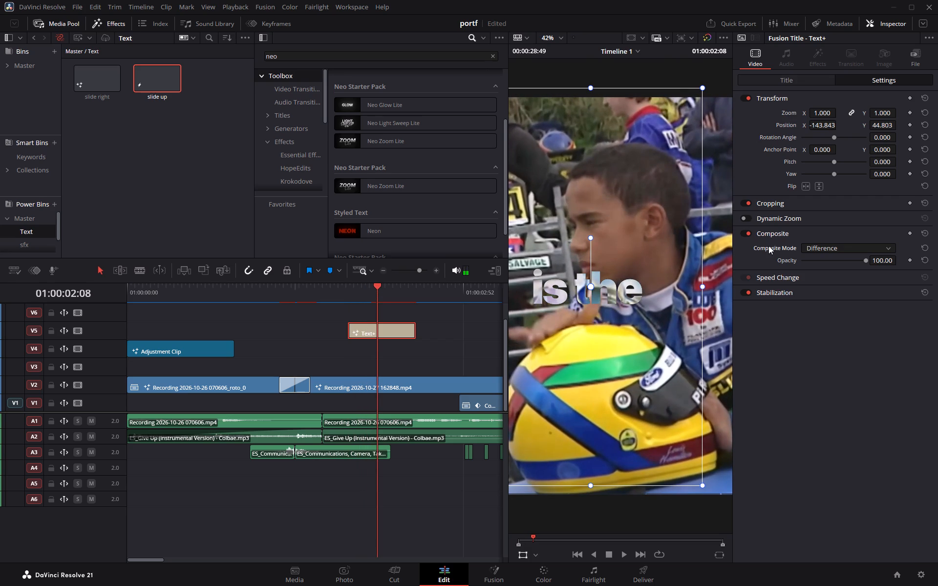
left_click_drag(652, 294, 654, 303)
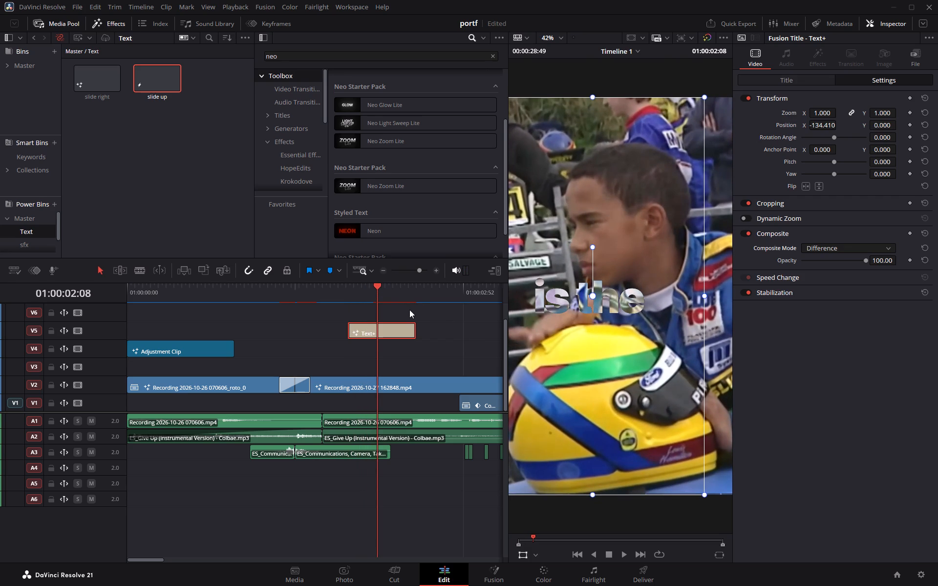
Play back the "is the" title's animation over the karting footage from its start.
left_click_drag(377, 288, 350, 289)
key("space")
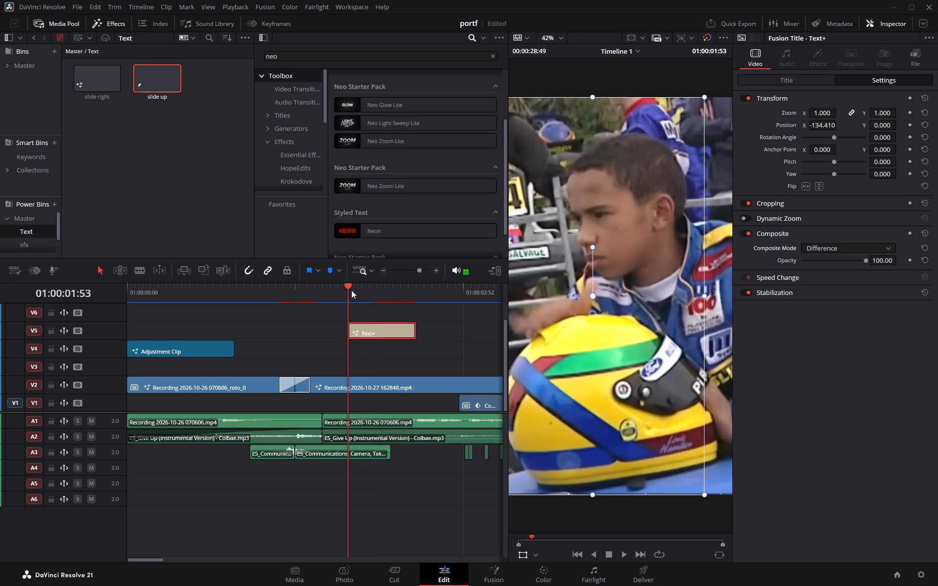
key("space")
left_click_drag(412, 291, 347, 296)
key("space")
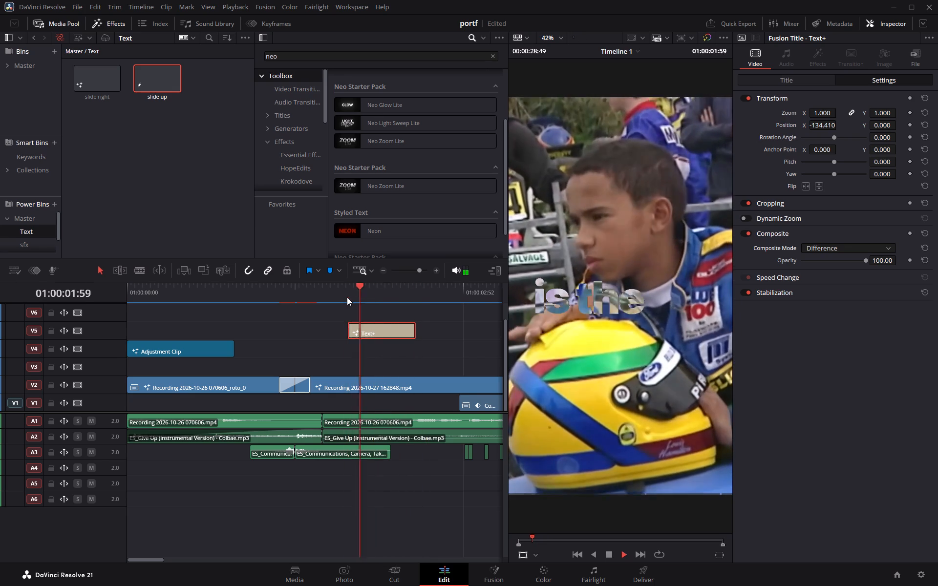
key("space")
left_click_drag(390, 293, 360, 295)
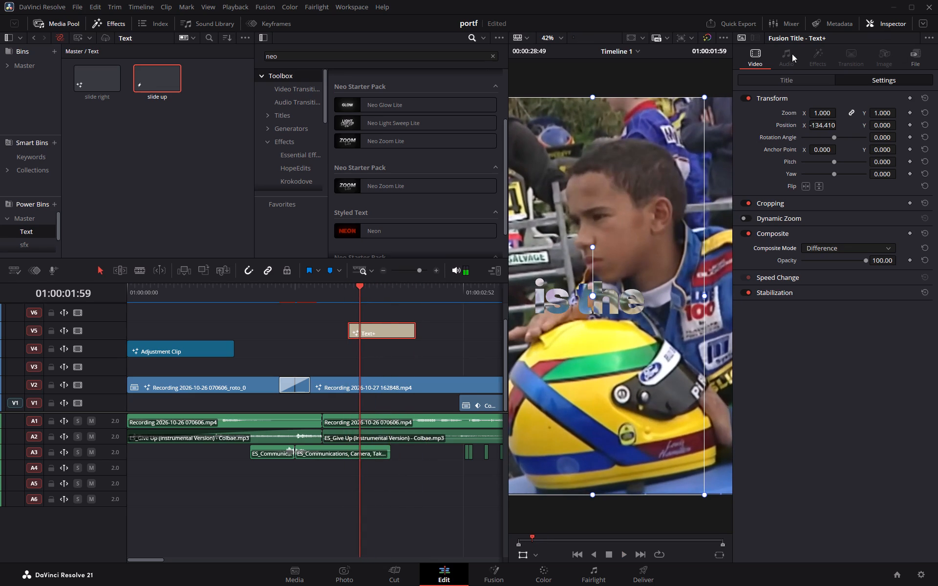
Look through the "is the" title's text, layout, transform, shading and image controls and its composite settings.
left_click(789, 78)
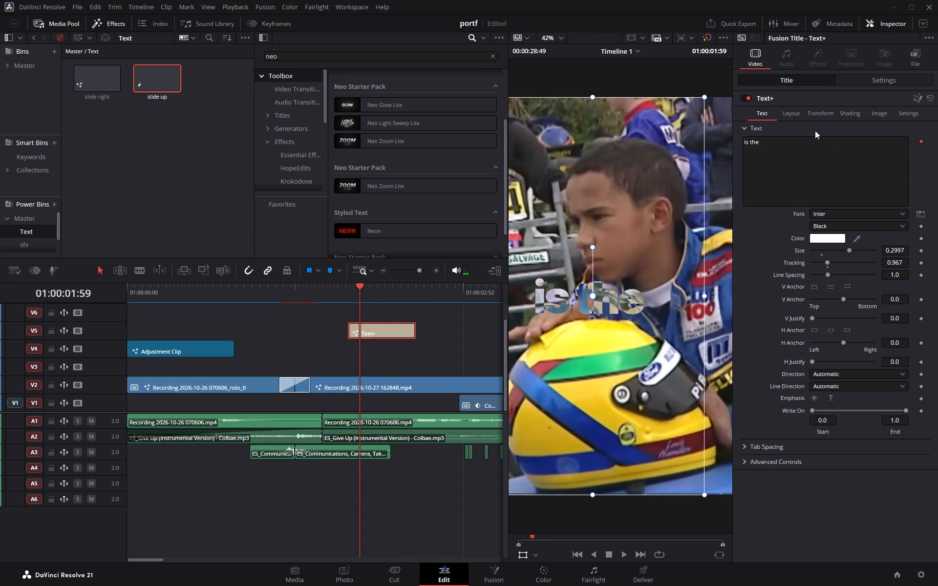
left_click(792, 114)
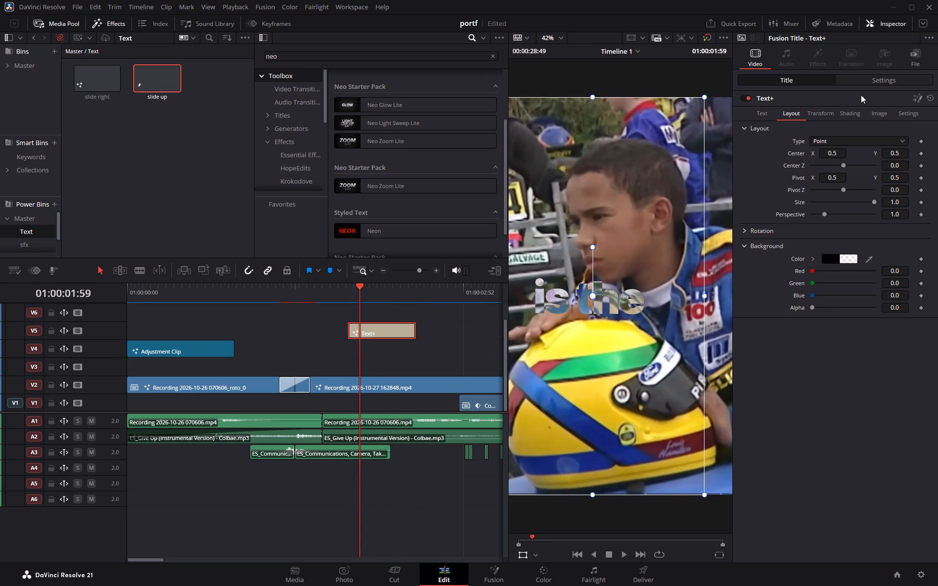
left_click(759, 114)
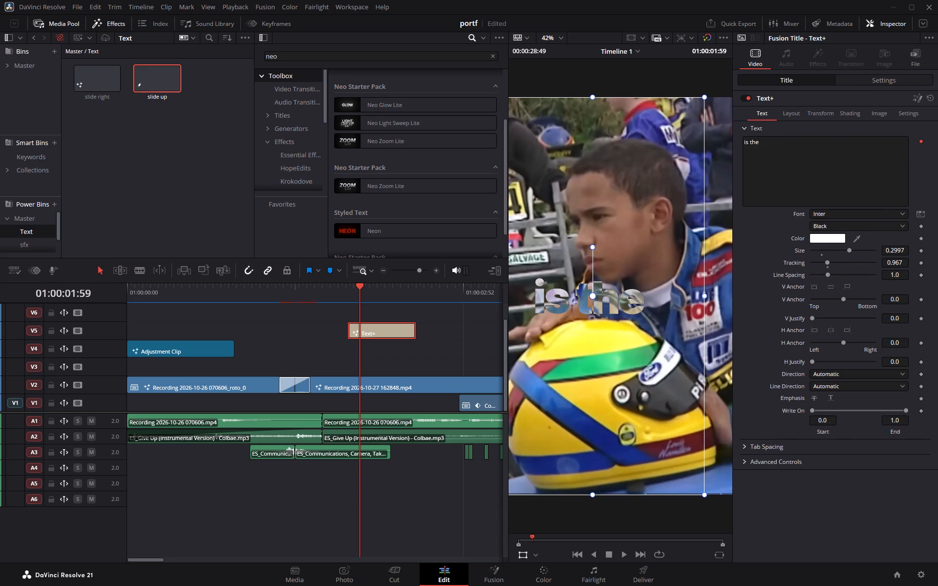
left_click(795, 110)
left_click(774, 111)
left_click(788, 112)
left_click(816, 117)
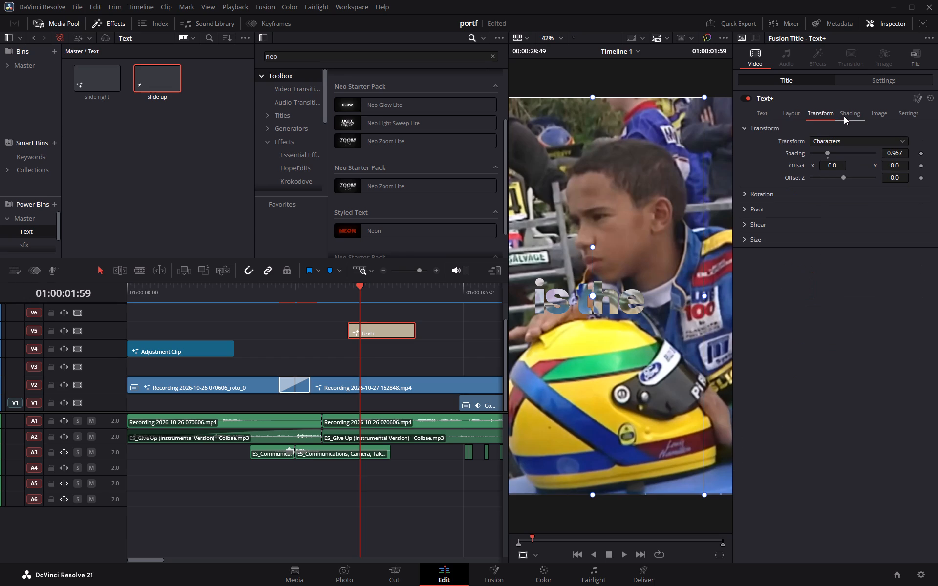
left_click(844, 116)
left_click(880, 113)
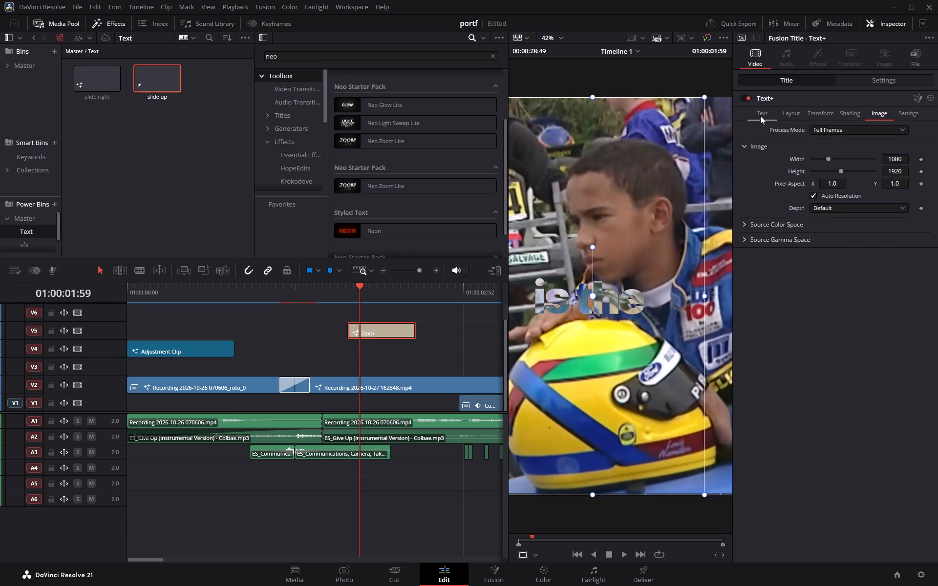
left_click(760, 116)
left_click(859, 80)
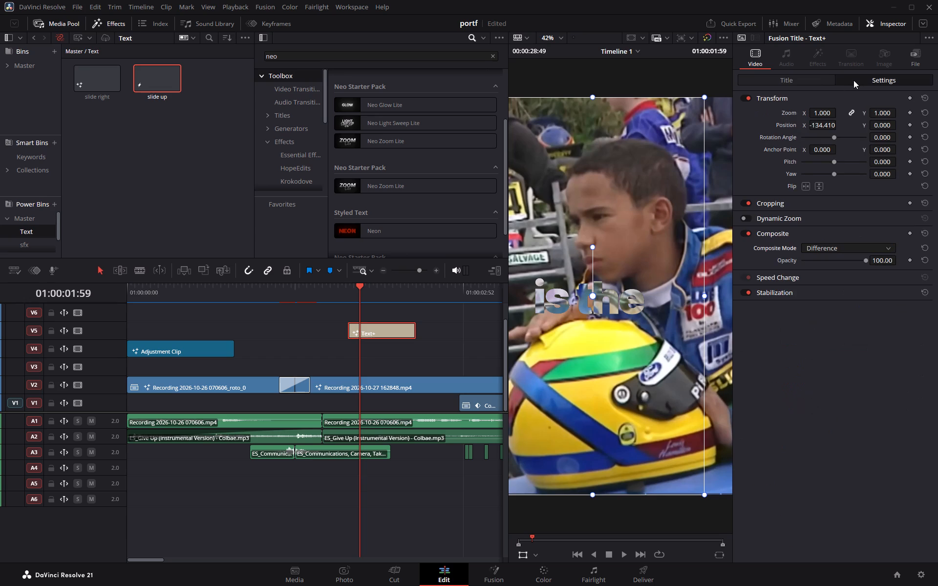
Scrub over the first frames of the "is the" title to examine how its letters animate in.
left_click_drag(361, 286, 357, 287)
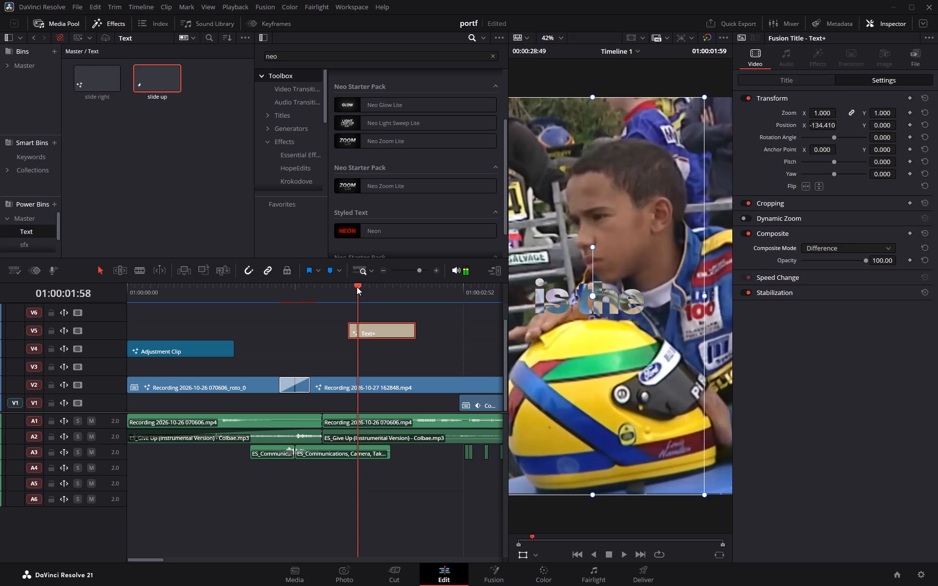
left_click_drag(357, 287, 353, 290)
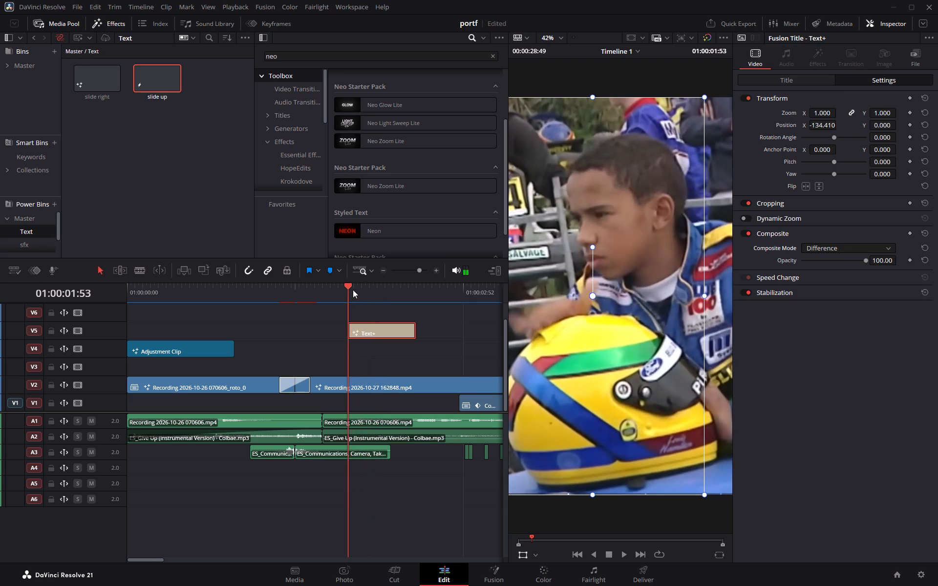
left_click_drag(353, 290, 353, 290)
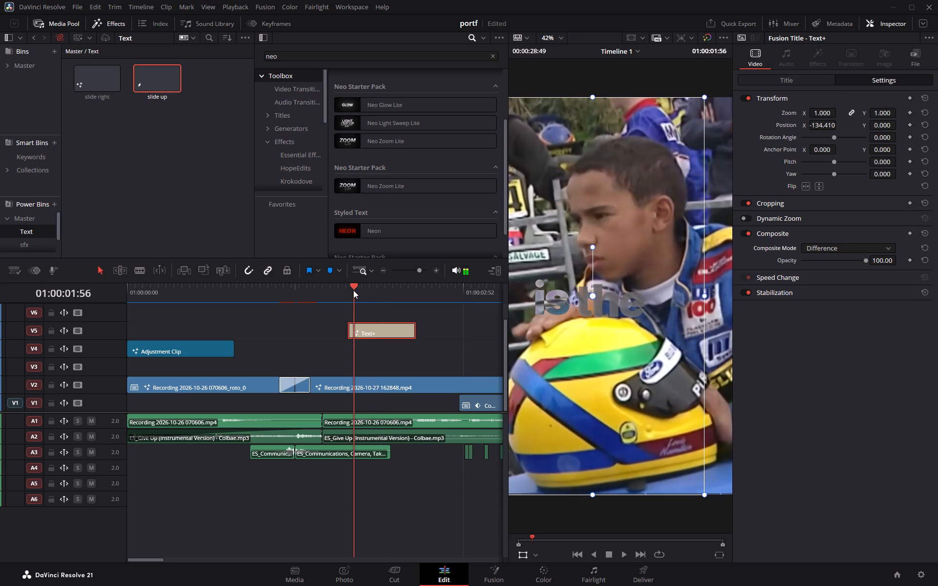
left_click_drag(353, 290, 365, 292)
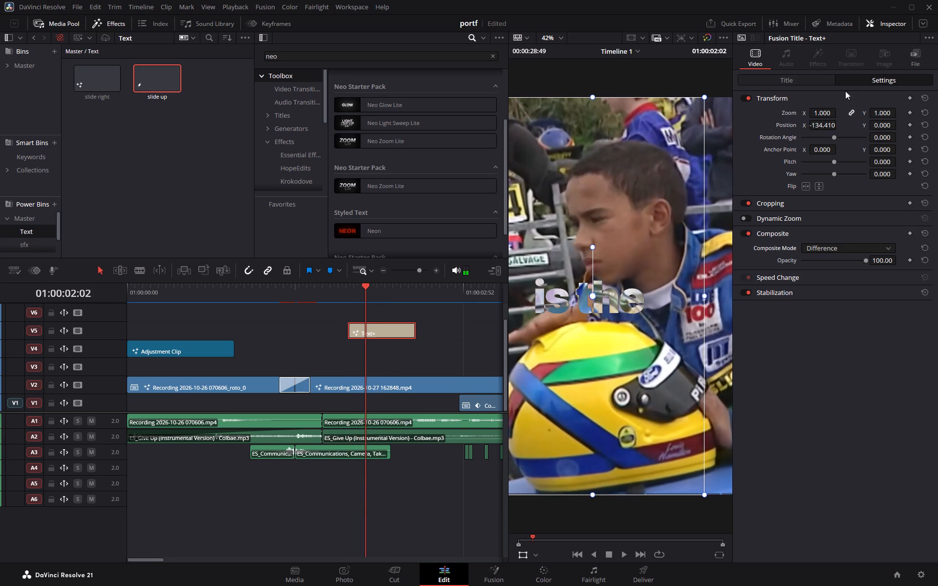
Look through the "is the" title's text, shading, layout and advanced controls for its letter animation timing.
left_click(800, 83)
left_click(883, 113)
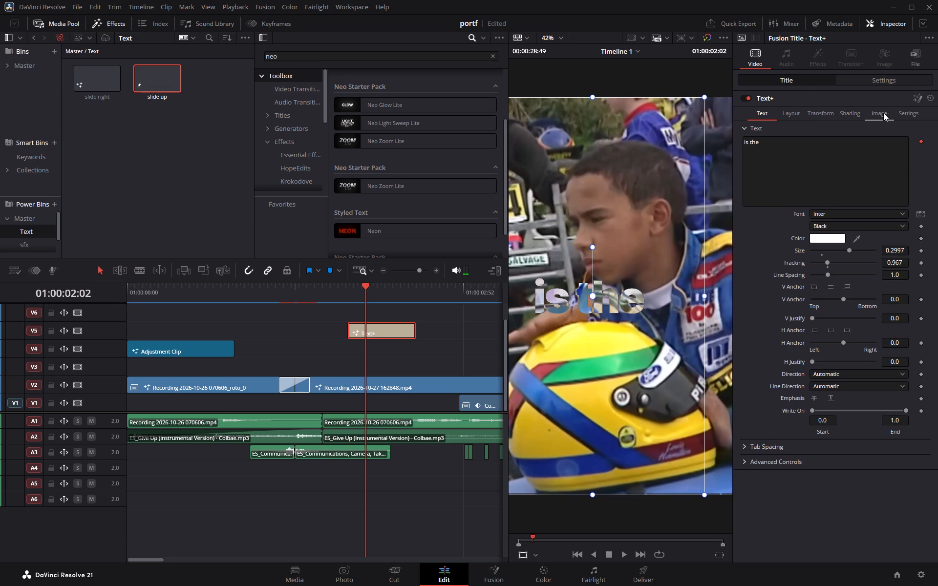
left_click(854, 118)
left_click(766, 114)
left_click(776, 448)
left_click(775, 460)
left_click(746, 460)
left_click(746, 460)
left_click(790, 61)
left_click(843, 58)
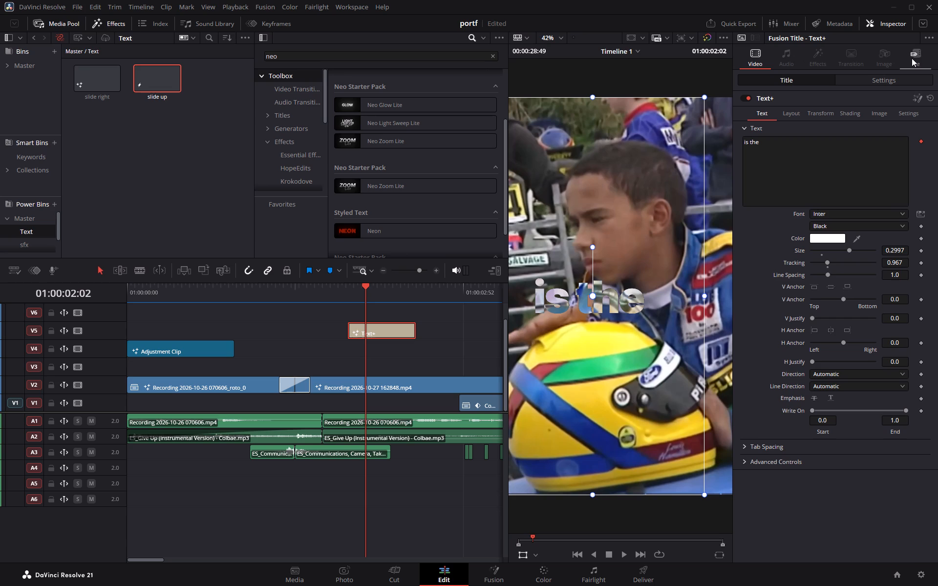
left_click(913, 63)
left_click(756, 61)
left_click(799, 113)
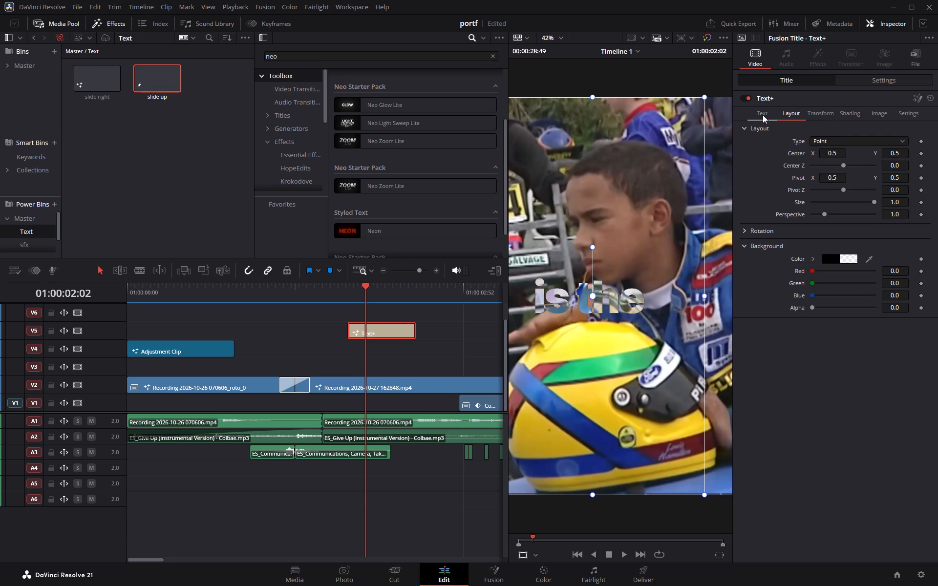
left_click(763, 115)
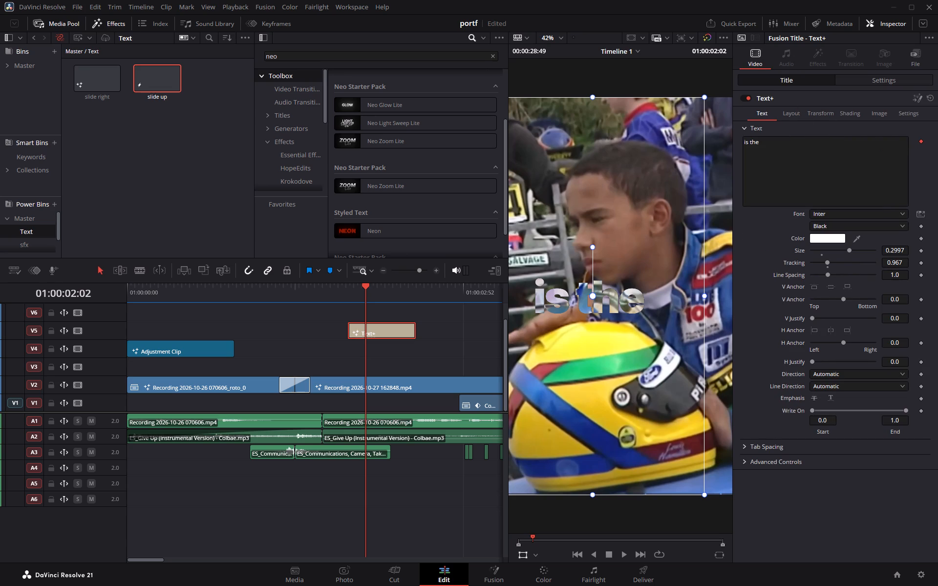
Nudge the "is the" title slightly down and to the right over the karting footage.
left_click(632, 313)
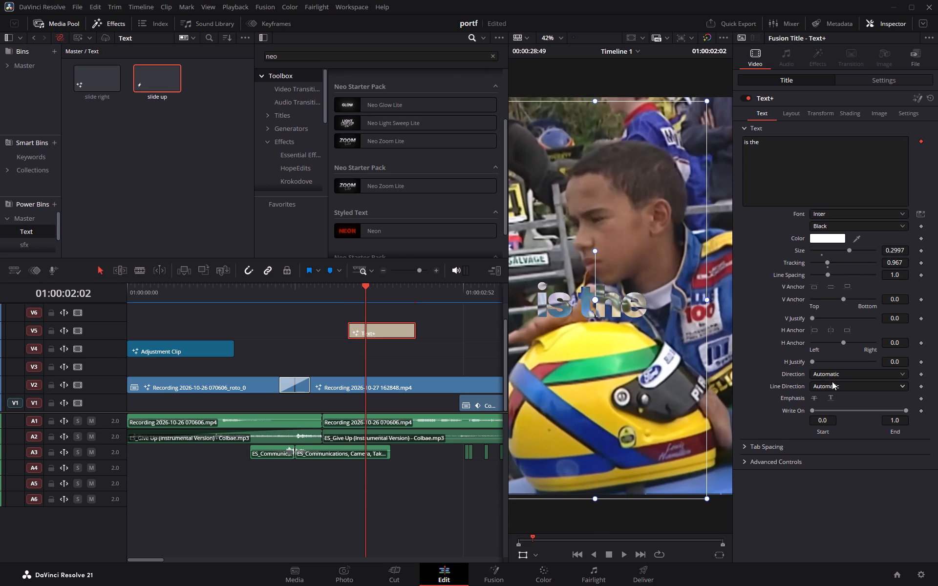
left_click(791, 114)
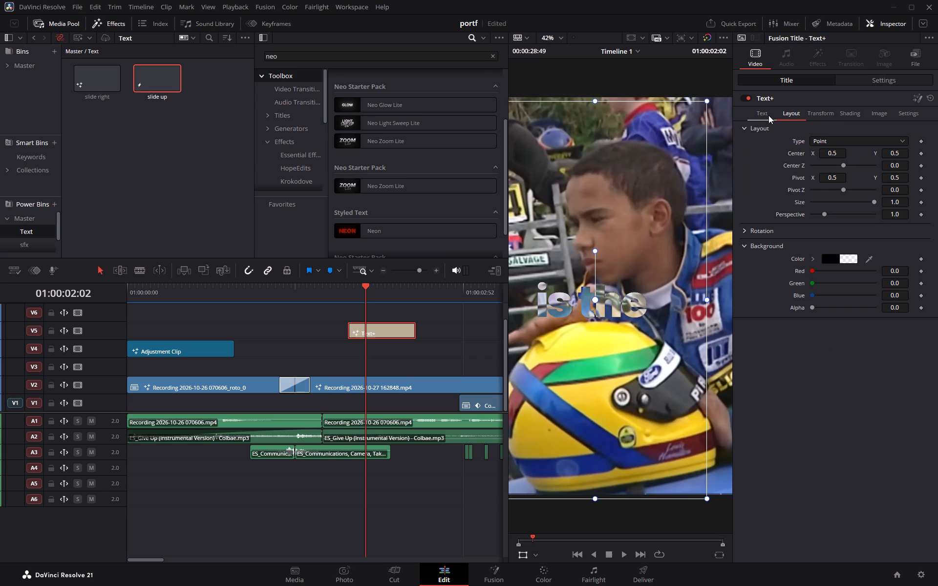
left_click(746, 114)
Open the "is the" title's composition in Fusion and display the MediaOut1 output in the viewer.
left_click(494, 576)
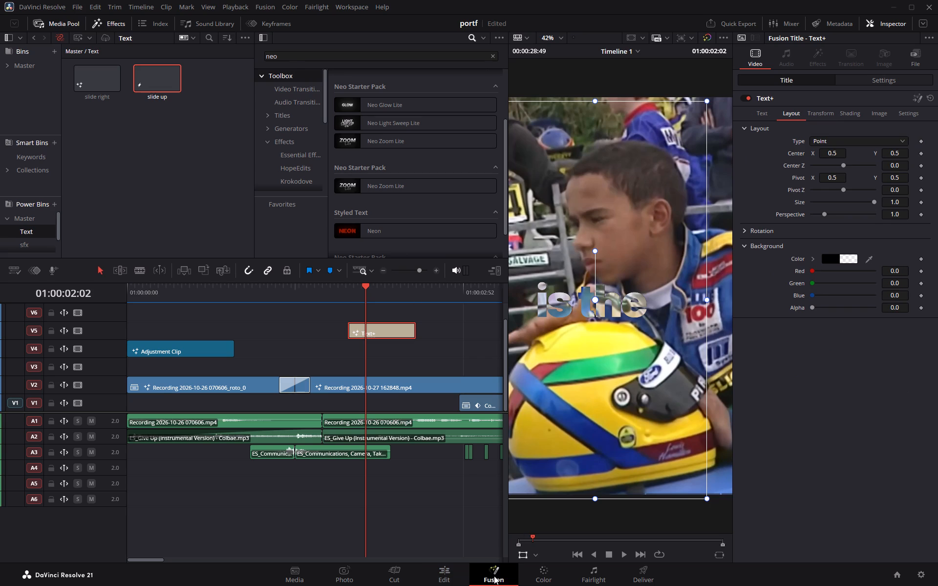
middle_click_drag(480, 357, 658, 389)
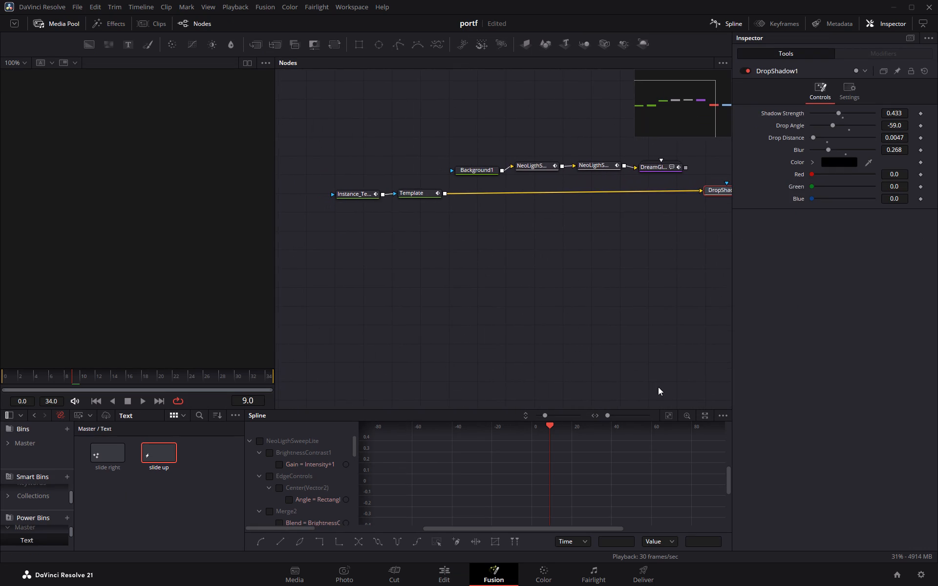
scroll(556, 336, "down", 1)
middle_click_drag(531, 327, 551, 349)
scroll(551, 349, "up", 1)
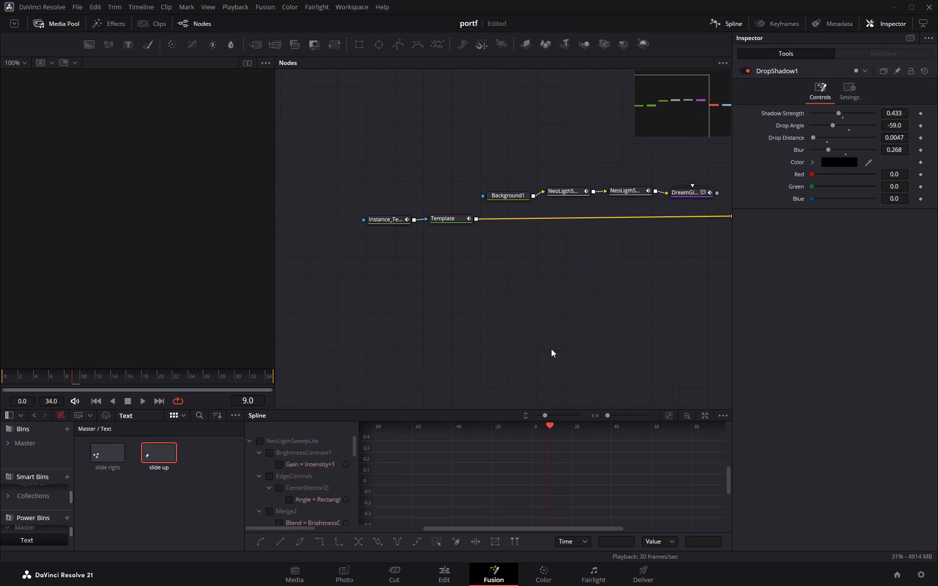
middle_click_drag(551, 349, 527, 378)
scroll(527, 377, "up", 1)
middle_click_drag(497, 335, 511, 364)
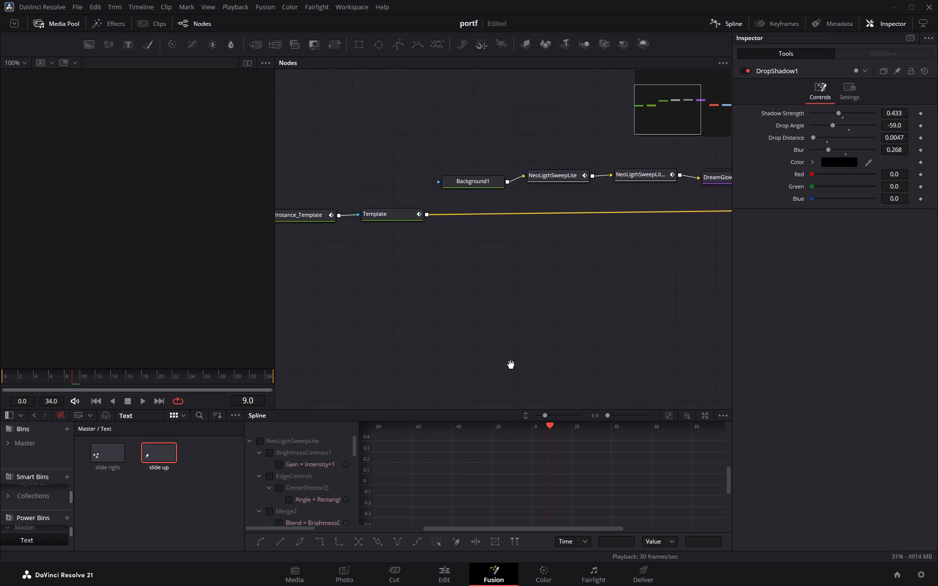
middle_click_drag(511, 364, 542, 374)
left_click(419, 233)
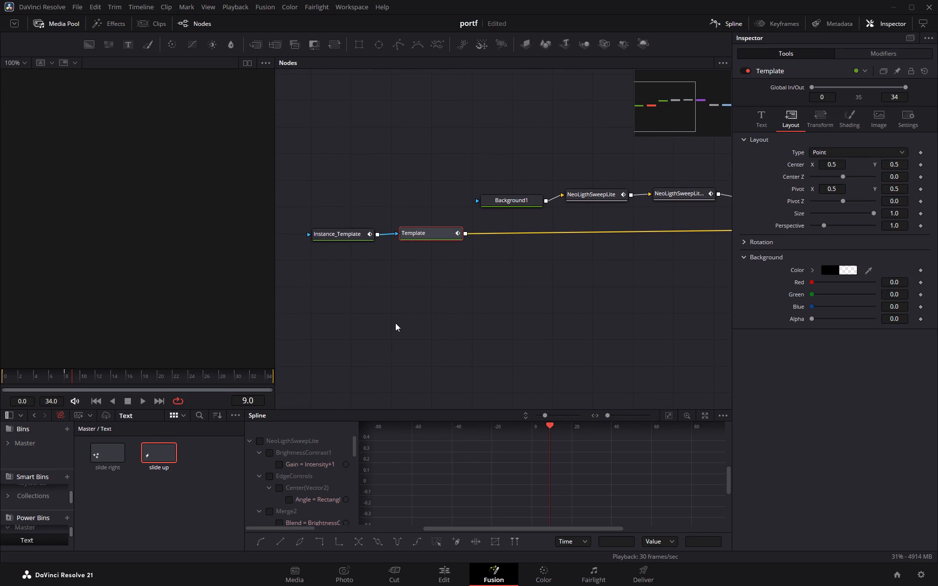
scroll(621, 315, "down", 1)
middle_click_drag(687, 292, 577, 316)
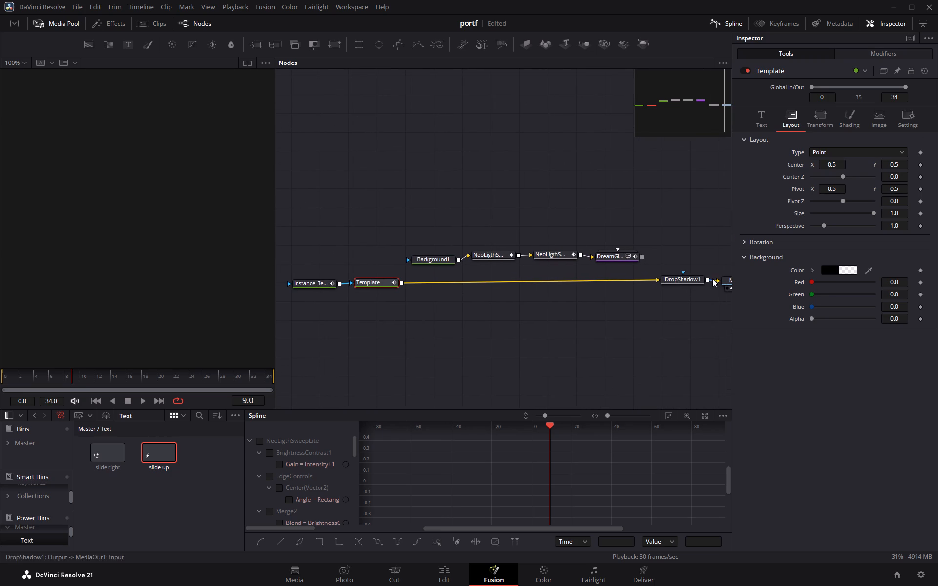
left_click(722, 281)
key("1")
Set the Follower1 modifier's delay between each character on the Instance_Template node to 2.39.
middle_click_drag(344, 354, 482, 363)
scroll(472, 357, "up", 1)
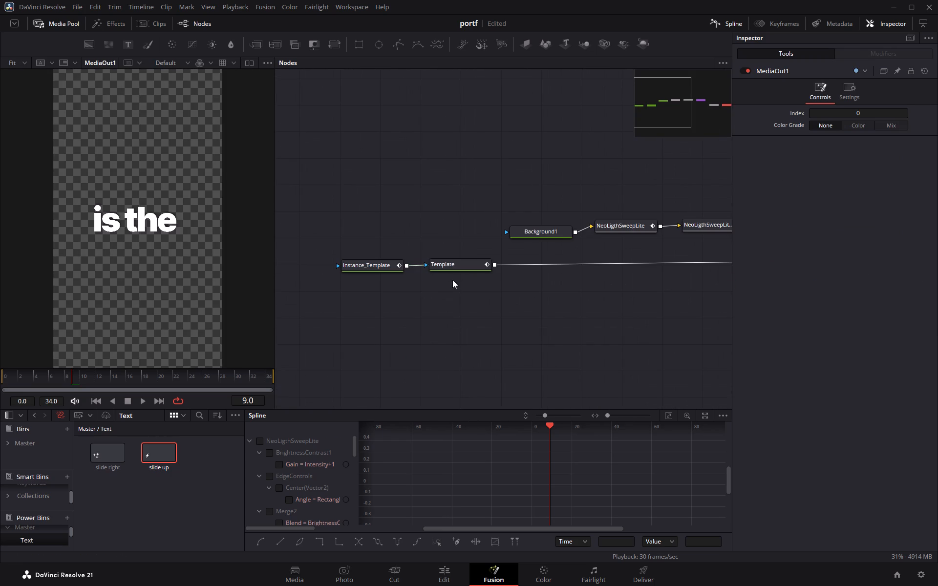
left_click(456, 262)
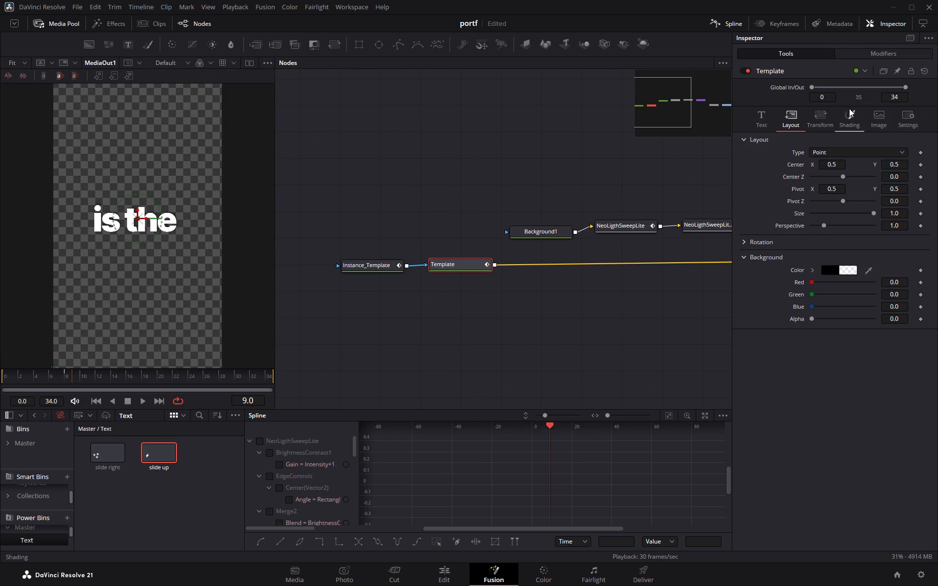
left_click(381, 266)
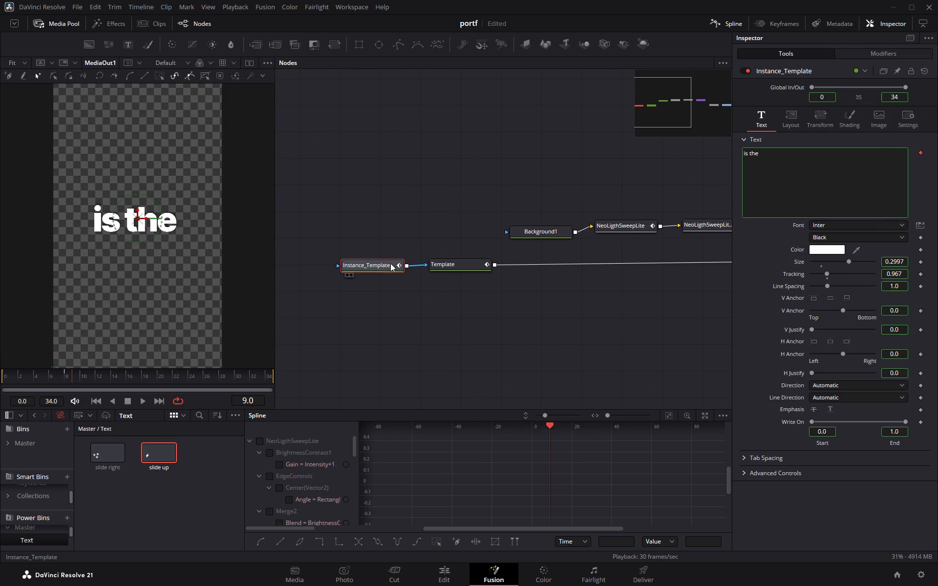
left_click(886, 54)
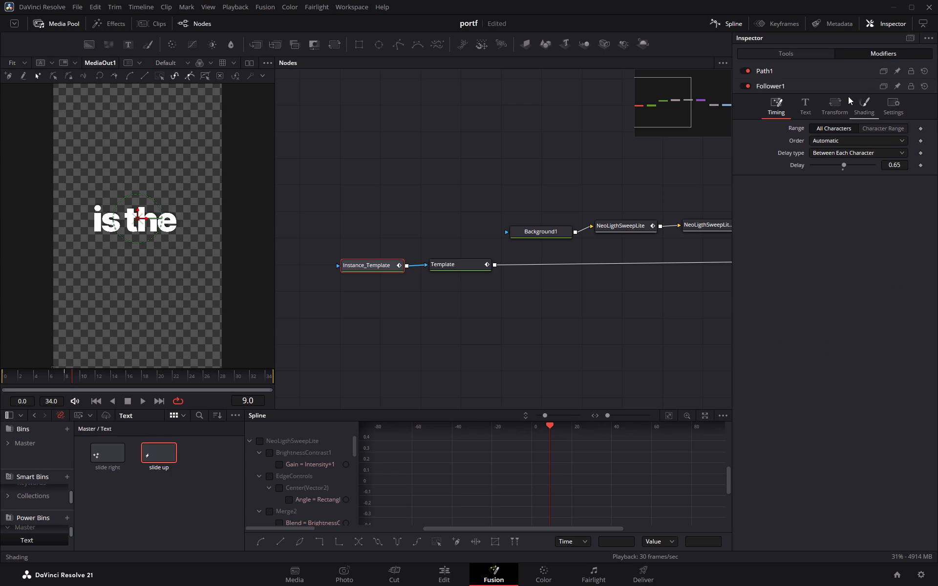
left_click_drag(889, 166, 481, 168)
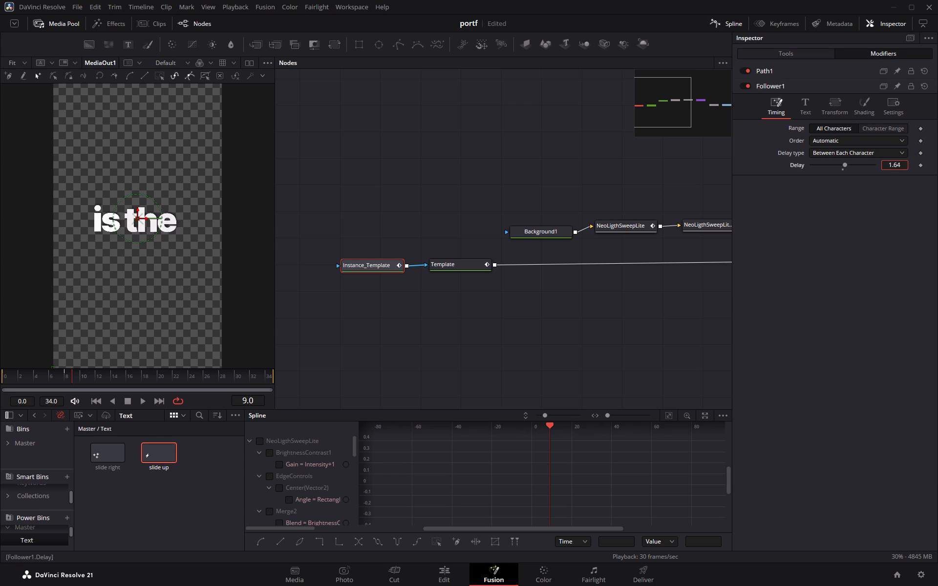
left_click_drag(481, 168, 514, 167)
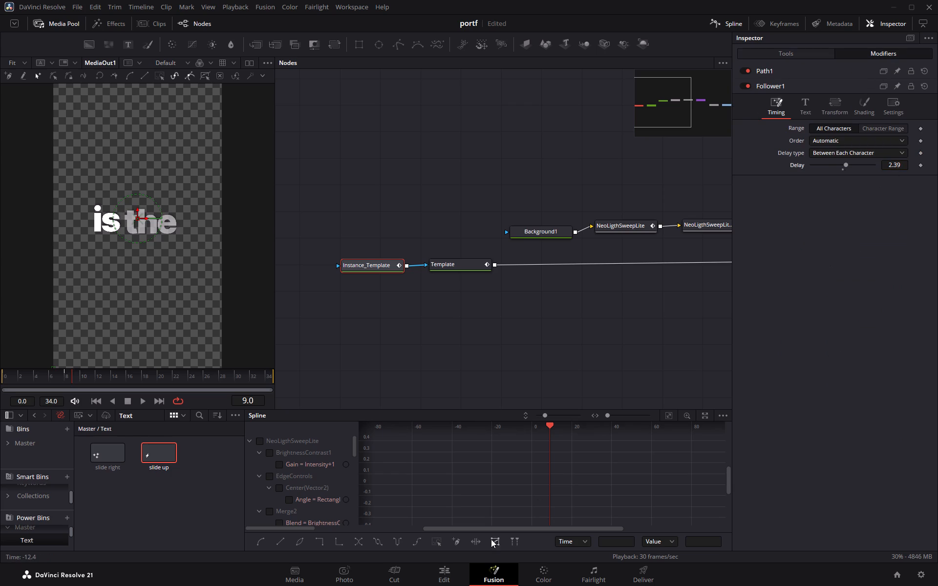
Return to the Edit timeline and replay the "is the" title's letter animation several times from just before its start.
left_click(448, 581)
left_click_drag(364, 287, 350, 290)
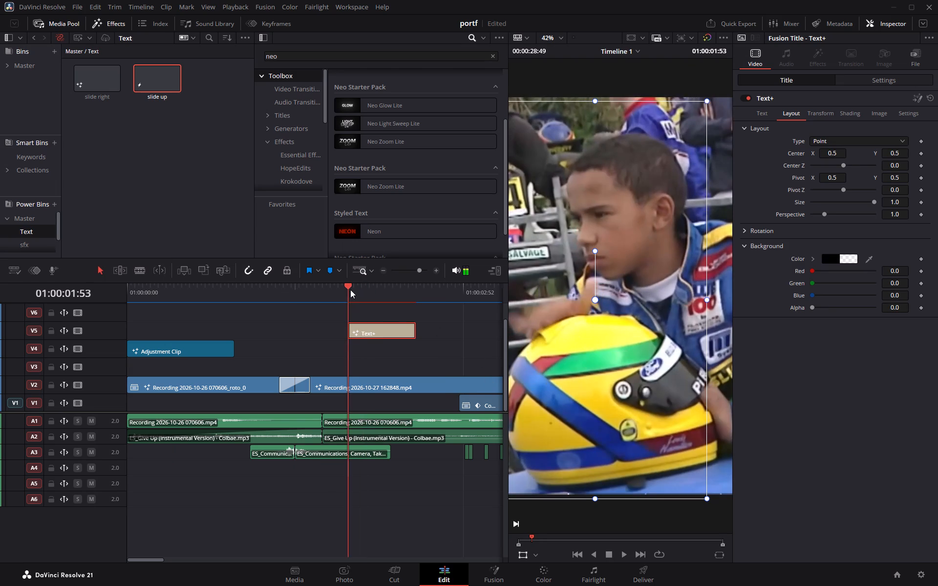
key("space")
key("space")
left_click_drag(400, 294, 352, 296)
key("space")
key("space")
left_click_drag(405, 295, 351, 296)
left_click_drag(351, 296, 345, 296)
key("space")
key("space")
left_click_drag(417, 294, 343, 297)
key("space")
key("space")
left_click_drag(414, 293, 341, 297)
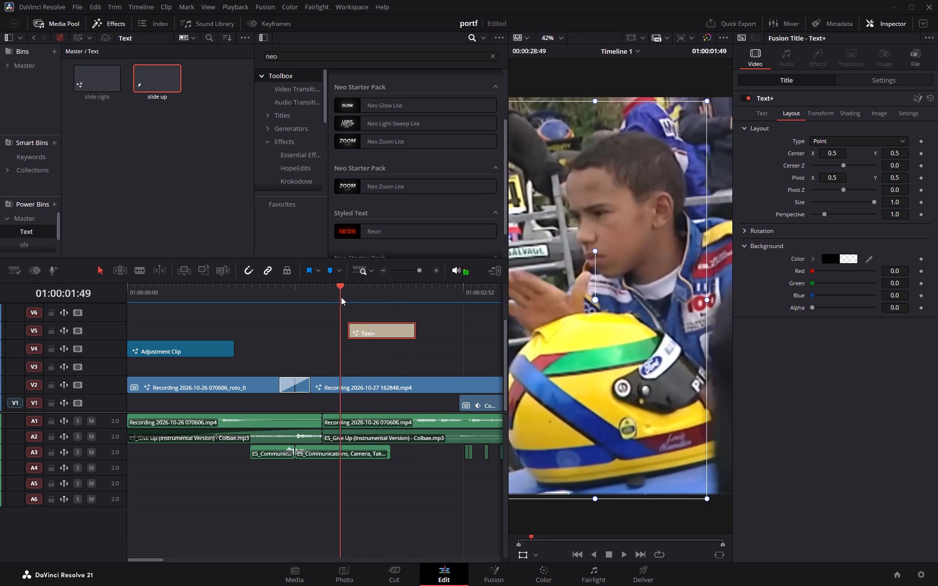
left_click_drag(341, 297, 352, 297)
key("space")
key("space")
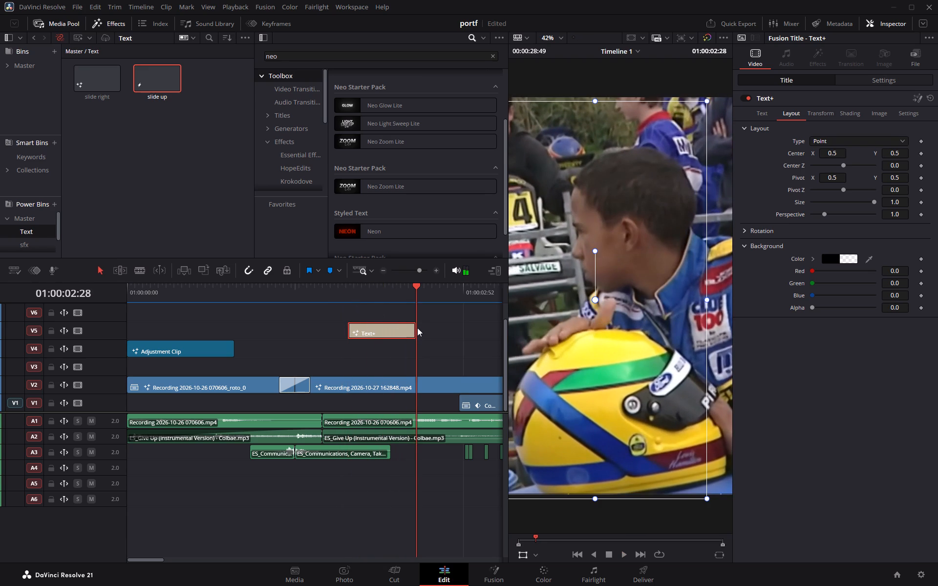
Lengthen the "is the" title on V5 so it ends at about 01:00:02:41, near the start of the transition to the next shot.
key("space")
key("space")
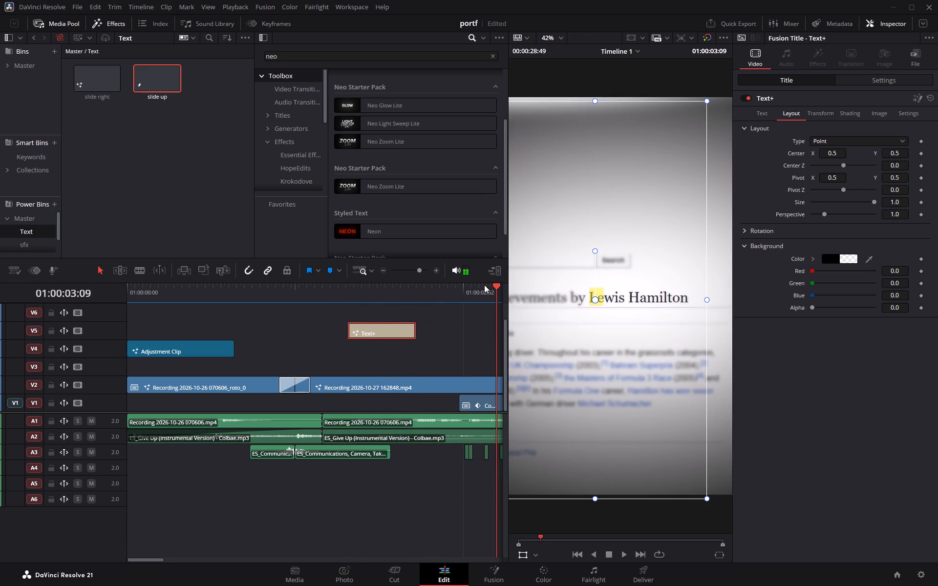
left_click_drag(493, 287, 404, 291)
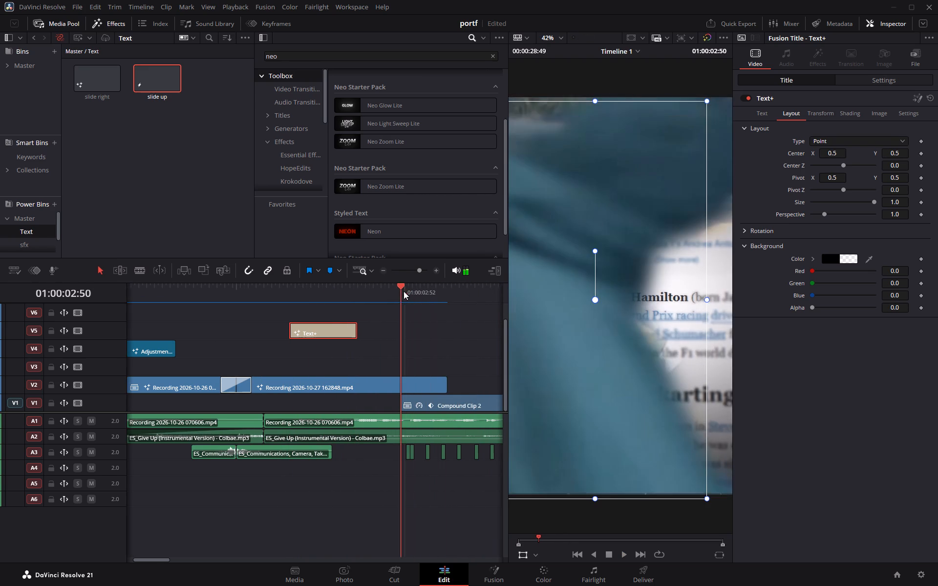
left_click_drag(404, 291, 384, 292)
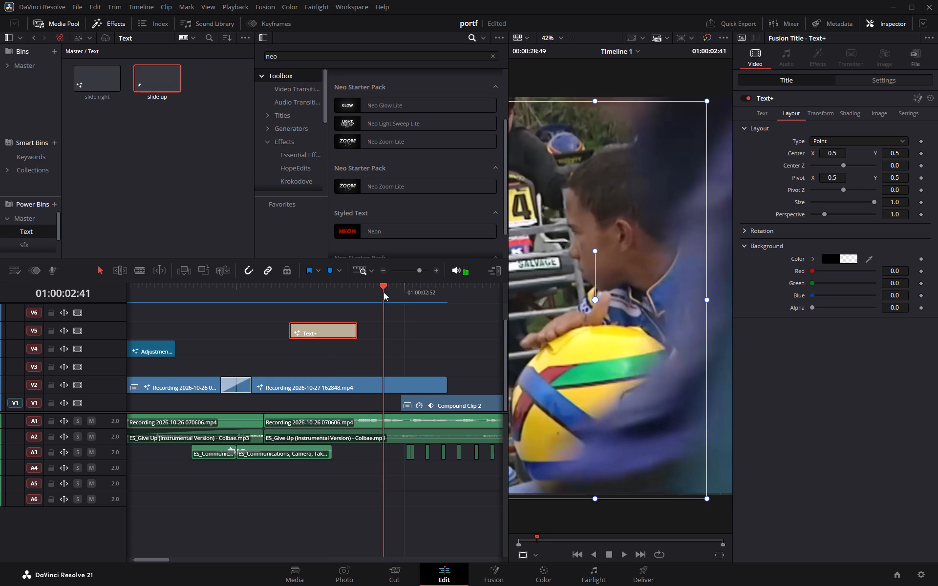
left_click_drag(356, 330, 379, 335)
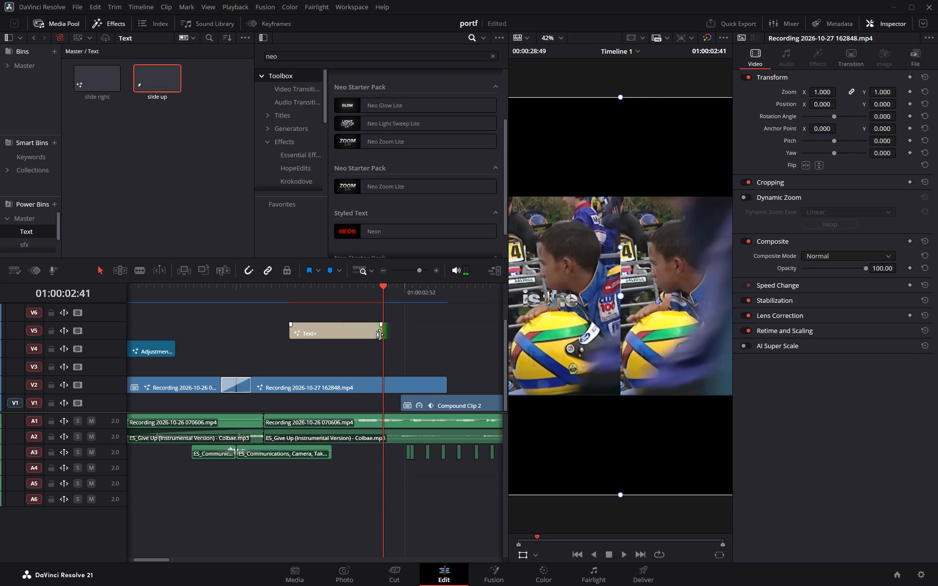
Replay the extended "is the" title from just around its start to check the letter animation.
left_click_drag(384, 287, 291, 293)
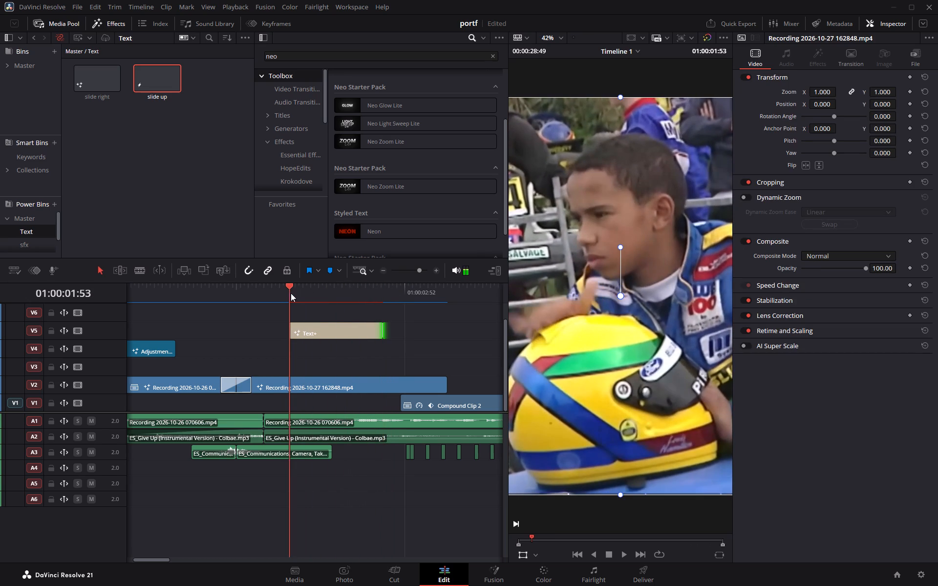
left_click_drag(291, 293, 294, 293)
key("space")
key("space")
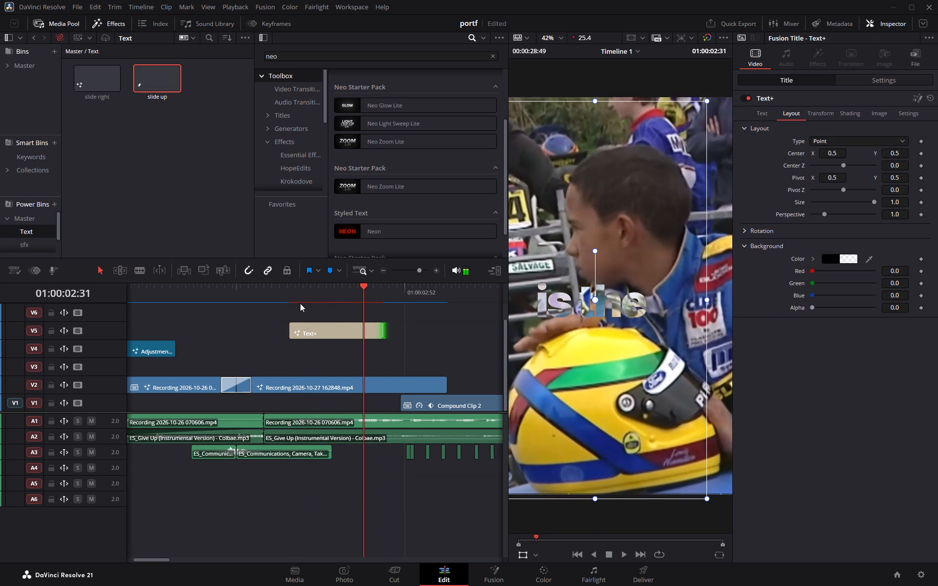
left_click_drag(358, 285, 285, 291)
key("space")
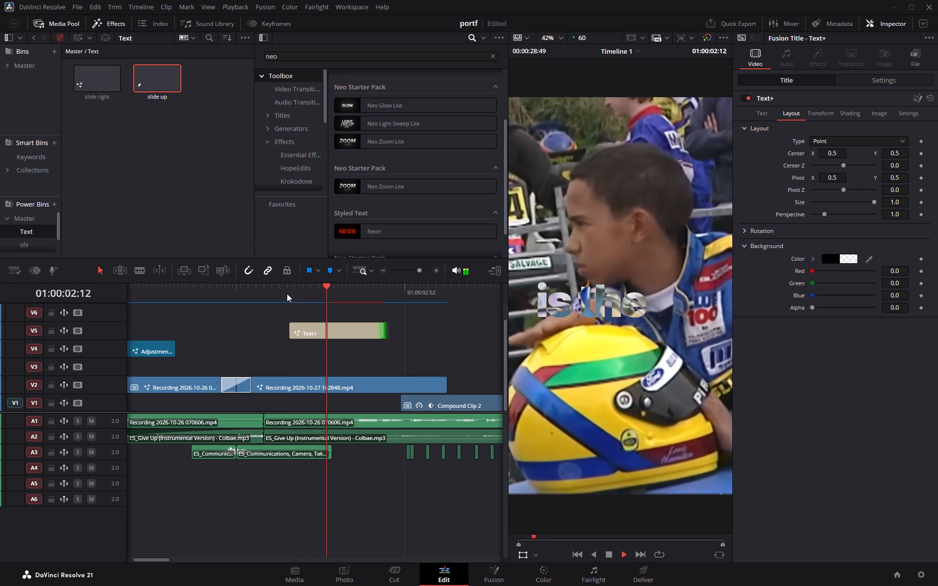
key("space")
Open the "is the" title's composition in Fusion.
left_click(344, 332)
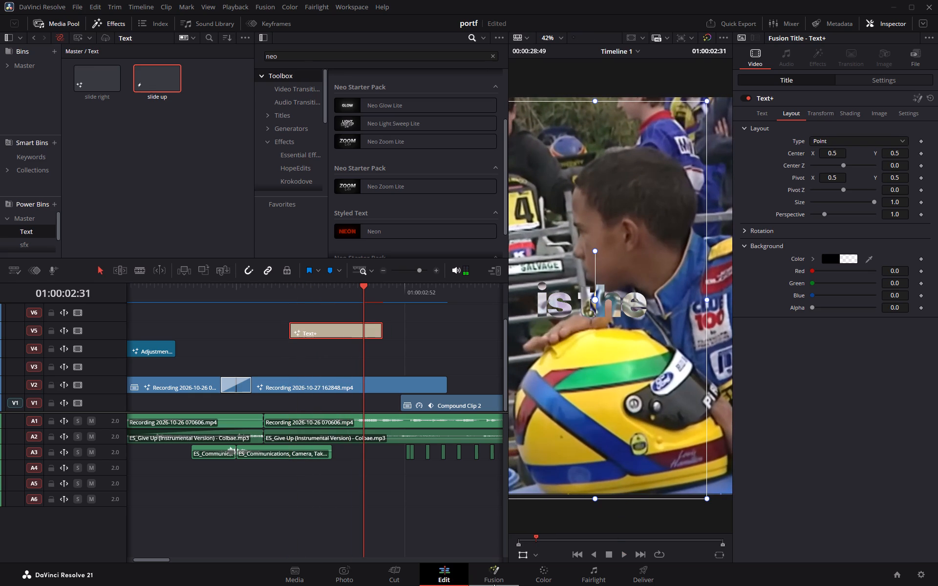
left_click(480, 585)
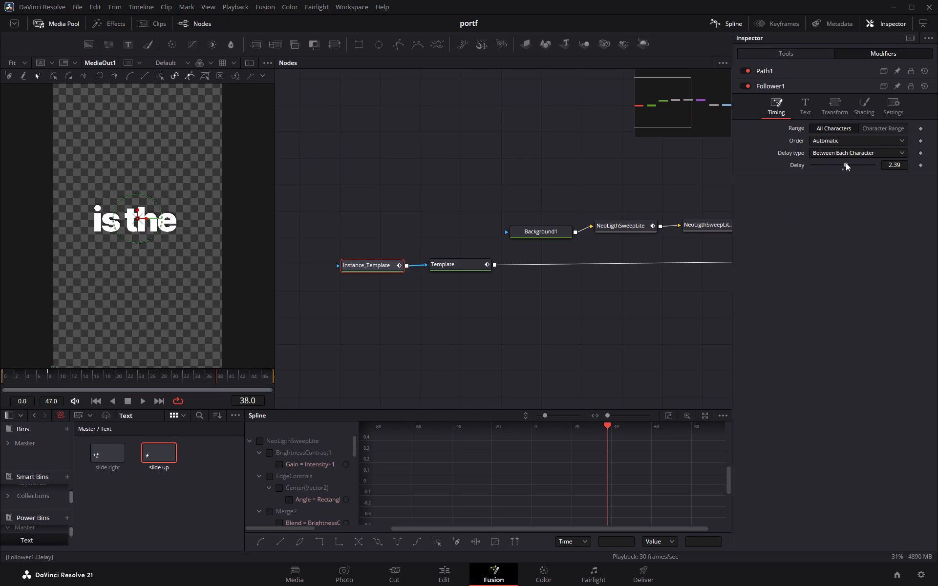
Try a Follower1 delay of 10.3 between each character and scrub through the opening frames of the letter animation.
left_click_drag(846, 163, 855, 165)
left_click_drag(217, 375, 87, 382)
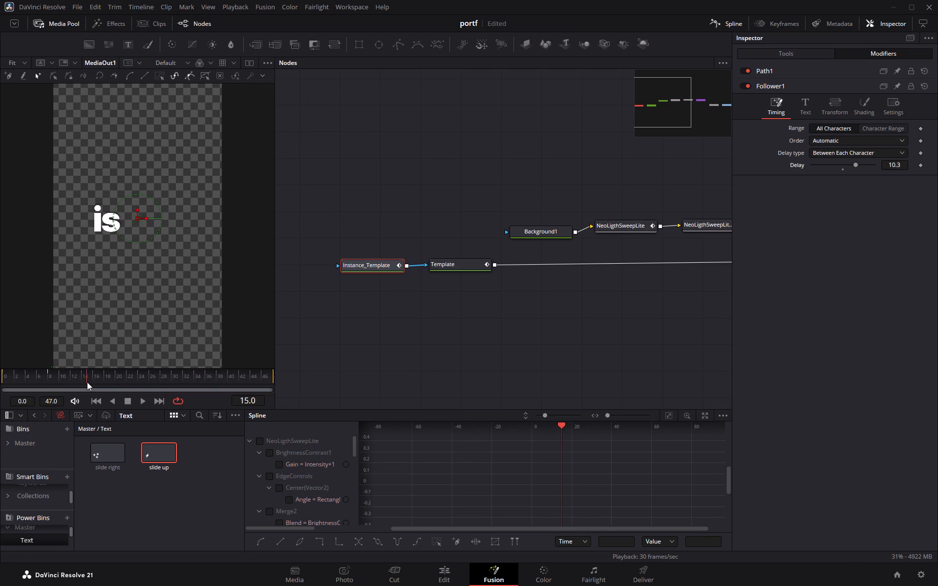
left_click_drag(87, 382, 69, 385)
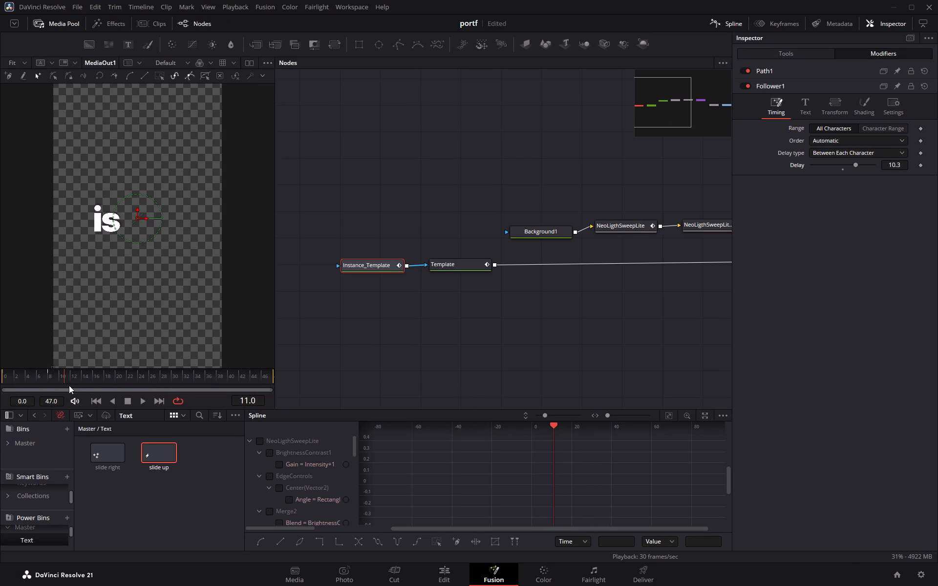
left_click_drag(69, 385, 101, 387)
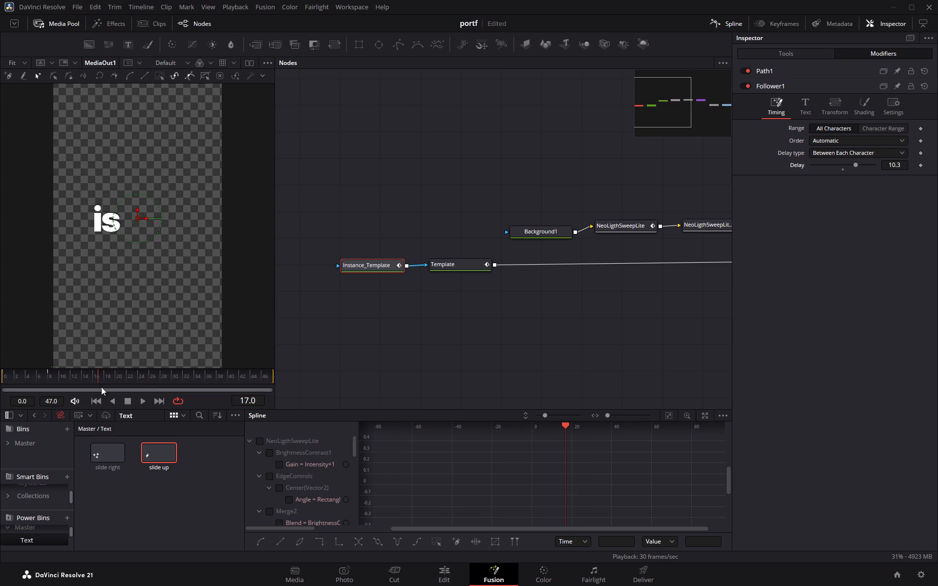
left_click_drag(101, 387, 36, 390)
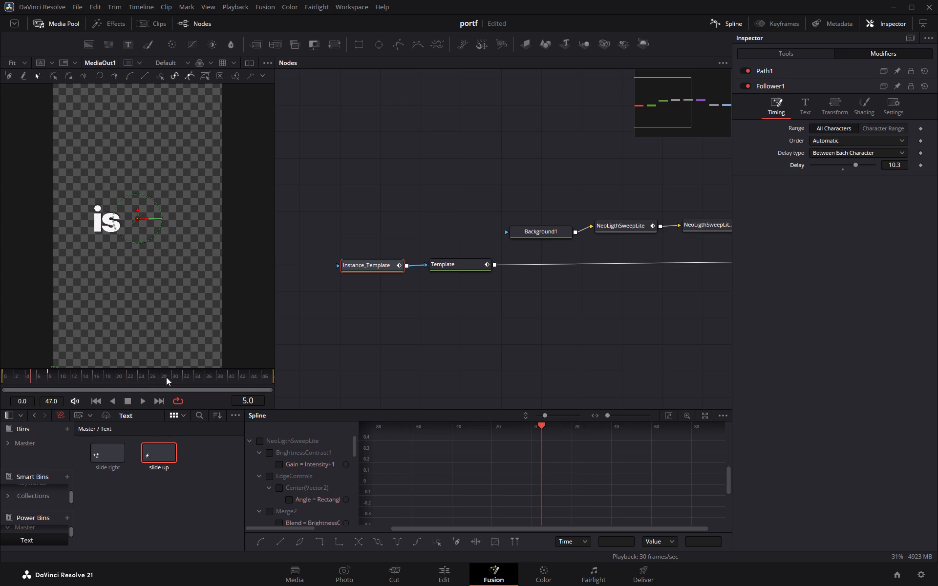
Set the Follower1 delay between each character to 1.2 and scrub the animation to frame 8.
left_click_drag(854, 163, 842, 165)
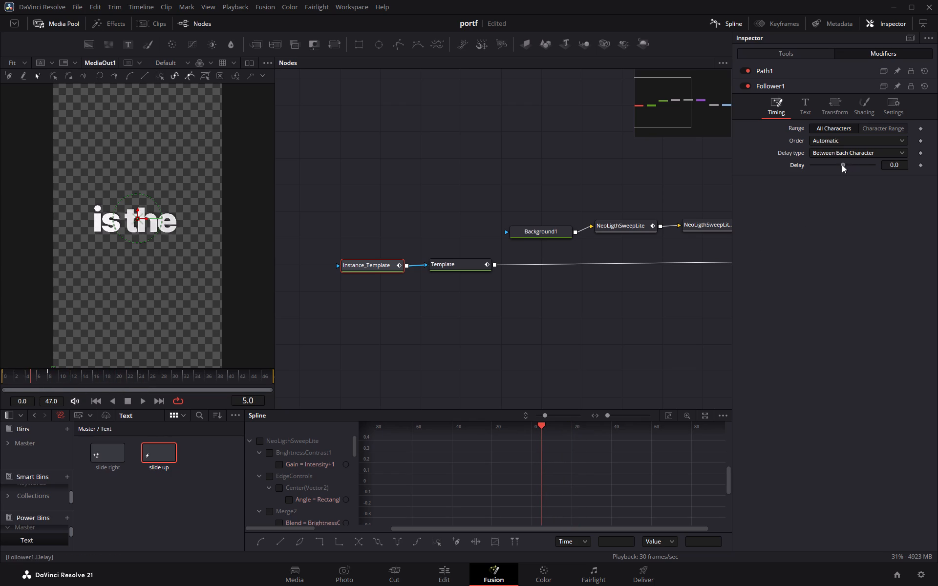
left_click_drag(842, 165, 843, 166)
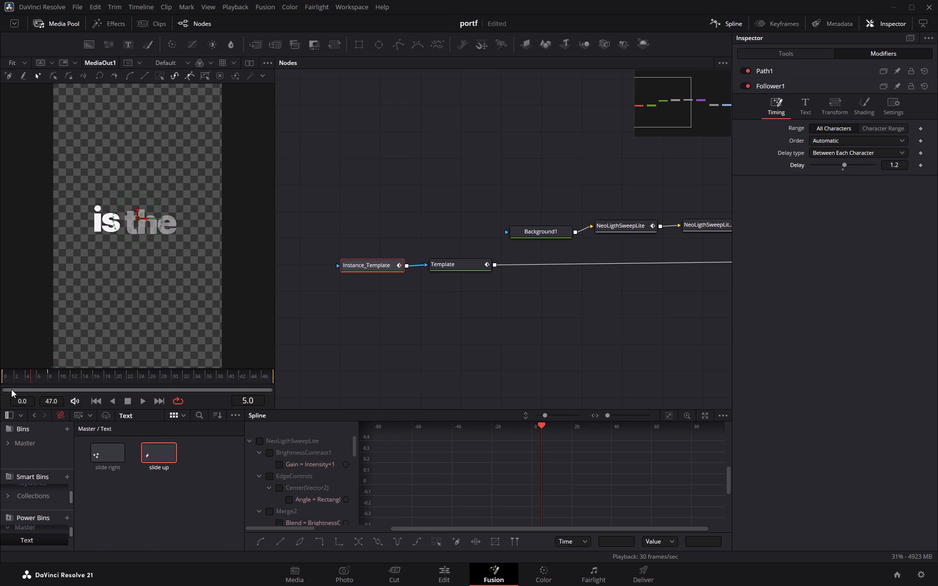
left_click_drag(39, 374, 46, 377)
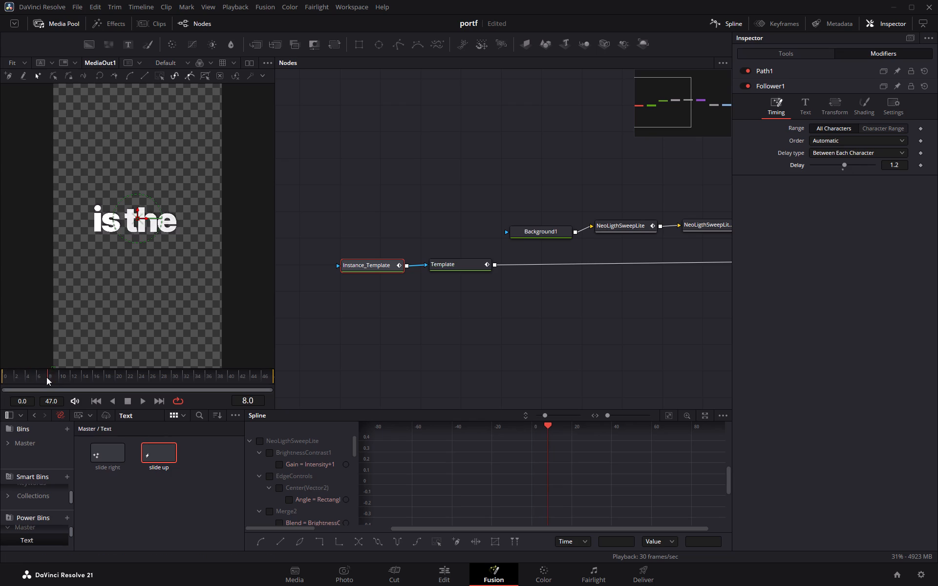
left_click_drag(46, 377, 49, 379)
left_click_drag(49, 379, 49, 379)
Inspect Follower1's text and transform settings, checking the word Offset keyframes at frame 8.
left_click(806, 114)
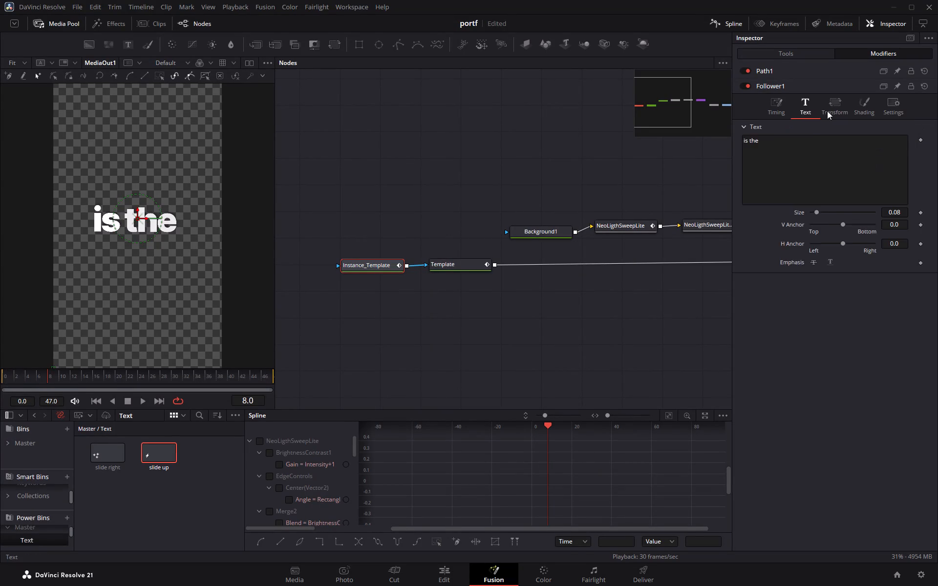
left_click(834, 110)
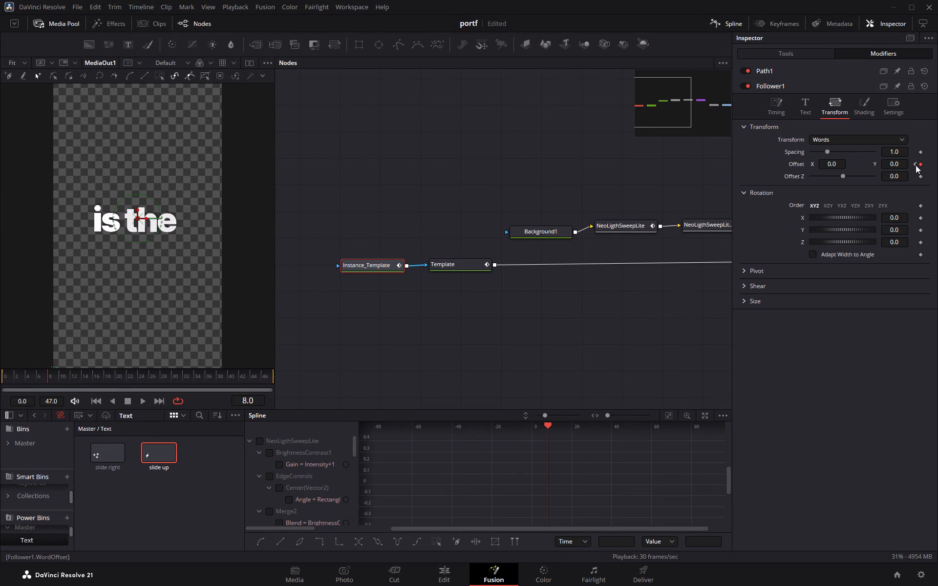
left_click(916, 165)
left_click(924, 165)
left_click(48, 381)
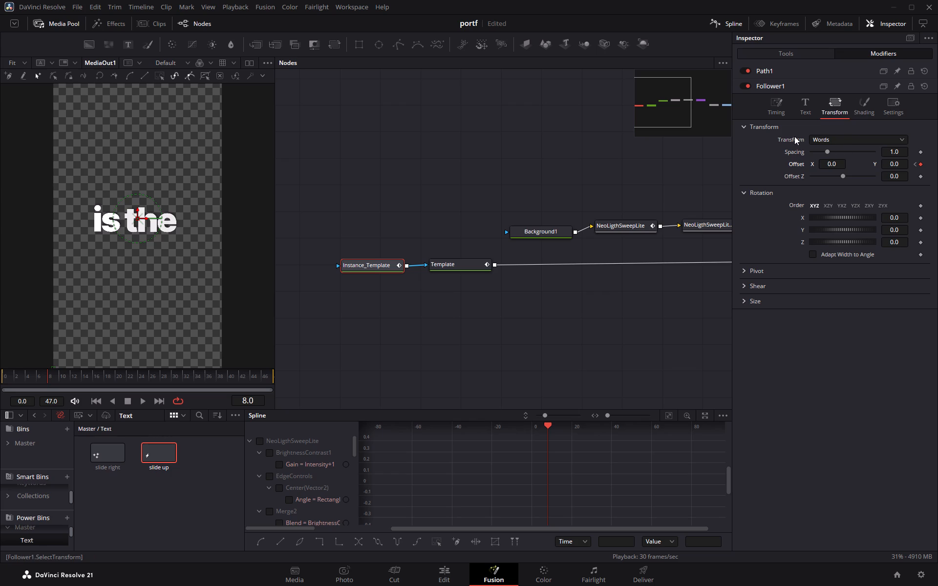
Show the Keyframes editor without the Spline editor, limited to the Instance_Template node and fitted to its frame range.
left_click(791, 18)
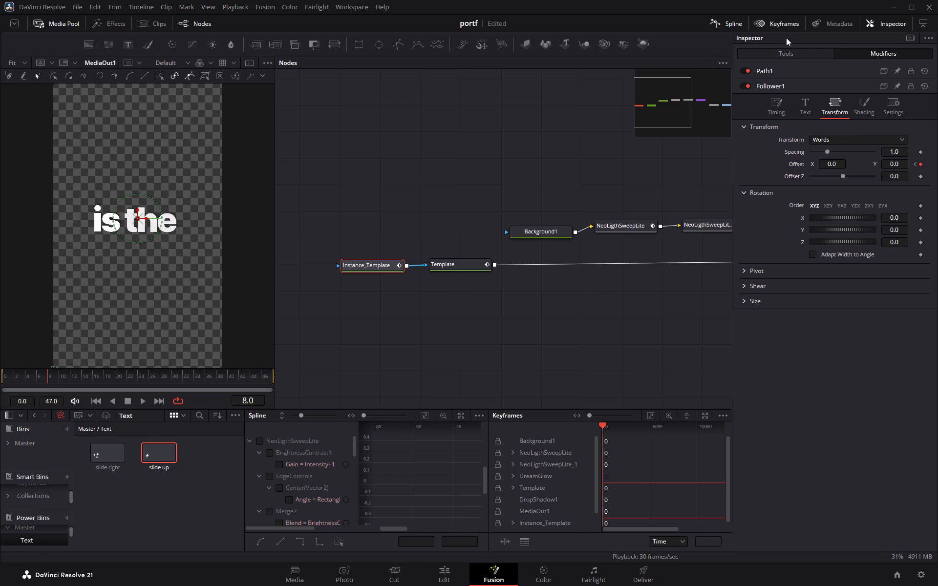
left_click(725, 419)
left_click(714, 425)
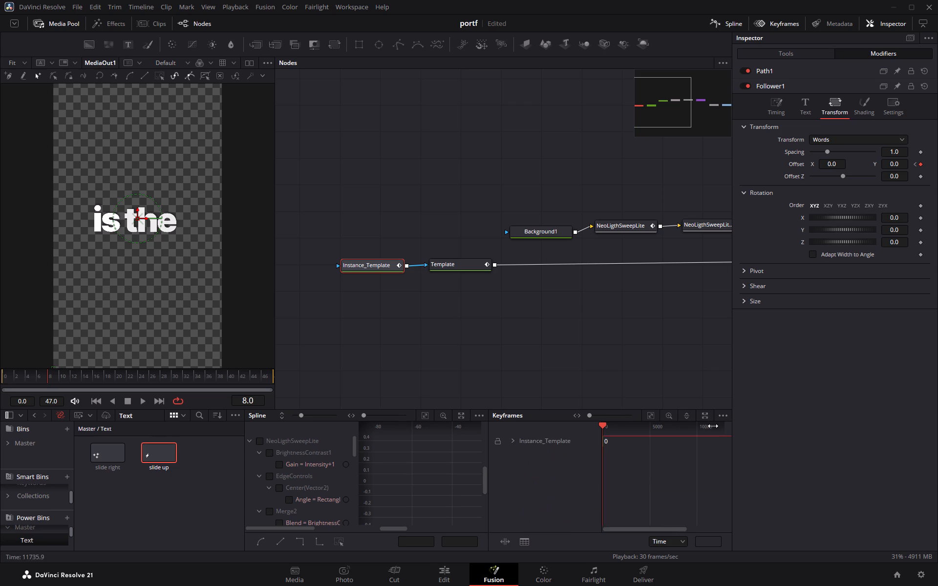
left_click(551, 439)
left_click(654, 417)
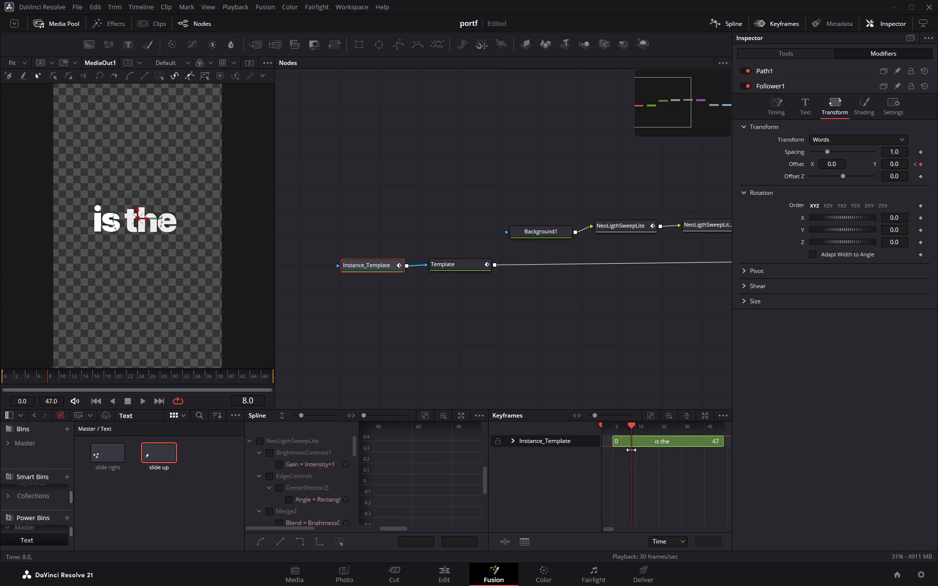
left_click(720, 26)
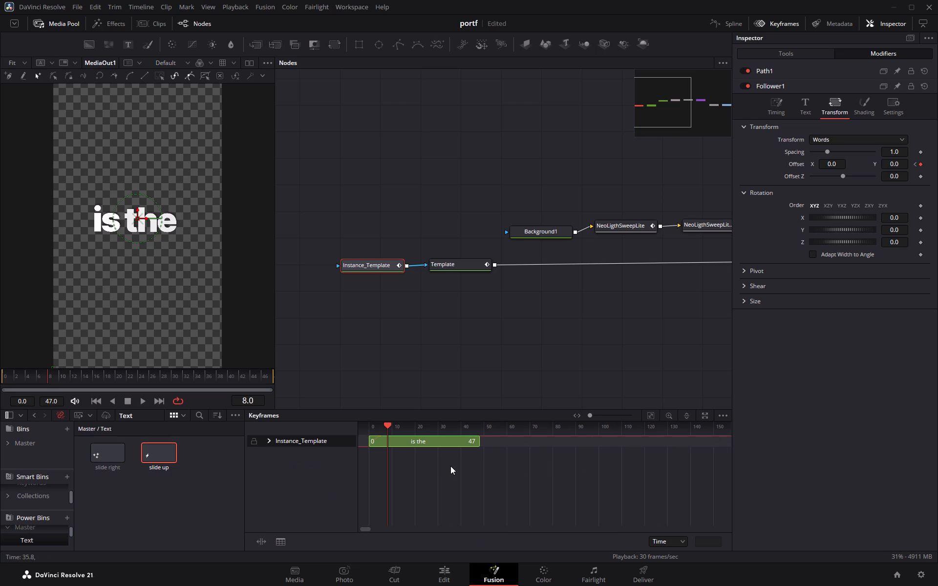
Examine the Instance_Template keyframe track around frame 8 for the keyframes of the slide animation.
scroll(419, 458, "up", 2)
scroll(412, 462, "down", 1)
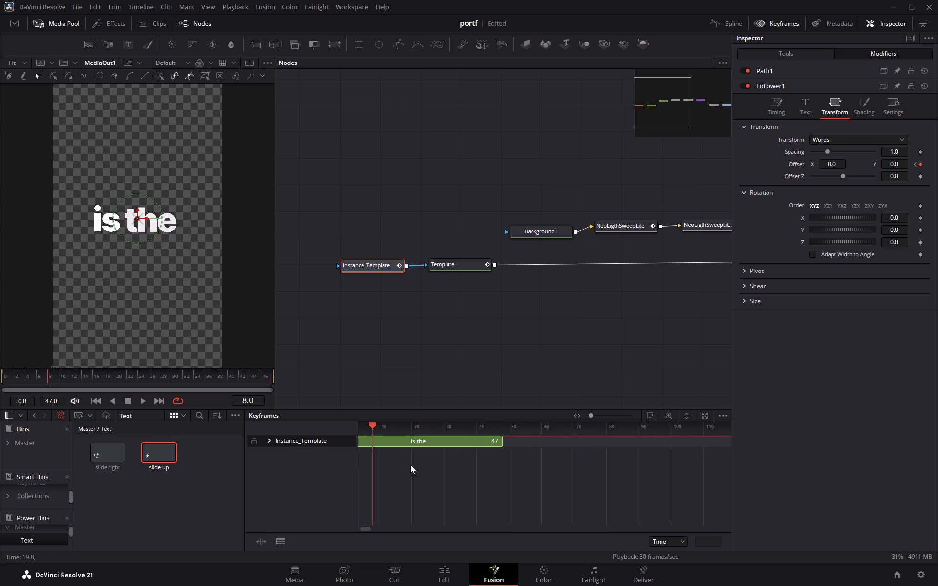
middle_click_drag(409, 465, 490, 469)
scroll(490, 469, "up", 2)
left_click(416, 427)
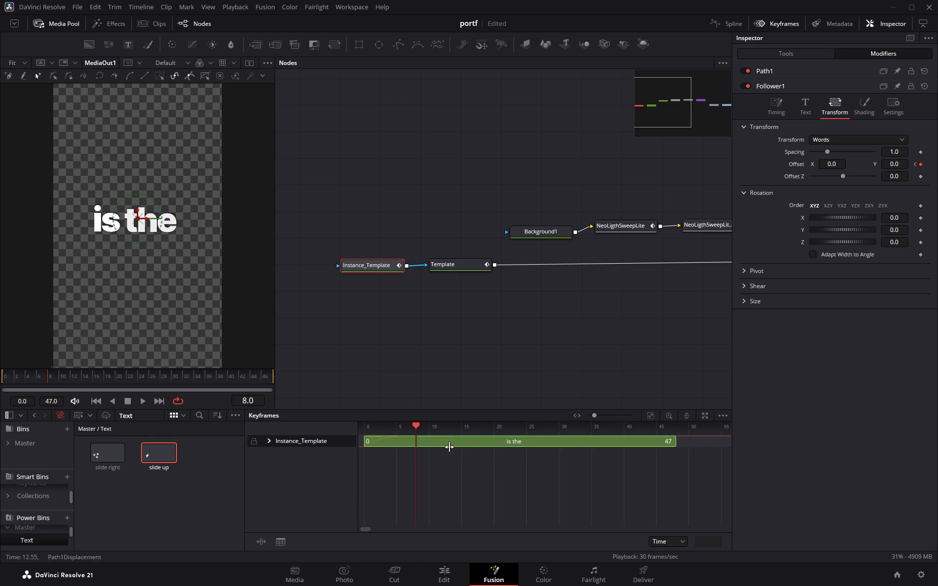
left_click(653, 418)
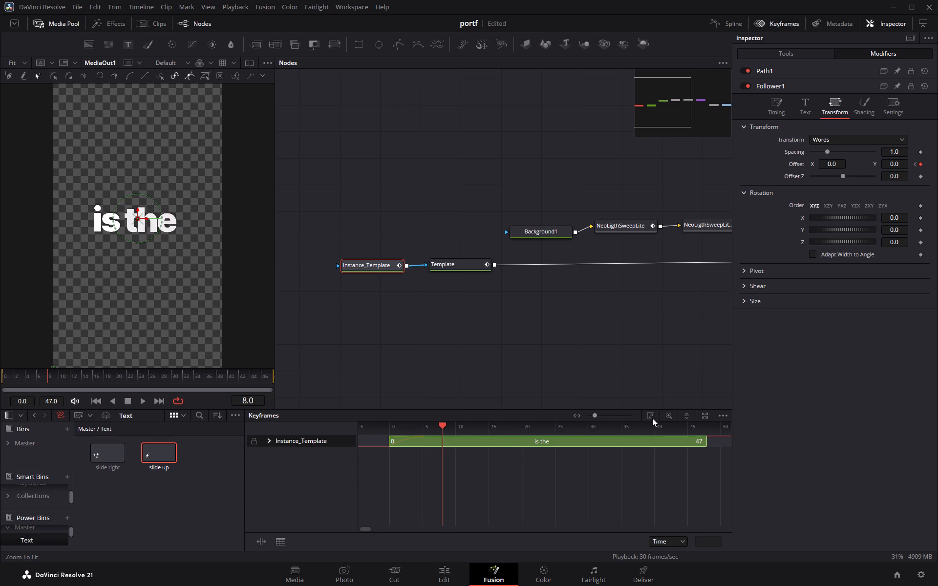
left_click(443, 428)
Examine the Instance_Template track in the Keyframes editor around frames 6 to 8 for the slide animation's keyframes.
left_click(259, 541)
left_click(280, 541)
left_click(280, 541)
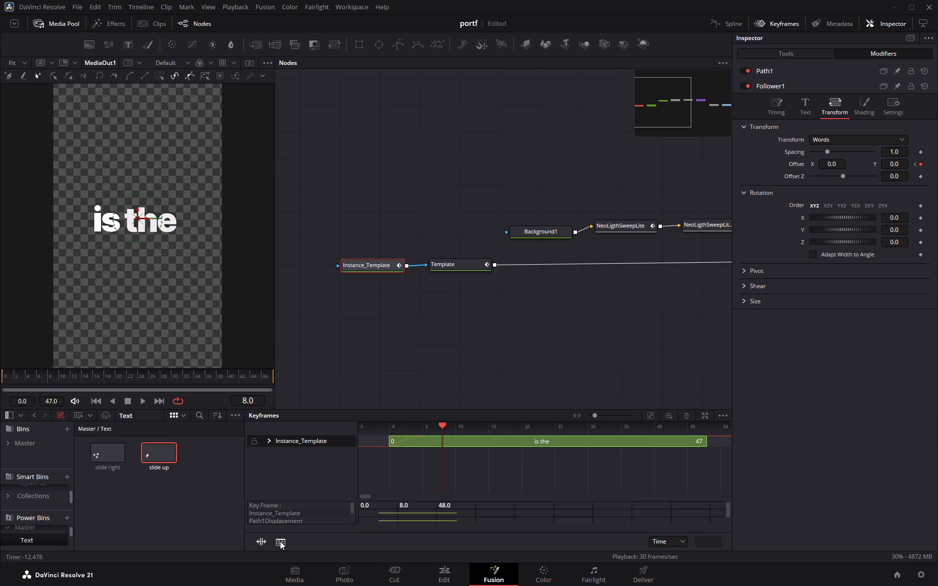
left_click(441, 439)
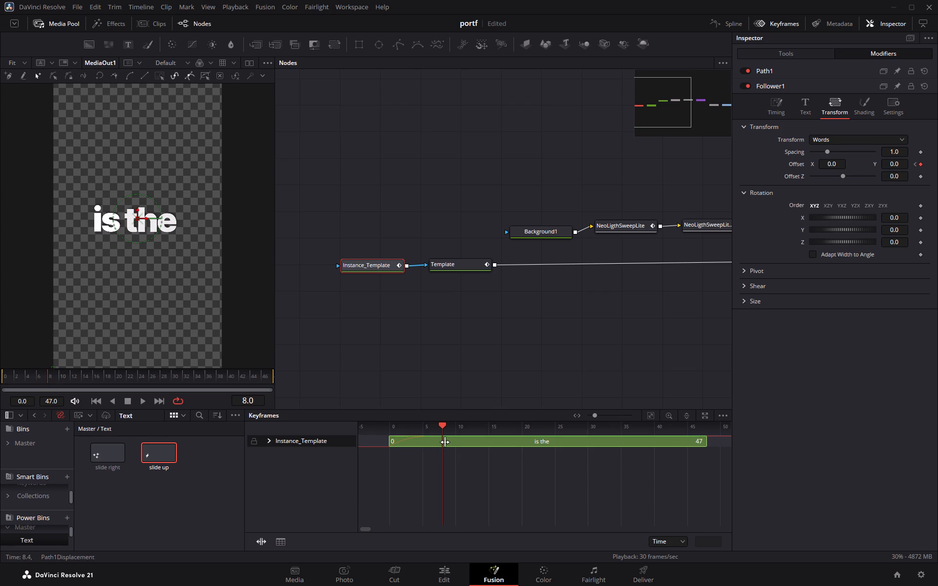
scroll(450, 448, "up", 2)
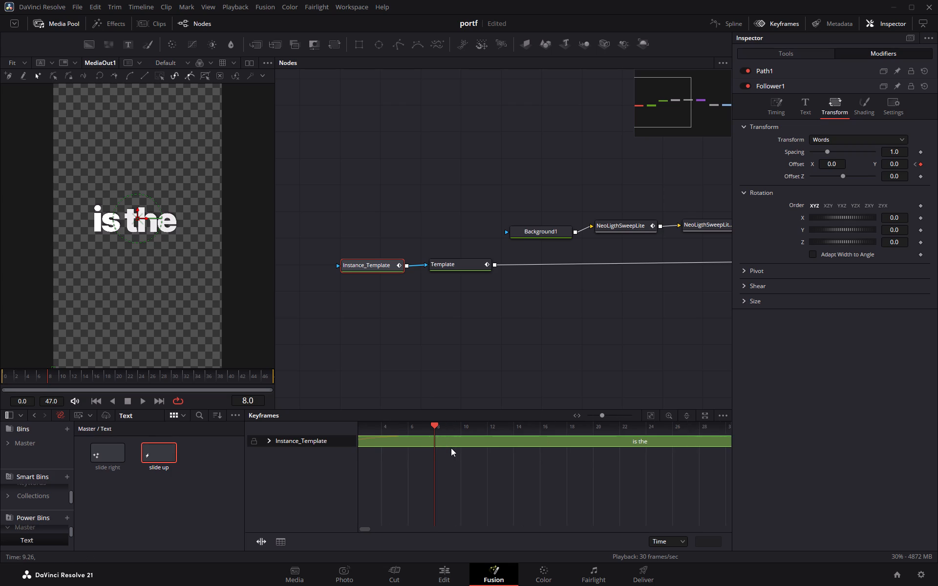
middle_click_drag(525, 474, 620, 476)
left_click(707, 415)
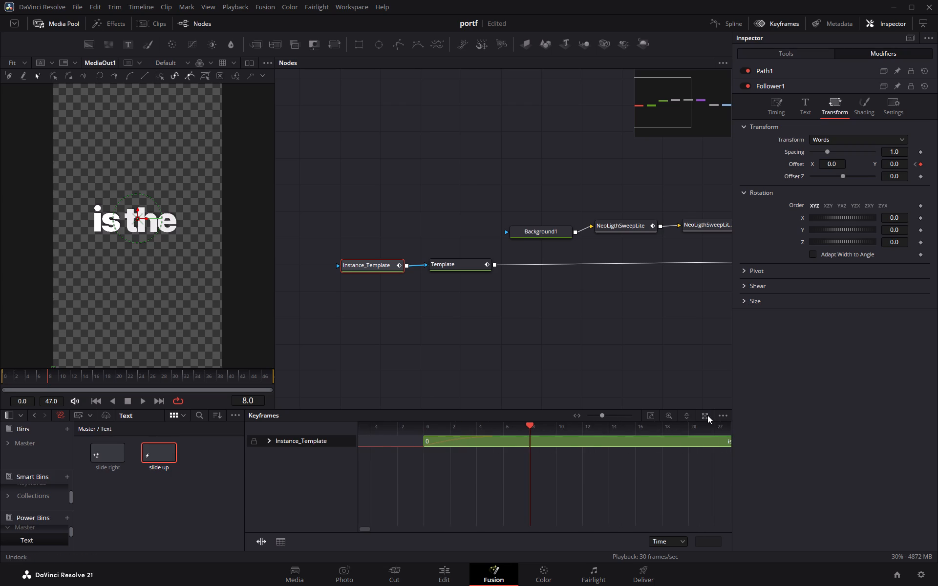
left_click_drag(654, 385, 633, 388)
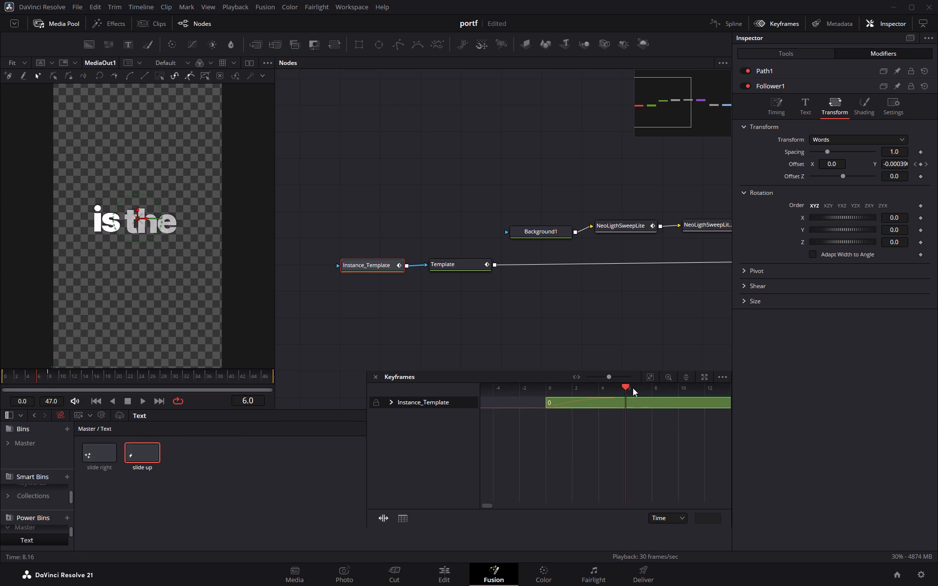
left_click_drag(633, 388, 649, 389)
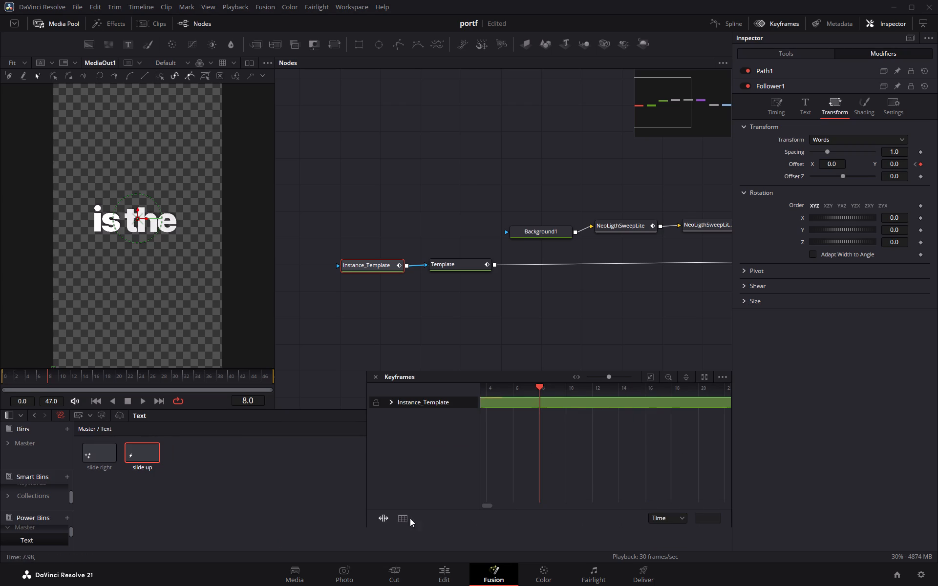
left_click(384, 520)
left_click(540, 389)
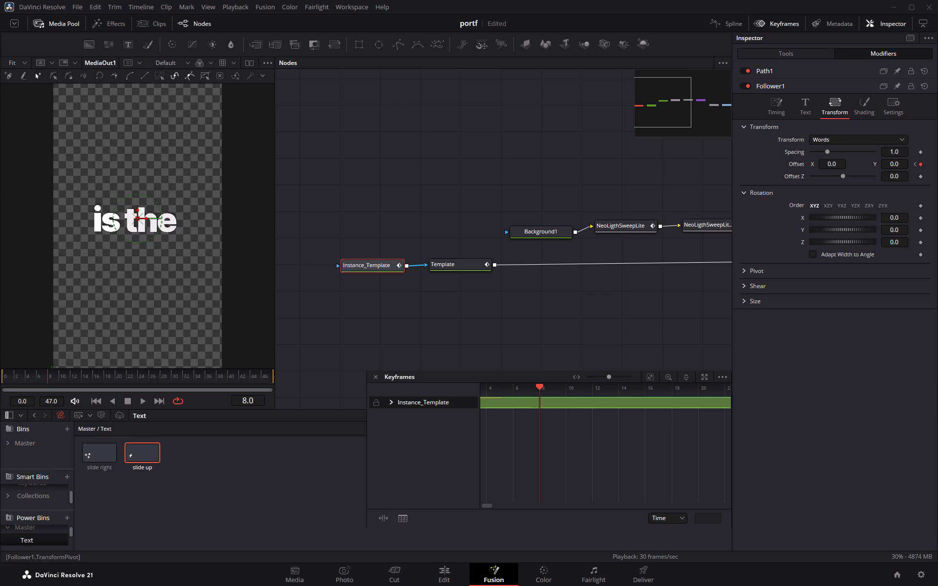
Remove Follower1's word Offset keyframe at frame 8.
left_click(920, 165)
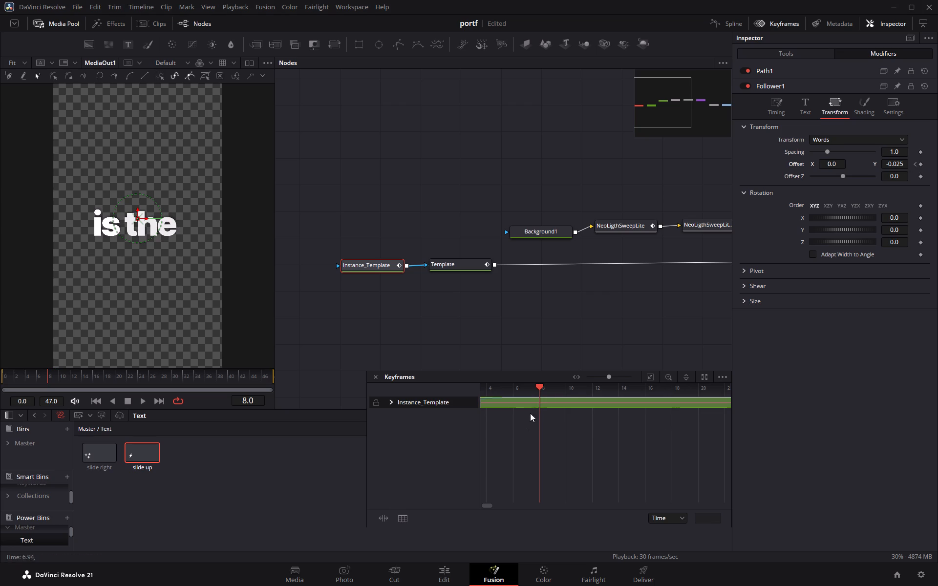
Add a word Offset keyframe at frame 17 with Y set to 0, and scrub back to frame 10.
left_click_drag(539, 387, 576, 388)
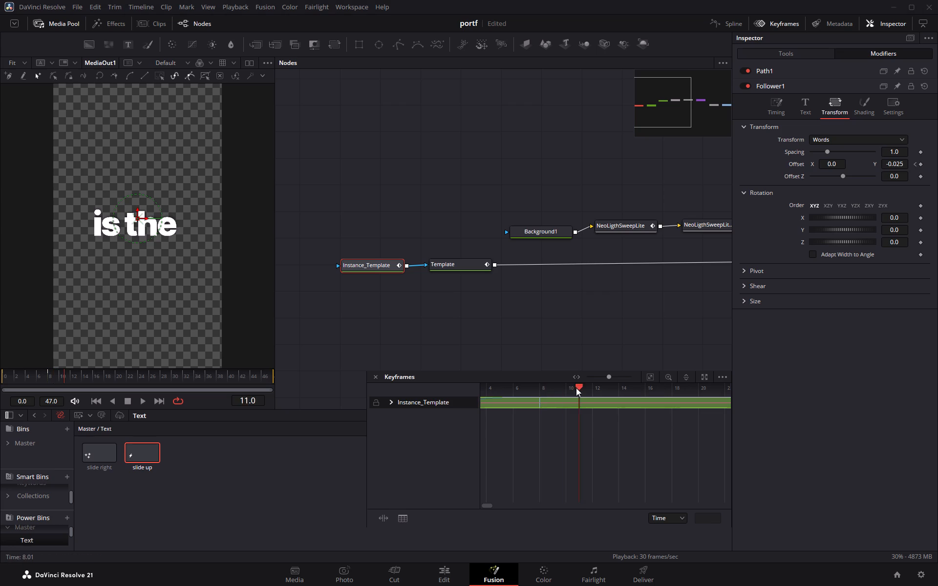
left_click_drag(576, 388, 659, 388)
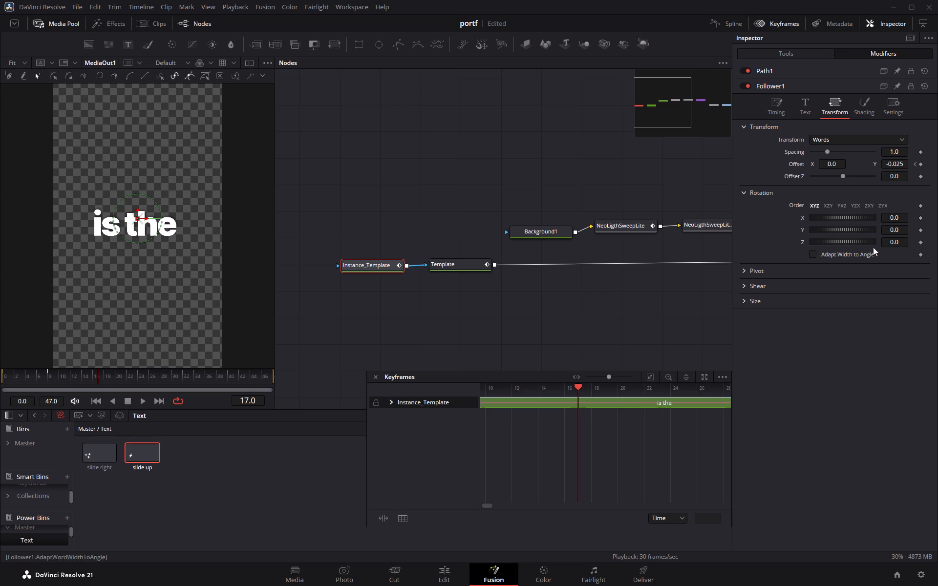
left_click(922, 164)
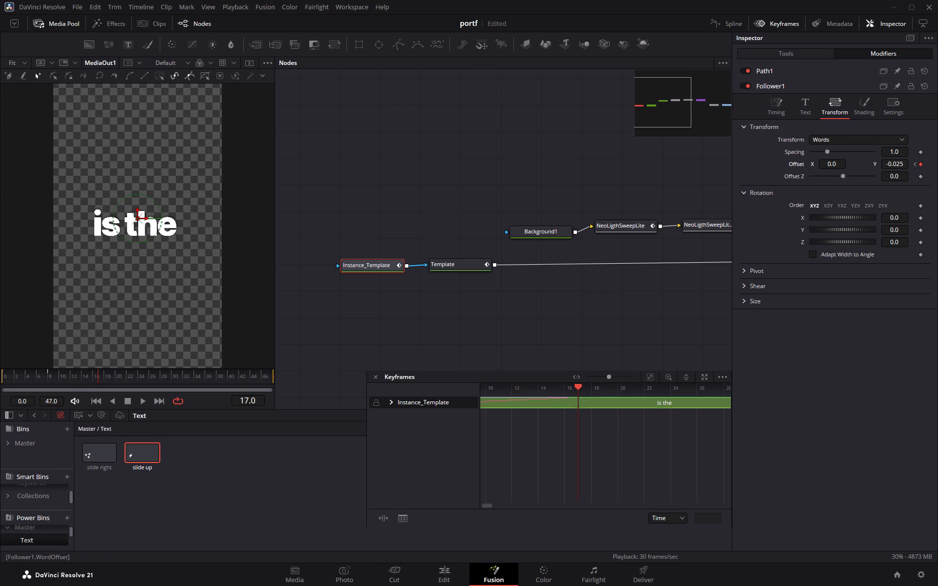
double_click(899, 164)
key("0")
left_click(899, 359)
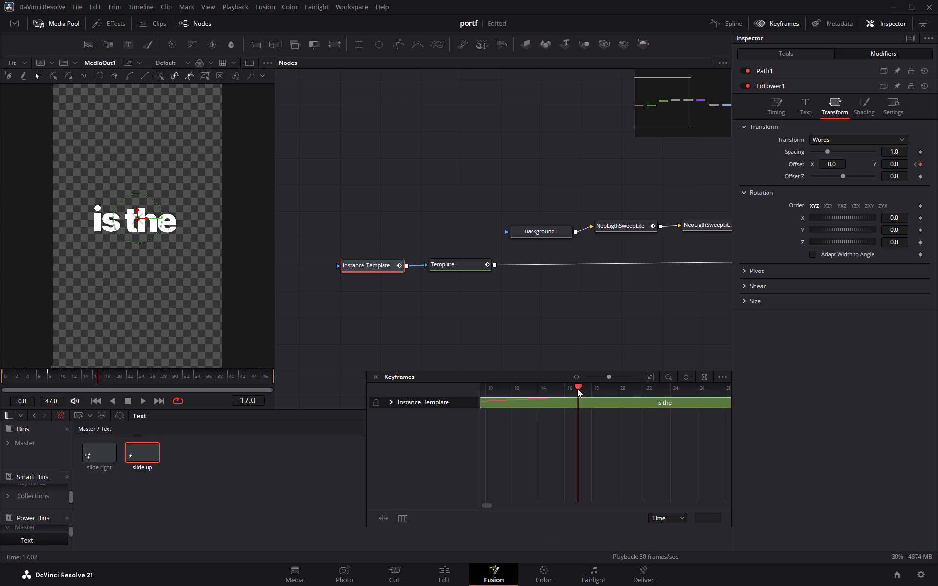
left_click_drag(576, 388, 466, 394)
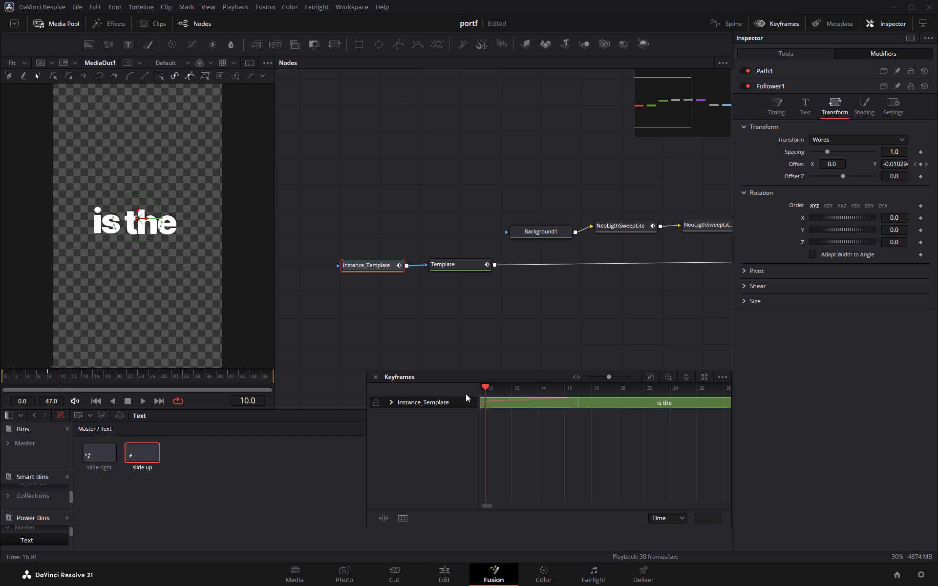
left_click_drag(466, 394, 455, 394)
Replace the Keyframes editor with the Spline editor, limited to the selected node, and enable all Instance_Template curves.
left_click(731, 25)
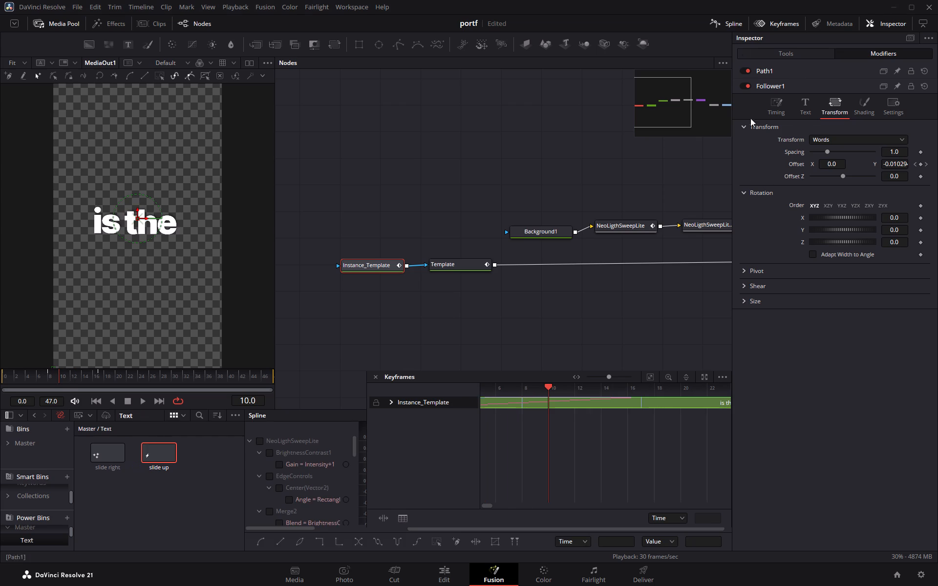
left_click(782, 21)
left_click(730, 412)
left_click(725, 415)
left_click(713, 428)
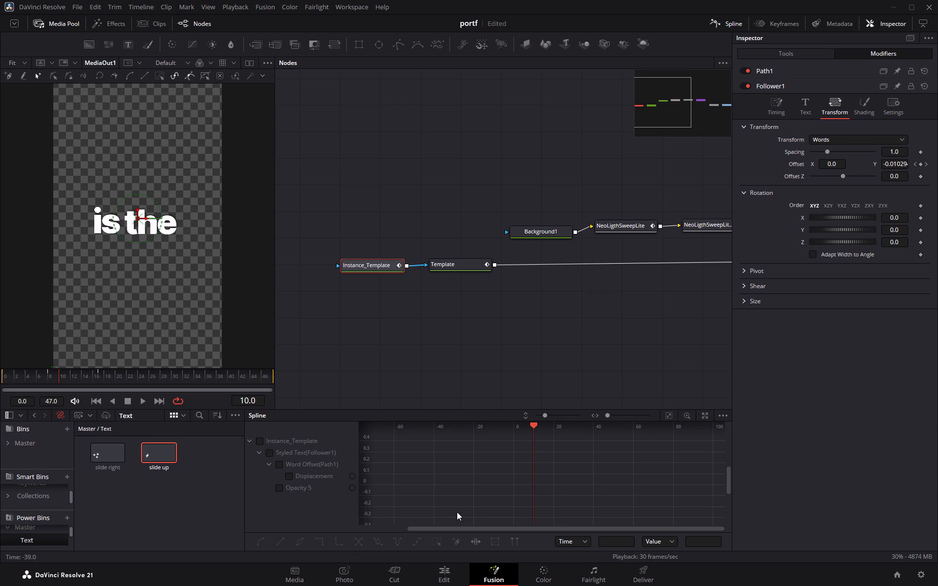
left_click(669, 417)
left_click(262, 440)
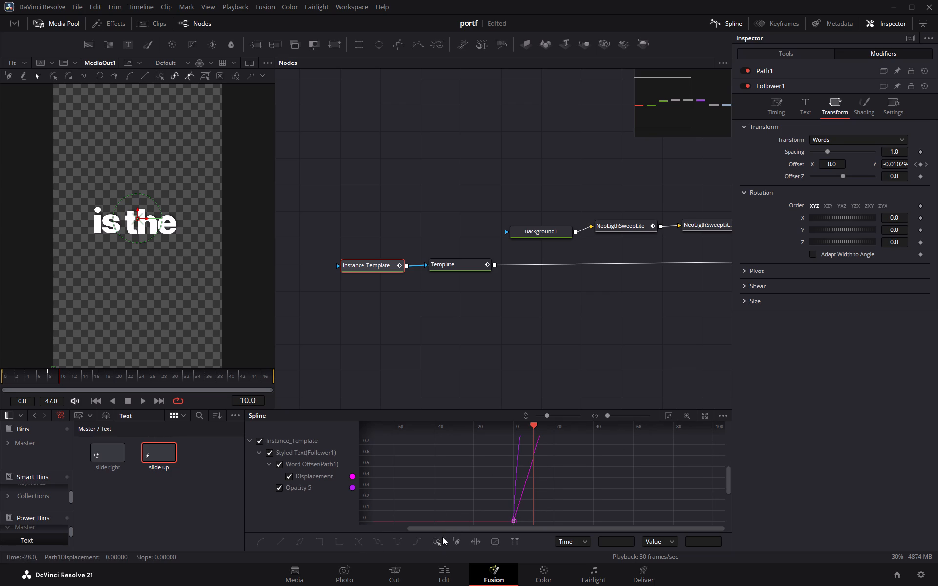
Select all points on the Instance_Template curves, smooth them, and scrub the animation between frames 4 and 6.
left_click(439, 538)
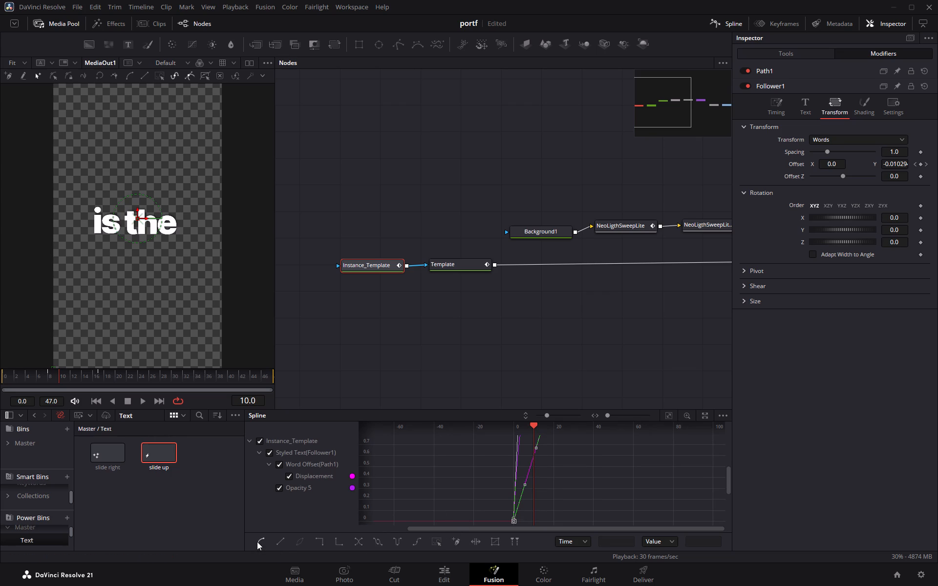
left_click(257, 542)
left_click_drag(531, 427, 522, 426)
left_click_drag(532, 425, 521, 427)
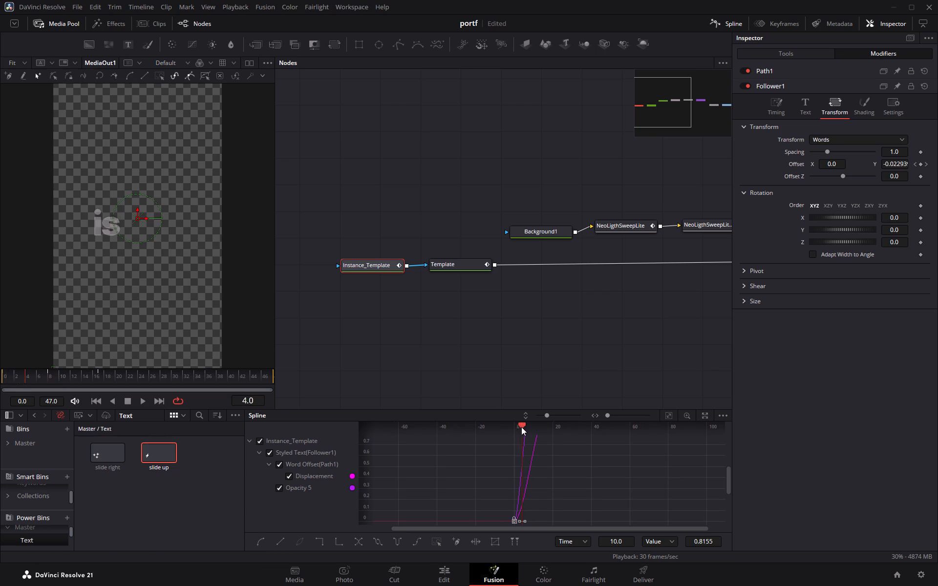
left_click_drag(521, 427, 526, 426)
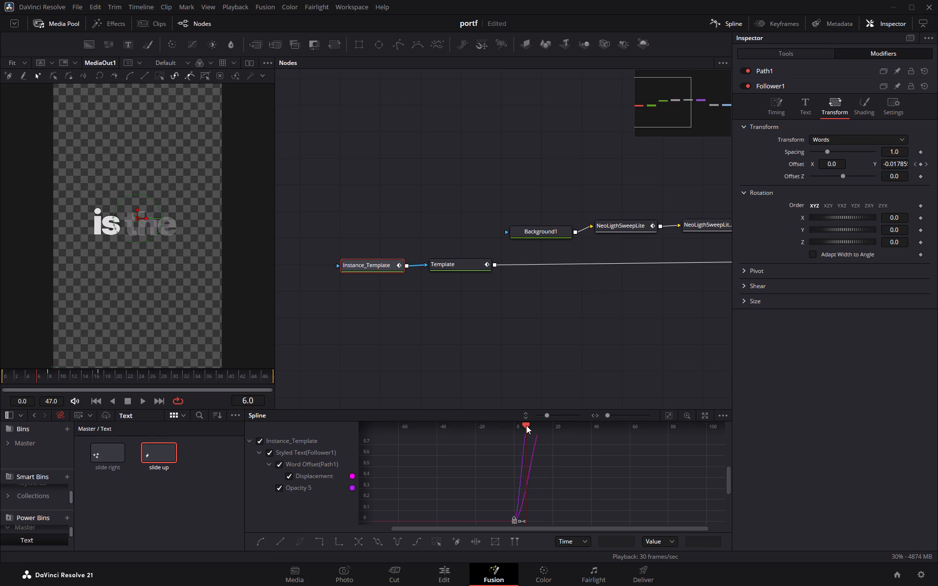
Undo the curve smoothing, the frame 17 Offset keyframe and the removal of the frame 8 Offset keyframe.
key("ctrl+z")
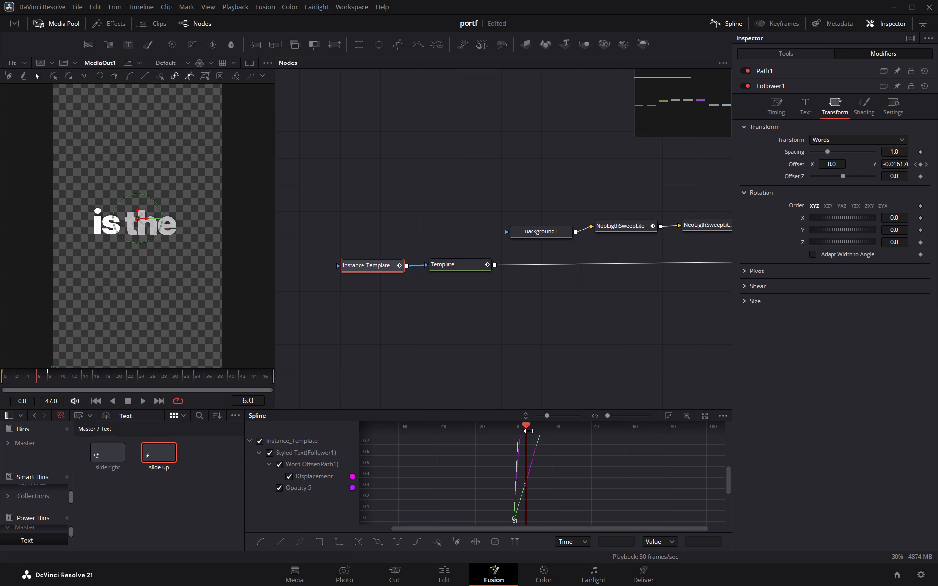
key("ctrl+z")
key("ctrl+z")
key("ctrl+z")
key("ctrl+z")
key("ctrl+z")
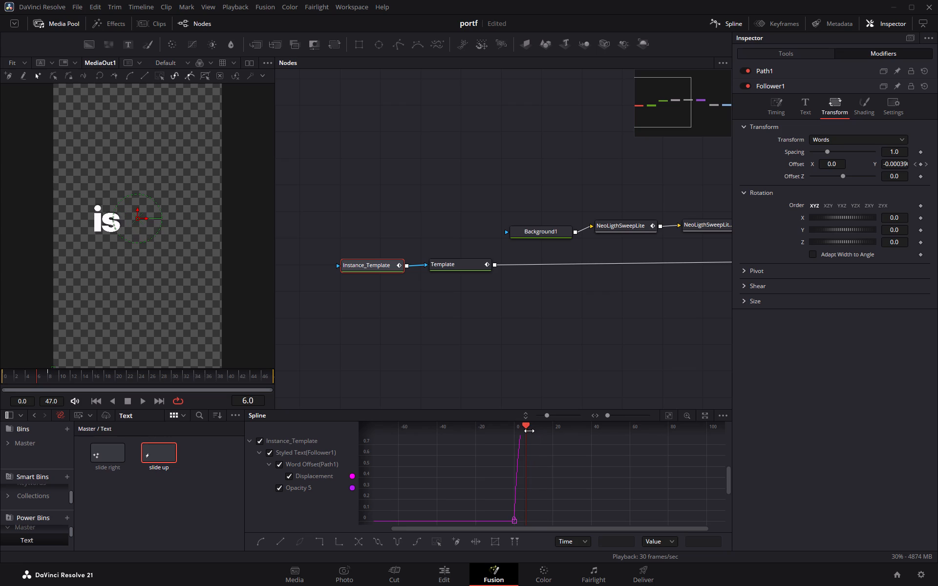
Step through the word Offset keyframes at frames 0 and 8.
left_click(925, 163)
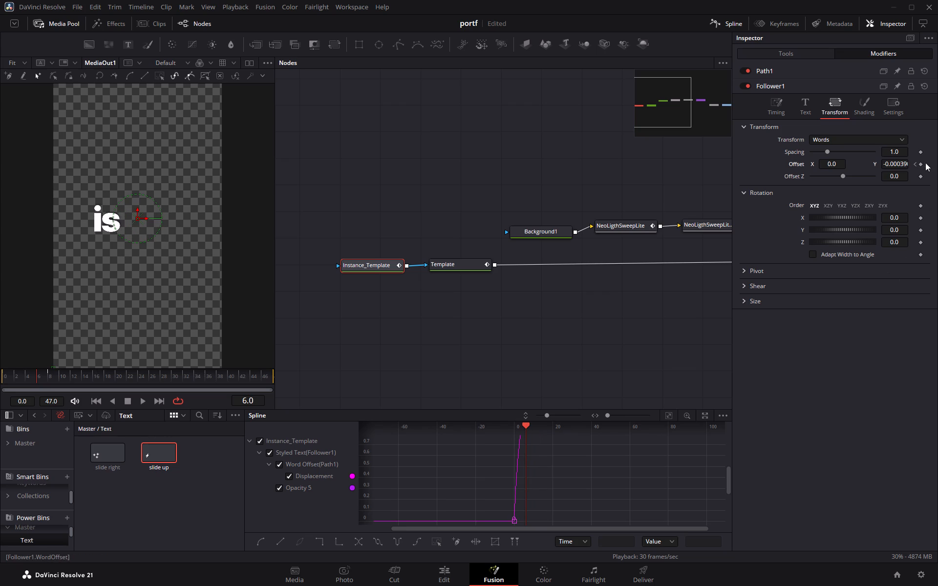
left_click(915, 166)
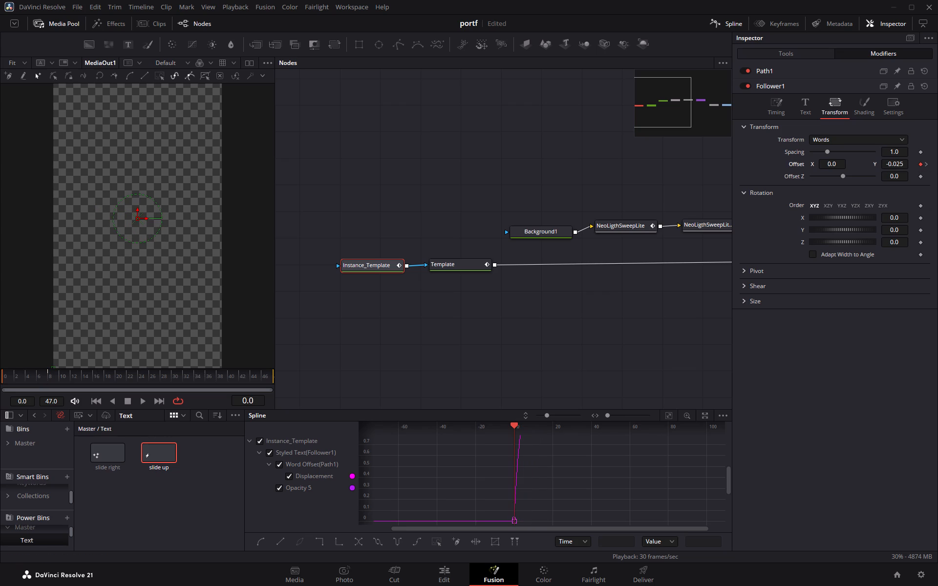
left_click(926, 166)
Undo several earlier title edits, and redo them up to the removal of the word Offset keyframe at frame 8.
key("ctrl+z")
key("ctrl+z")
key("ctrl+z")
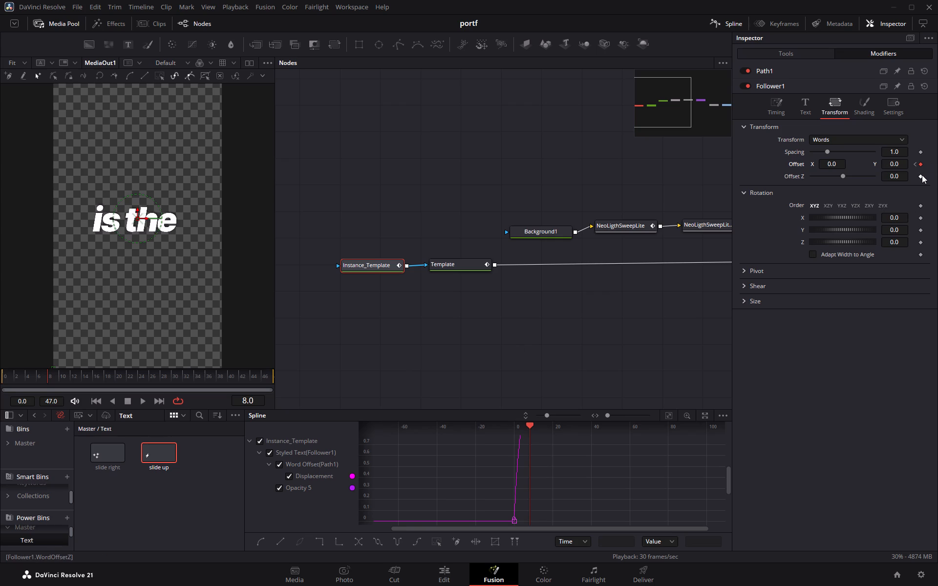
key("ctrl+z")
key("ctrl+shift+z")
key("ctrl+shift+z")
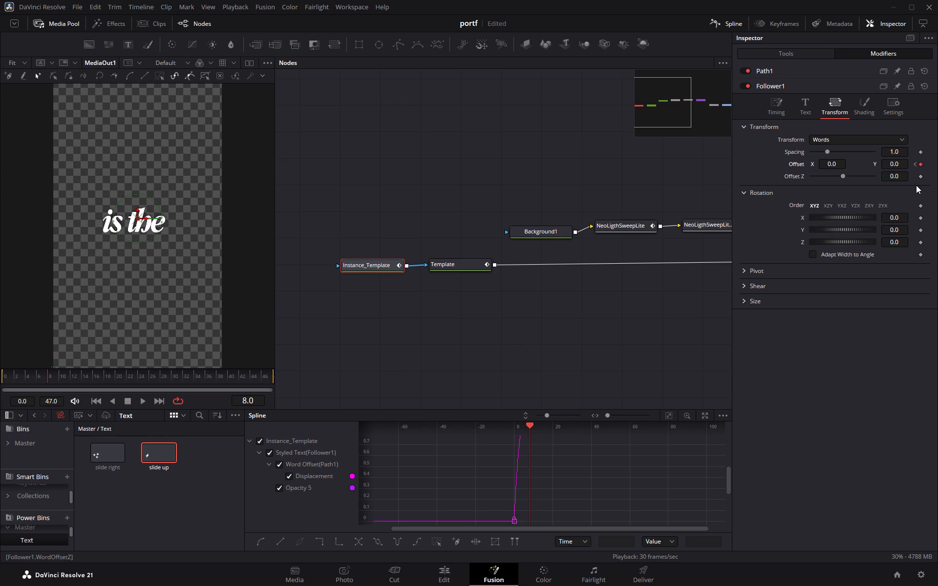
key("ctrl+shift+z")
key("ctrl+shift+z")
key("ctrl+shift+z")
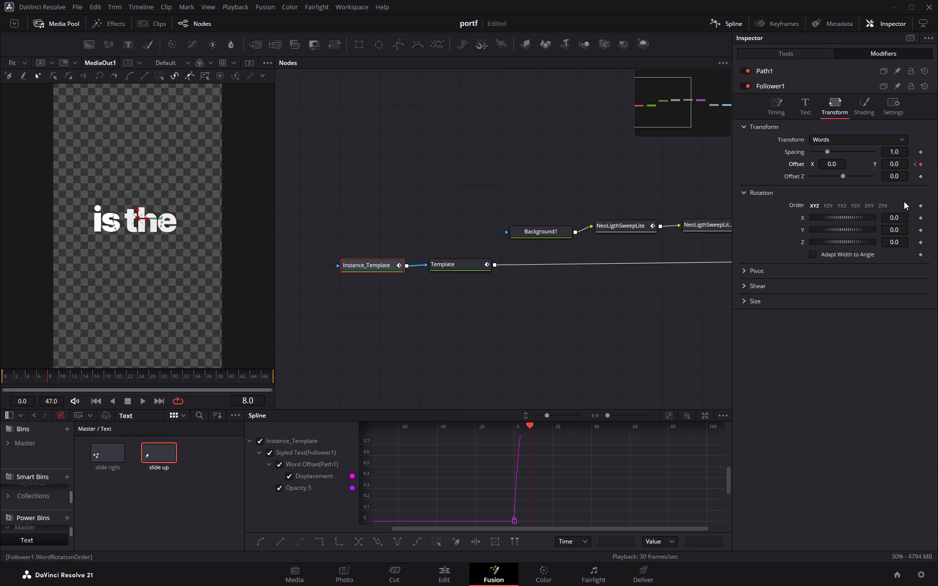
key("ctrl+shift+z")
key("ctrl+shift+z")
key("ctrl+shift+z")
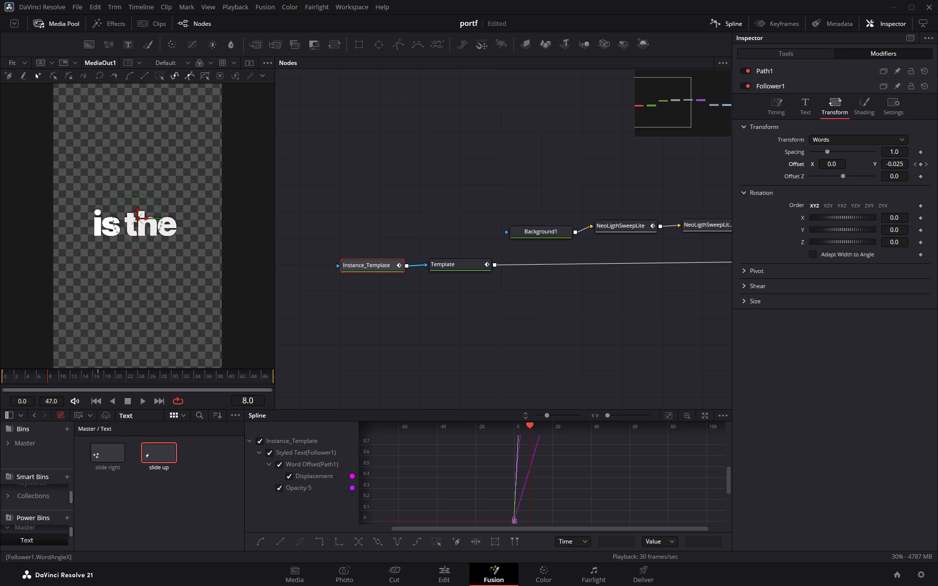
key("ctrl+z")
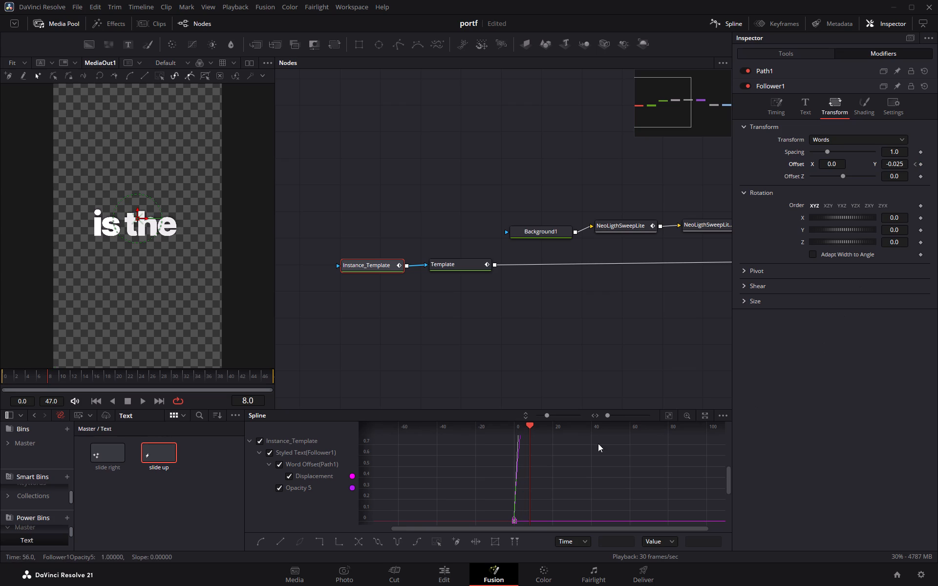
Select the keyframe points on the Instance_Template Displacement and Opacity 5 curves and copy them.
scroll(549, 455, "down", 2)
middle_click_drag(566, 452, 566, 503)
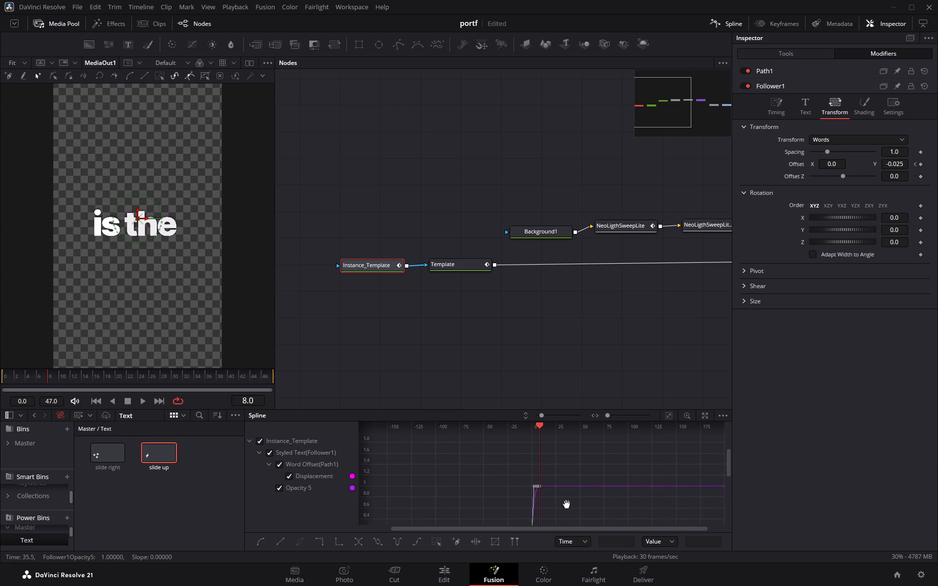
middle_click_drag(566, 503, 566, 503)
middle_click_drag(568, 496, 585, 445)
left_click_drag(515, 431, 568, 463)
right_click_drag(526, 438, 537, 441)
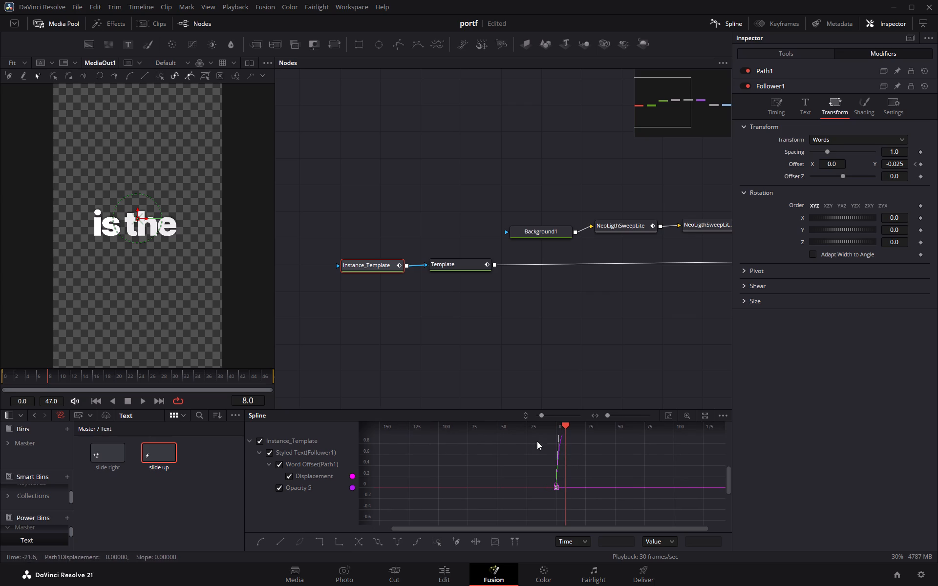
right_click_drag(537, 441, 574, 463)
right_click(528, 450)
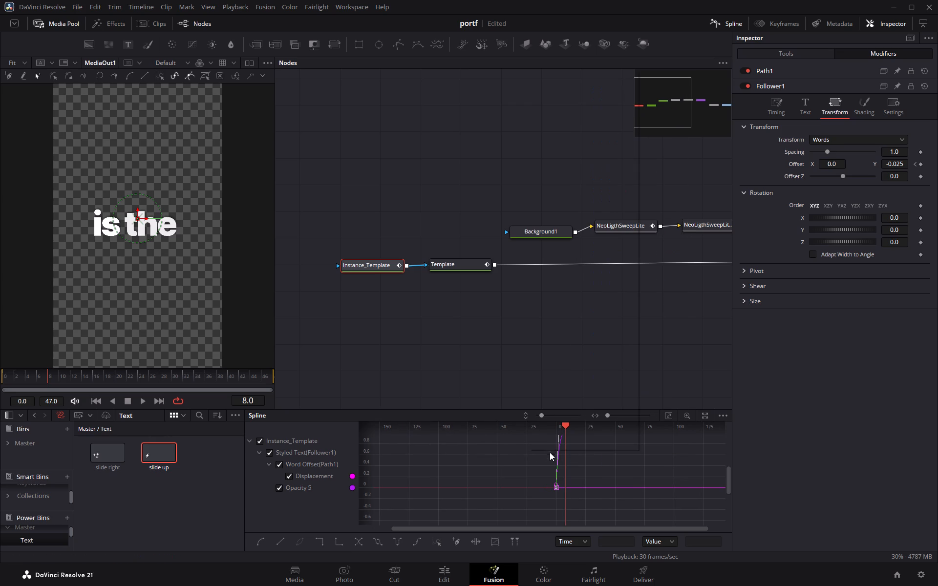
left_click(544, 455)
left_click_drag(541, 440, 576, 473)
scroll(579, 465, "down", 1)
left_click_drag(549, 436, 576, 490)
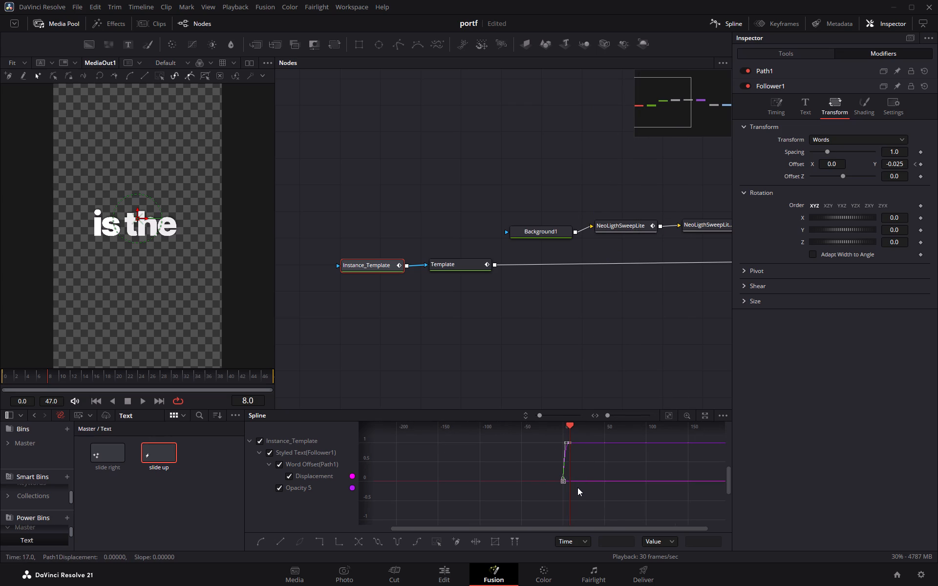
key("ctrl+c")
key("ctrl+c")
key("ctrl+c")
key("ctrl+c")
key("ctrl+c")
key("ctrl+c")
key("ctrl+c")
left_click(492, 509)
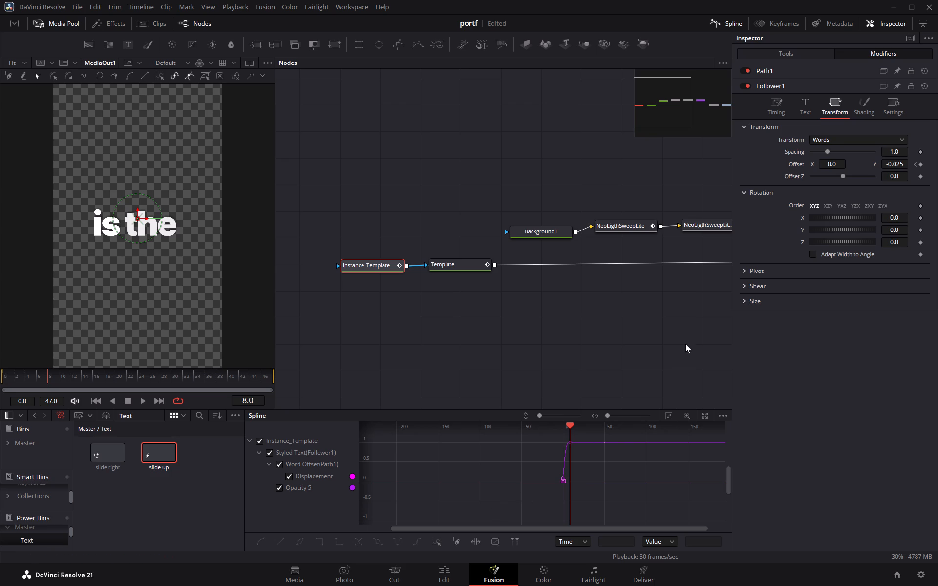
In the Keyframes editor, move Instance_Template's opacity keyframe from frame 8 to frame 12.
left_click(765, 20)
left_click(742, 25)
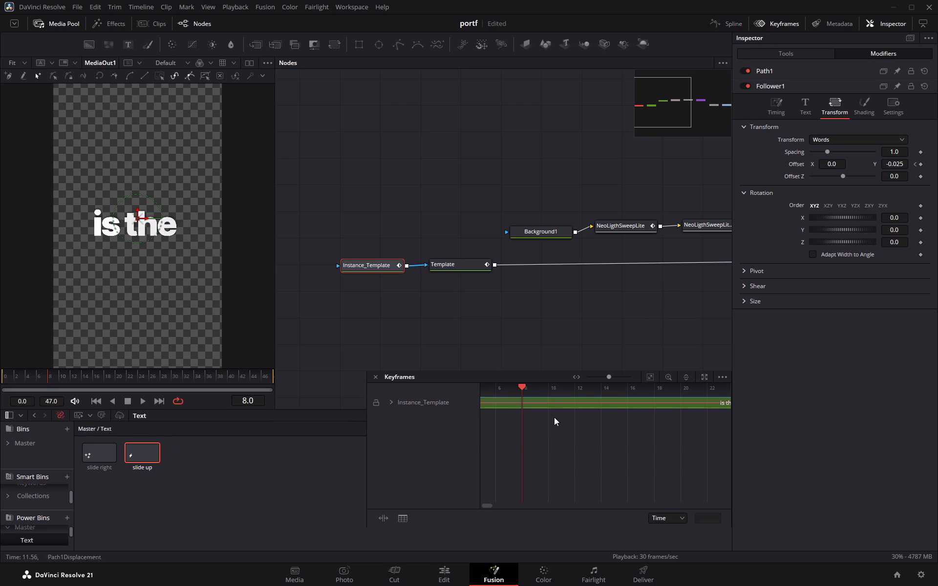
scroll(547, 423, "down", 1)
middle_click_drag(549, 425, 705, 418)
scroll(653, 409, "up", 2)
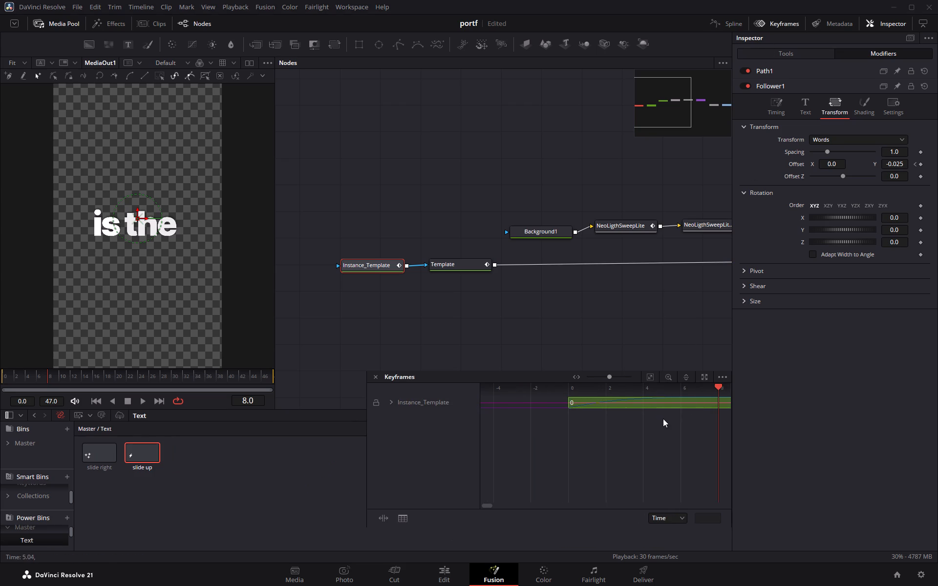
middle_click_drag(663, 419, 575, 425)
left_click_drag(629, 386, 615, 387)
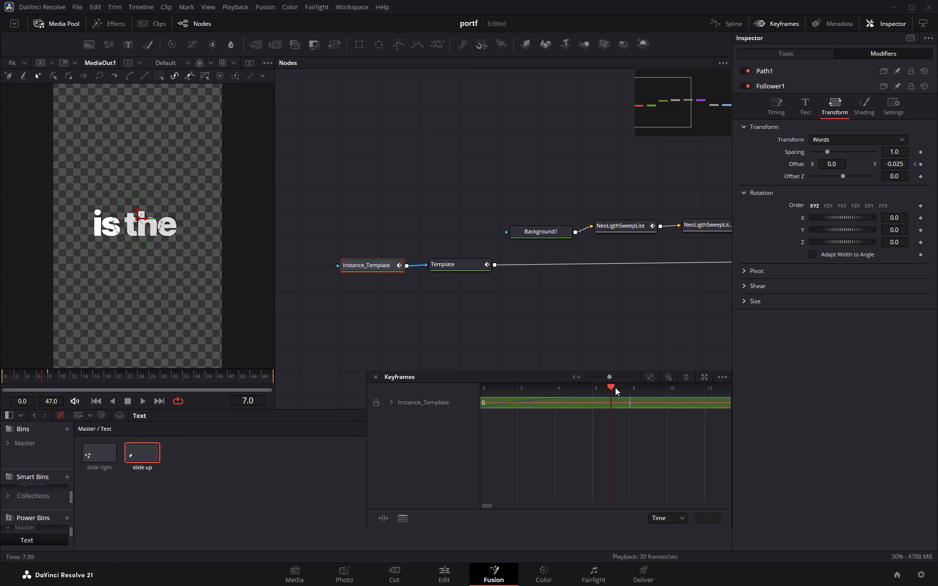
left_click_drag(615, 387, 617, 388)
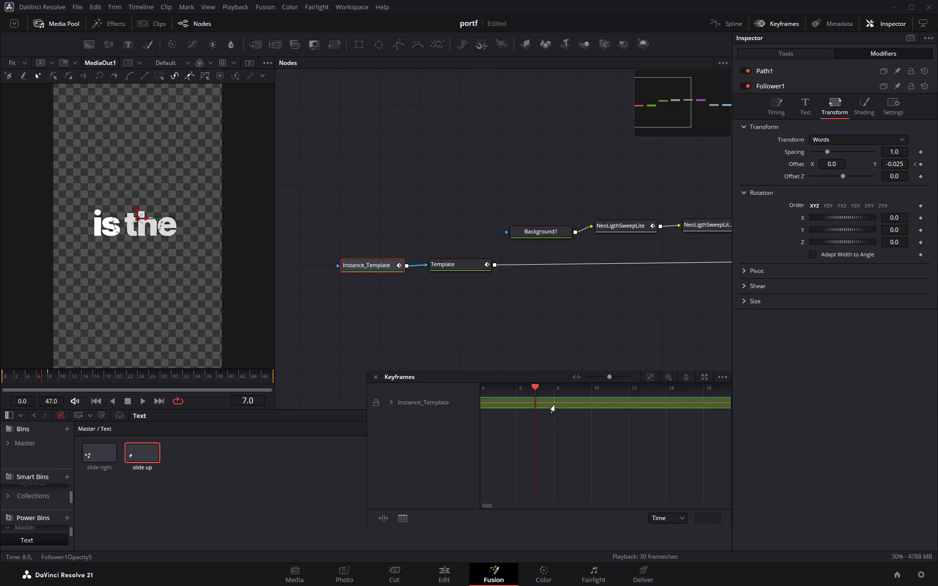
left_click_drag(554, 405, 558, 406)
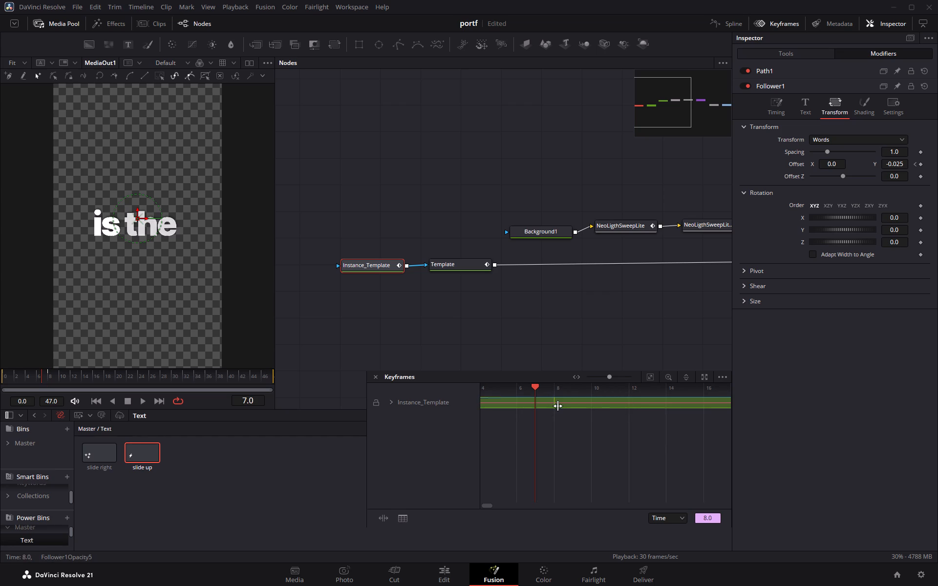
left_click_drag(558, 406, 579, 407)
left_click_drag(579, 407, 618, 408)
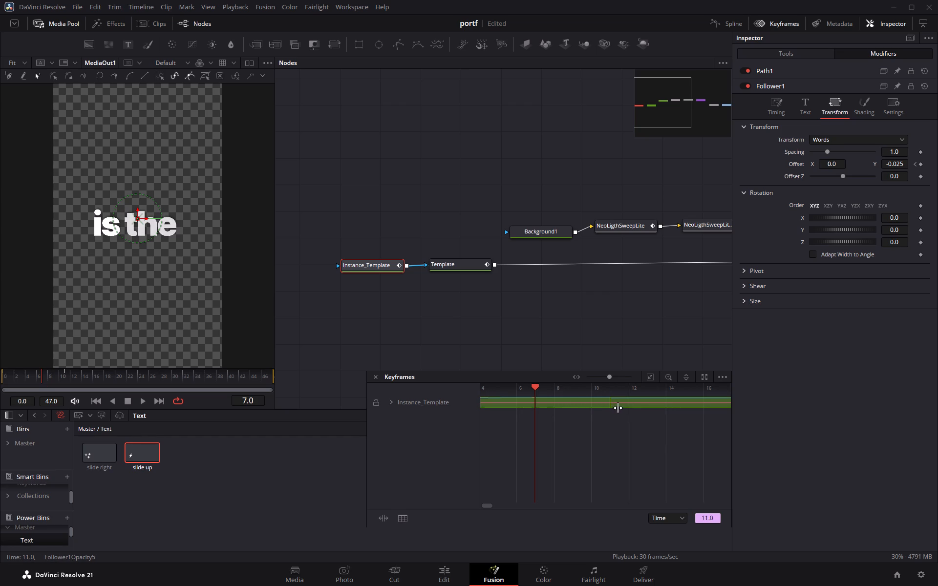
left_click_drag(618, 408, 621, 408)
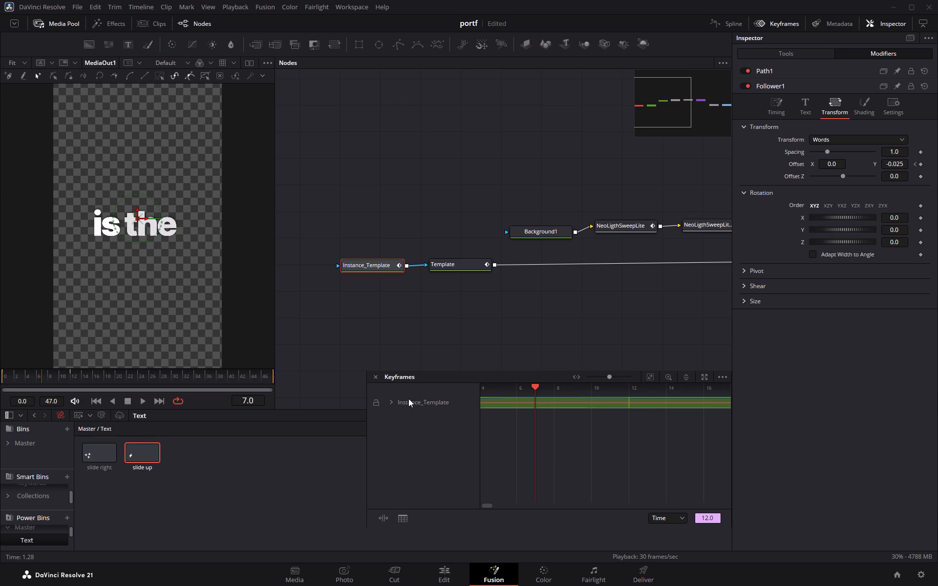
Expand the Instance_Template keyframe tracks and scrub the opening of the title animation up to frame 12.
left_click(392, 401)
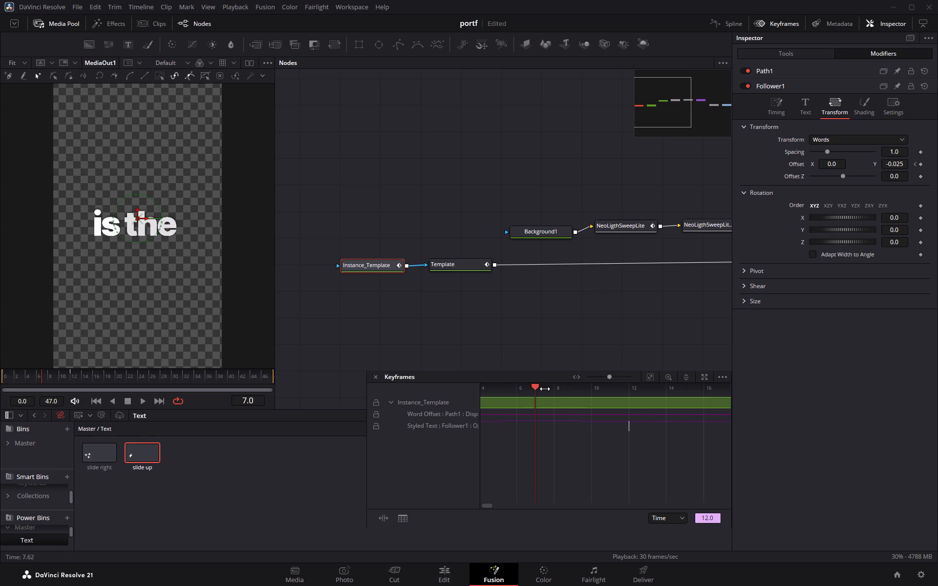
left_click_drag(534, 385, 559, 386)
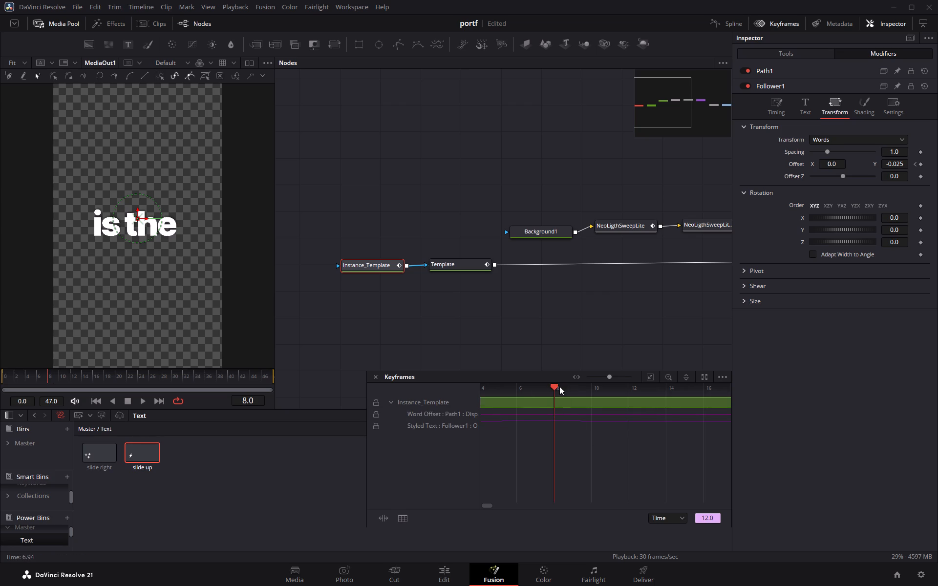
left_click_drag(559, 386, 583, 391)
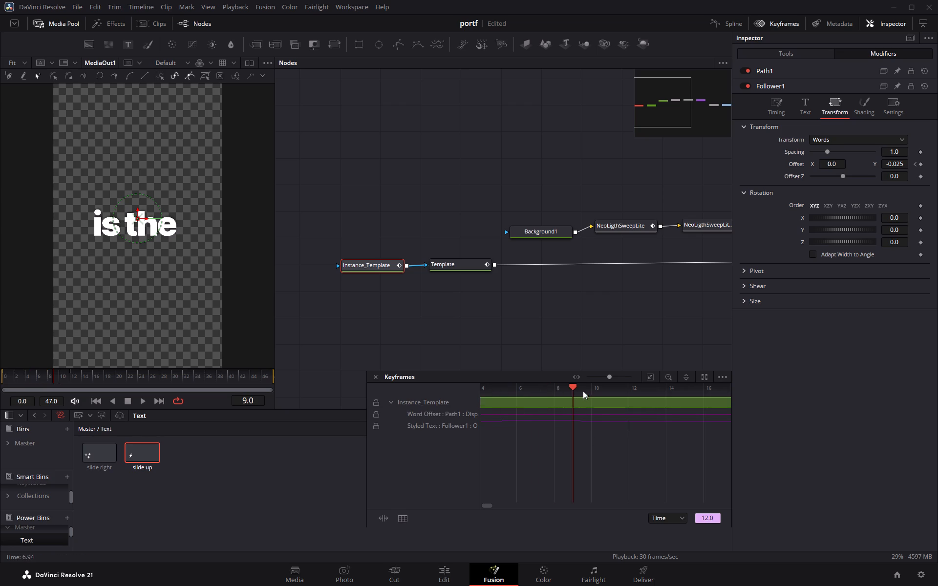
left_click_drag(583, 391, 623, 392)
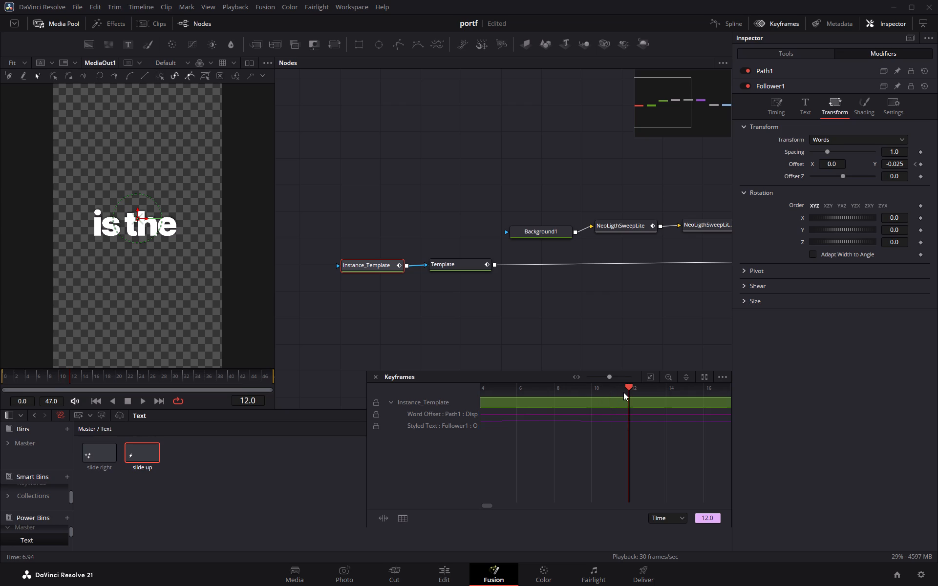
left_click_drag(623, 392, 489, 402)
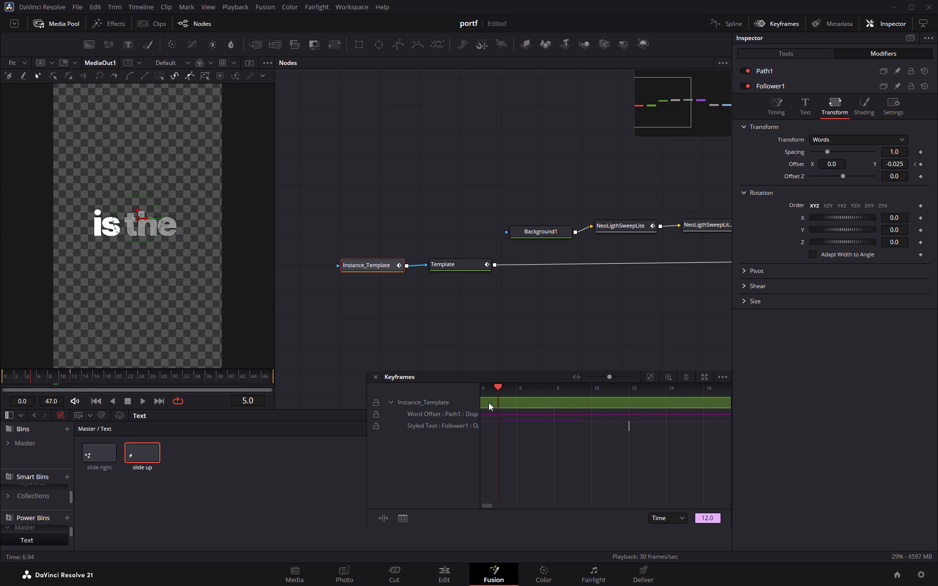
left_click_drag(489, 402, 506, 406)
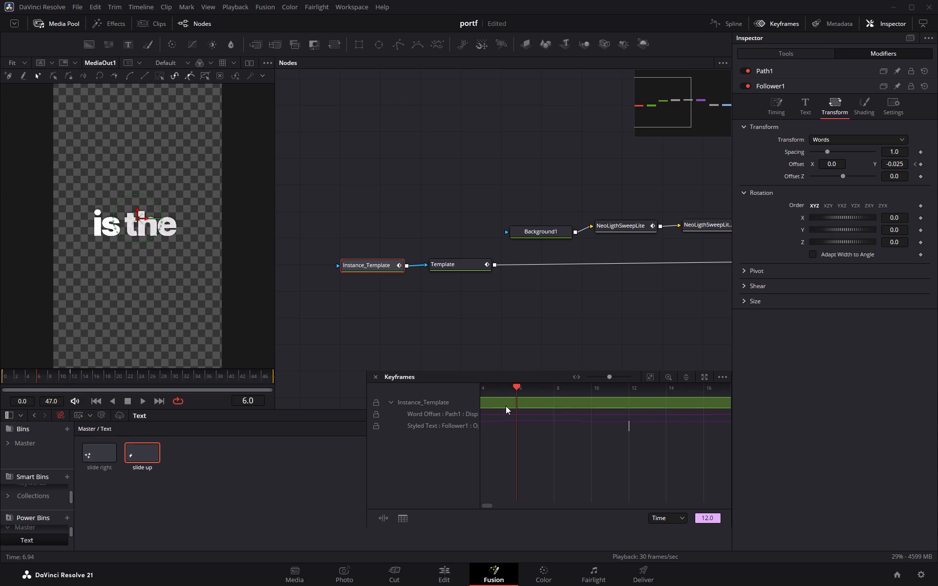
left_click_drag(506, 406, 506, 406)
scroll(576, 423, "down", 3)
left_click_drag(554, 388, 529, 390)
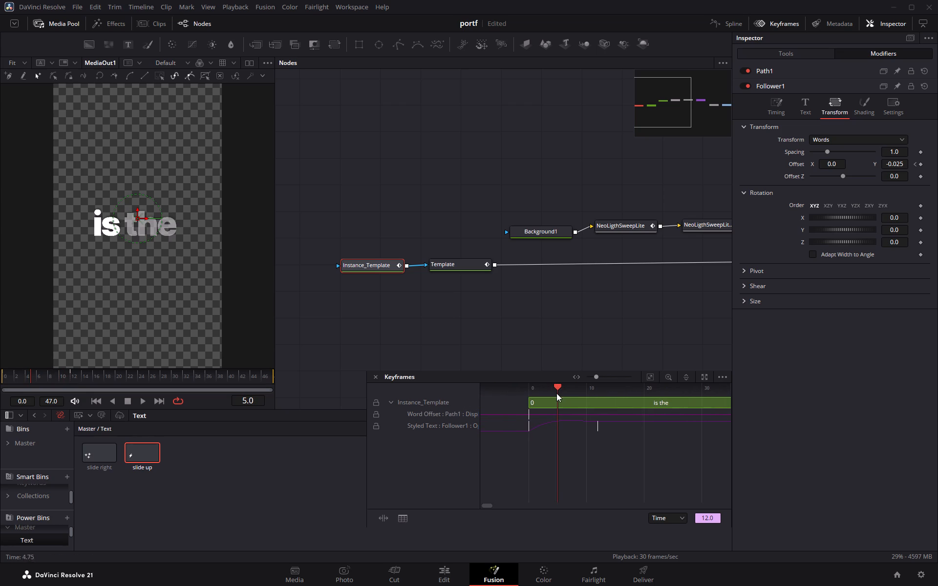
left_click_drag(557, 386, 590, 391)
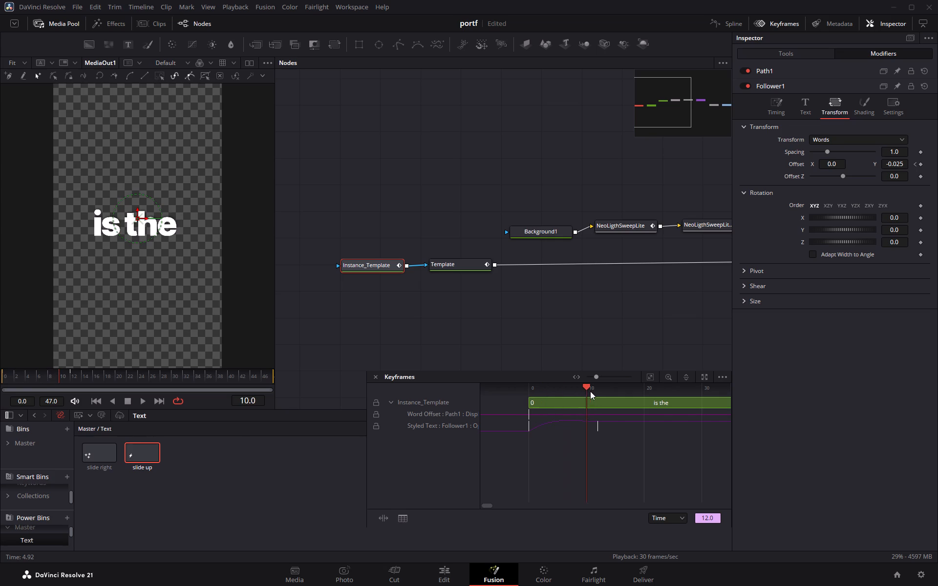
left_click_drag(590, 391, 580, 395)
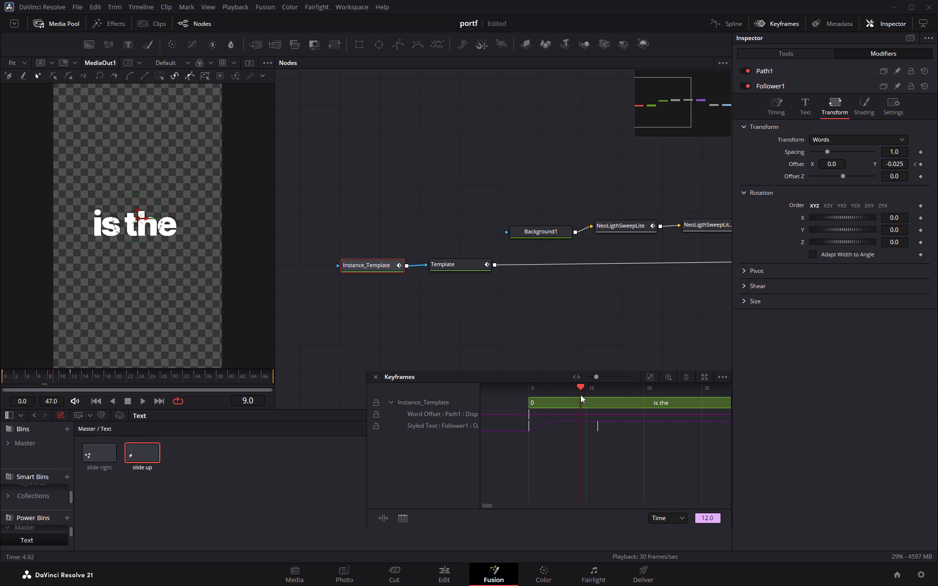
left_click_drag(580, 395, 596, 395)
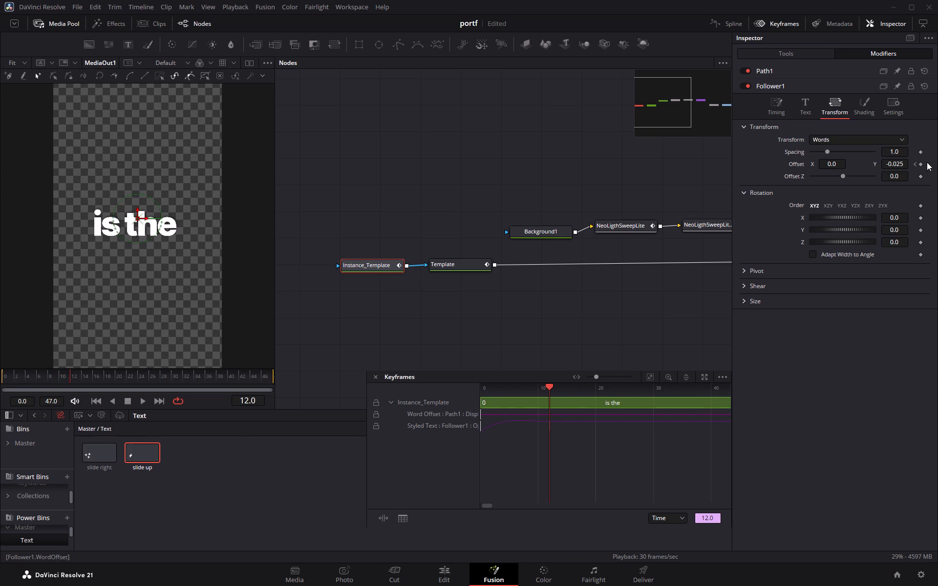
Add a word Offset keyframe at frame 12 and set its Y offset to 0.
left_click(915, 165)
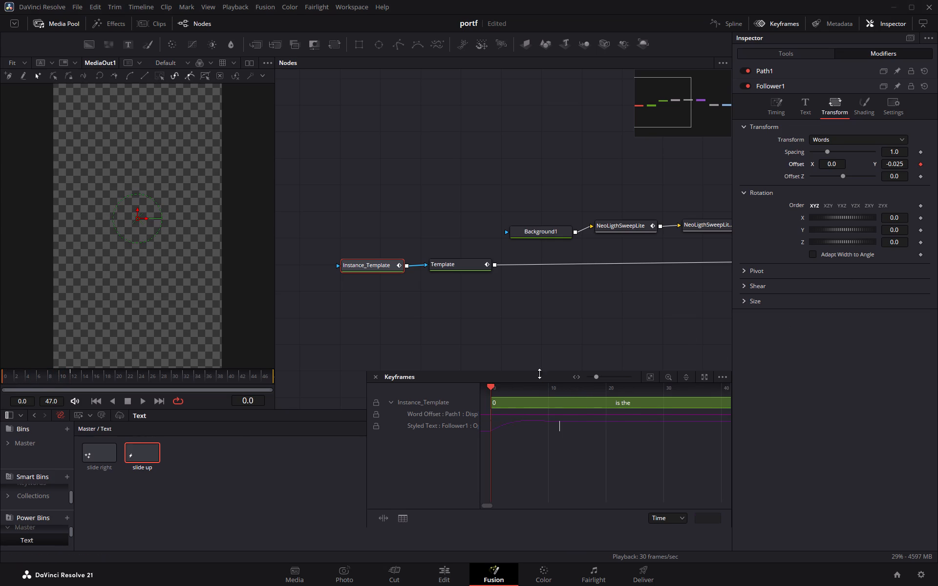
left_click_drag(490, 387, 561, 388)
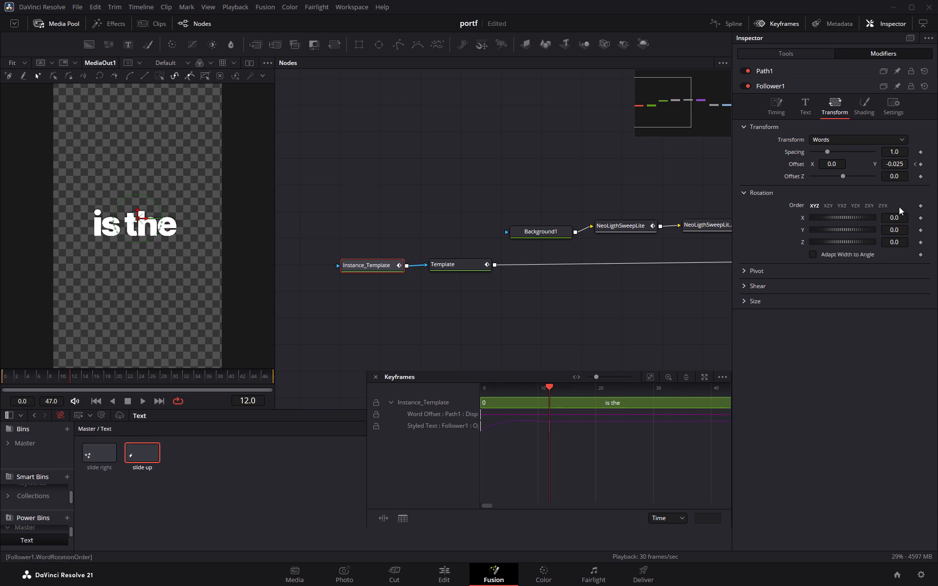
left_click(921, 164)
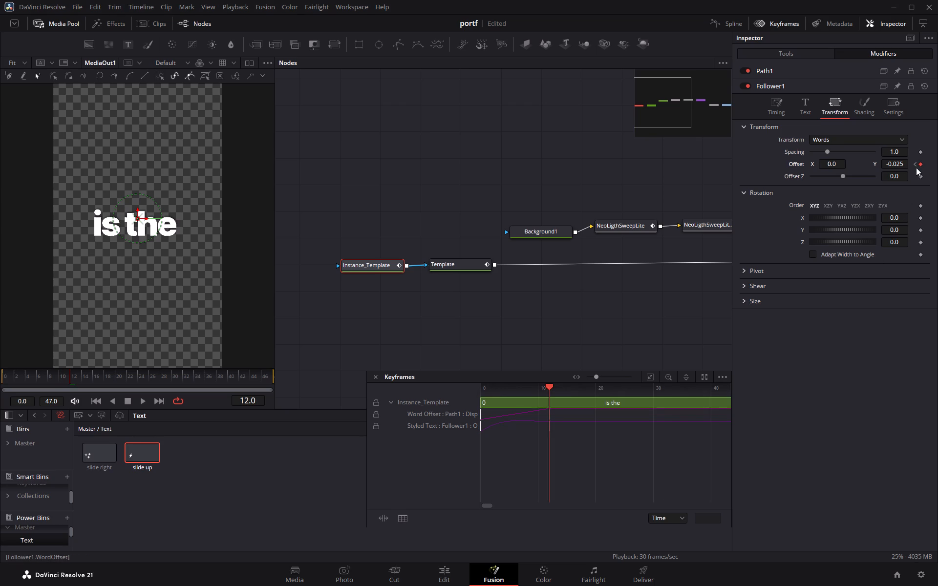
double_click(905, 164)
key("0")
left_click(624, 458)
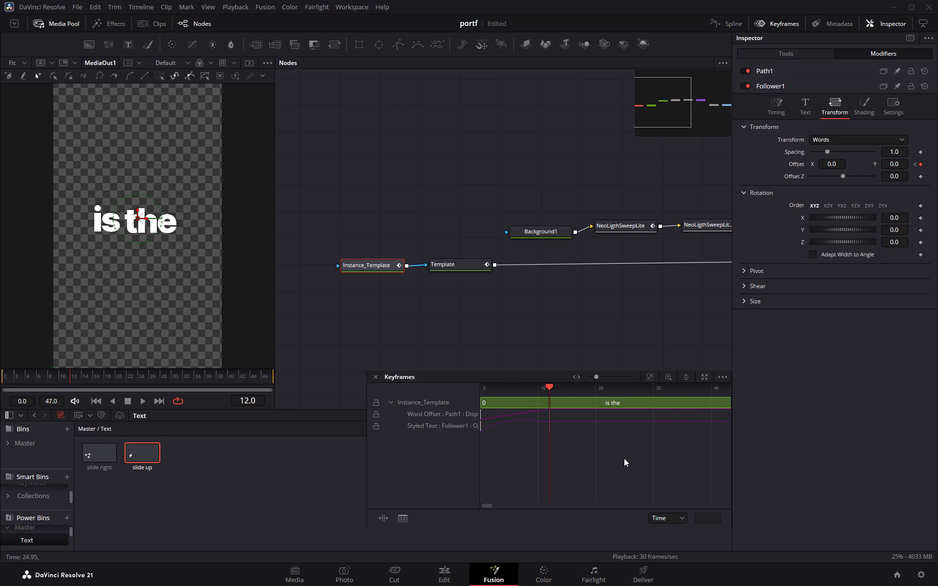
In the Spline editor, isolate Instance_Template's Displacement curve and apply an ease to its two keyframes for a fast rise and smooth settle.
left_click(725, 24)
left_click(786, 26)
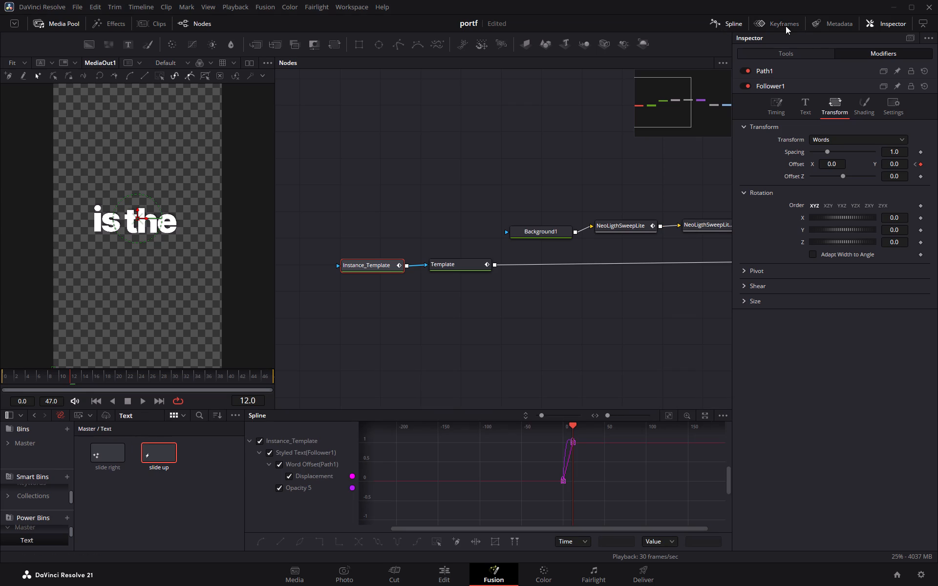
scroll(595, 471, "up", 4)
middle_click_drag(550, 466, 563, 508)
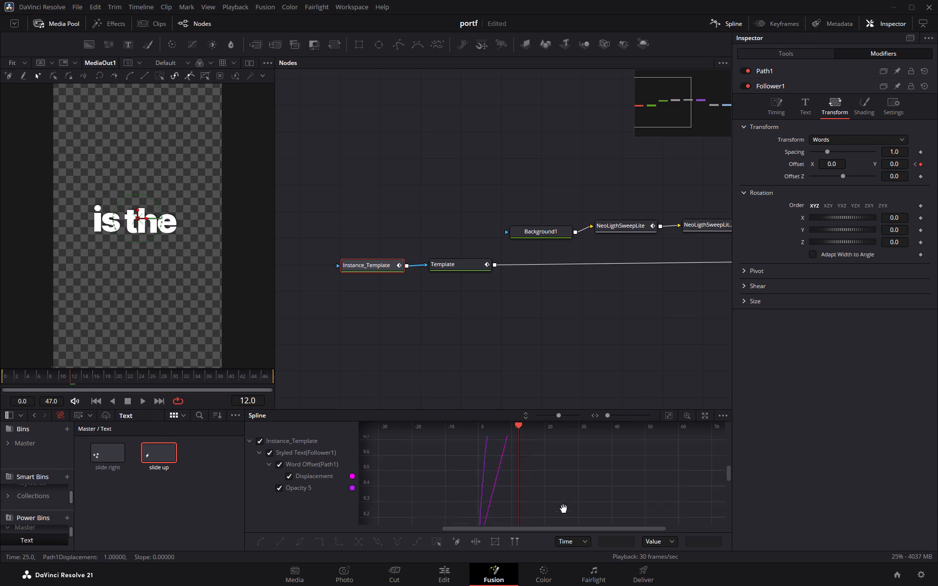
middle_click_drag(563, 508, 594, 548)
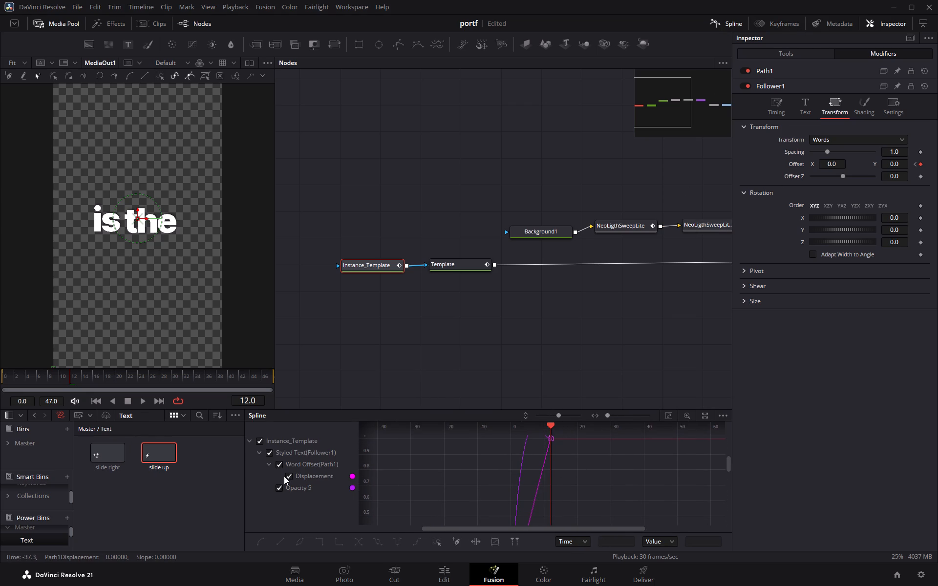
left_click(277, 488)
left_click(277, 487)
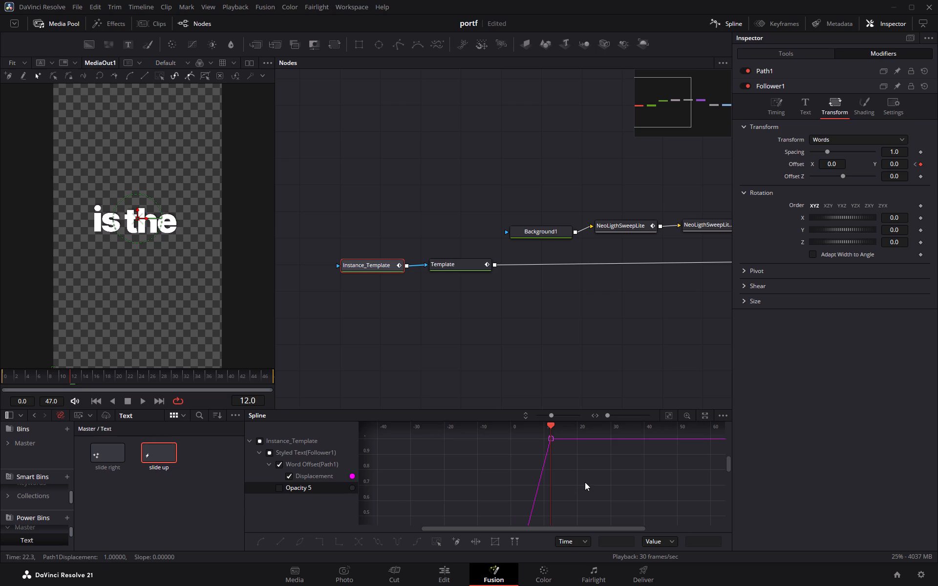
right_click(518, 467)
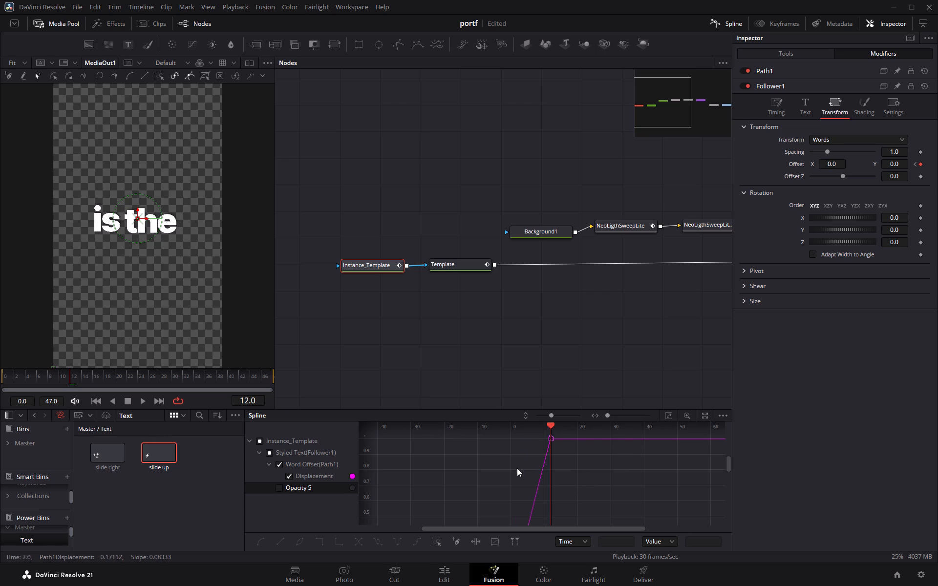
left_click(439, 540)
right_click(489, 469)
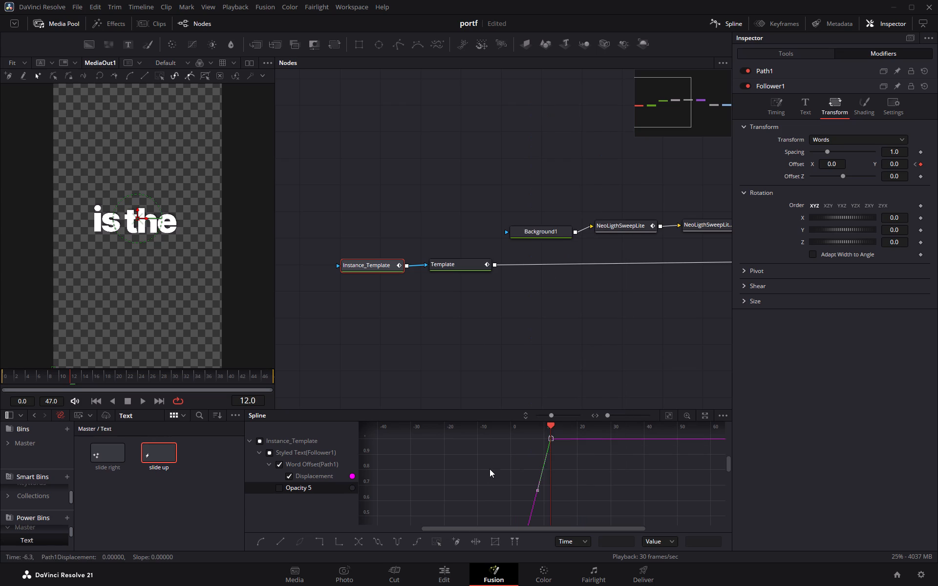
left_click(611, 492)
scroll(608, 485, "down", 3)
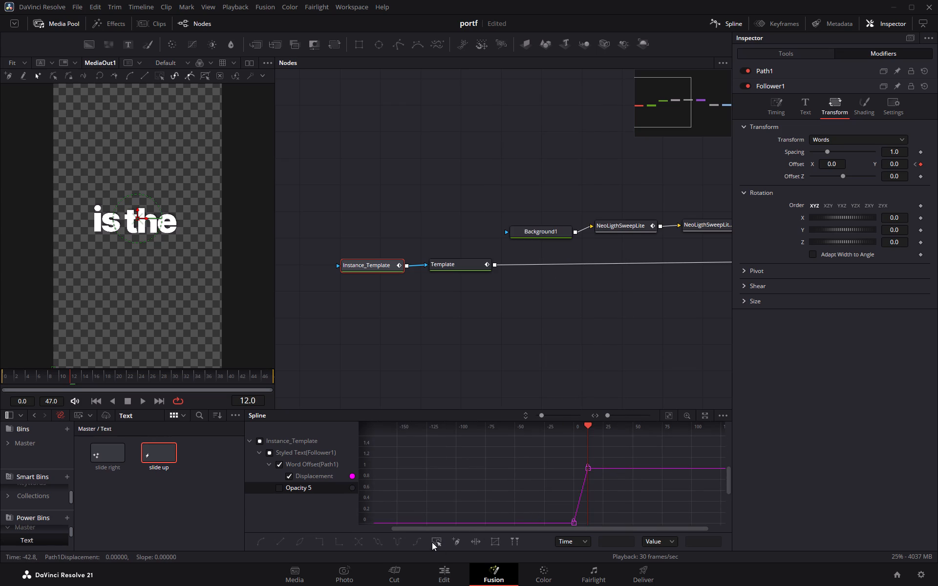
left_click(436, 541)
right_click(528, 484)
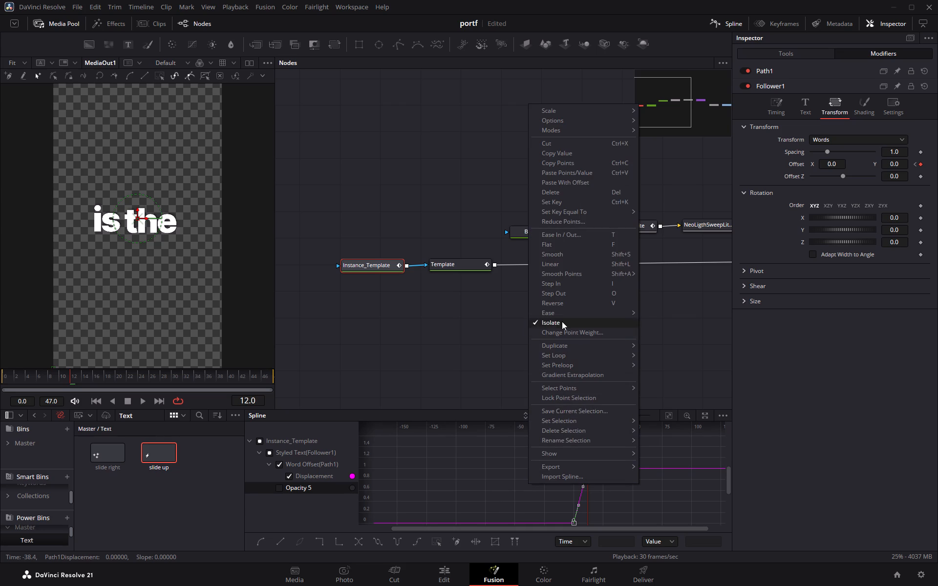
left_click(660, 341)
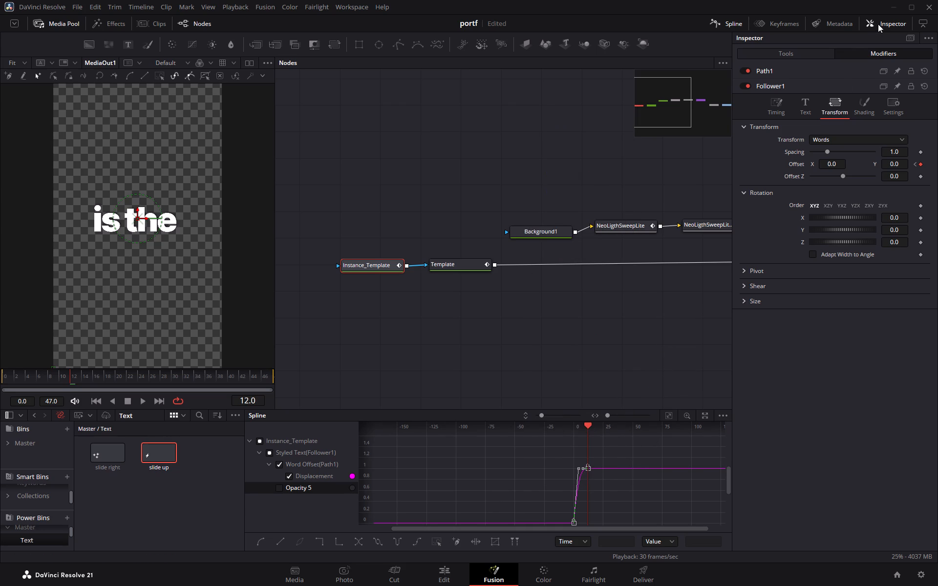
left_click(733, 23)
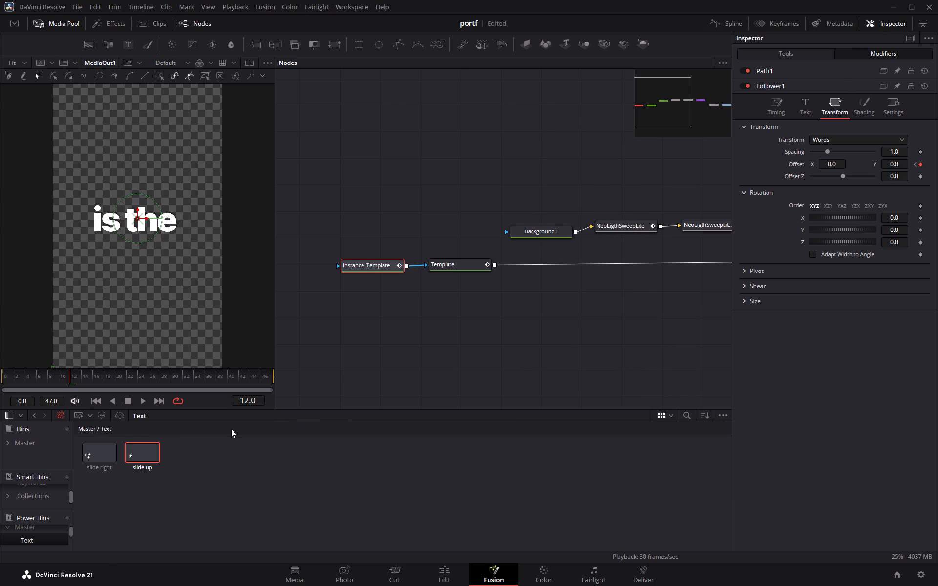
Play the "is the" title animation from frame 0 in Fusion to check its motion.
left_click_drag(68, 373, 0, 385)
key("space")
key("space")
left_click_drag(129, 376, 0, 392)
key("space")
key("space")
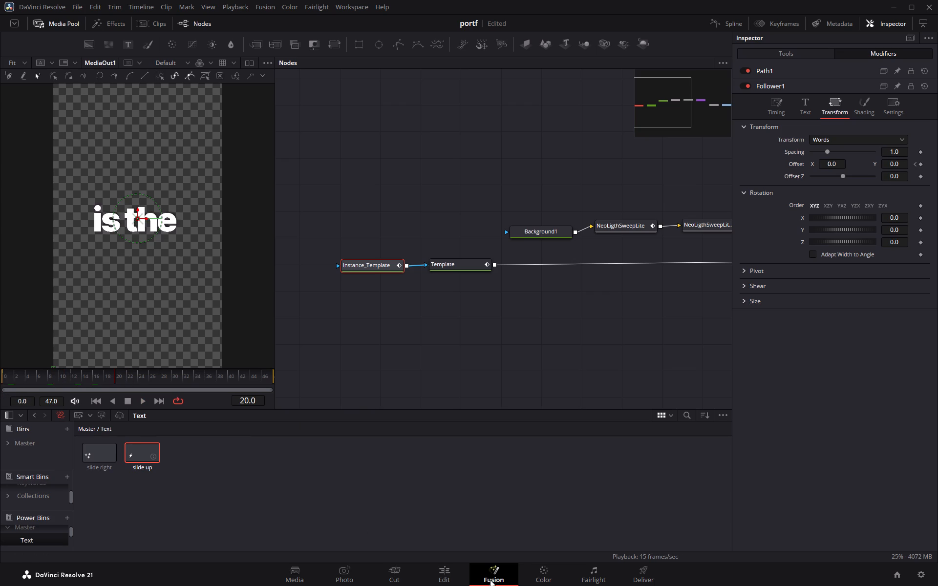
On the Edit page, replay the start of the Text+ clip over the karting footage to judge the title animation.
left_click(448, 576)
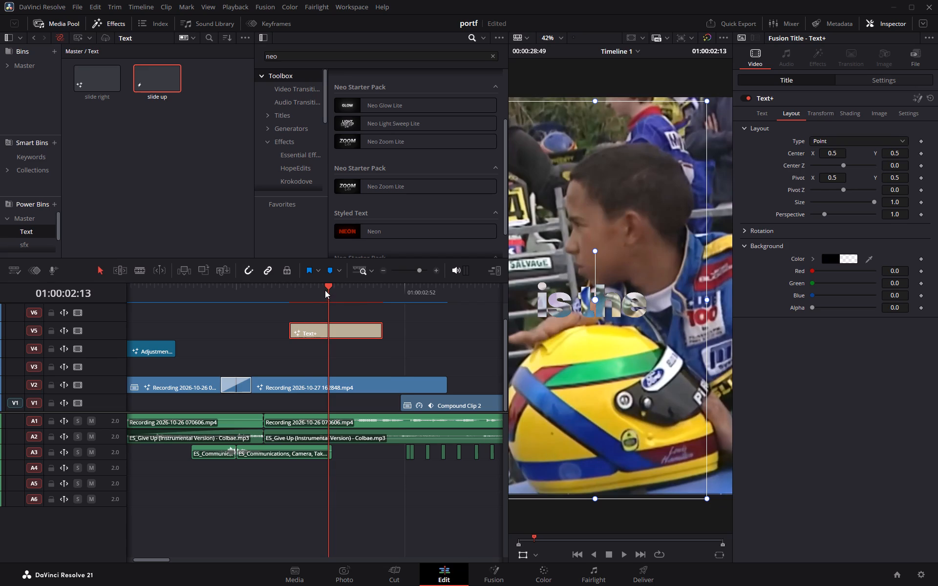
left_click_drag(325, 288, 290, 288)
key("space")
key("space")
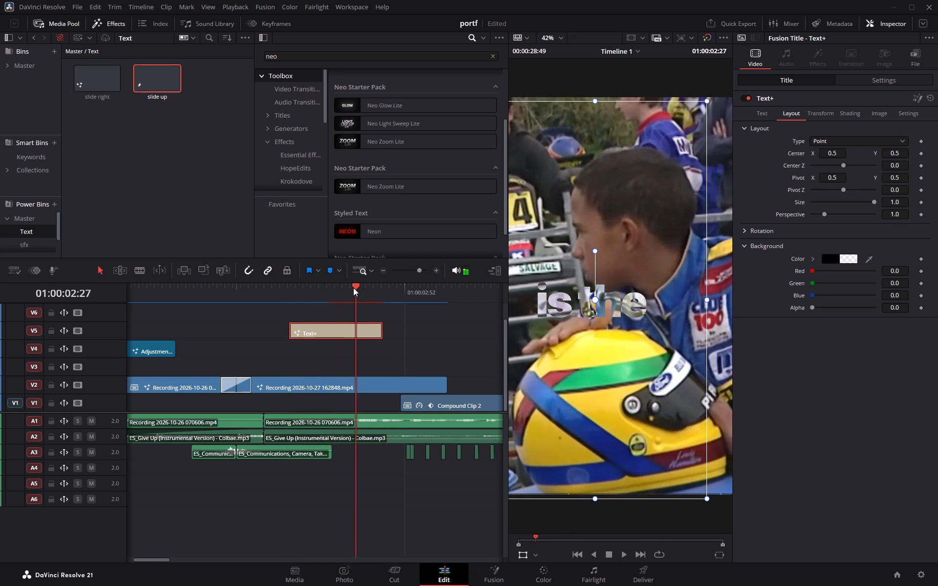
left_click_drag(352, 288, 284, 296)
key("space")
key("space")
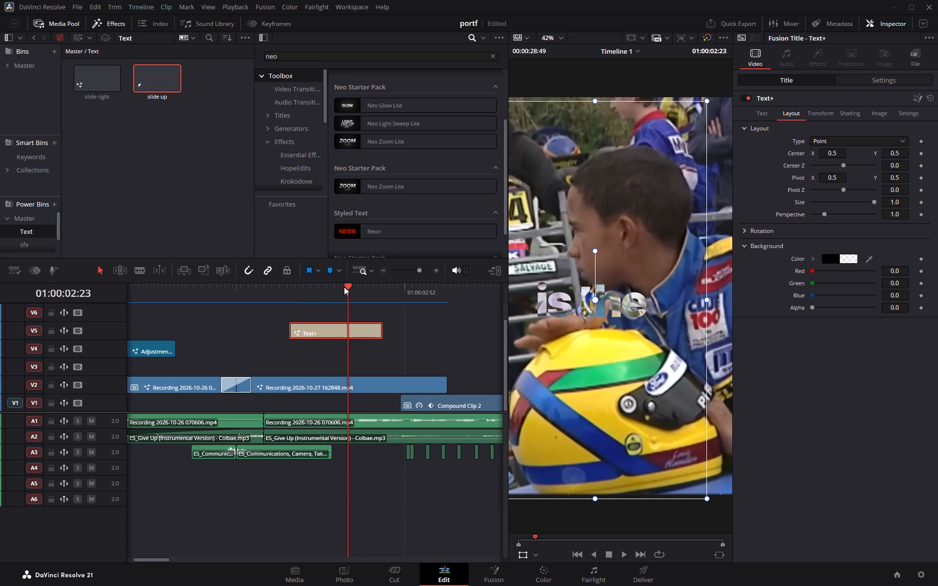
left_click_drag(348, 287, 306, 292)
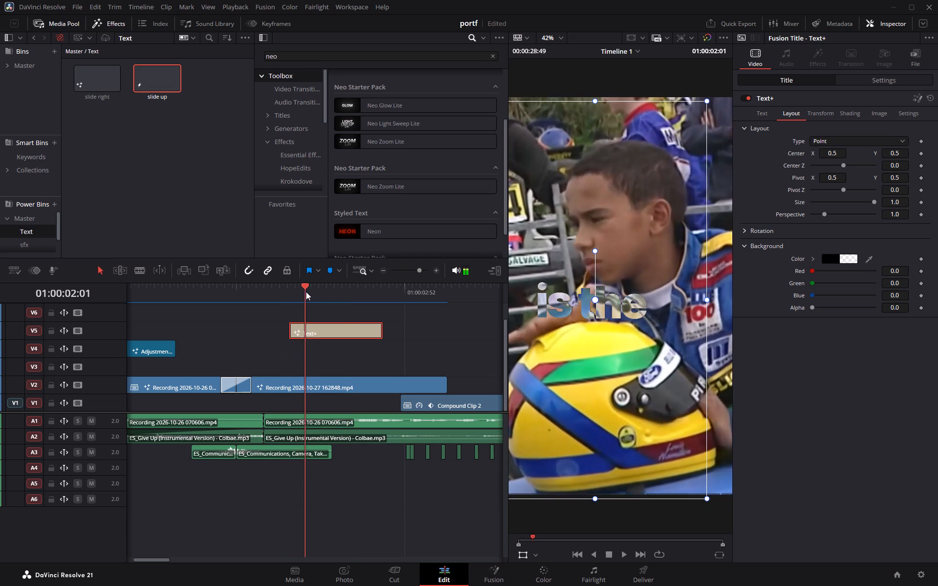
left_click_drag(306, 292, 280, 292)
key("space")
key("space")
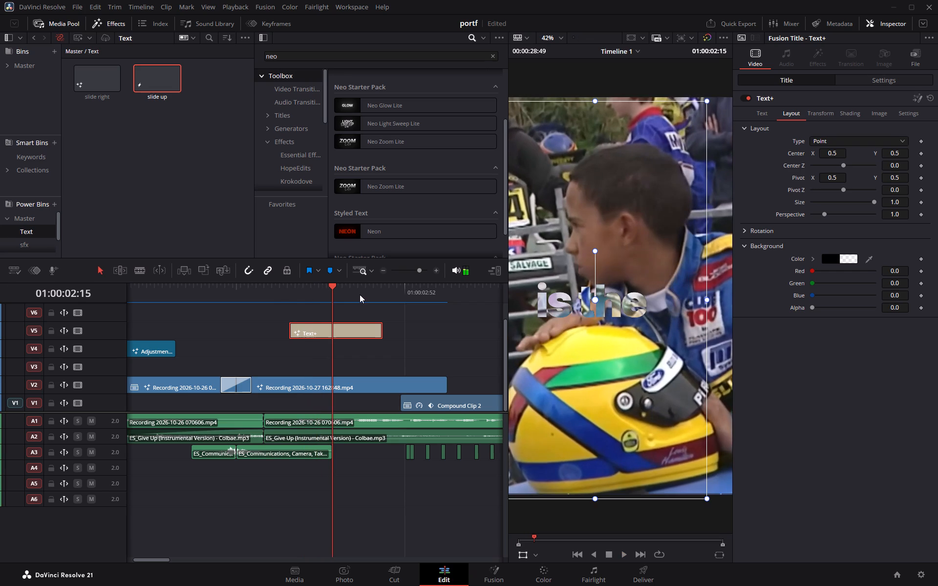
left_click_drag(338, 287, 292, 289)
key("space")
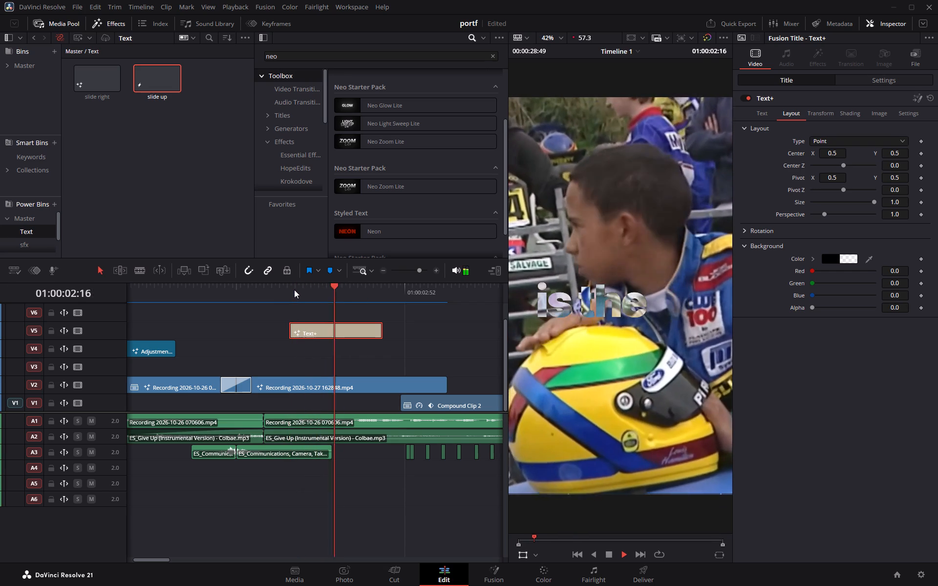
key("space")
left_click_drag(341, 293, 291, 293)
key("space")
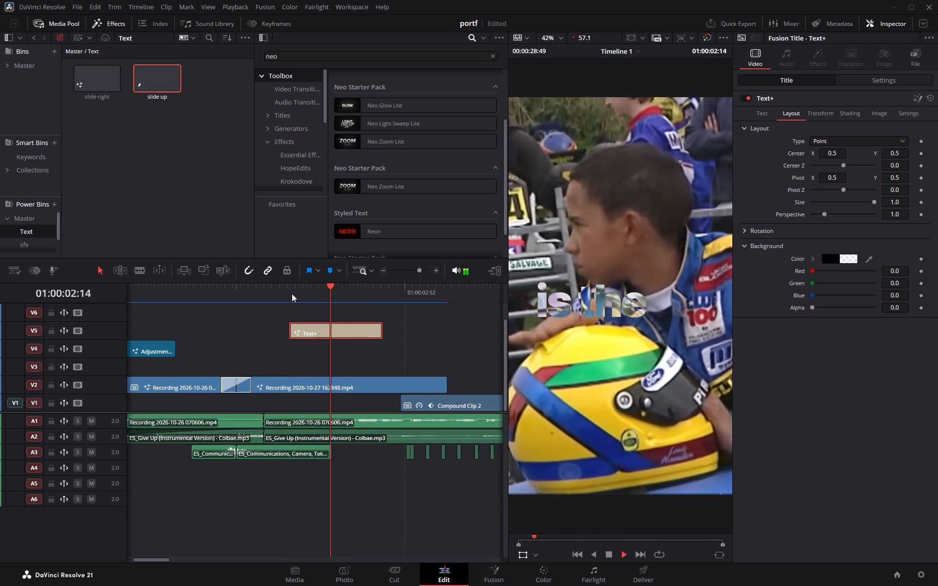
key("space")
left_click_drag(351, 296, 289, 294)
key("space")
key("space")
left_click_drag(342, 295, 309, 295)
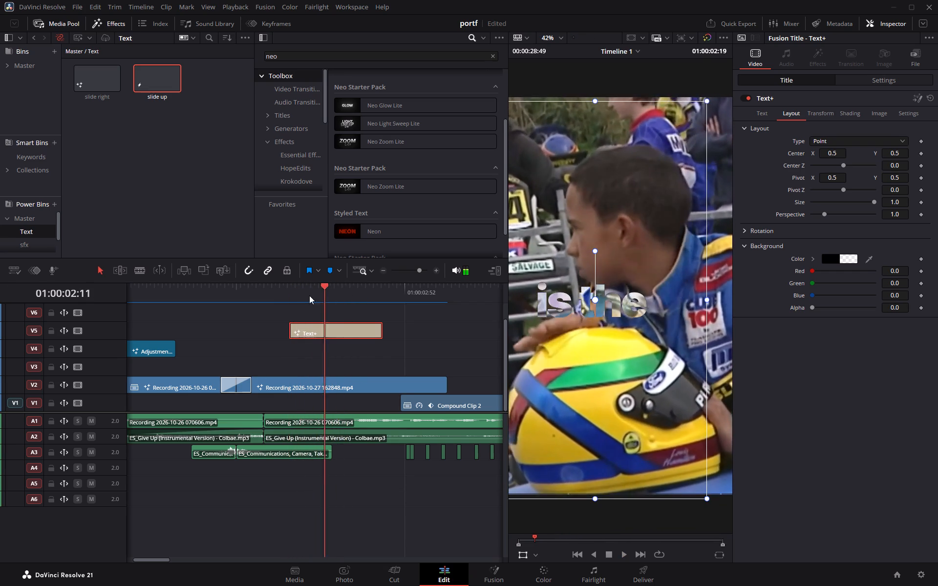
left_click_drag(309, 295, 273, 294)
key("space")
key("space")
left_click_drag(340, 295, 291, 294)
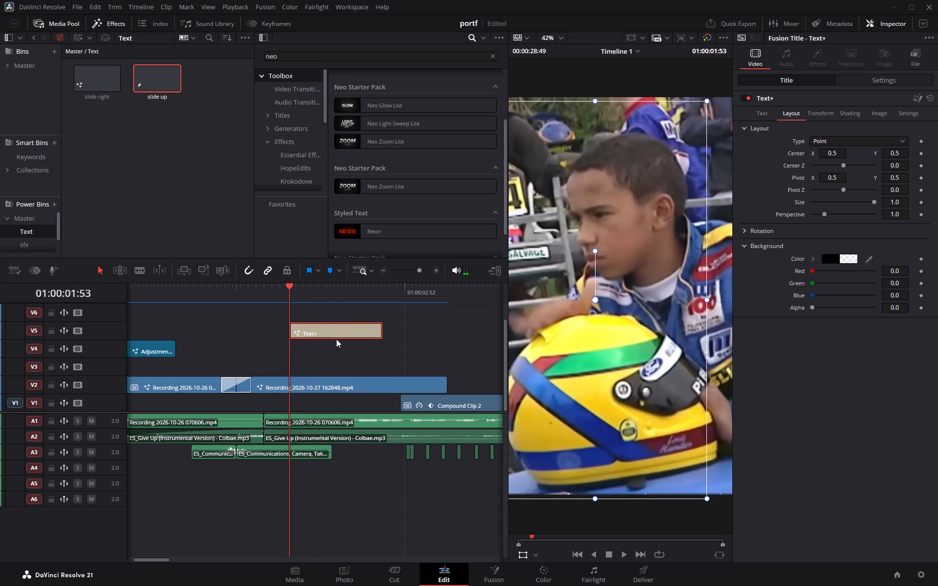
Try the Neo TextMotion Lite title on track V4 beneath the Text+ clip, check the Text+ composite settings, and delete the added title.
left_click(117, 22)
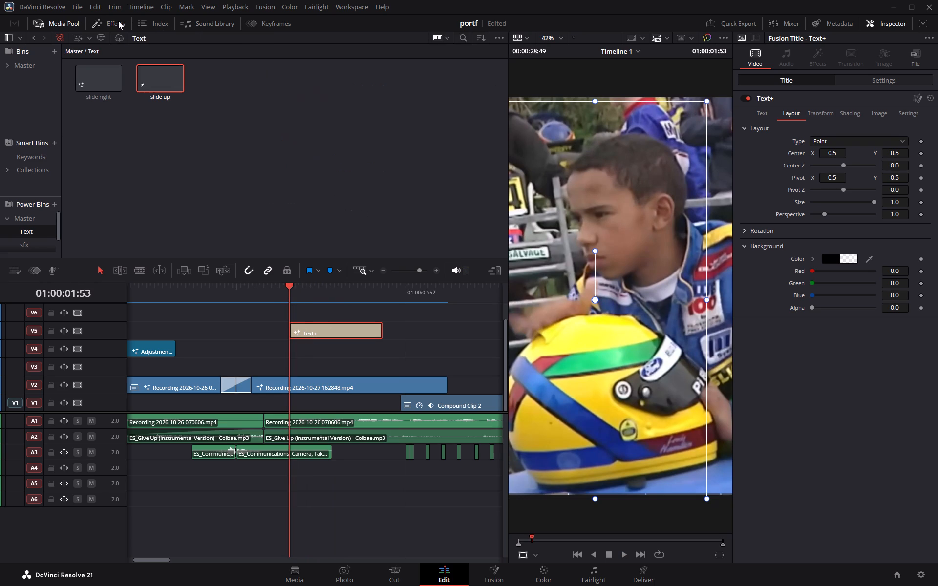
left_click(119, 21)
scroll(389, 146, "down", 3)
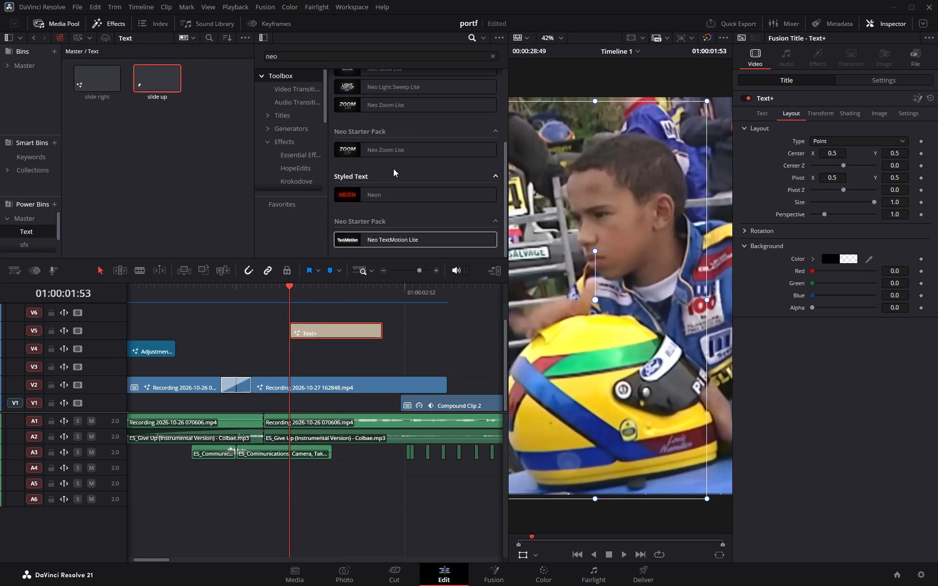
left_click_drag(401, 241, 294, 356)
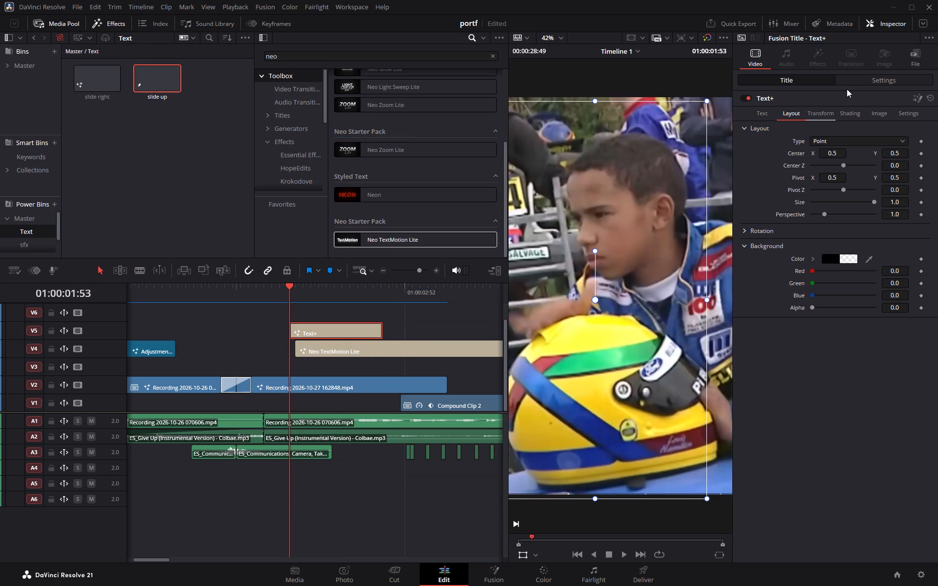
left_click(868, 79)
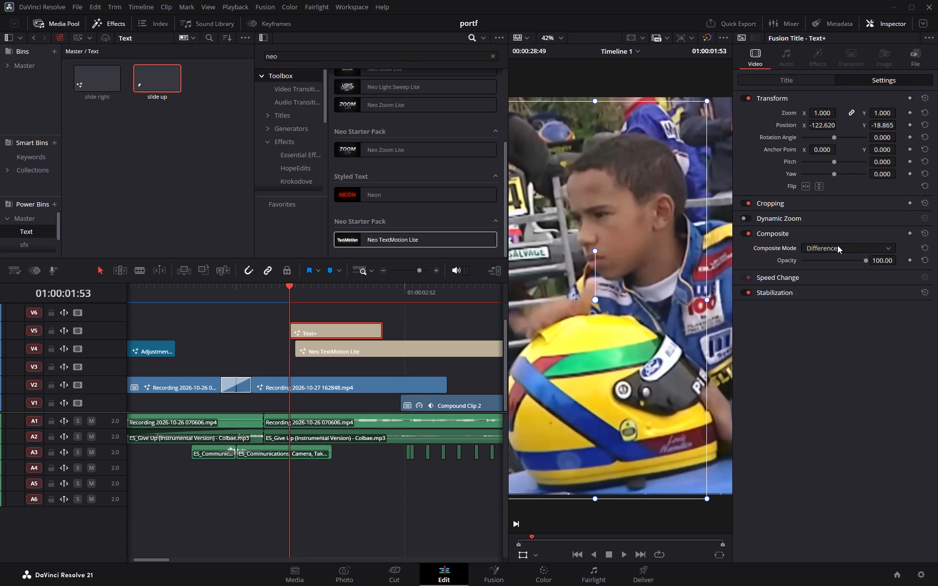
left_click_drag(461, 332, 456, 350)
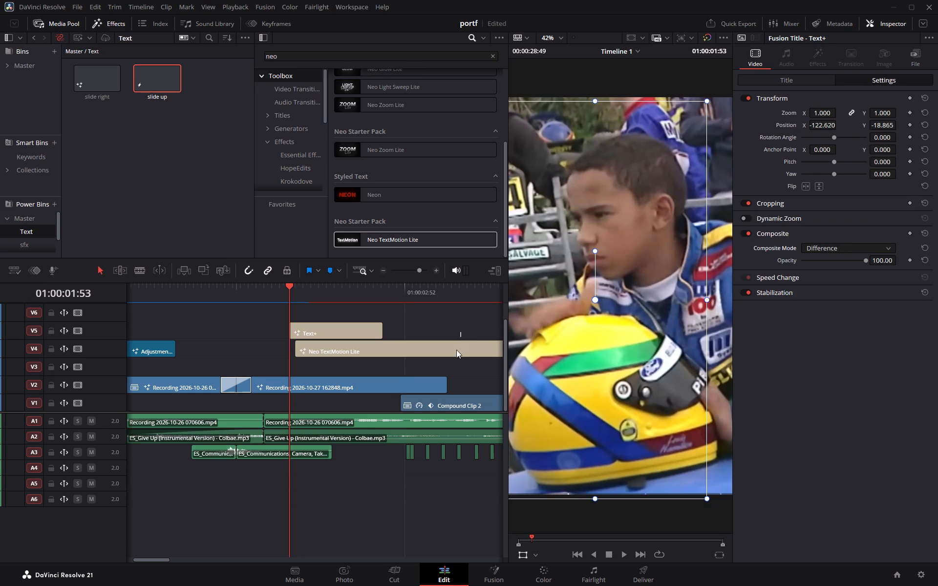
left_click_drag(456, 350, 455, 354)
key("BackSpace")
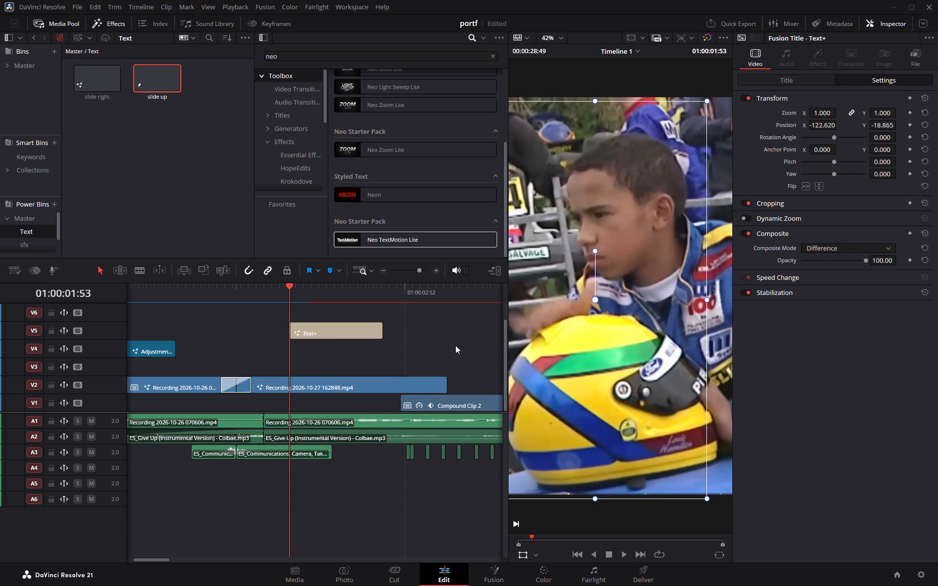
Replace the text of the Text+ title on track V5 with "hardest".
key("space")
key("space")
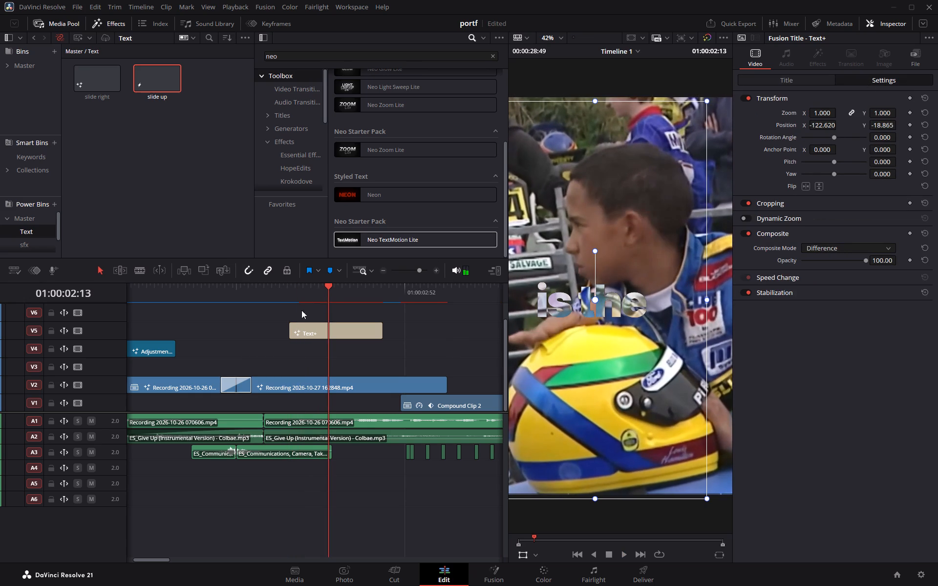
left_click(356, 335)
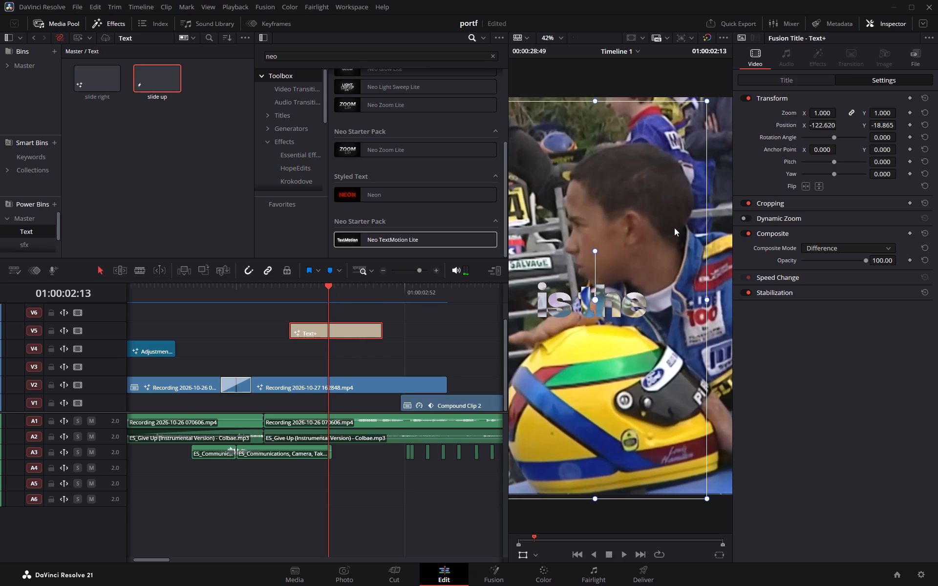
left_click(791, 80)
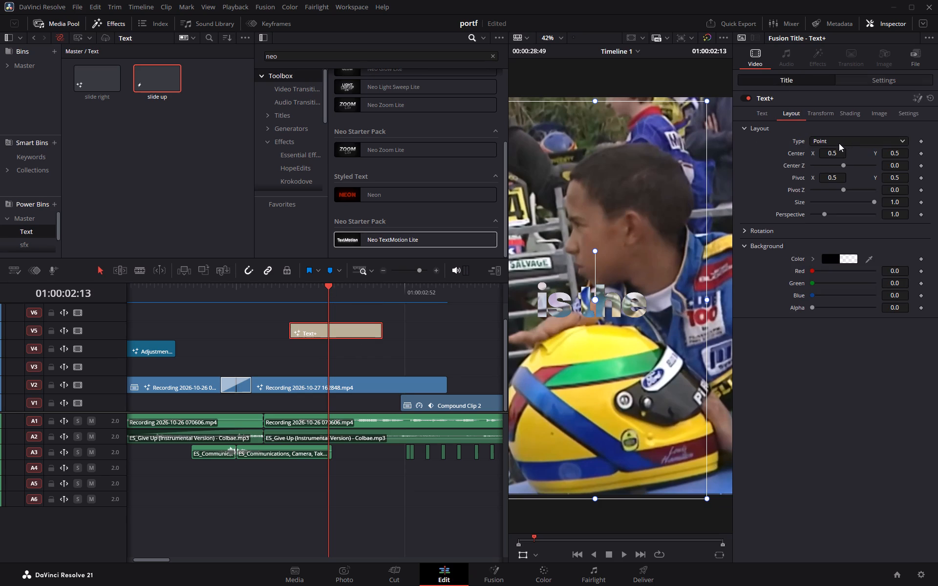
left_click(767, 115)
double_click(812, 160)
key("BackSpace")
key("BackSpace")
key("BackSpace")
key("BackSpace")
key("BackSpace")
key("BackSpace")
key("BackSpace")
key("BackSpace")
key("BackSpace")
key("BackSpace")
key("BackSpace")
key("BackSpace")
key("BackSpace")
key("BackSpace")
key("BackSpace")
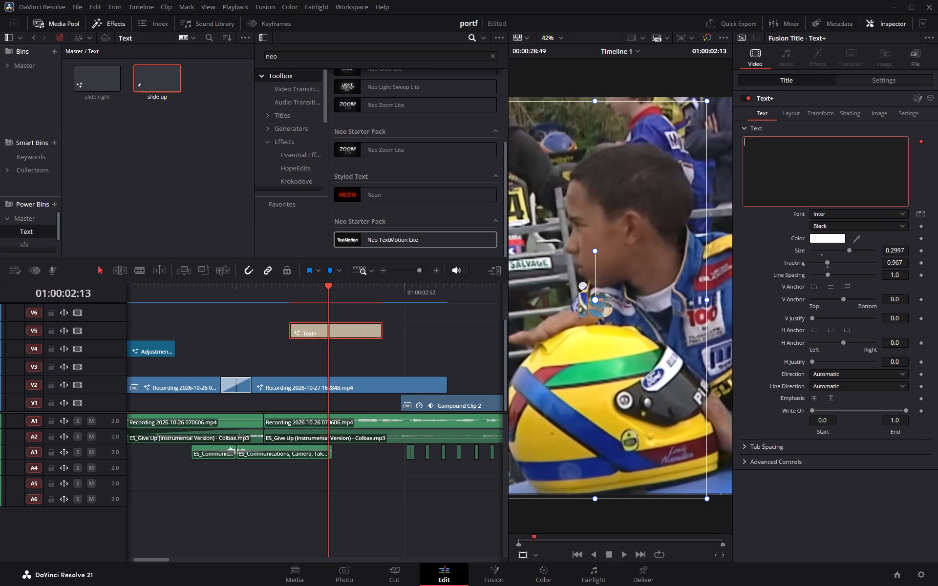
type("hardest")
Move the "hardest" title slightly lower in the frame, over the top of the yellow helmet.
left_click_drag(634, 251, 632, 287)
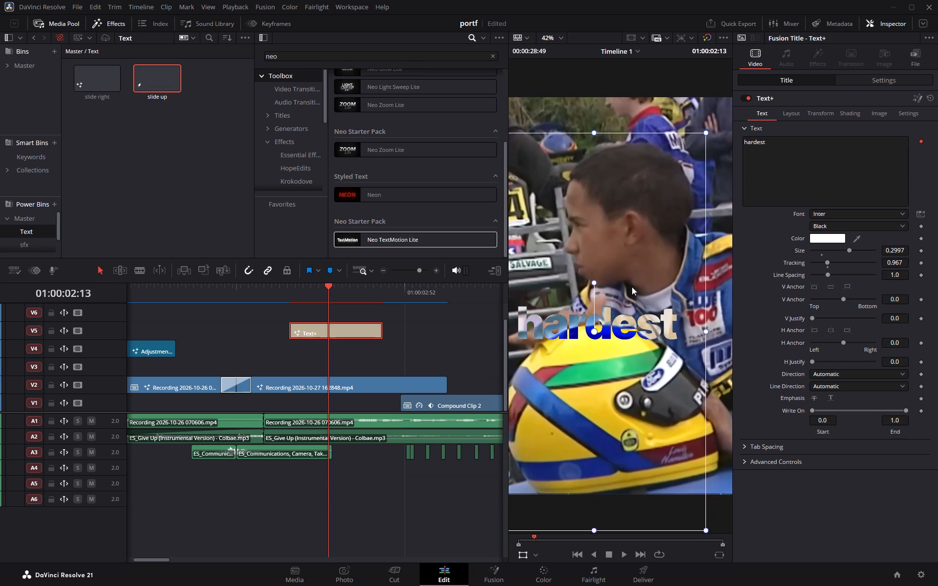
left_click_drag(632, 287, 636, 279)
left_click(401, 352)
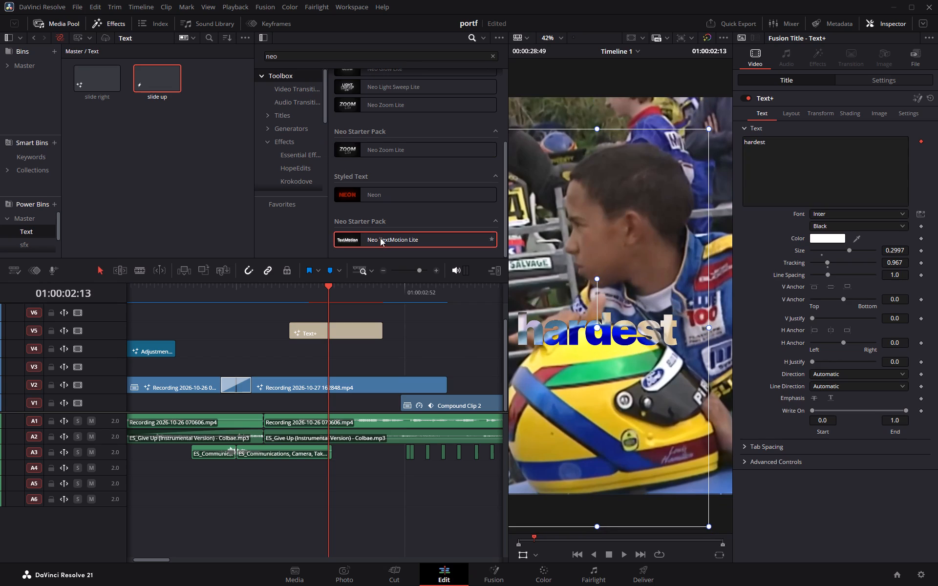
Add a Neo TextMotion Lite title on track V6 above the Text+ clip and trim it to end with that clip.
left_click_drag(380, 238, 288, 316)
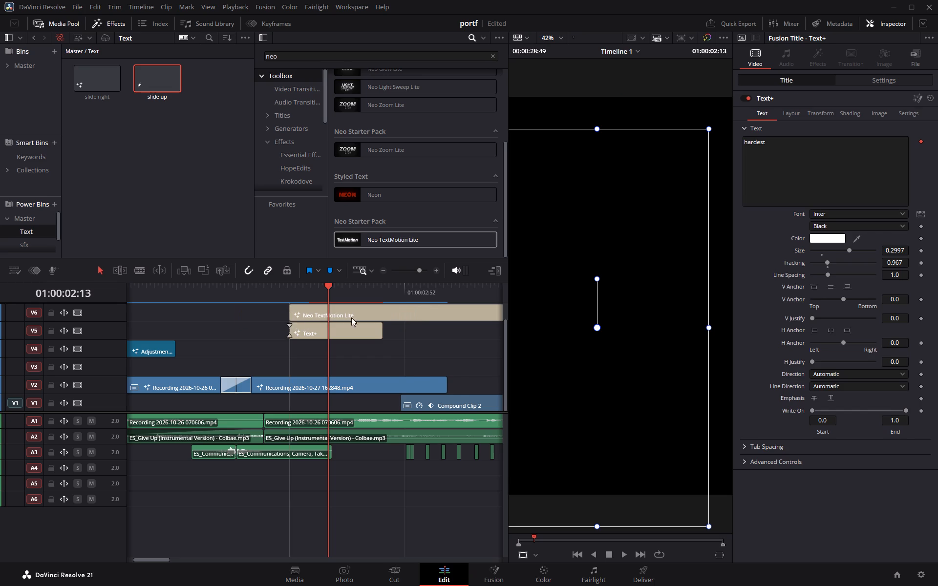
left_click_drag(328, 288, 384, 289)
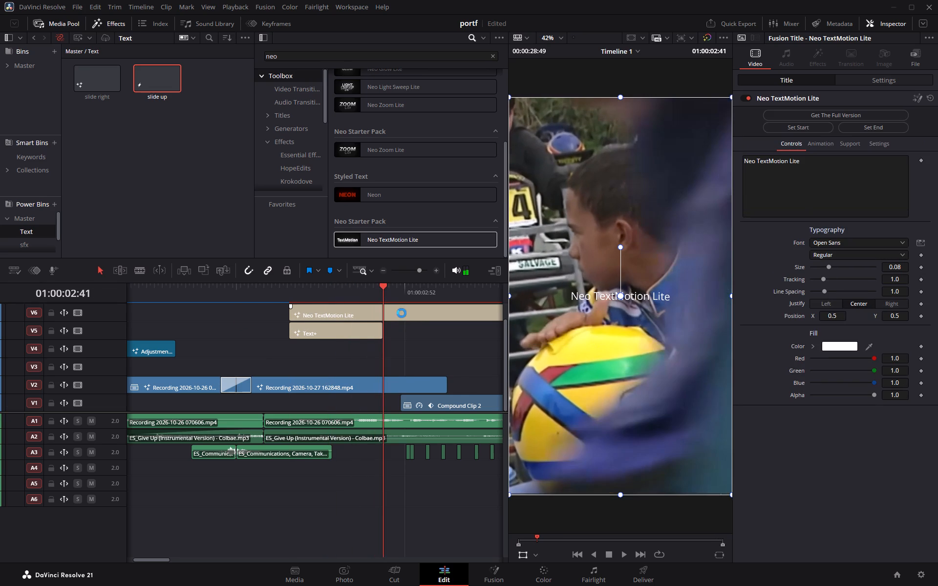
left_click(402, 313)
key("s")
left_click_drag(410, 334, 418, 305)
key("BackSpace")
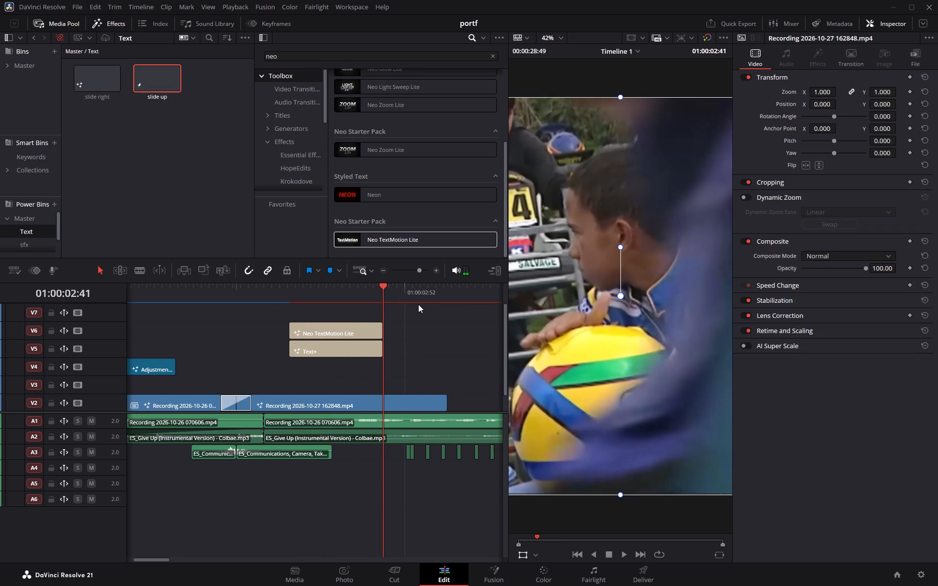
Replace the Neo TextMotion Lite title's text with "is the".
left_click(345, 331)
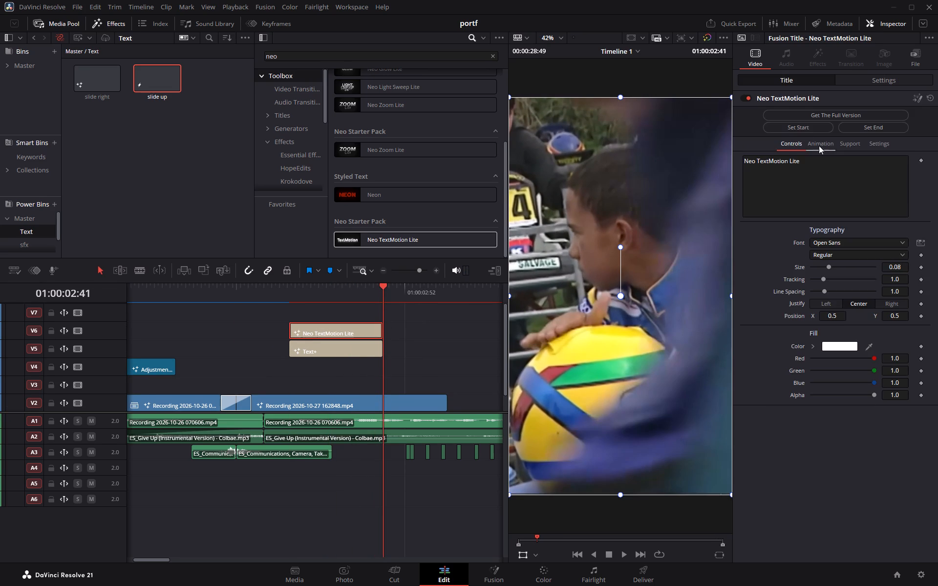
left_click(819, 166)
key("BackSpace")
key("BackSpace")
key("BackSpace")
key("BackSpace")
key("BackSpace")
key("BackSpace")
key("BackSpace")
key("BackSpace")
key("BackSpace")
key("BackSpace")
key("BackSpace")
key("BackSpace")
key("BackSpace")
key("BackSpace")
key("BackSpace")
key("BackSpace")
key("BackSpace")
key("BackSpace")
key("BackSpace")
key("BackSpace")
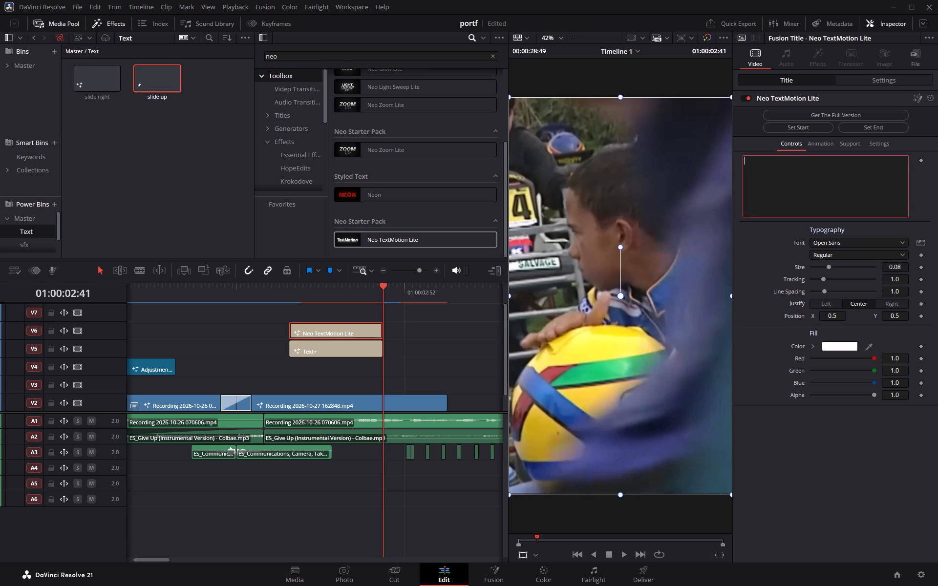
type("is the")
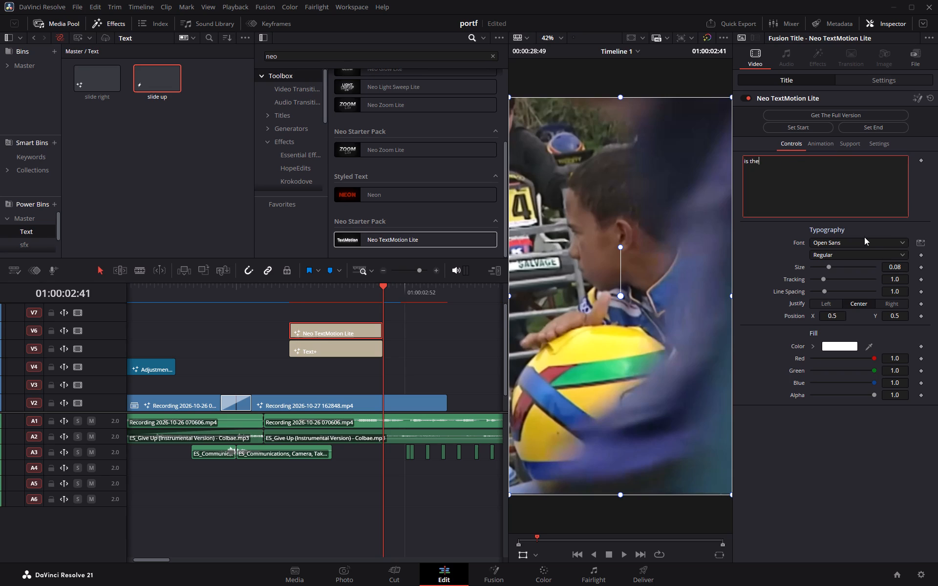
left_click(865, 243)
scroll(874, 258, "down", 5)
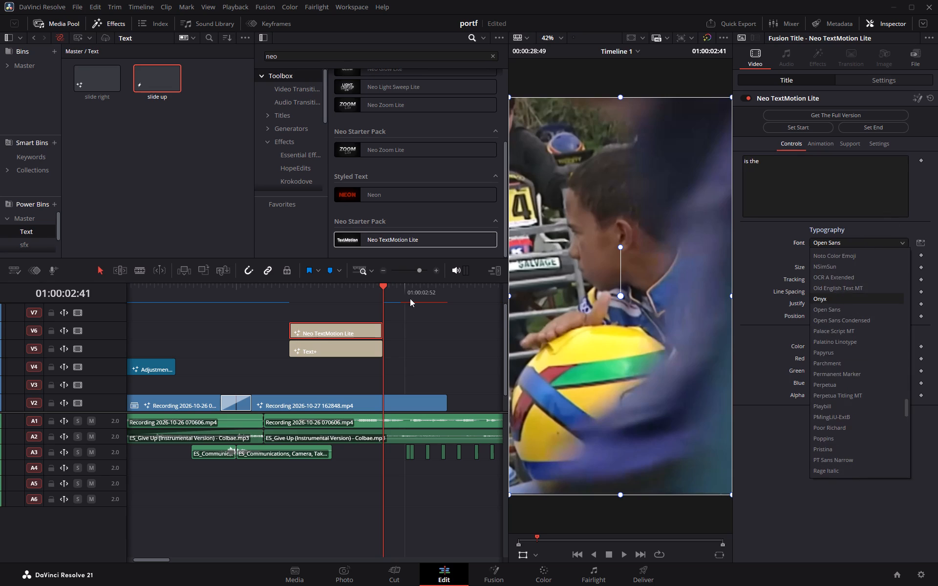
Enlarge the "is the" title to size 0.2574 and place it just above the first letters of "hardest".
left_click_drag(382, 288, 320, 294)
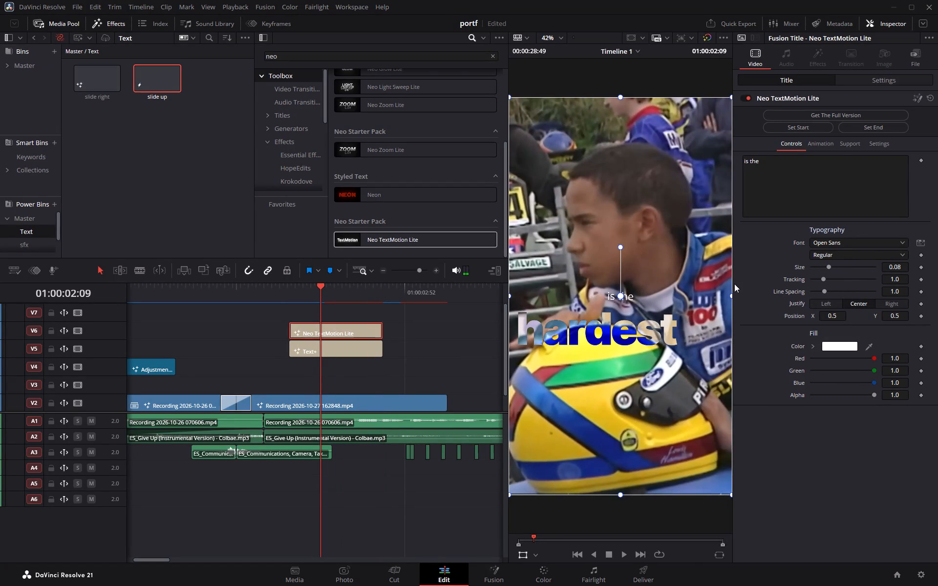
left_click_drag(891, 265, 734, 198)
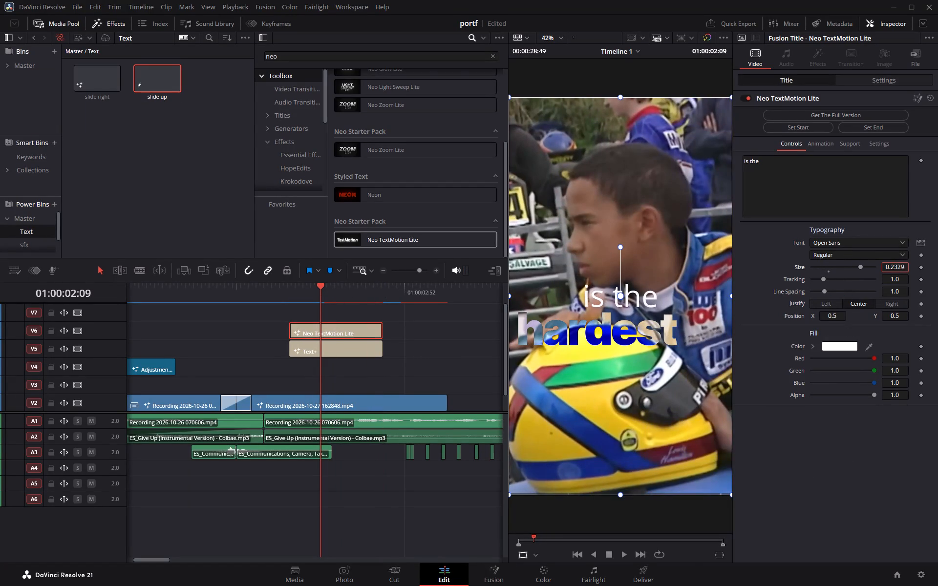
left_click_drag(734, 198, 836, 180)
left_click_drag(632, 296, 574, 300)
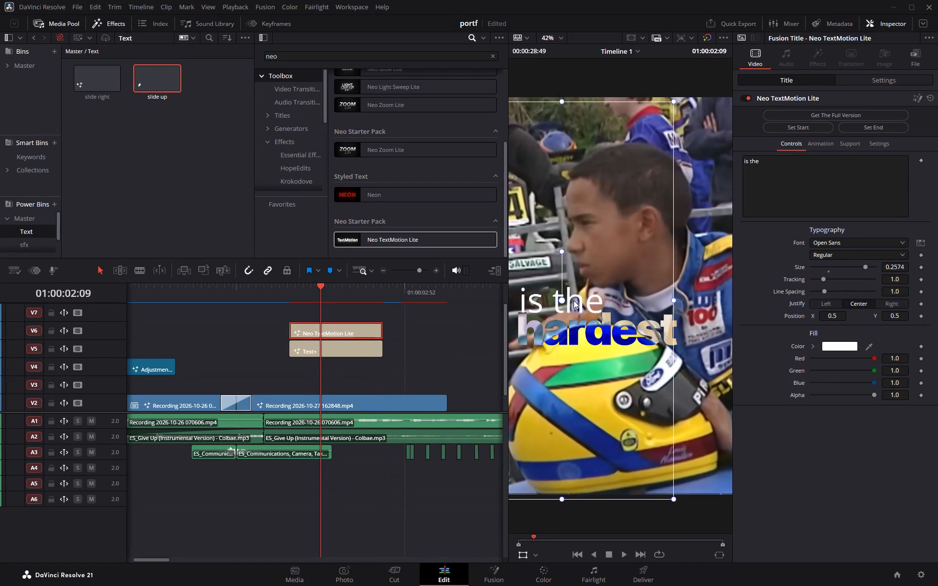
left_click_drag(574, 300, 574, 298)
Set the "is the" title's composite mode to Difference.
left_click(867, 77)
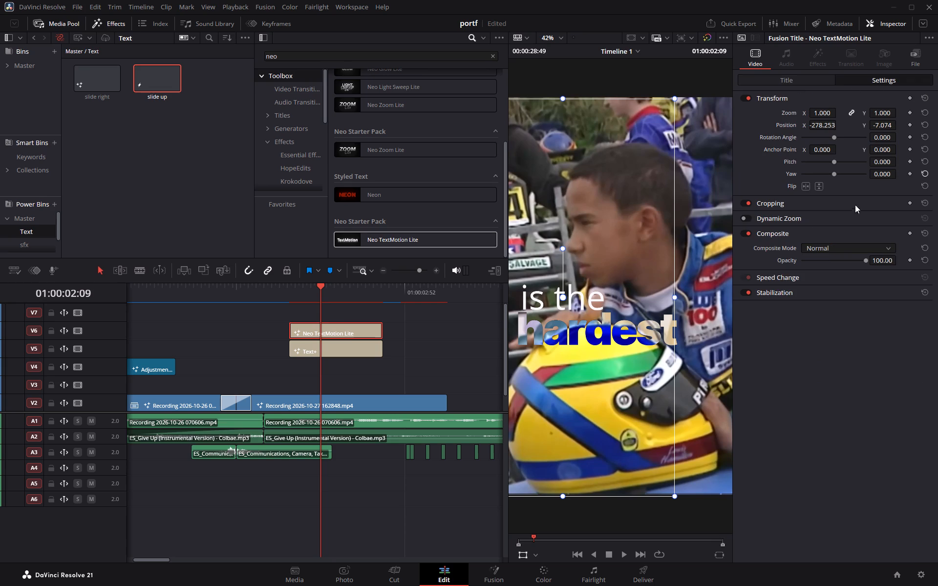
left_click(844, 248)
left_click(835, 341)
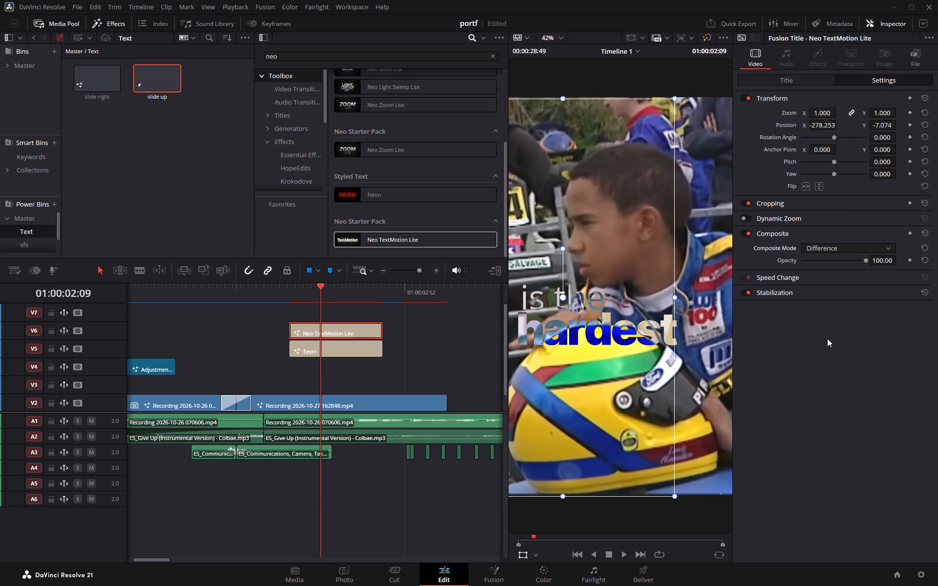
Increase the "is the" title's size to 0.2648 and nudge it slightly to line up with "hardest".
left_click(800, 81)
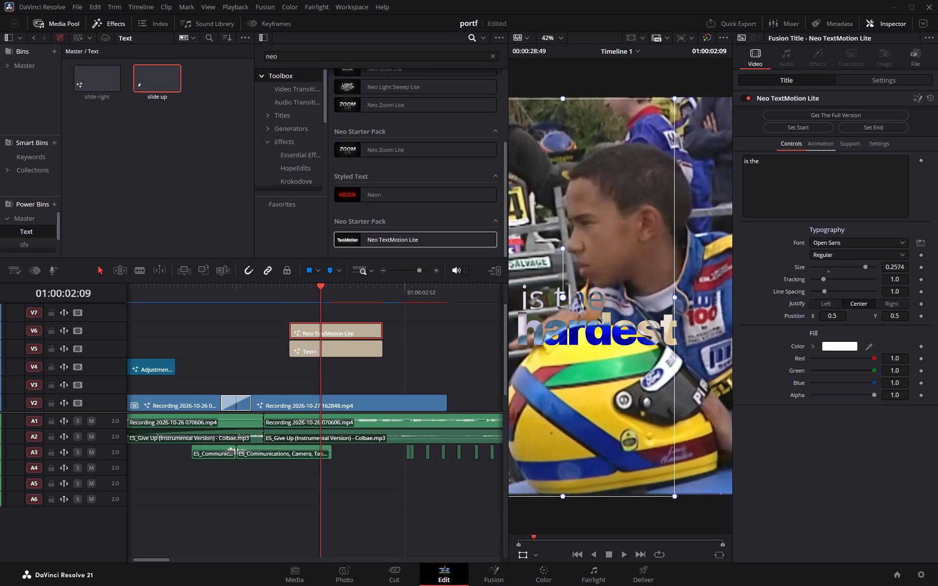
left_click_drag(891, 270, 927, 268)
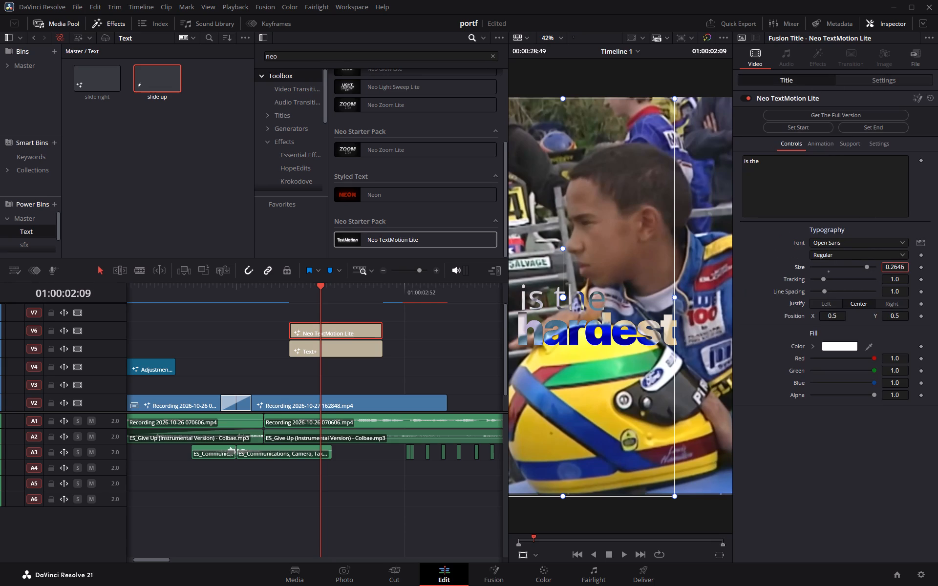
left_click_drag(927, 268, 927, 267)
left_click(652, 284)
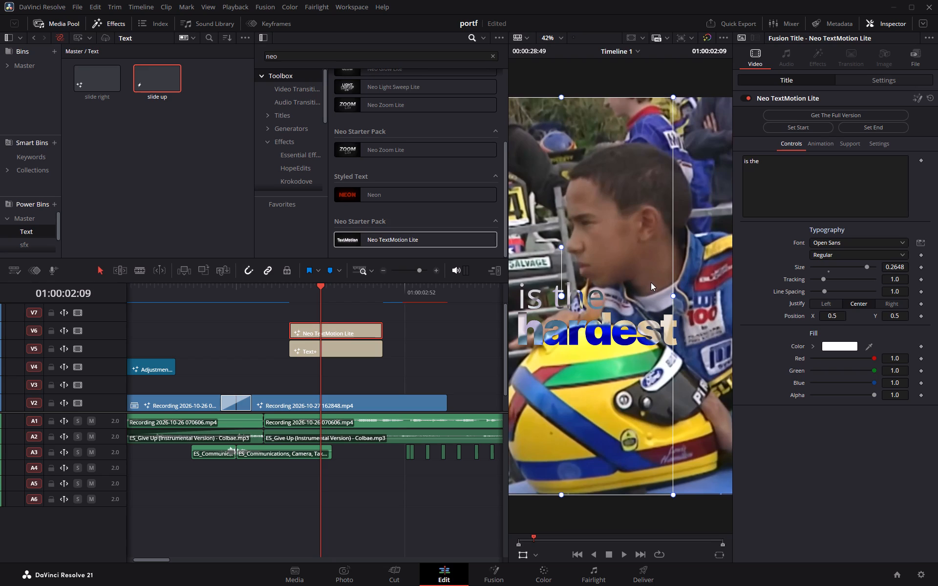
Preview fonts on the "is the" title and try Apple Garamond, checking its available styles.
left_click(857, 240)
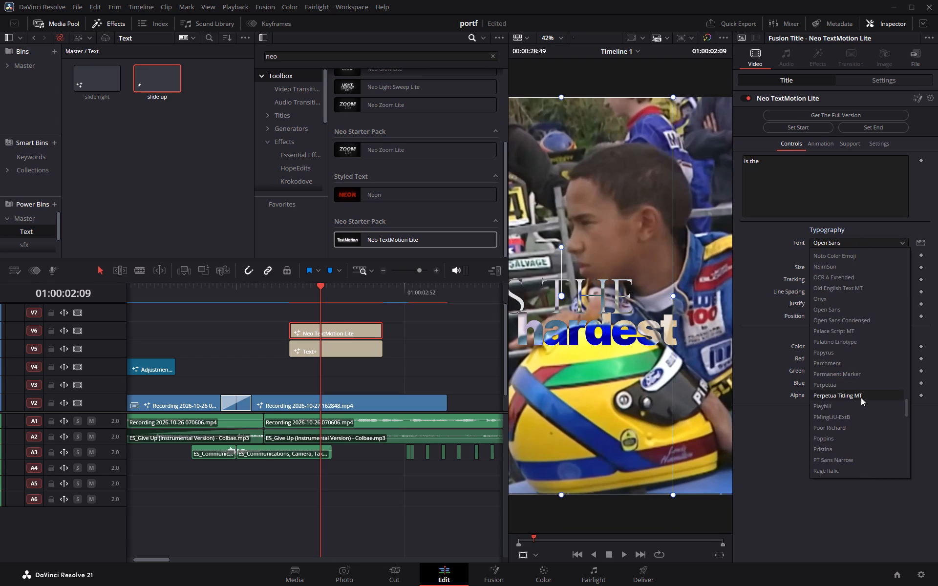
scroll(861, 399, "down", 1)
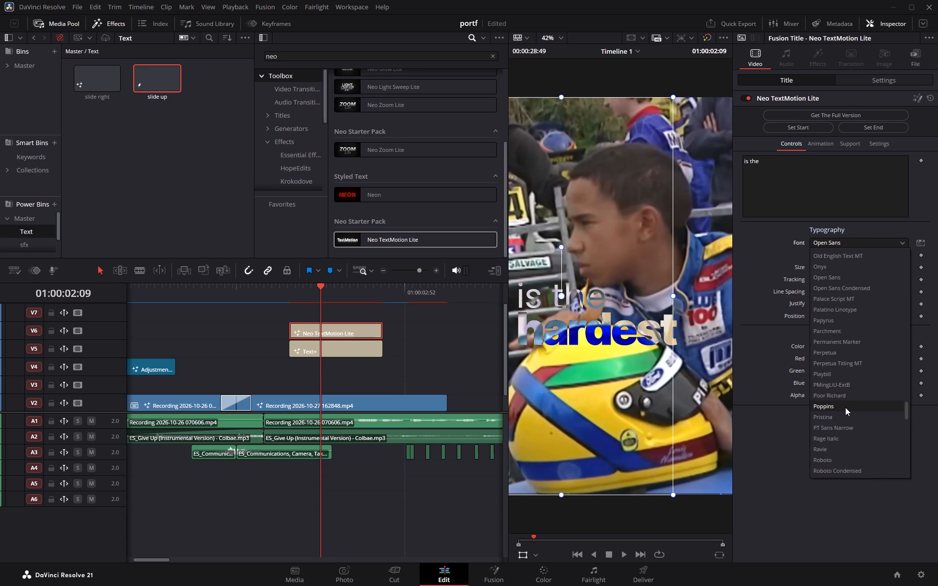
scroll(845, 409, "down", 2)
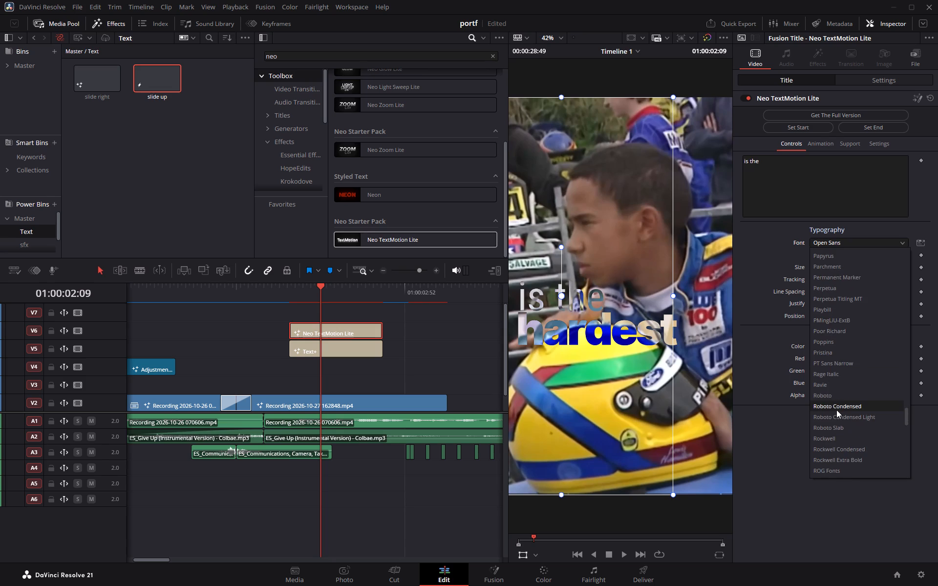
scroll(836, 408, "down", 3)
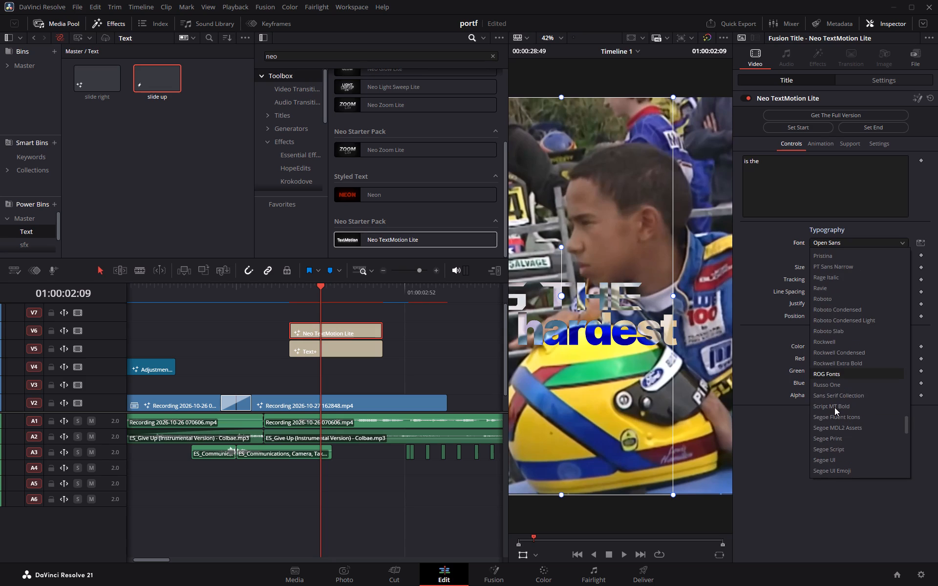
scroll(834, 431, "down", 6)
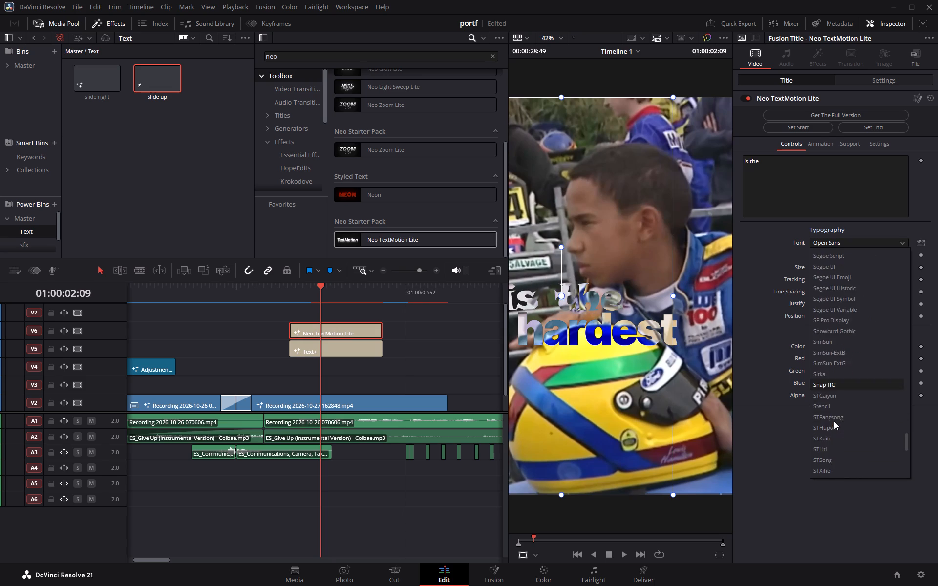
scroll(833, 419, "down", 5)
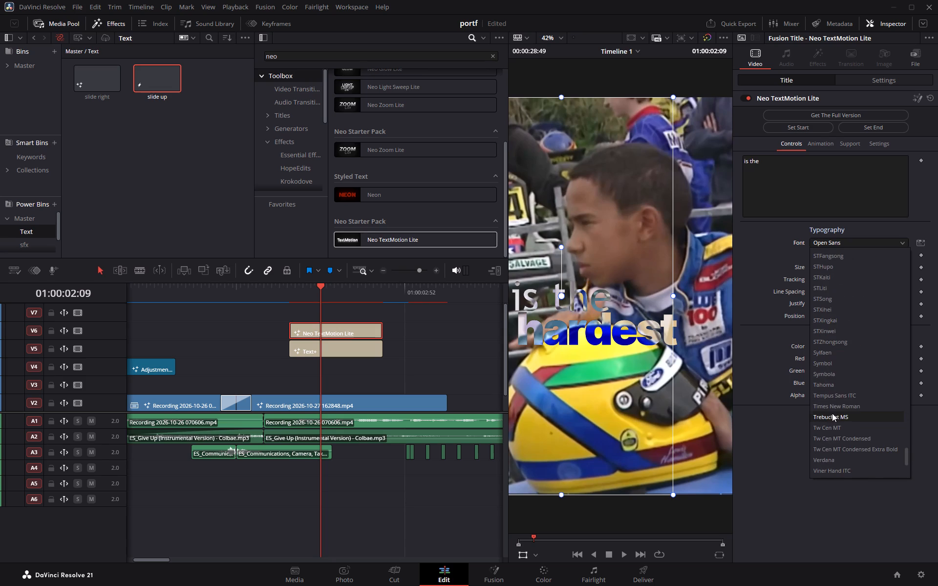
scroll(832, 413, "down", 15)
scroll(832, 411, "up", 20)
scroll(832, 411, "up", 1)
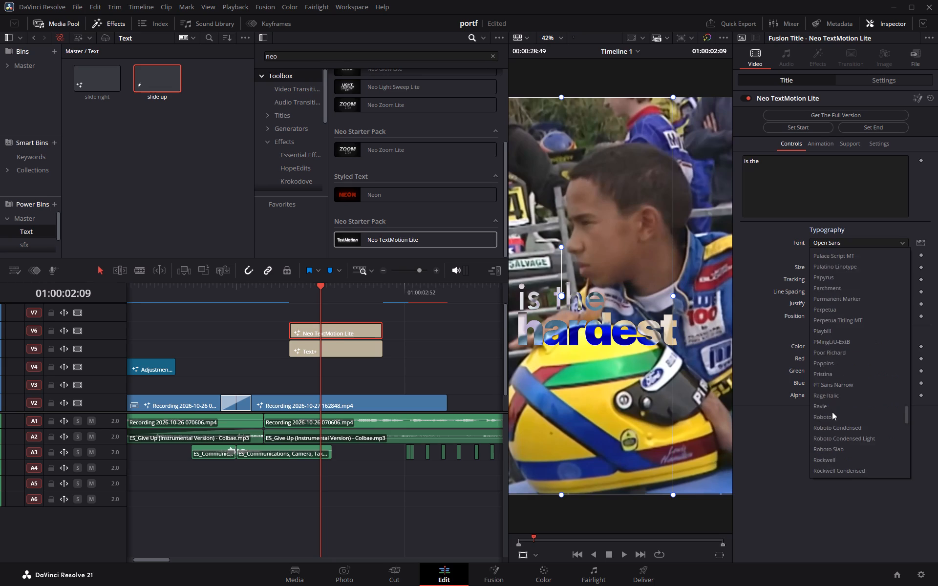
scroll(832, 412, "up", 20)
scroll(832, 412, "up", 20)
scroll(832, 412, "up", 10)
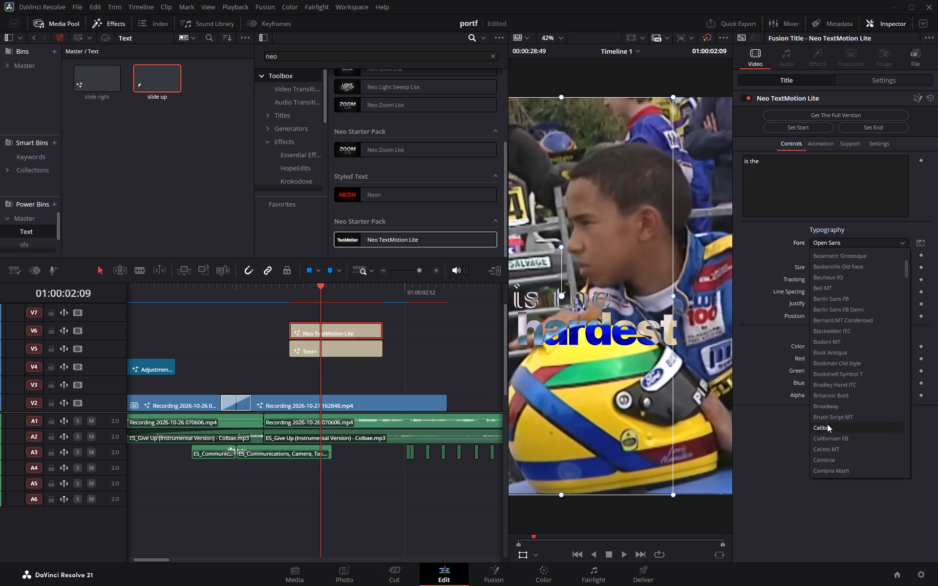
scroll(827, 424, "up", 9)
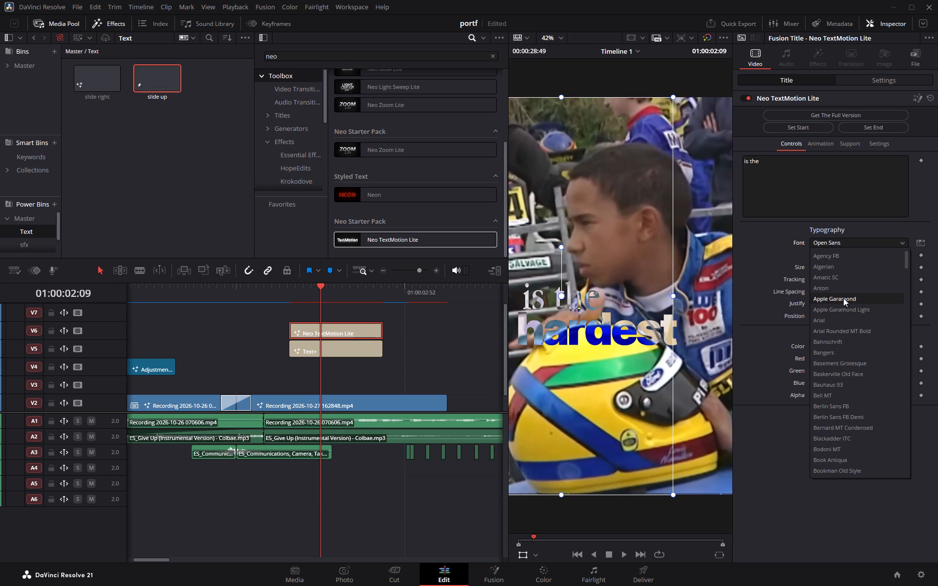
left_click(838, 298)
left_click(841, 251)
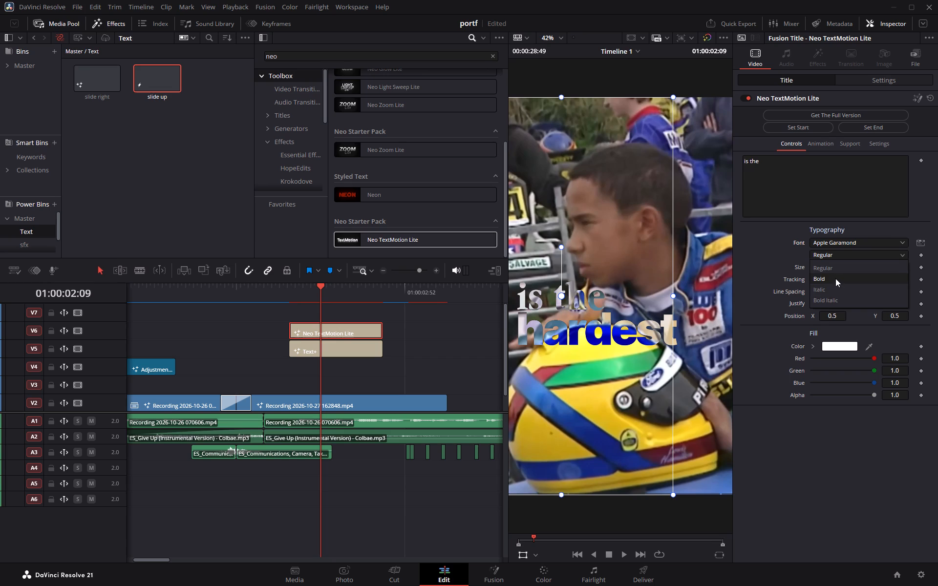
Set the "is the" title's font to Apple Garamond Light in Regular style.
left_click(851, 239)
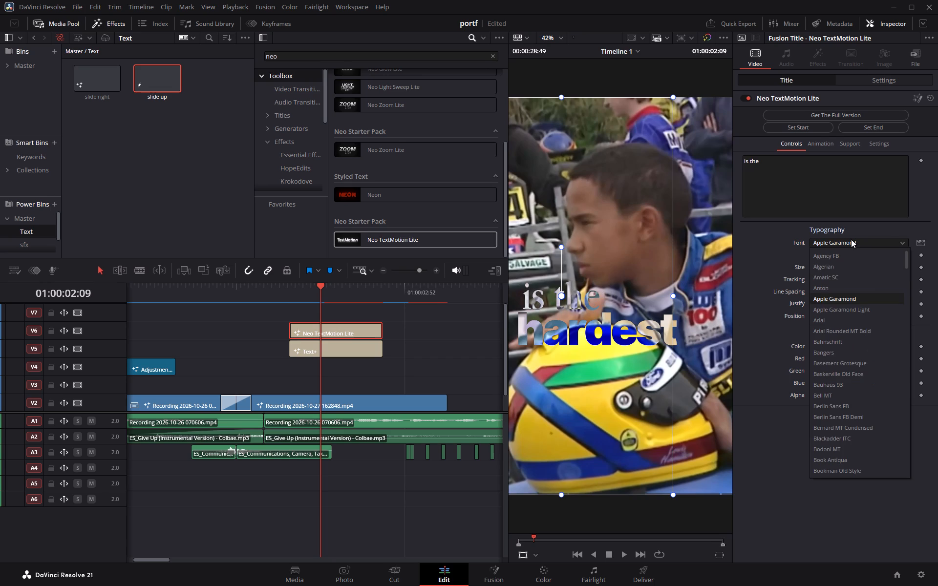
left_click(845, 311)
left_click(854, 256)
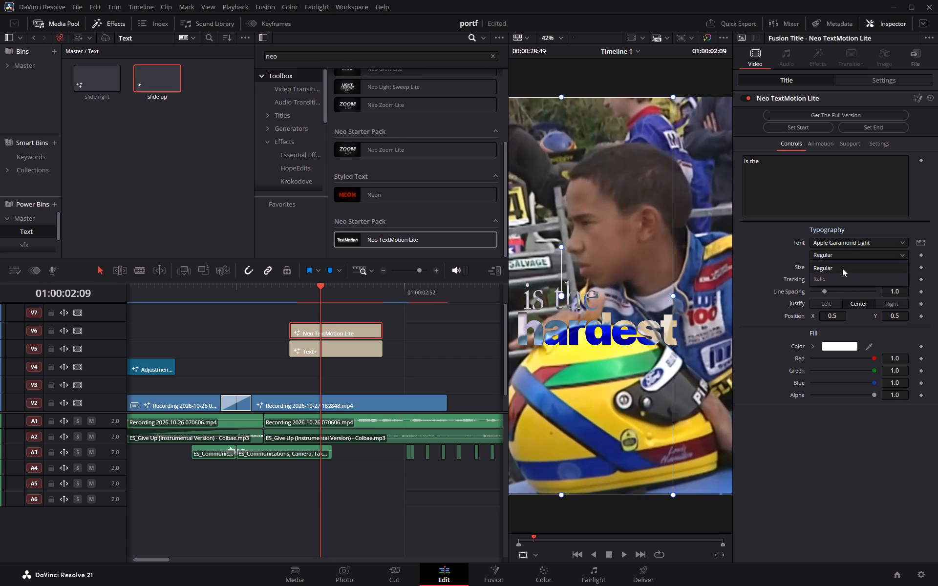
left_click(842, 268)
Increase the "is the" title's size to 0.3 and nudge it slightly upward above "hardest".
left_click_drag(887, 267, 683, 265)
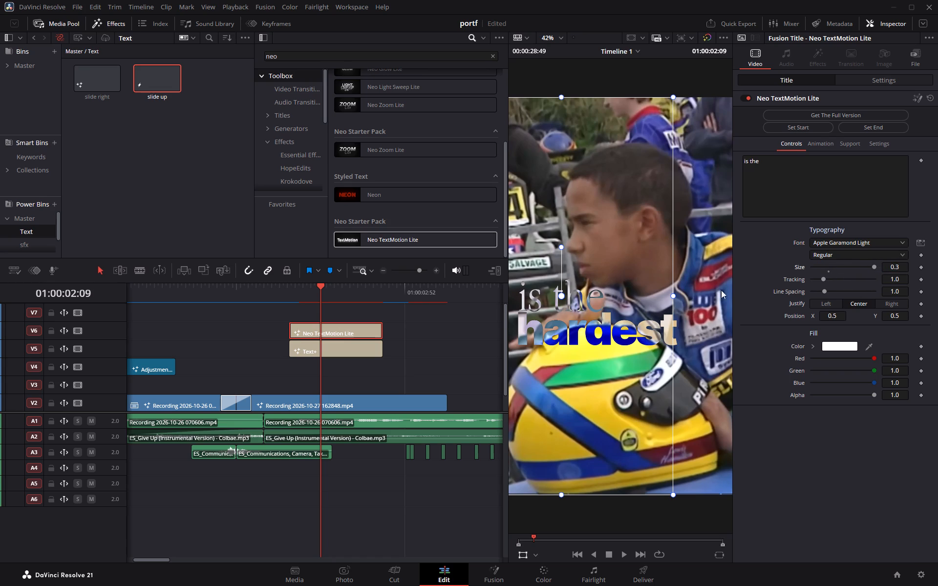
left_click(593, 300)
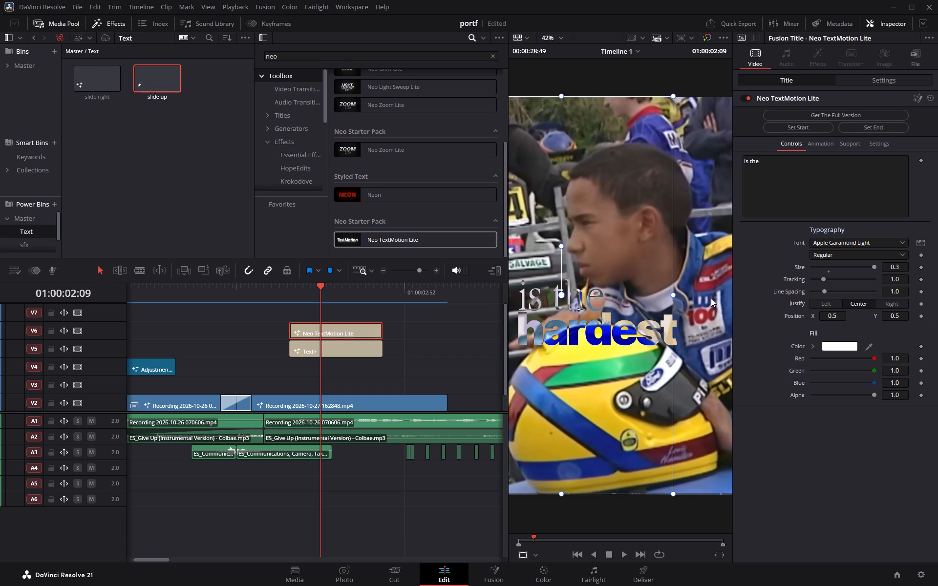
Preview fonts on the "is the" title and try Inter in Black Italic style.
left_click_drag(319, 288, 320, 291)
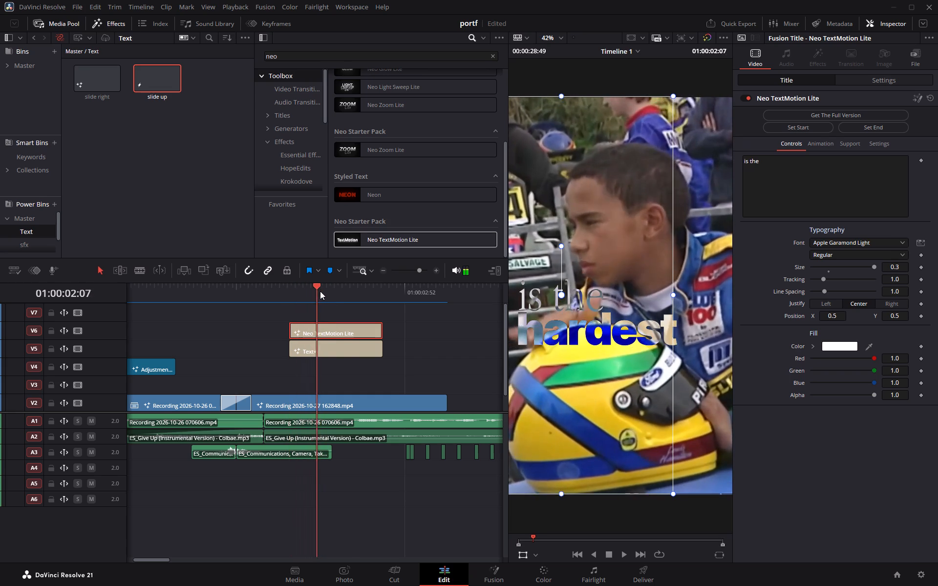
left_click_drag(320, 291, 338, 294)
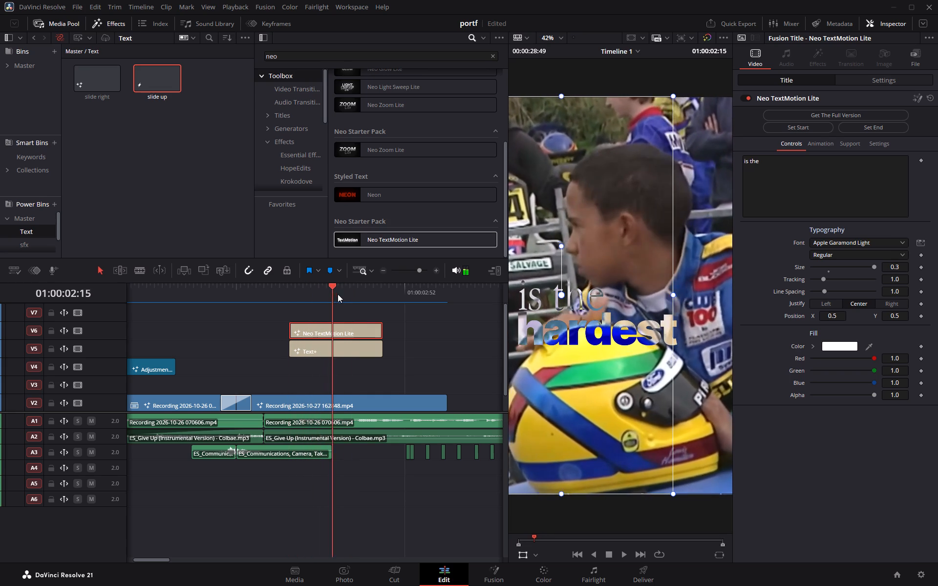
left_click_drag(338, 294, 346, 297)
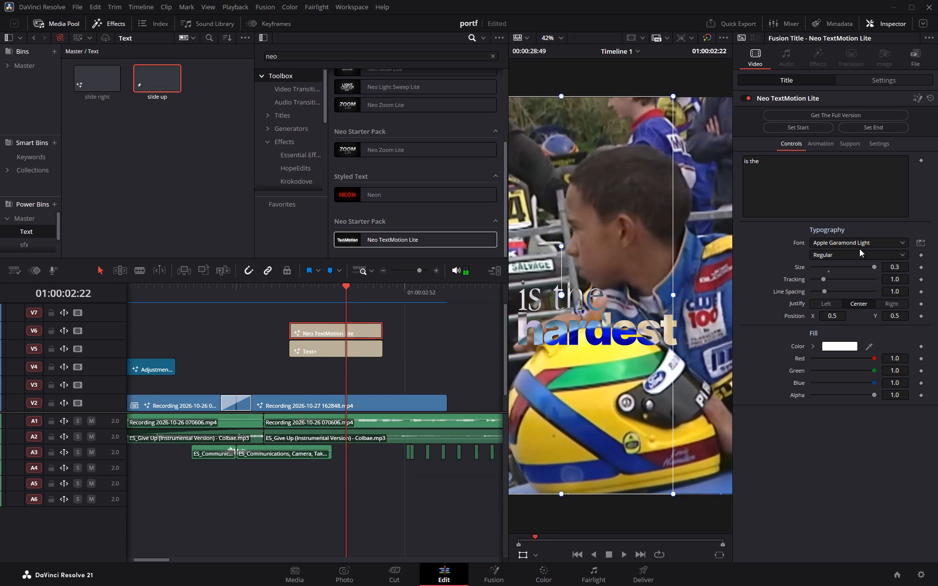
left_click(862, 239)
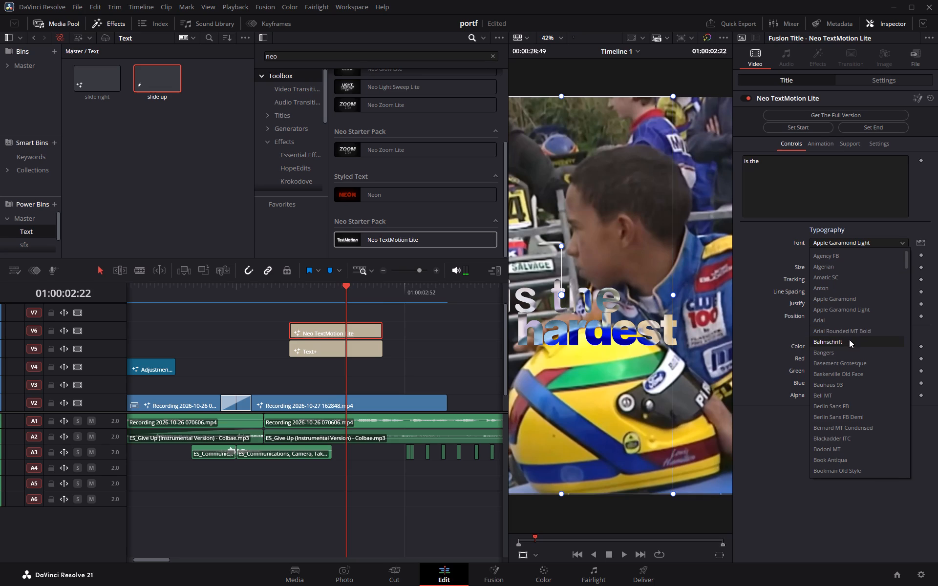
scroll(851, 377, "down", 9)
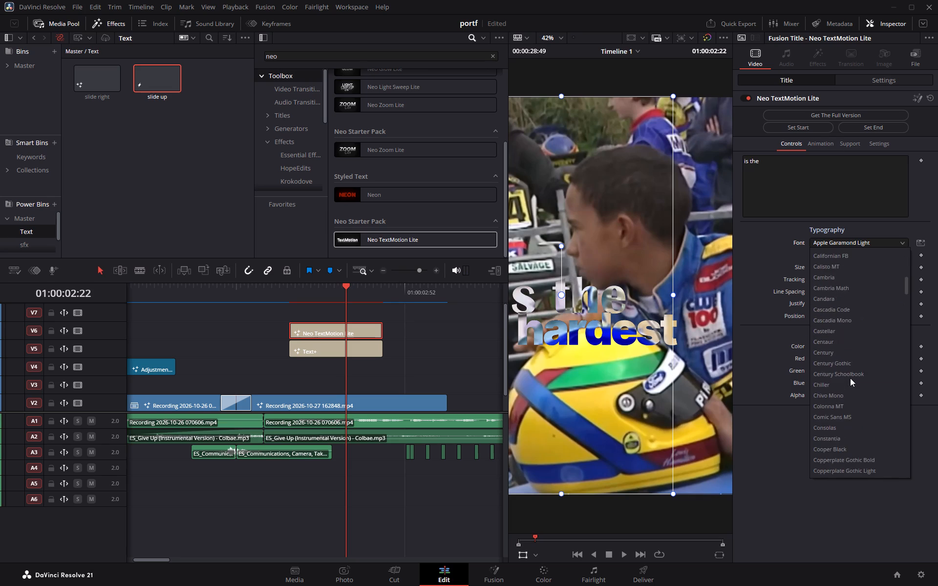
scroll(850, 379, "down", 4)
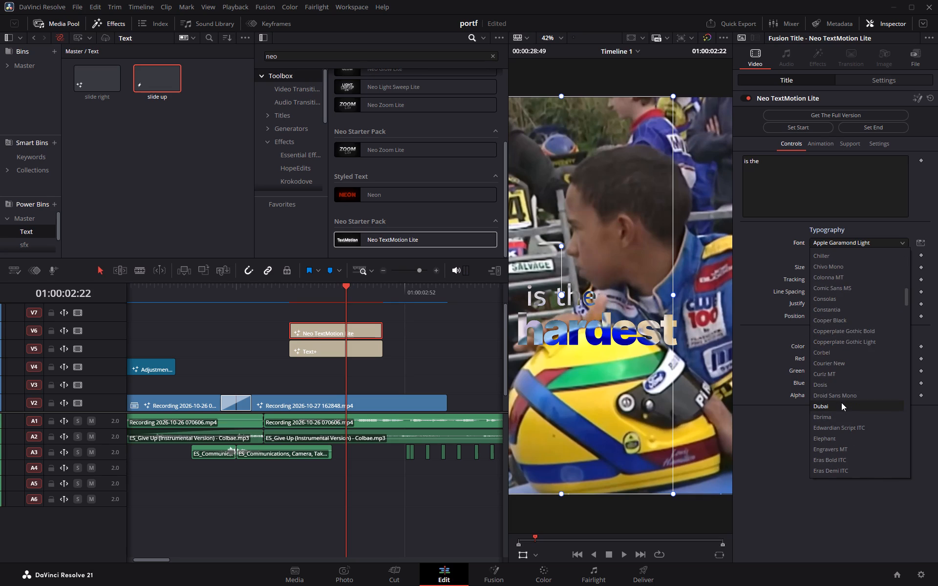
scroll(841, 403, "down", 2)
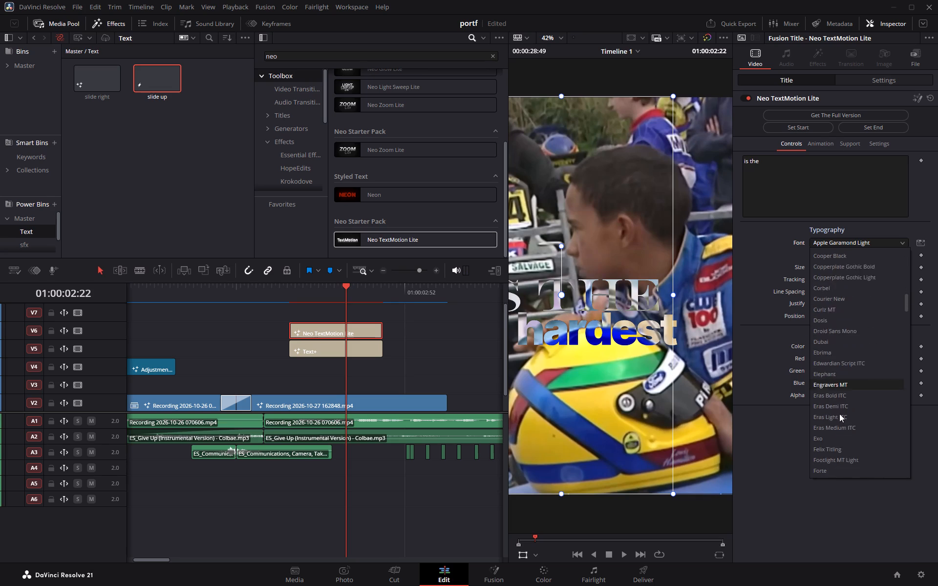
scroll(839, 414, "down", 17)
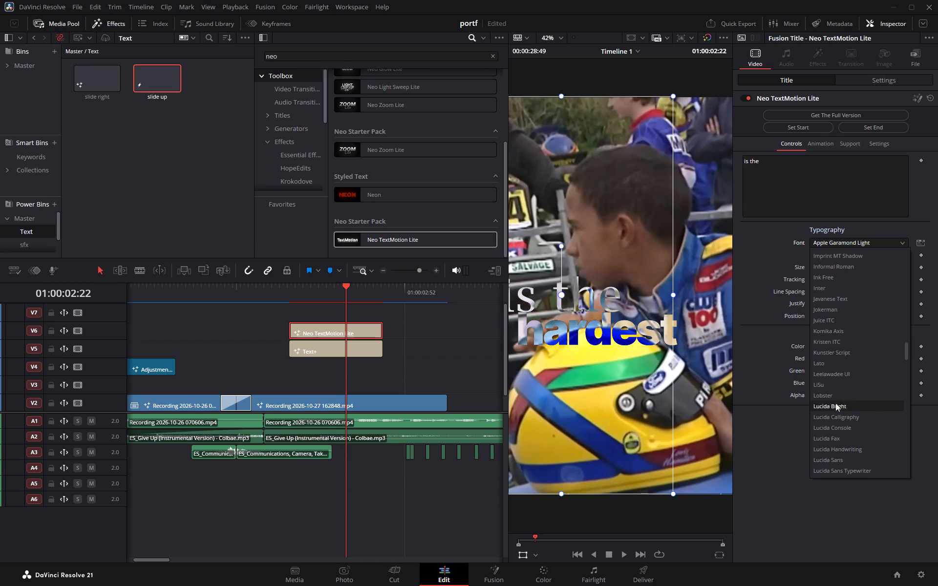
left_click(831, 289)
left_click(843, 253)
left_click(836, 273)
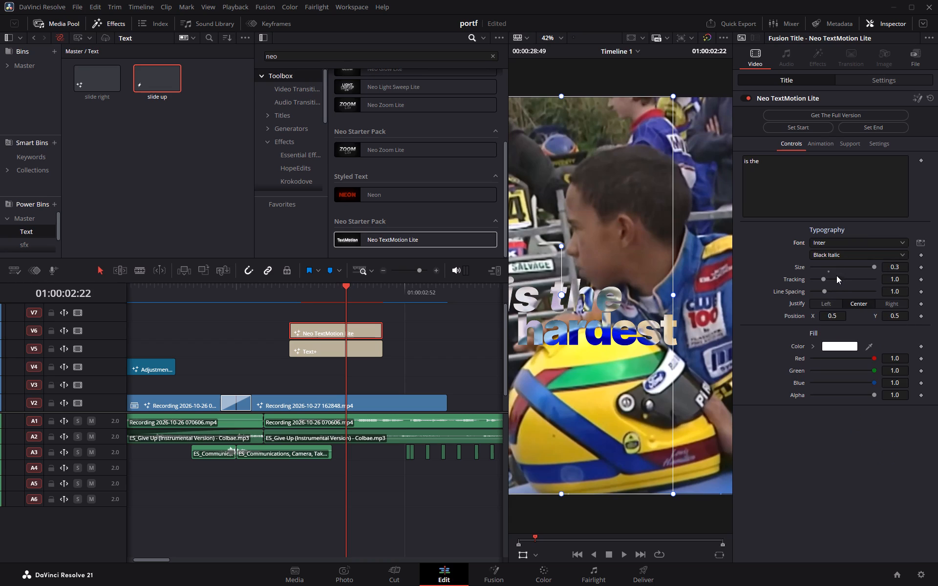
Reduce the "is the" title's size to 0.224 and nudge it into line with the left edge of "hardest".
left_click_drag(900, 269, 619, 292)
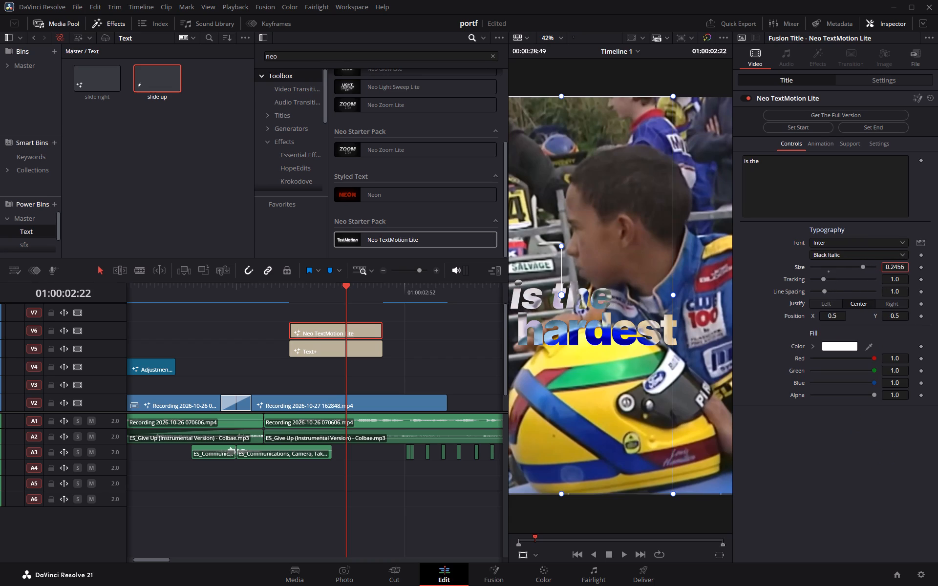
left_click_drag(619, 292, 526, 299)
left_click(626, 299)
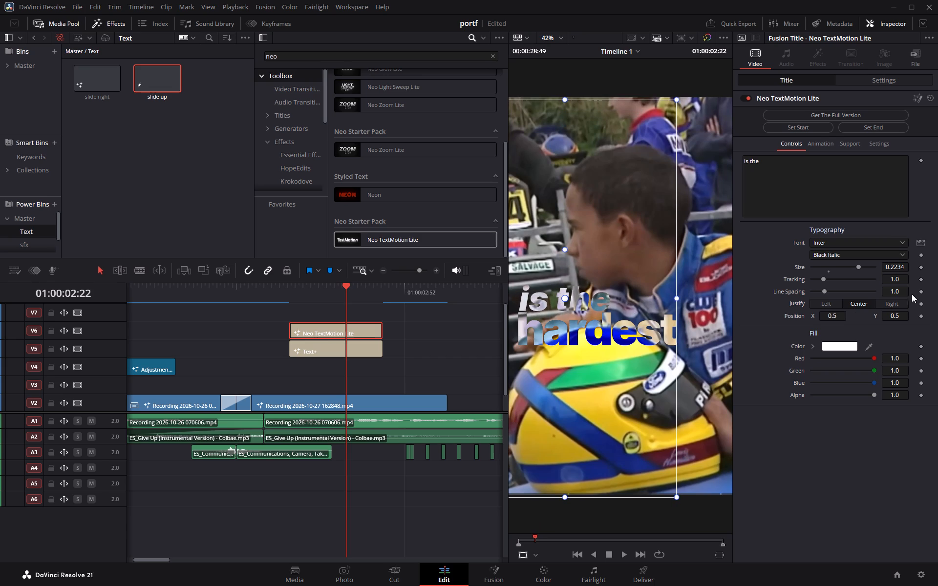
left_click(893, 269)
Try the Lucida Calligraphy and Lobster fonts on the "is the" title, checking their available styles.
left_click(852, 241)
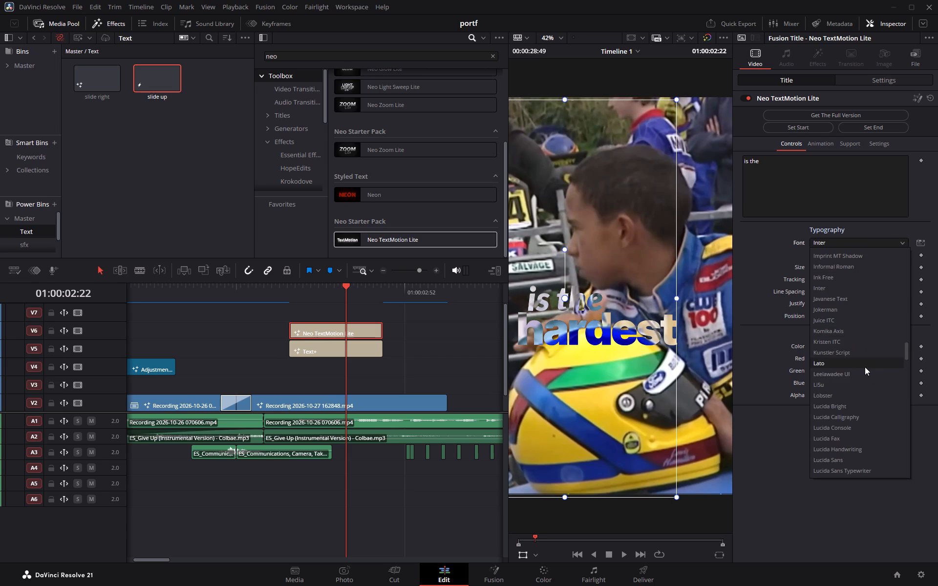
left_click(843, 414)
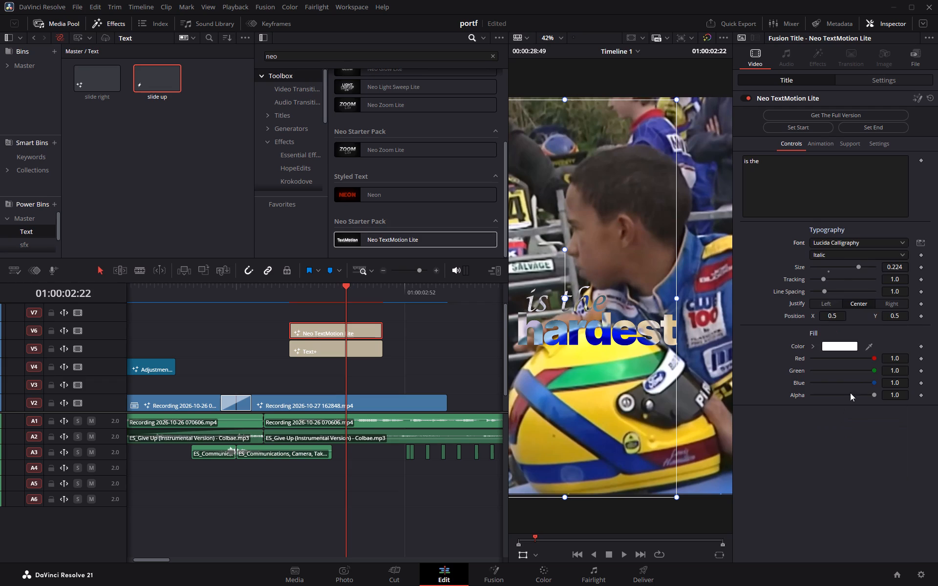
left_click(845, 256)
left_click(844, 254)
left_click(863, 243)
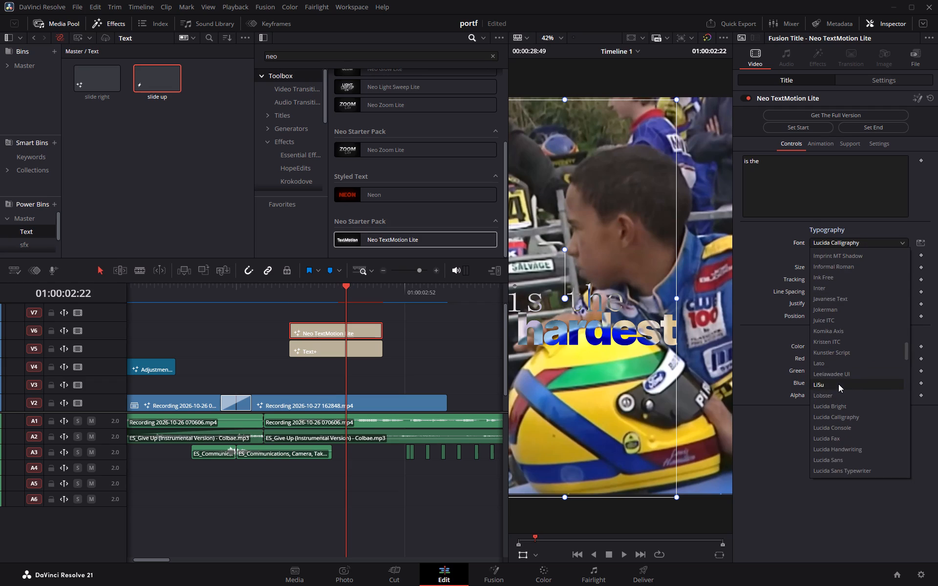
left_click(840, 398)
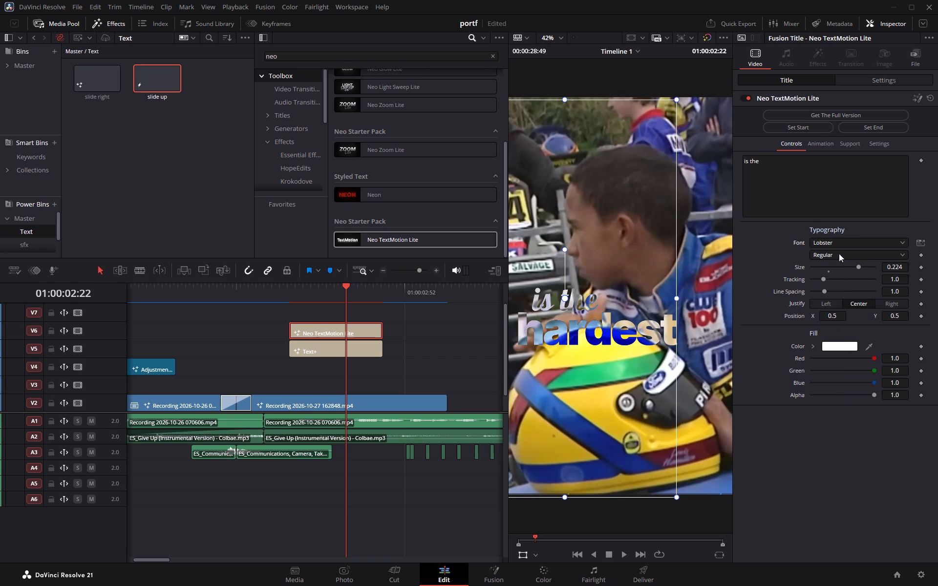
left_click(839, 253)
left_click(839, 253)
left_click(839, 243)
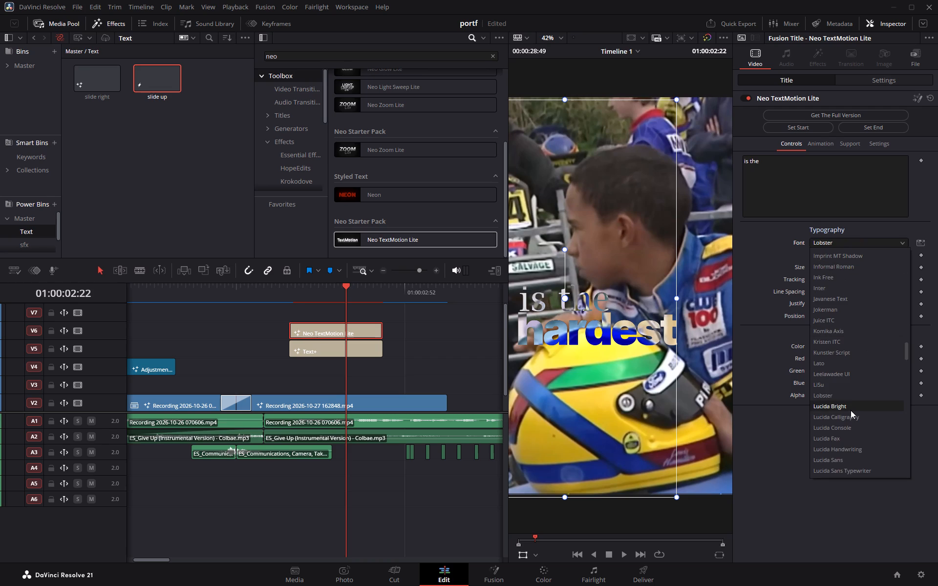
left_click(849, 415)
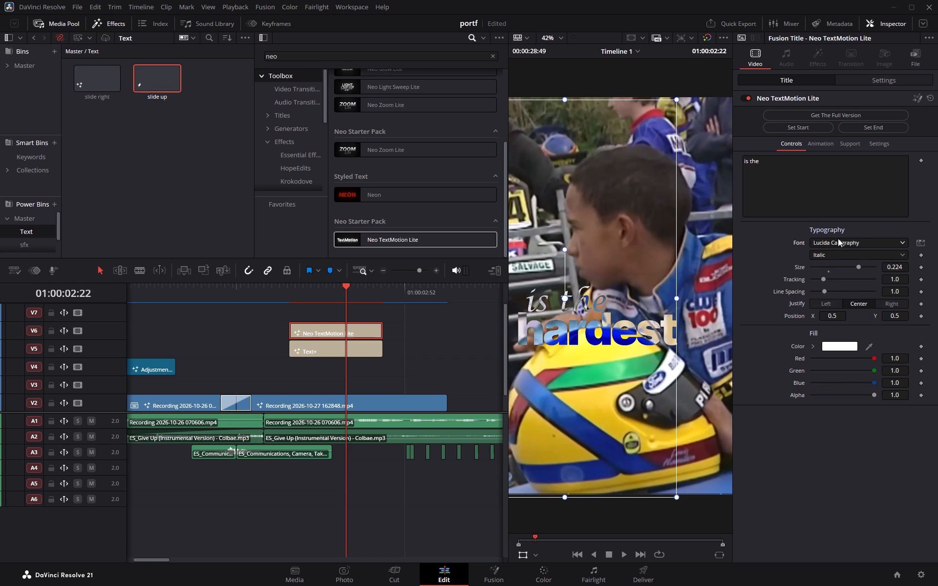
Set the "is the" title's font to Lucida Fax in Demibold Italic style and nudge it slightly sideways.
left_click(846, 243)
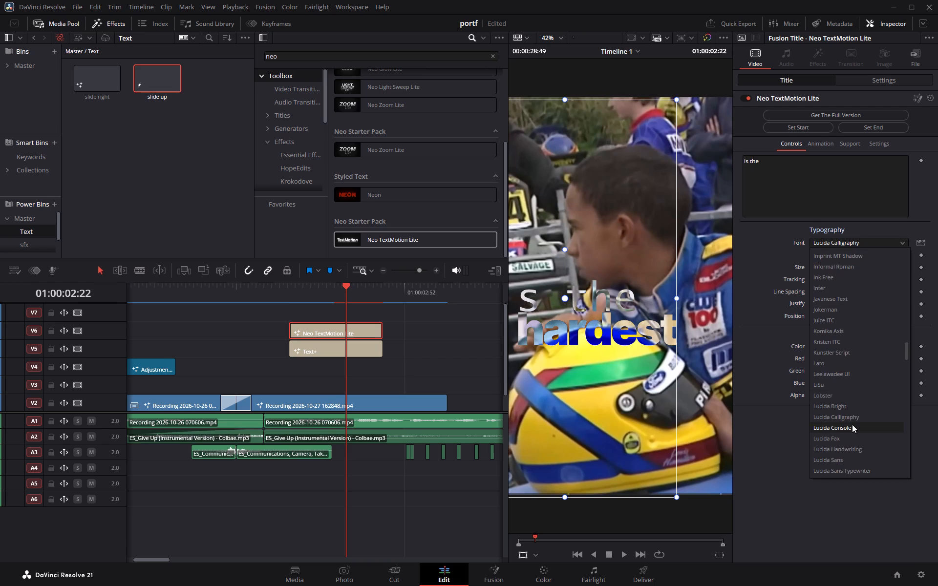
left_click(851, 438)
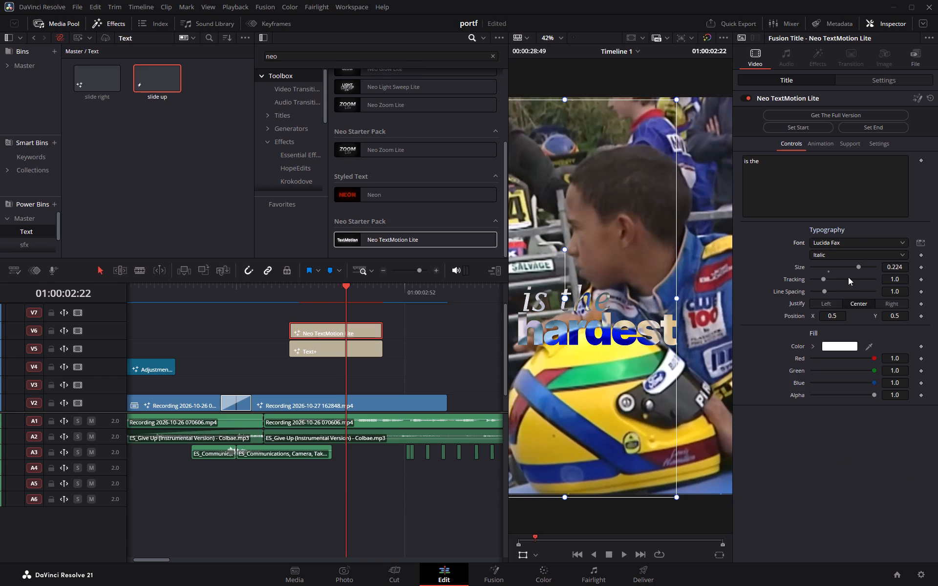
left_click(844, 251)
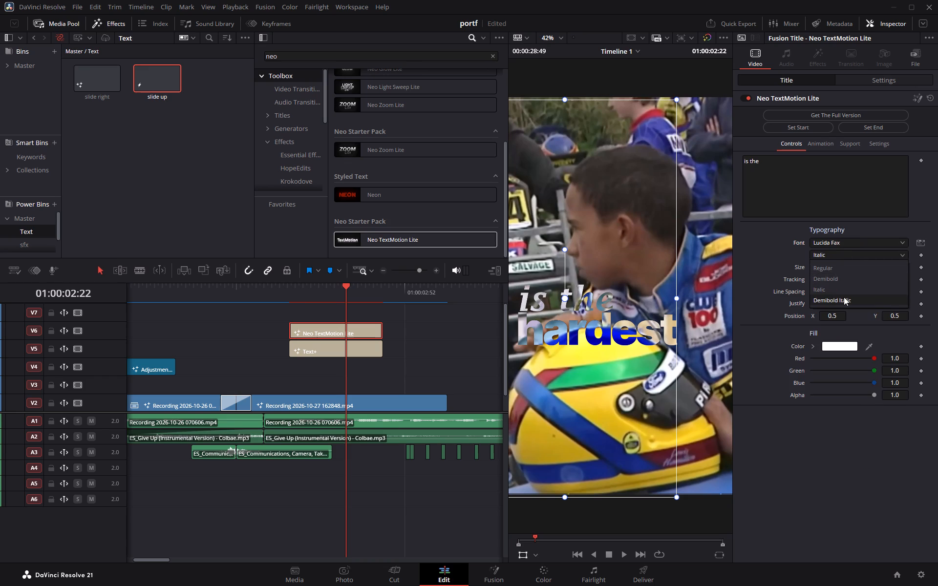
left_click(844, 297)
left_click(605, 314)
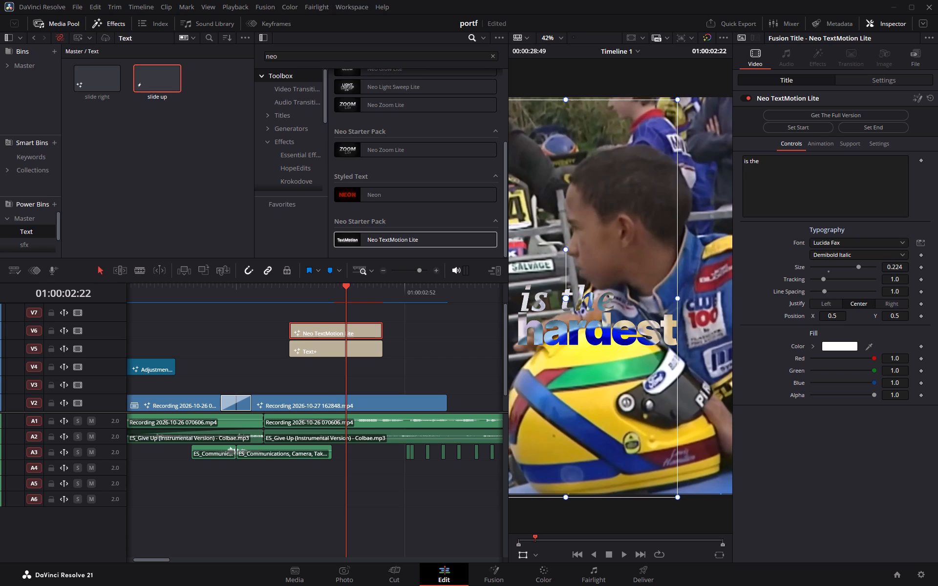
Adjust the "is the" title's line spacing to 0.992.
left_click_drag(895, 291, 517, 286)
left_click_drag(517, 286, 895, 291)
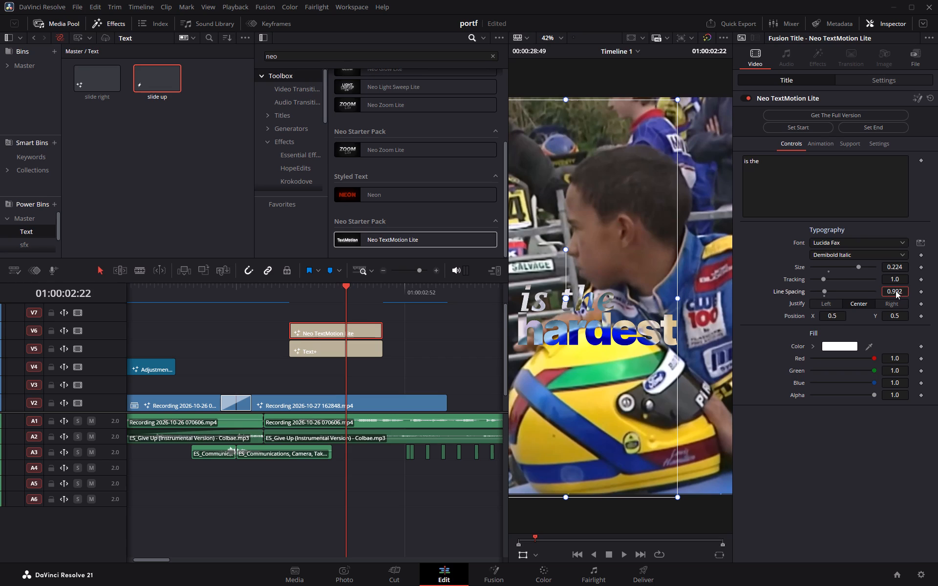
left_click_drag(895, 291, 428, 289)
left_click(827, 295)
Tighten the "is the" title's tracking to 0.847 and shift the title slightly left in the frame.
left_click_drag(898, 280, 898, 280)
left_click_drag(898, 280, 823, 285)
left_click_drag(638, 295, 628, 295)
Enlarge the "is the" title to size 0.2845 and reposition it just above "hardest" with their left edges aligned.
left_click_drag(888, 267, 912, 267)
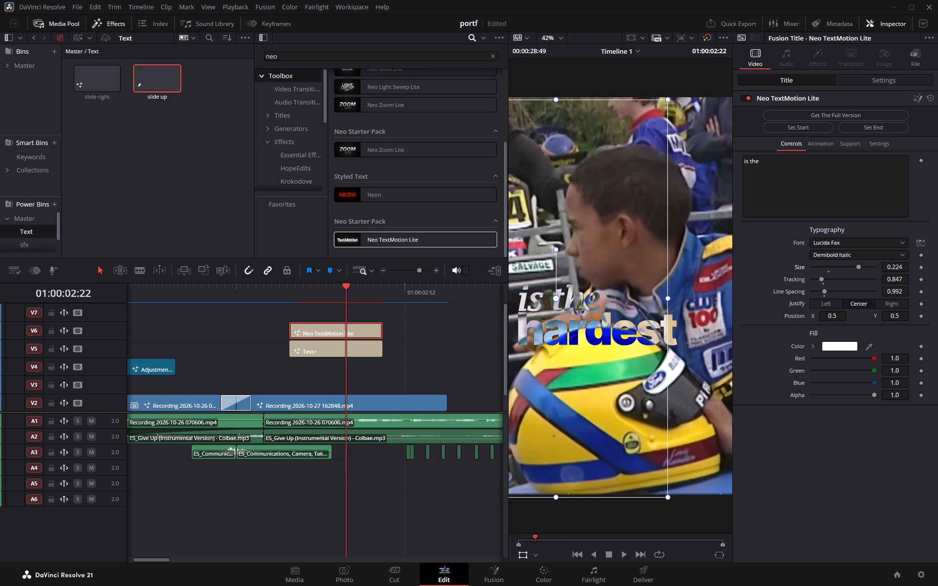
left_click_drag(912, 267, 858, 246)
left_click_drag(585, 304, 601, 304)
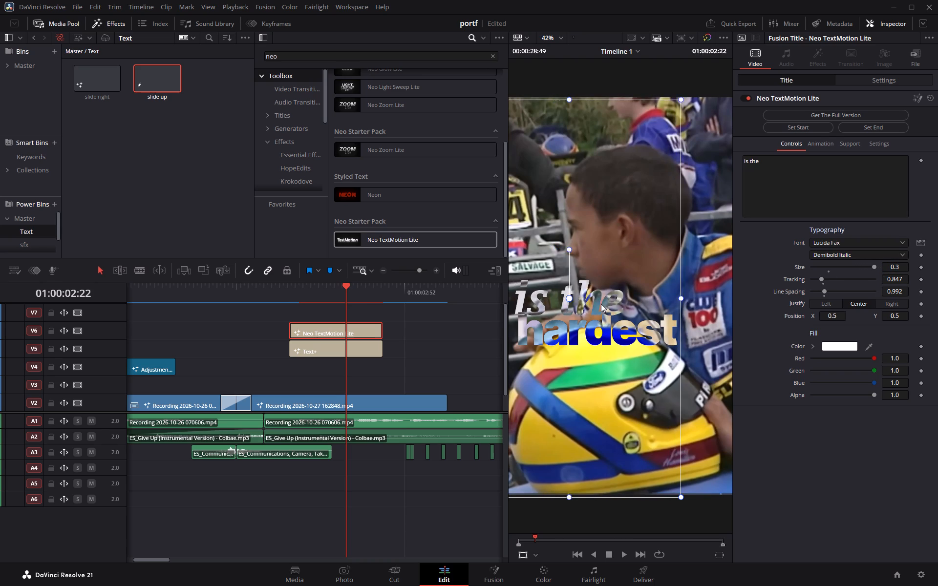
left_click_drag(601, 304, 600, 301)
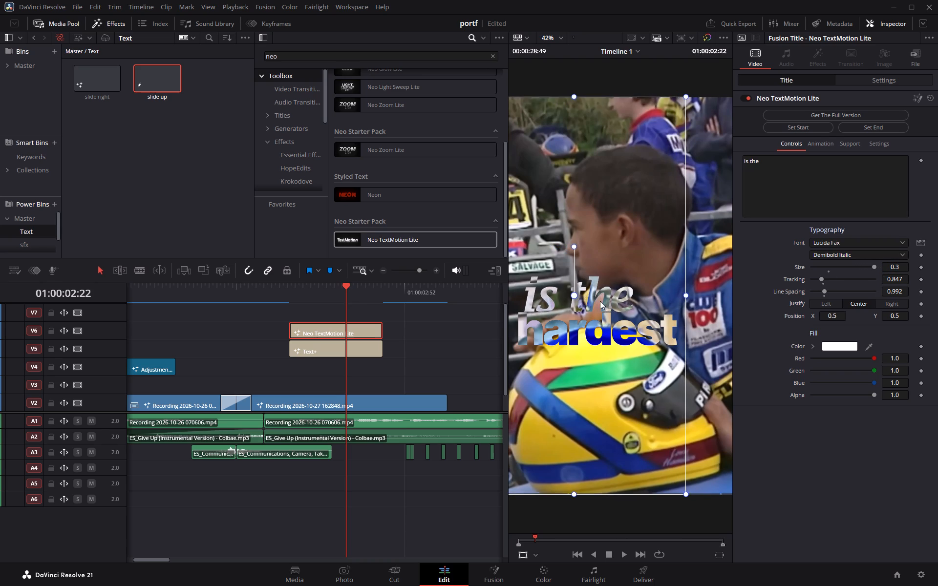
left_click_drag(600, 301, 598, 299)
left_click_drag(900, 267, 862, 269)
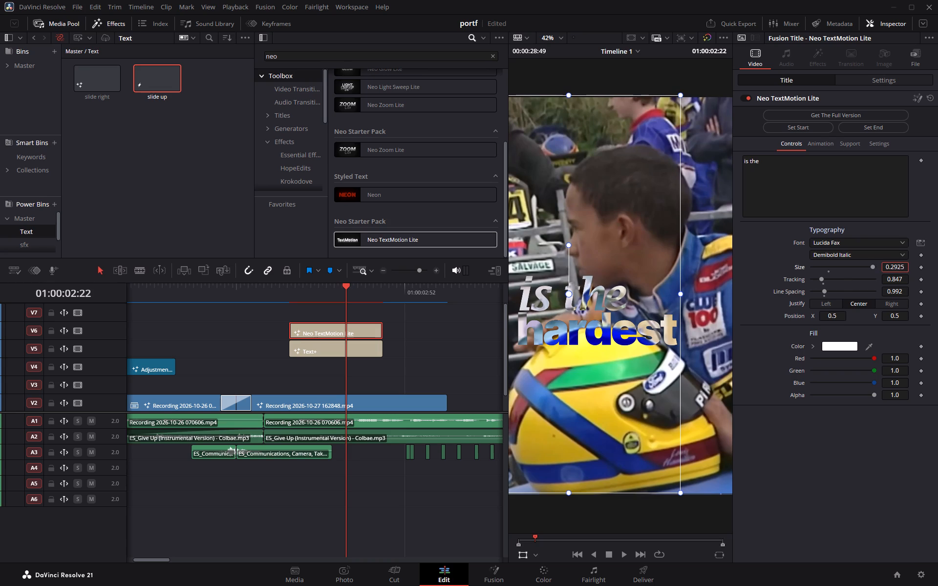
left_click_drag(862, 269, 825, 271)
left_click(638, 310)
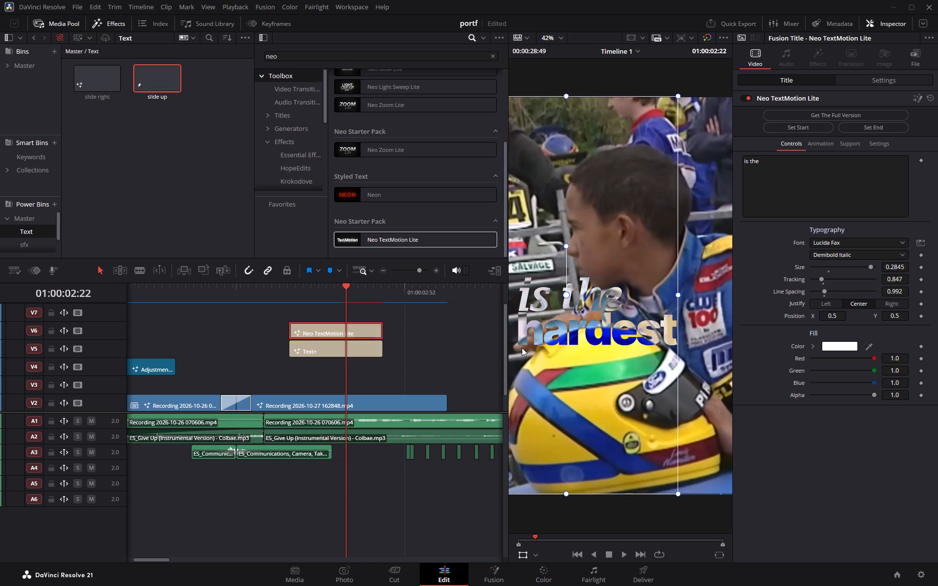
Review how the "is the" and "hardest" titles appear, and examine the layout and transform settings of "hardest".
left_click_drag(343, 287, 263, 290)
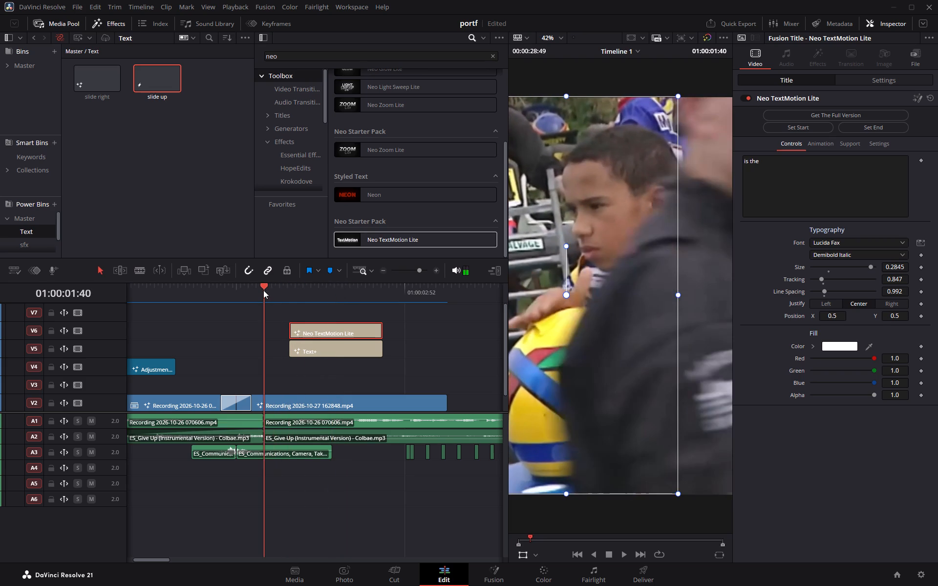
left_click_drag(263, 290, 292, 295)
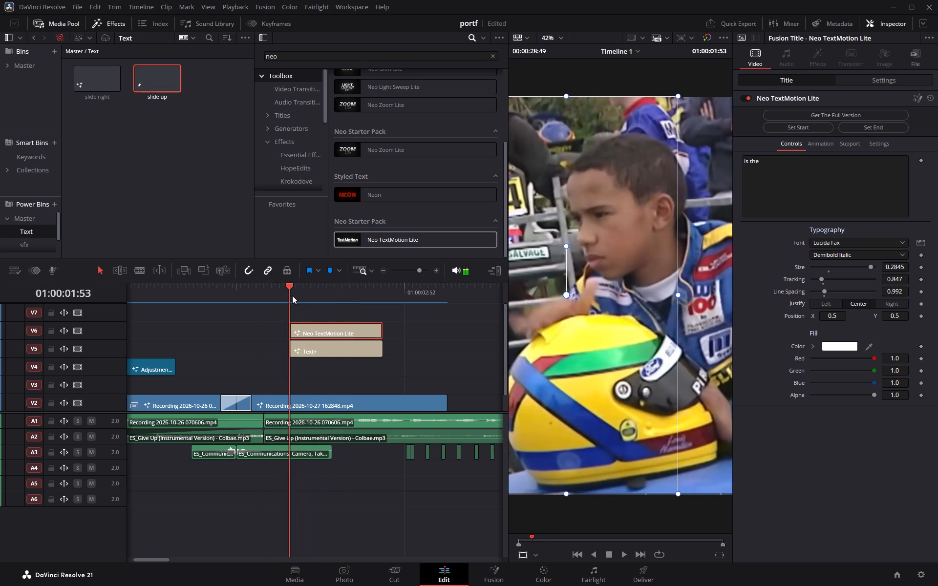
left_click_drag(292, 295, 309, 295)
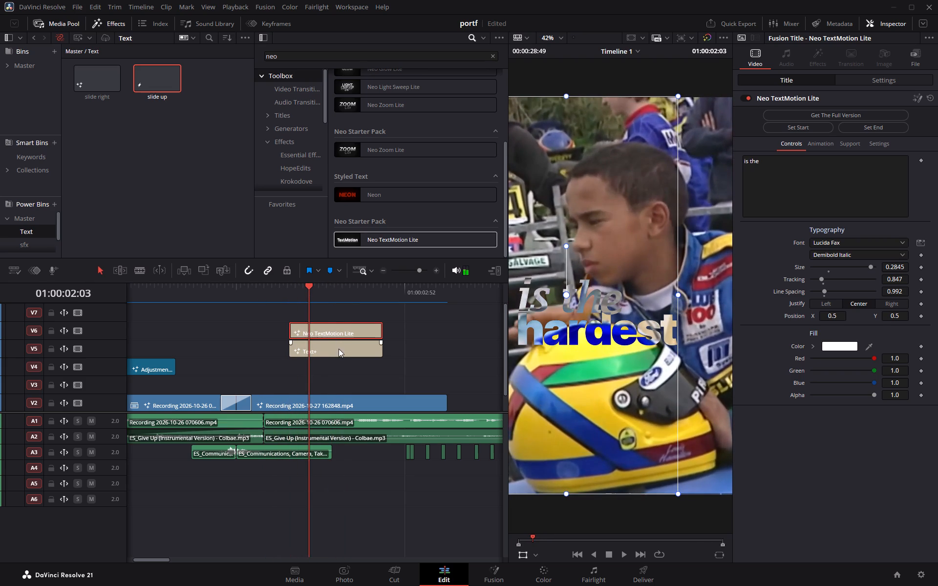
left_click(339, 349)
left_click(789, 114)
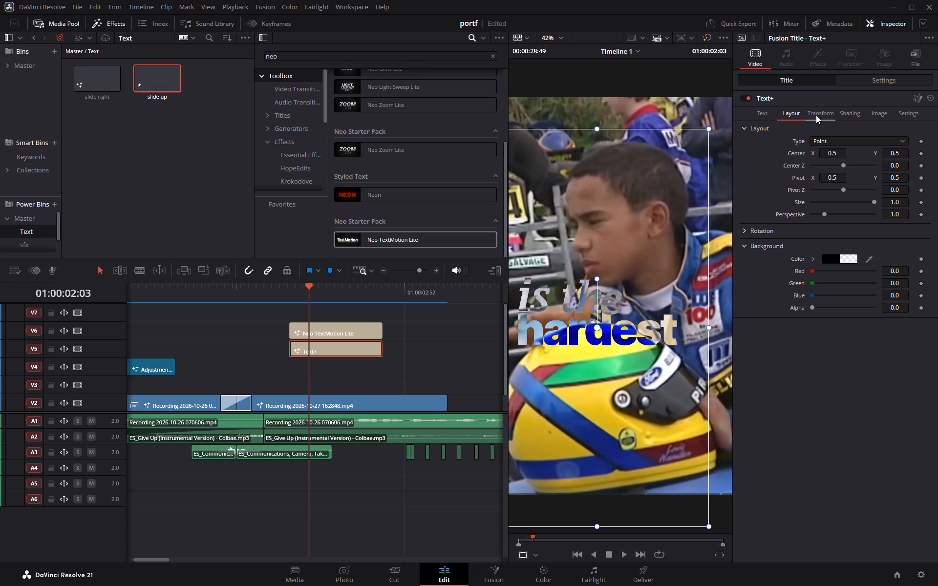
left_click(816, 115)
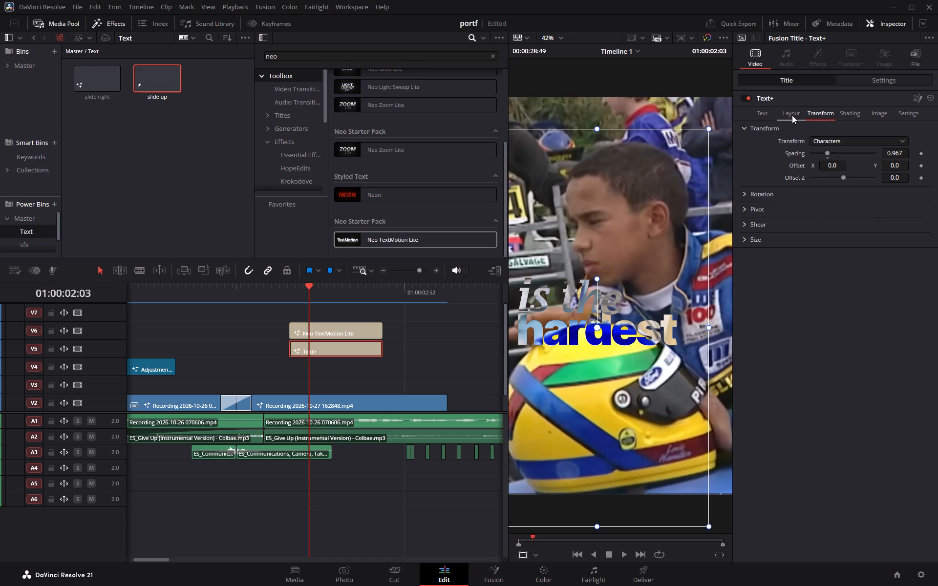
left_click(792, 115)
Set the slide animation direction of the "is the" title to Right and preview its entrance.
left_click(360, 329)
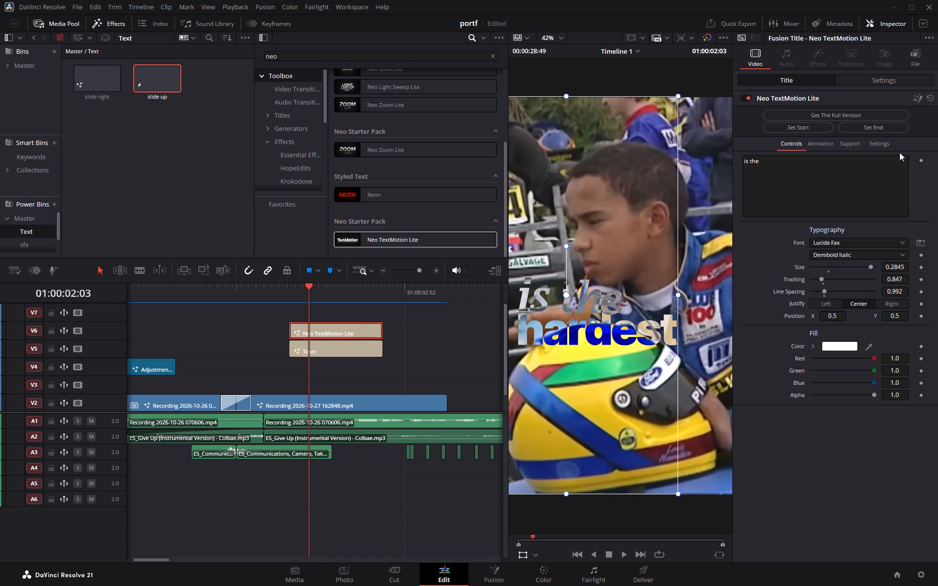
left_click(825, 144)
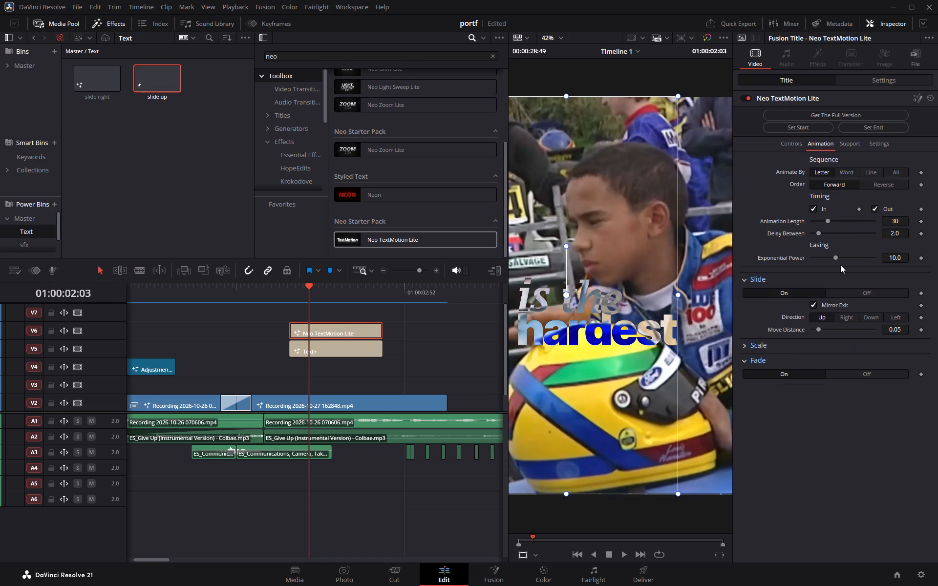
left_click(844, 319)
left_click_drag(306, 287, 300, 287)
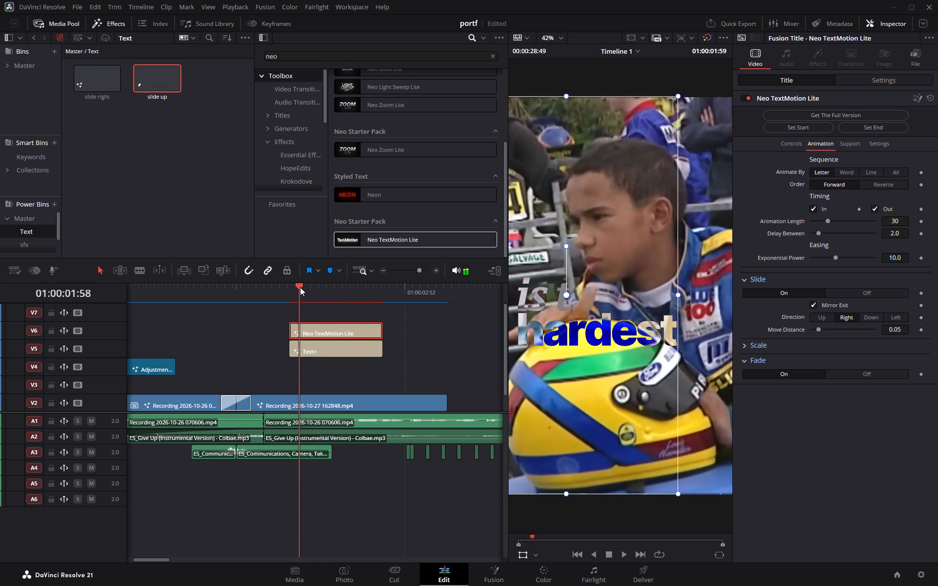
left_click_drag(300, 287, 322, 292)
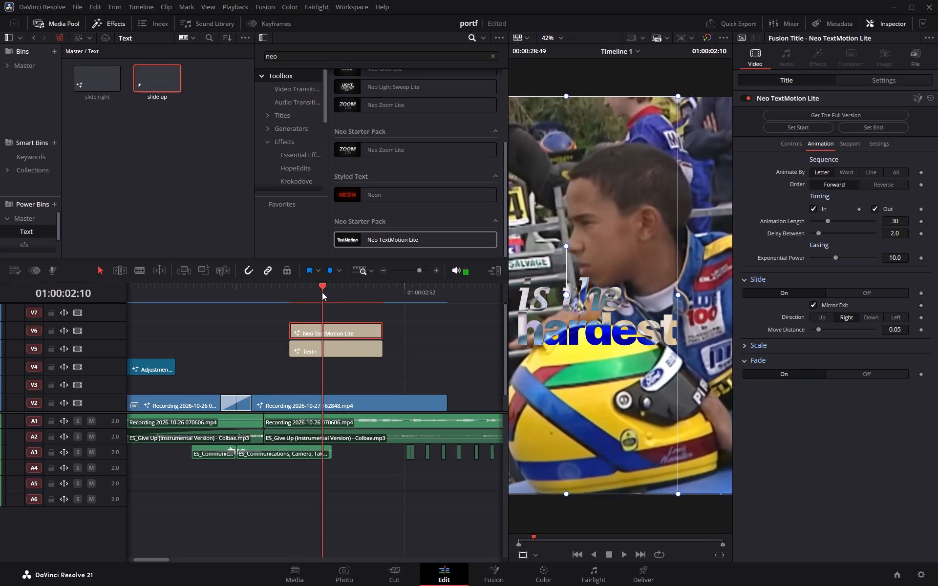
left_click_drag(322, 292, 290, 291)
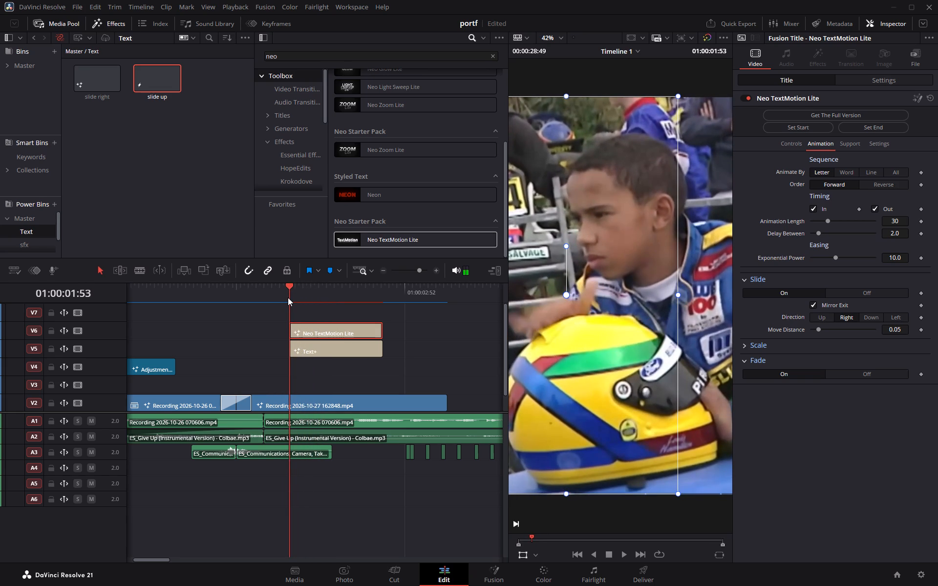
key("space")
key("space")
Shift the "hardest" Text+ clip on V5 so it starts after the "is the" title has animated in, and preview the timing.
left_click_drag(344, 350, 356, 350)
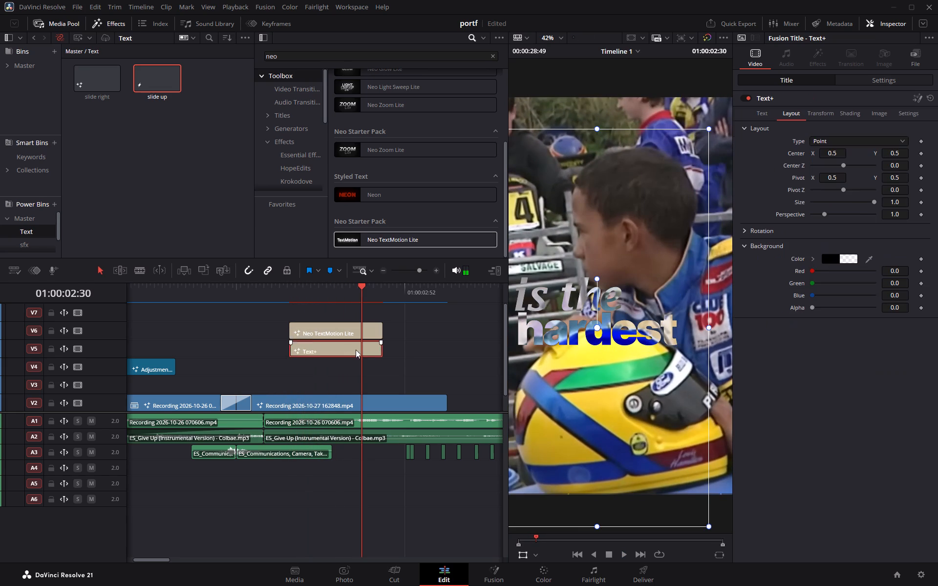
left_click_drag(356, 350, 375, 350)
left_click_drag(362, 285, 339, 287)
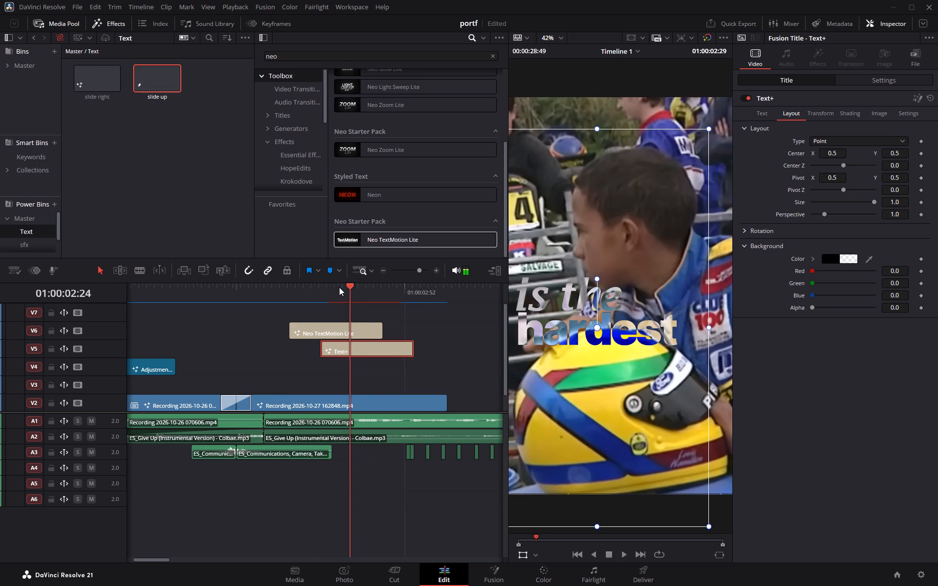
left_click_drag(339, 287, 289, 289)
key("space")
key("space")
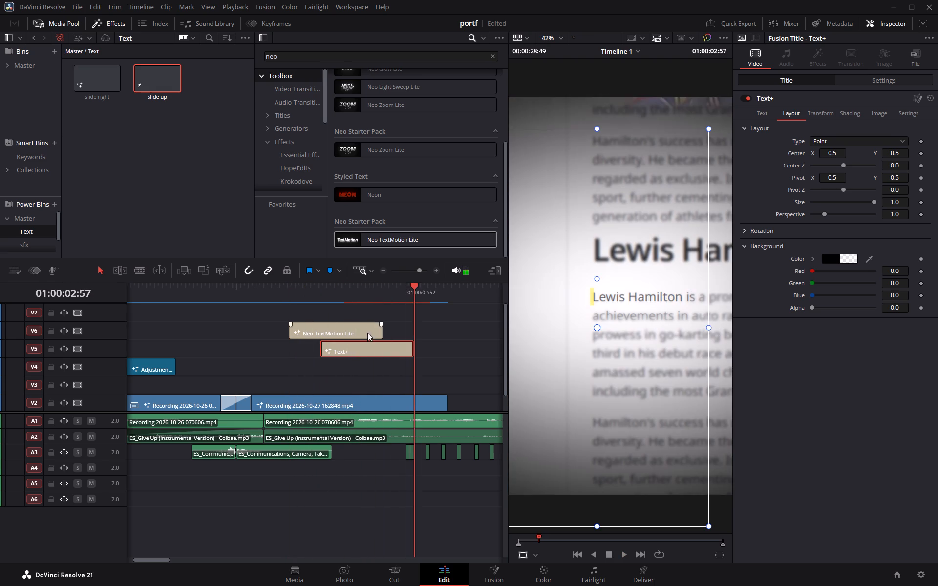
left_click_drag(419, 282, 359, 288)
left_click_drag(418, 292, 299, 295)
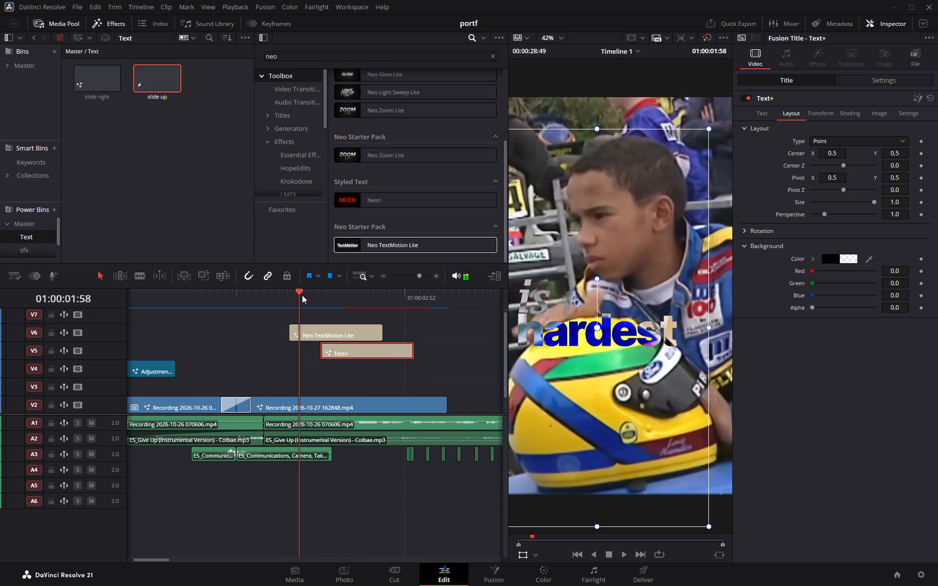
key("space")
key("space")
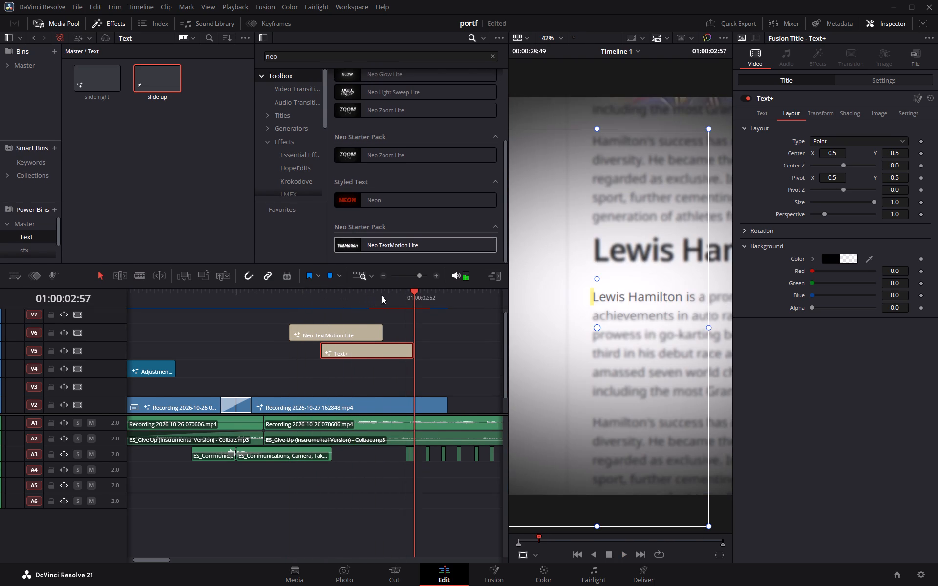
Extend the end of the "is the" title clip on V6 to just before the end of the "hardest" clip.
left_click_drag(409, 297, 385, 297)
left_click(382, 293)
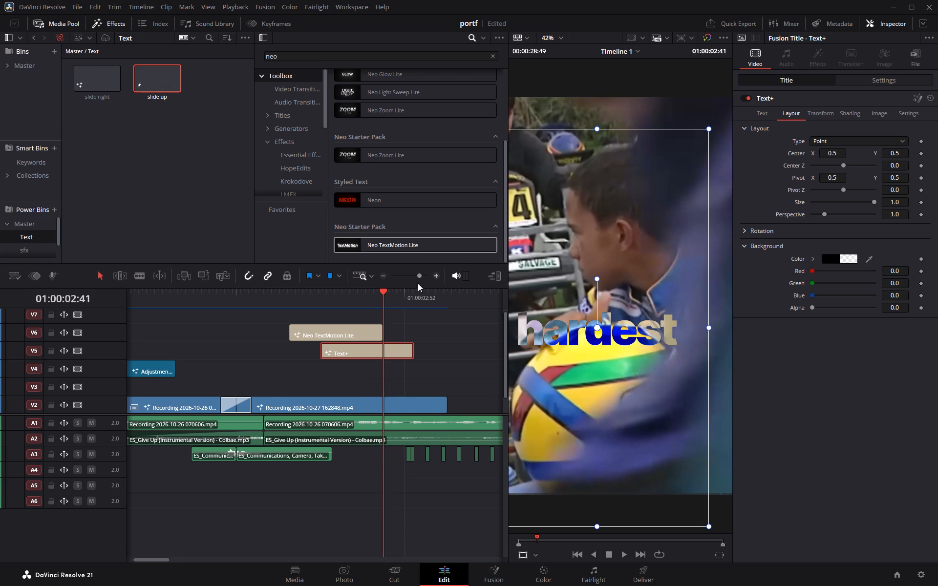
left_click(384, 294)
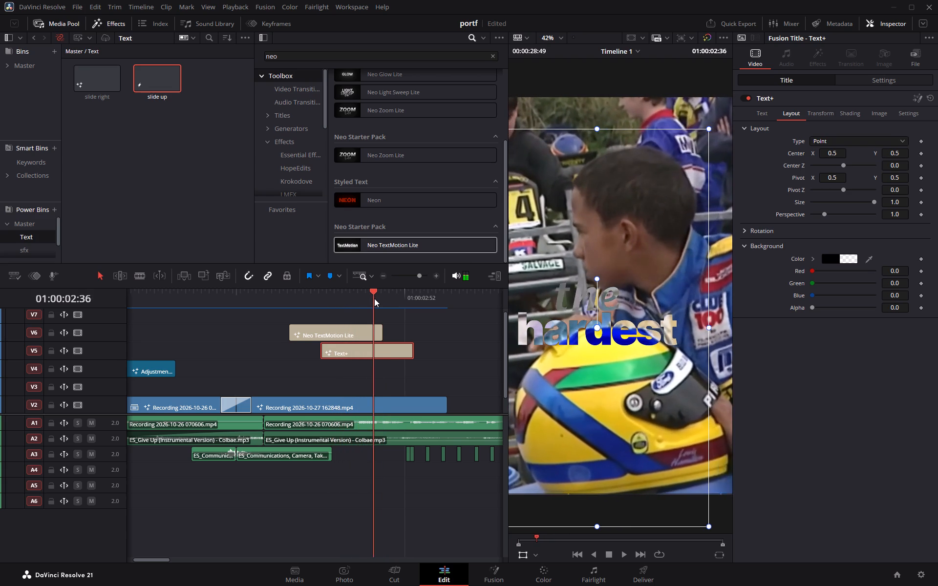
left_click_drag(382, 333, 383, 333)
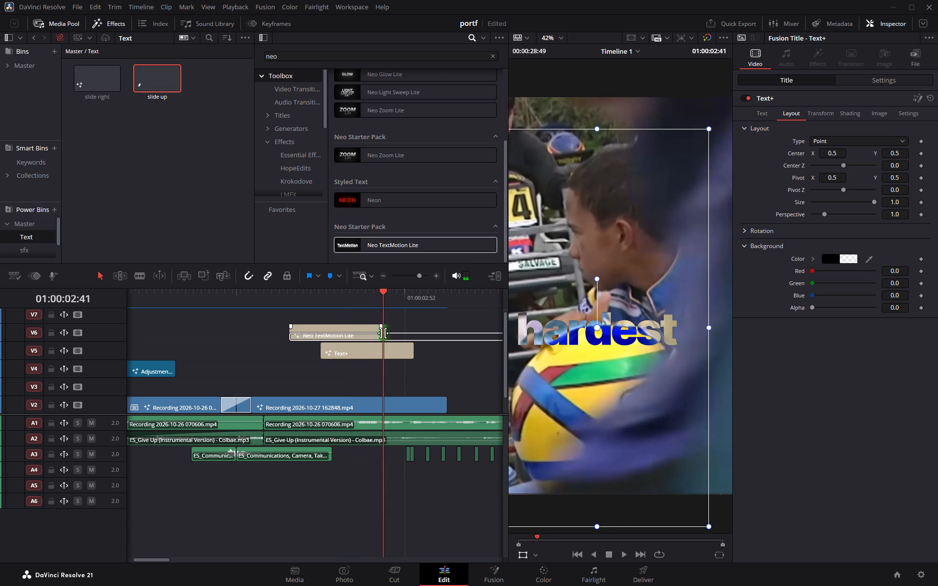
left_click_drag(383, 333, 393, 335)
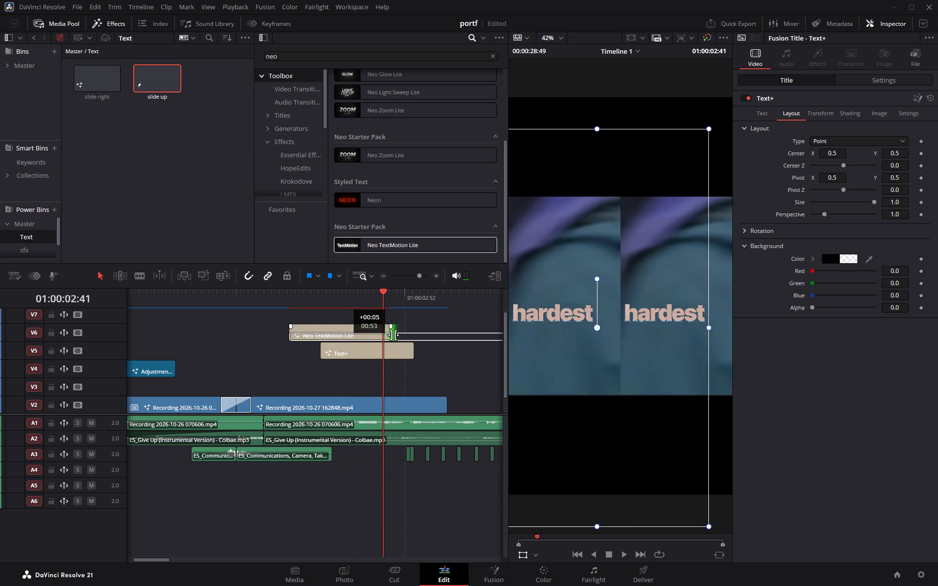
left_click_drag(393, 335, 397, 336)
left_click(382, 293)
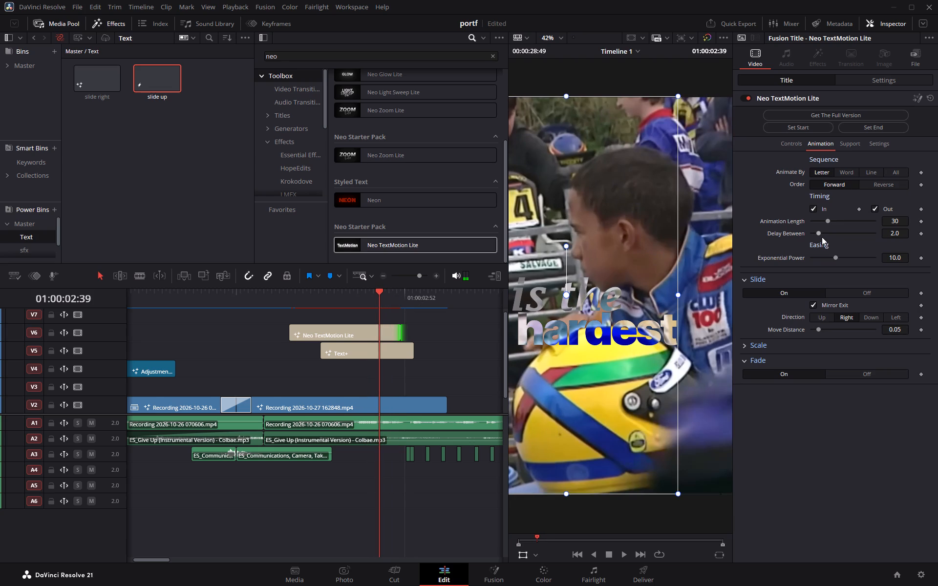
left_click(470, 333)
left_click(813, 406)
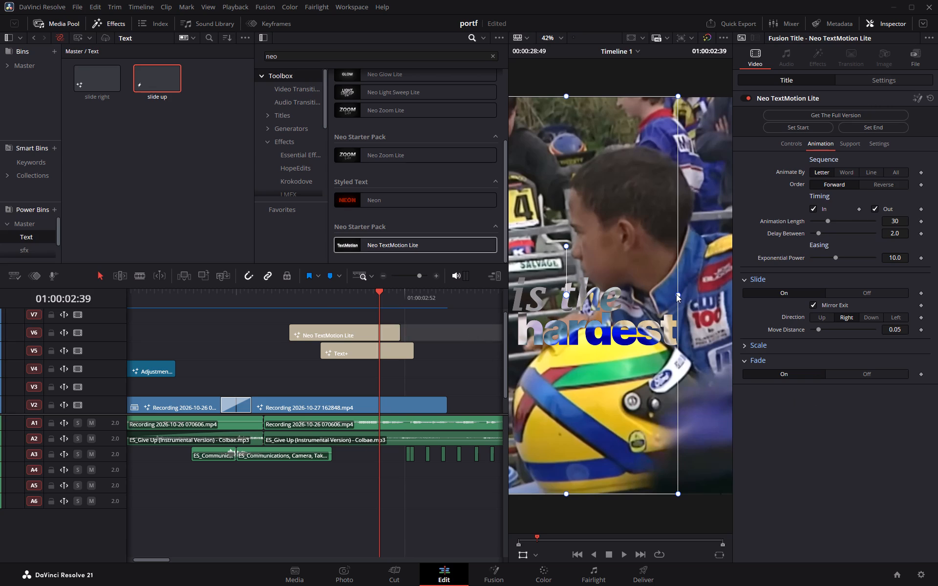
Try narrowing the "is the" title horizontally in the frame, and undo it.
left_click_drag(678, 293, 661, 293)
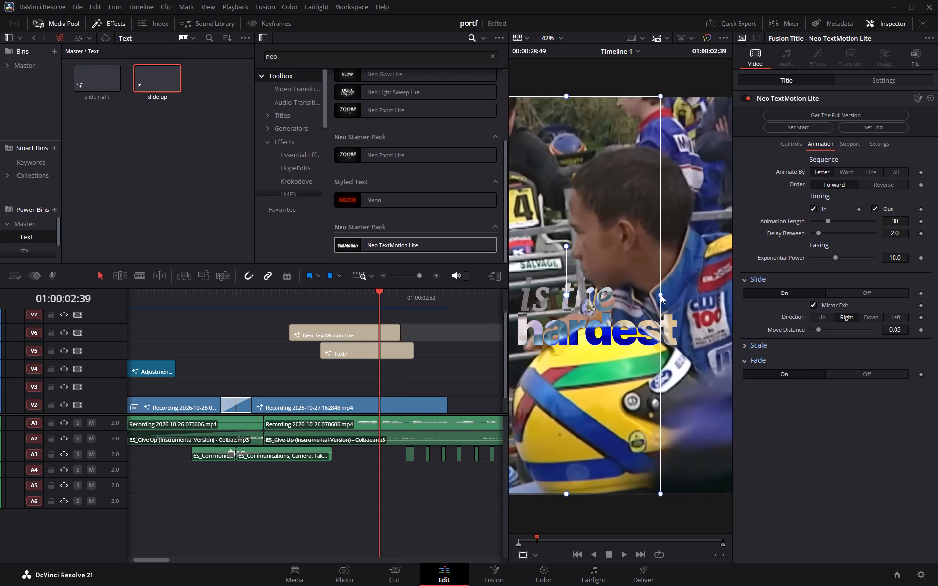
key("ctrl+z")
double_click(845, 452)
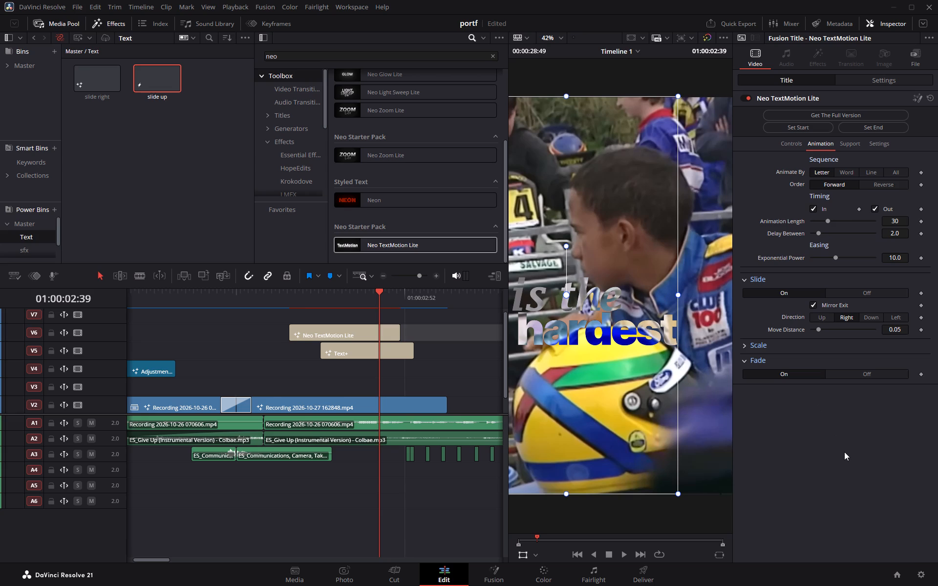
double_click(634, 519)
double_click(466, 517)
Turn off the Out animation of the "is the" title and check the end of the clip.
left_click_drag(374, 291, 350, 290)
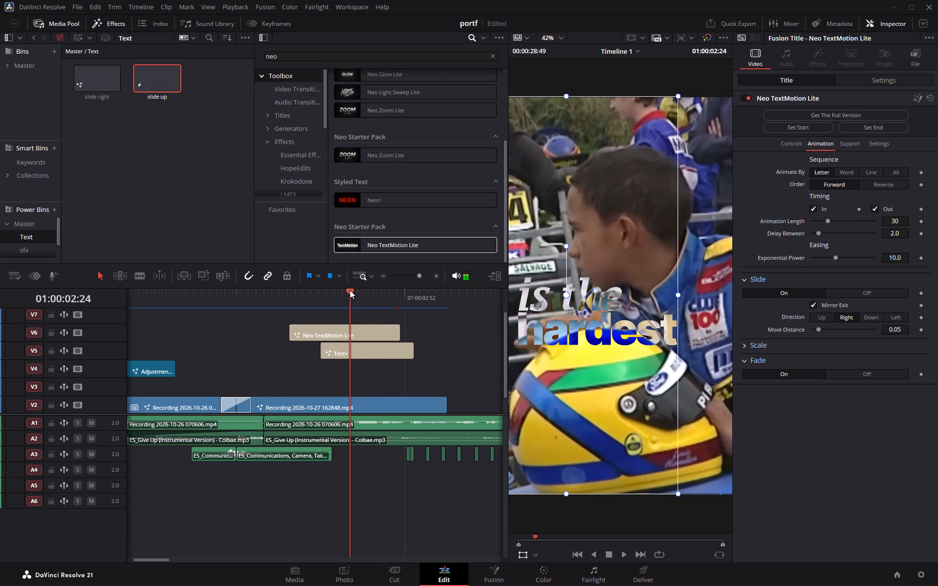
left_click_drag(350, 290, 355, 290)
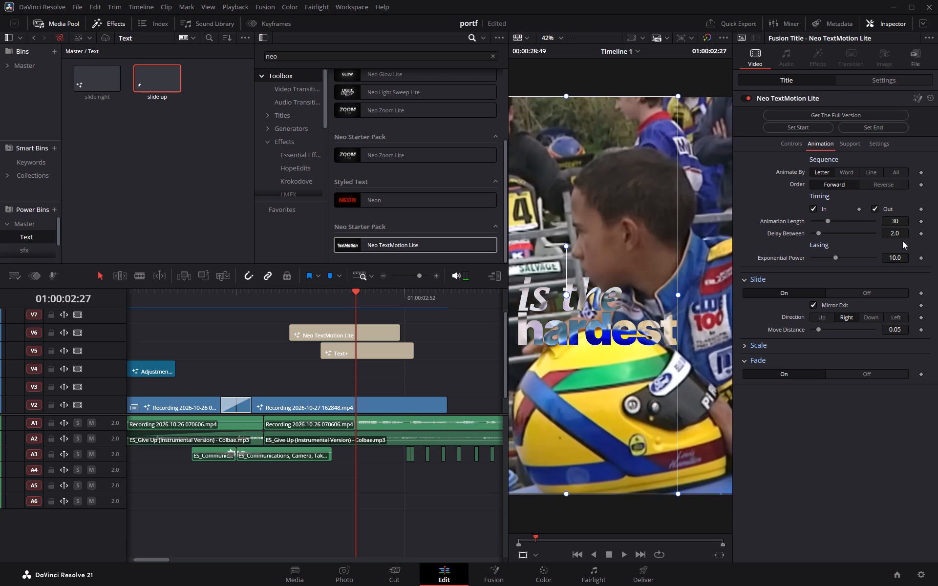
left_click(873, 209)
left_click_drag(355, 292, 379, 293)
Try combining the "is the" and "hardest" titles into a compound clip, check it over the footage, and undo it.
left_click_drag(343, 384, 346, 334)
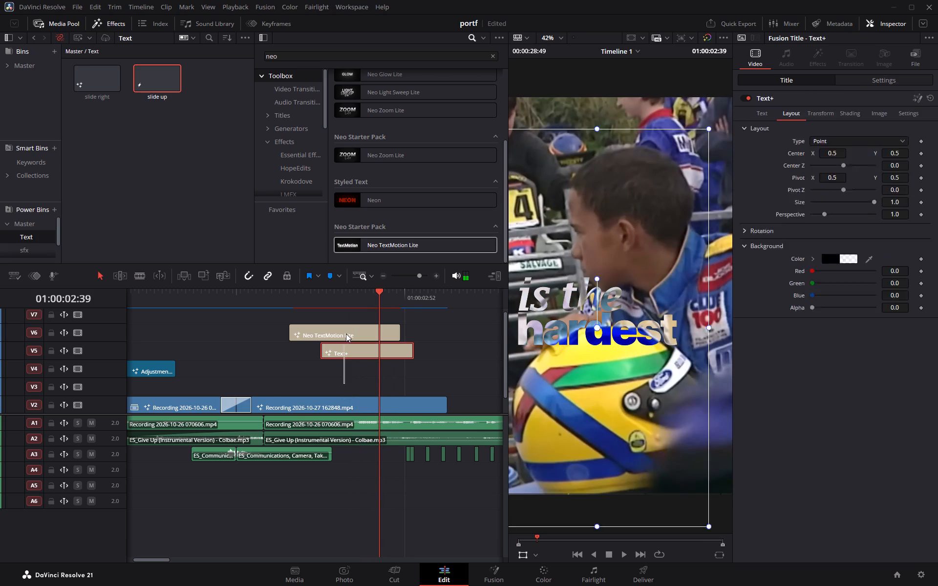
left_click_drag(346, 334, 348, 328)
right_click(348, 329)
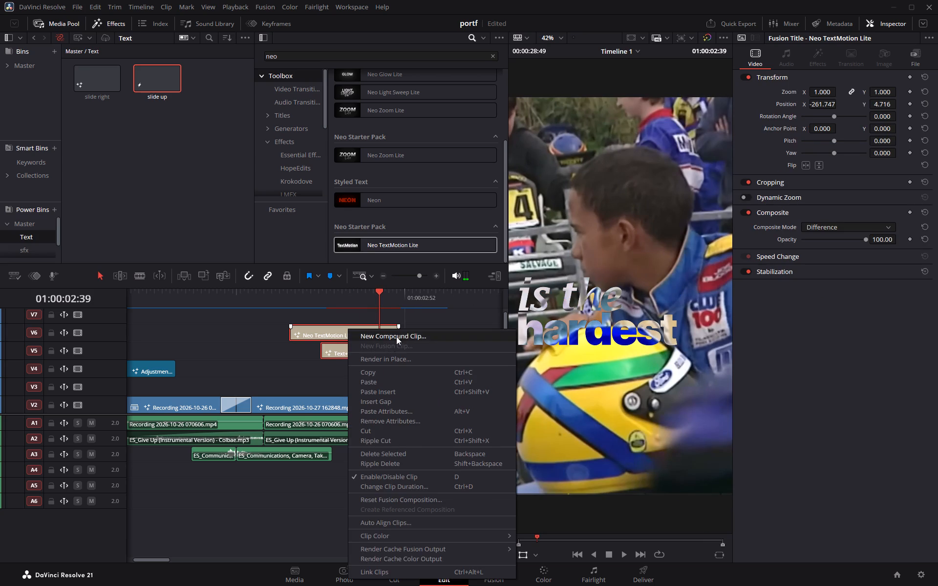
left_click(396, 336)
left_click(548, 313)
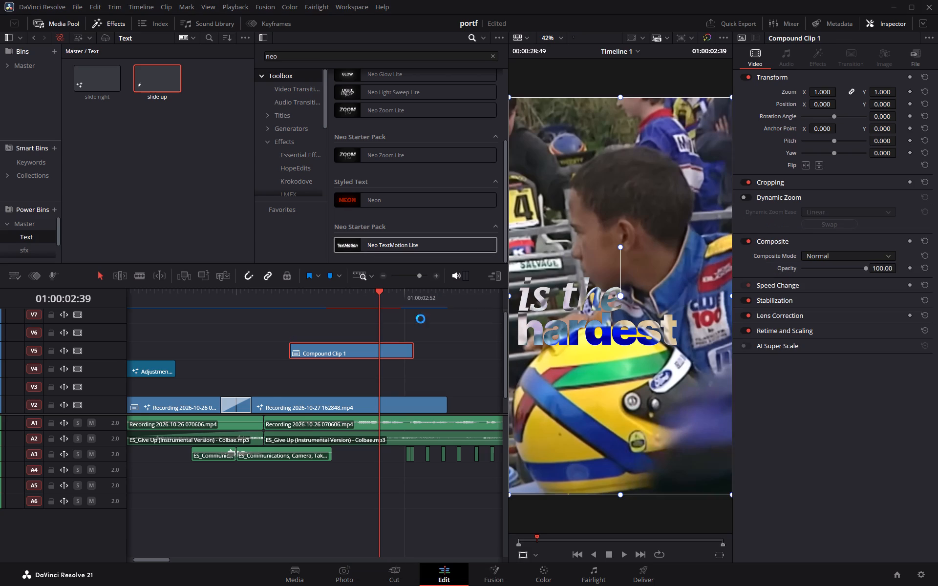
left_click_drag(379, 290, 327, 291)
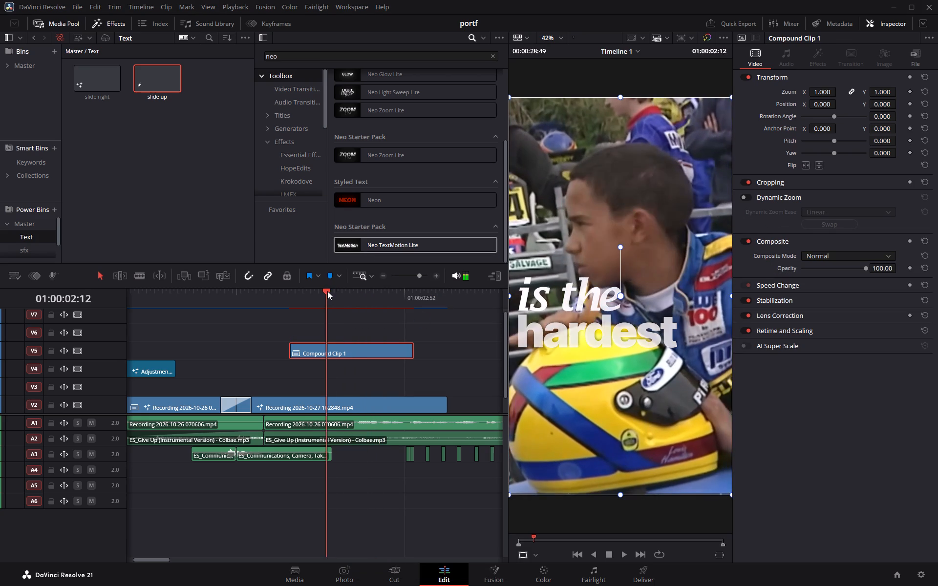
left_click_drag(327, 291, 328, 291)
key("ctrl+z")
Review both titles over the karting footage through to the transition at the end of the shot.
left_click_drag(329, 292, 336, 293)
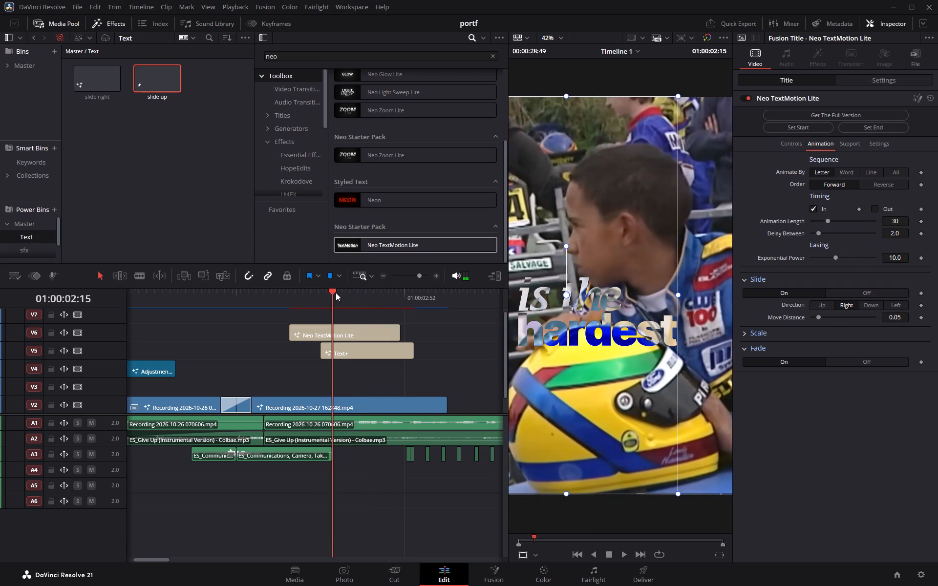
left_click_drag(336, 293, 349, 296)
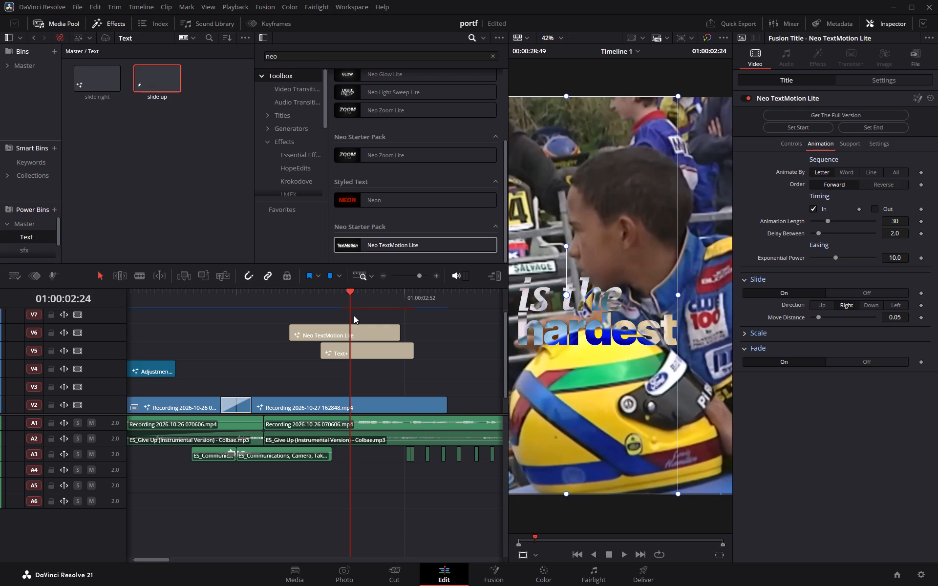
left_click_drag(349, 295, 389, 302)
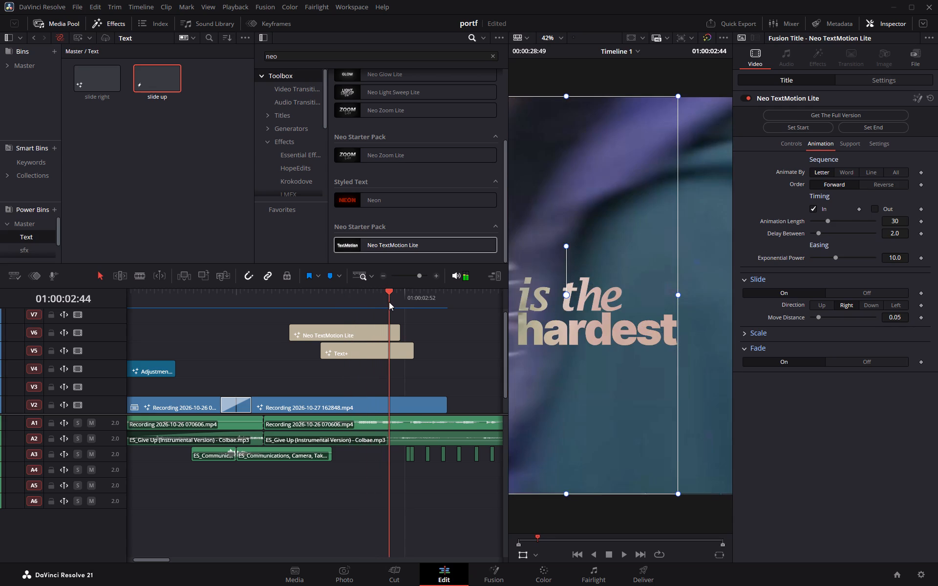
left_click_drag(389, 302, 385, 302)
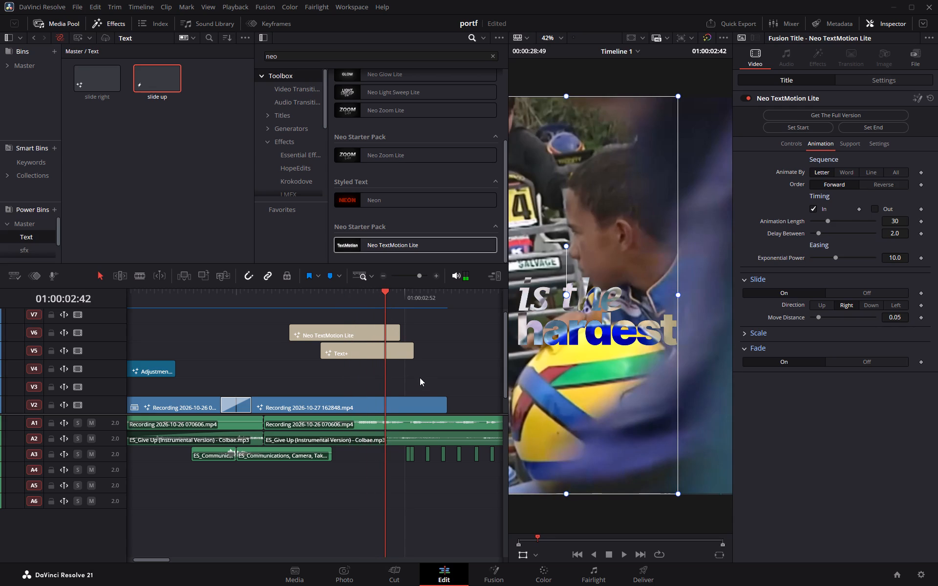
Extend the end of the "is the" title clip past the end of the Text+ clip, to a duration of 01:04.
left_click(389, 352)
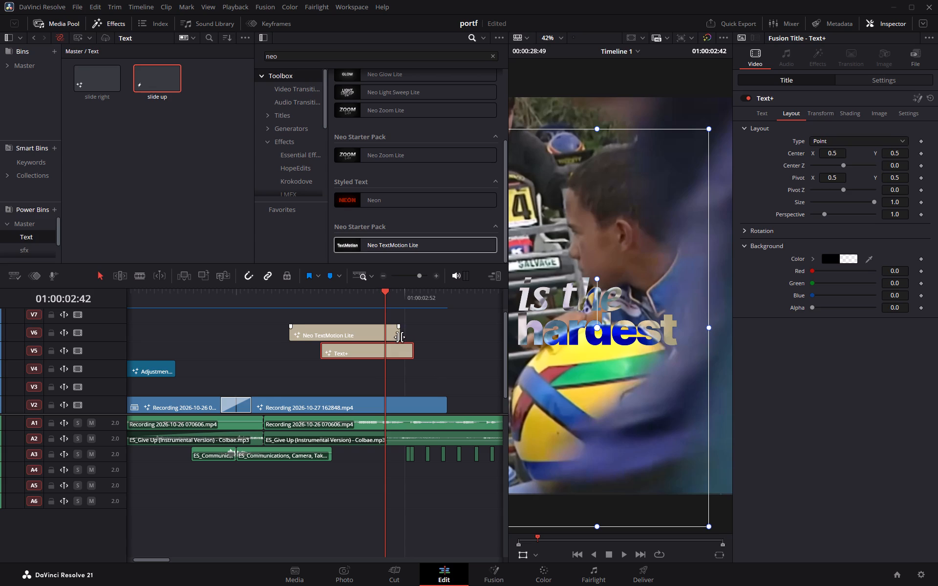
left_click_drag(400, 336, 409, 336)
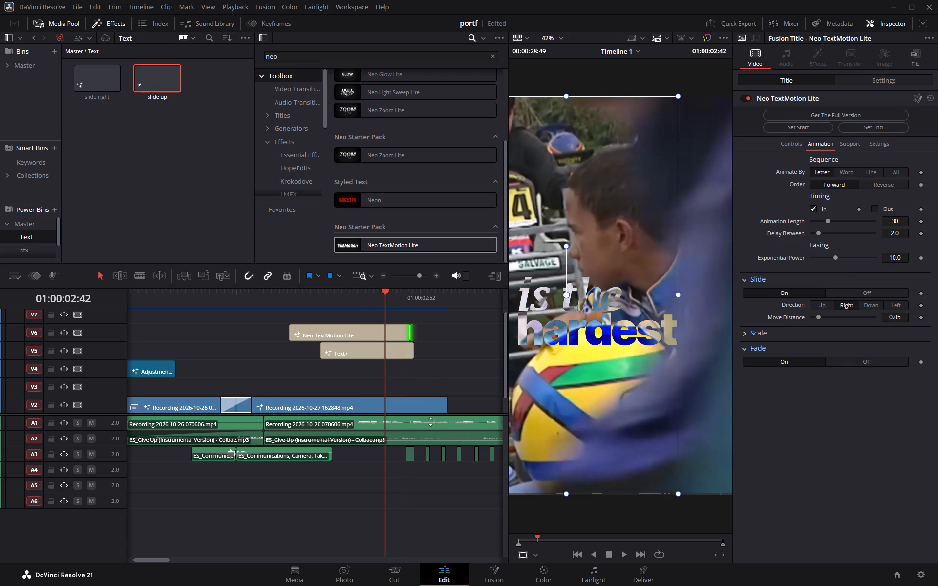
left_click(409, 336)
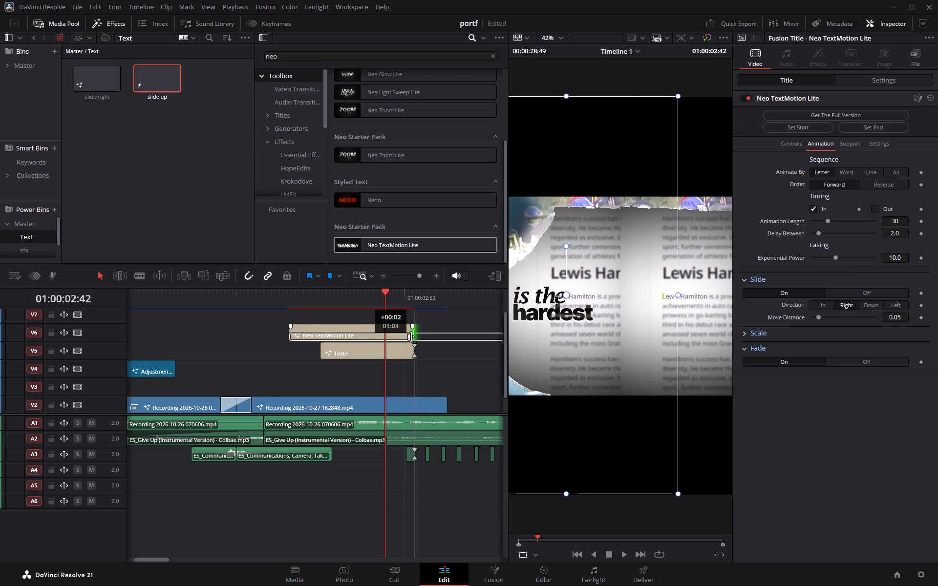
Open the "is the" title's composition in Fusion and show the MediaOut1 output in the viewer.
left_click(492, 574)
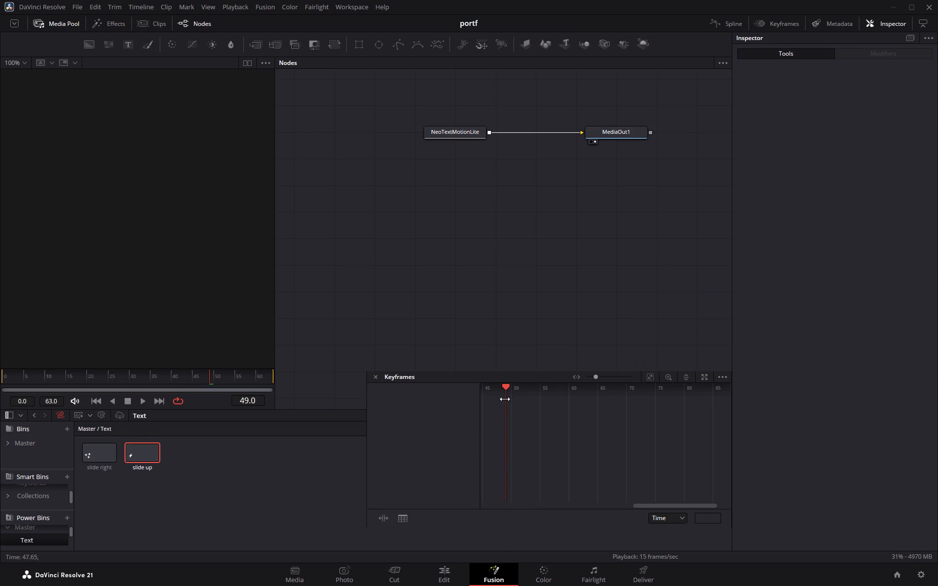
left_click(626, 136)
key("1")
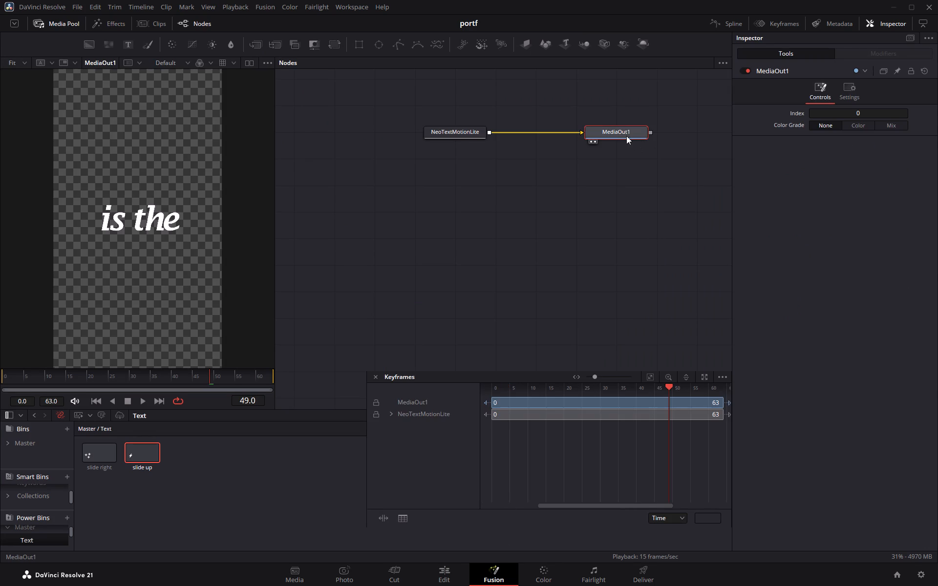
left_click(451, 569)
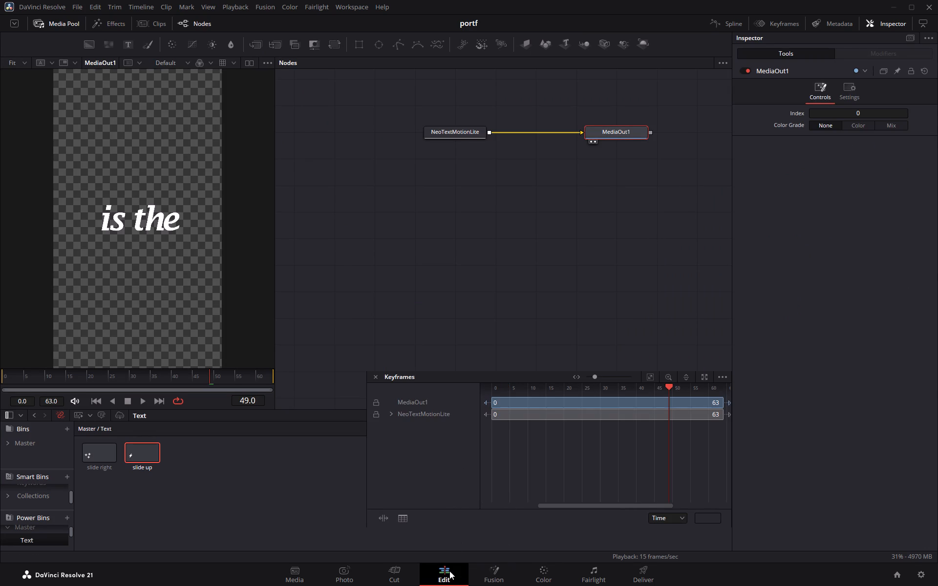
left_click(479, 576)
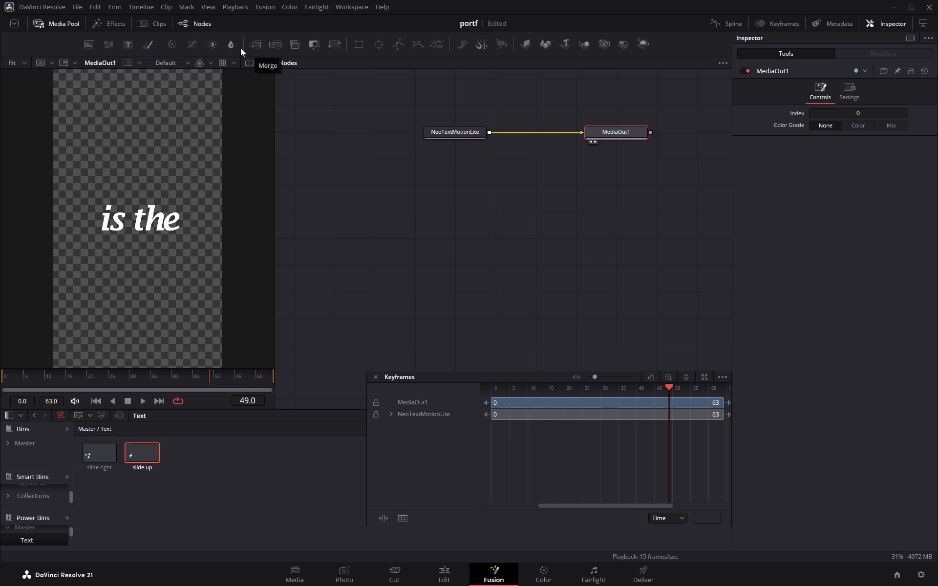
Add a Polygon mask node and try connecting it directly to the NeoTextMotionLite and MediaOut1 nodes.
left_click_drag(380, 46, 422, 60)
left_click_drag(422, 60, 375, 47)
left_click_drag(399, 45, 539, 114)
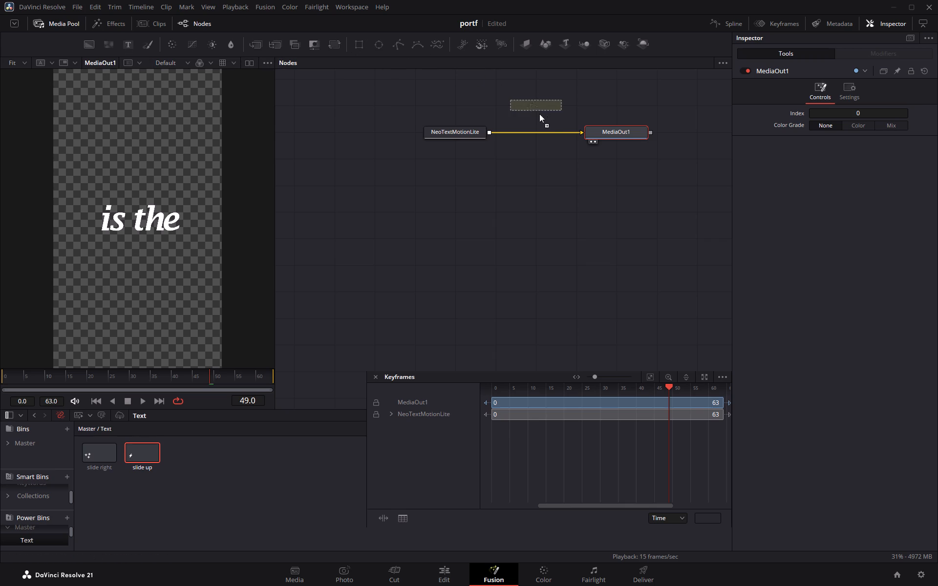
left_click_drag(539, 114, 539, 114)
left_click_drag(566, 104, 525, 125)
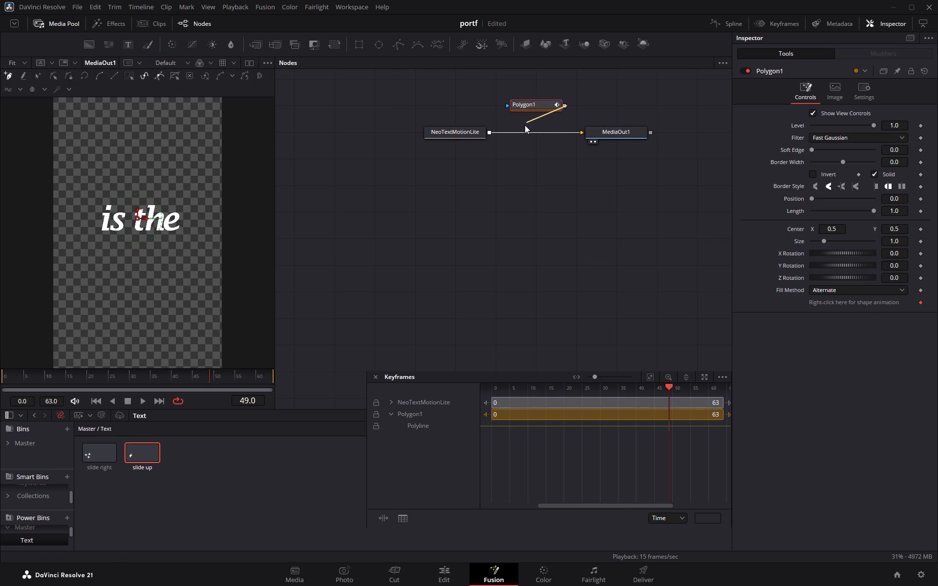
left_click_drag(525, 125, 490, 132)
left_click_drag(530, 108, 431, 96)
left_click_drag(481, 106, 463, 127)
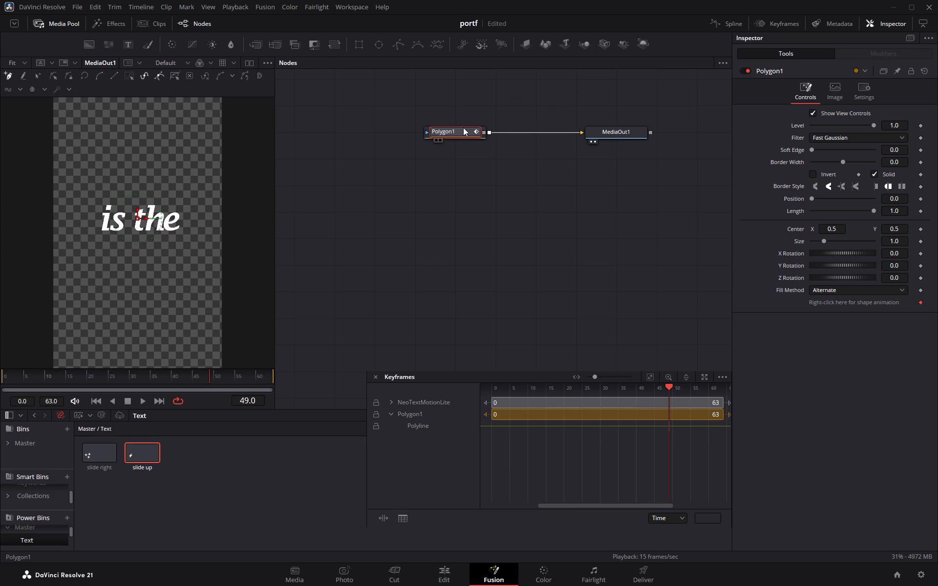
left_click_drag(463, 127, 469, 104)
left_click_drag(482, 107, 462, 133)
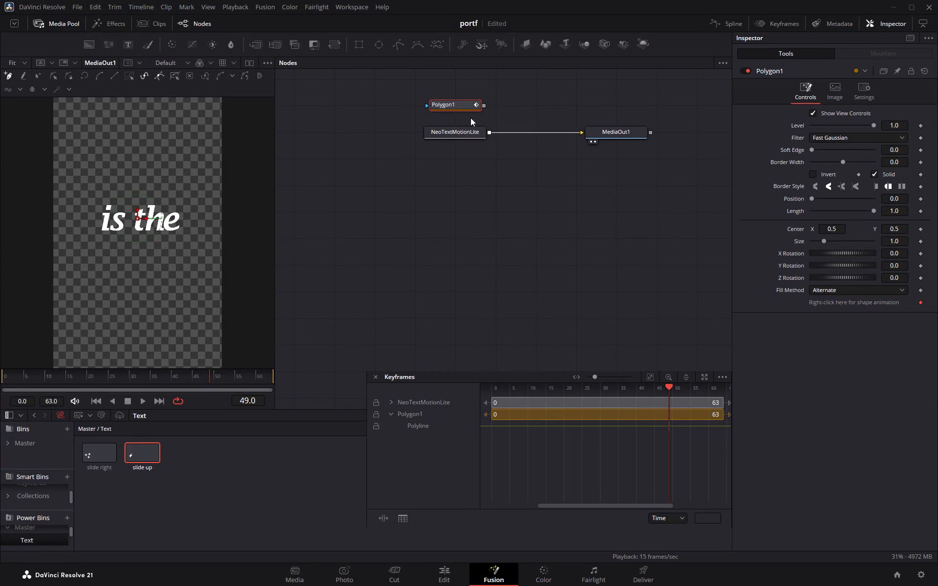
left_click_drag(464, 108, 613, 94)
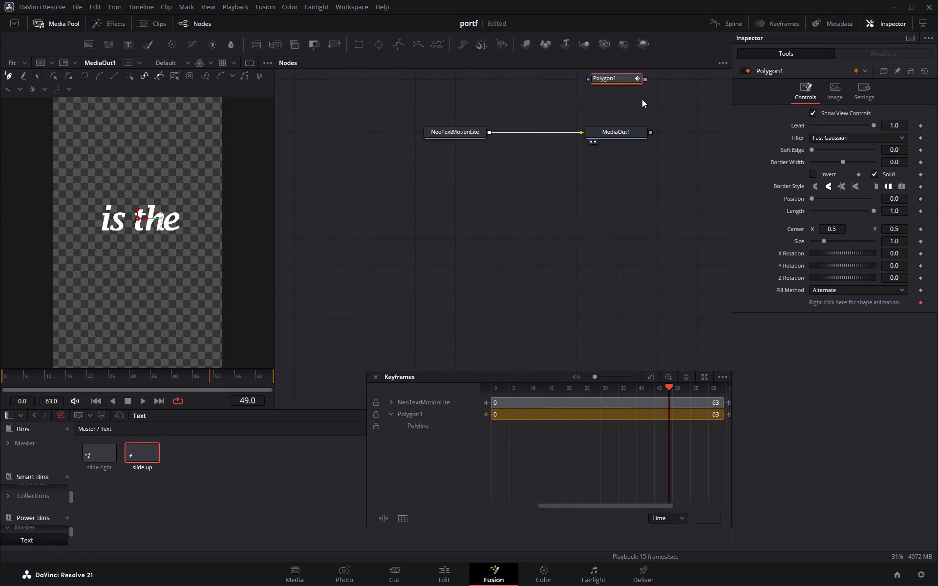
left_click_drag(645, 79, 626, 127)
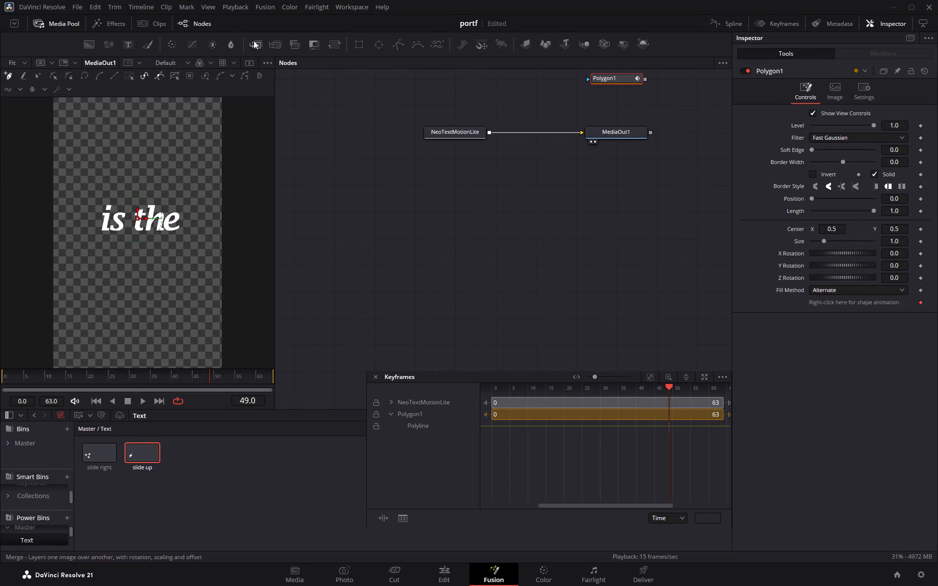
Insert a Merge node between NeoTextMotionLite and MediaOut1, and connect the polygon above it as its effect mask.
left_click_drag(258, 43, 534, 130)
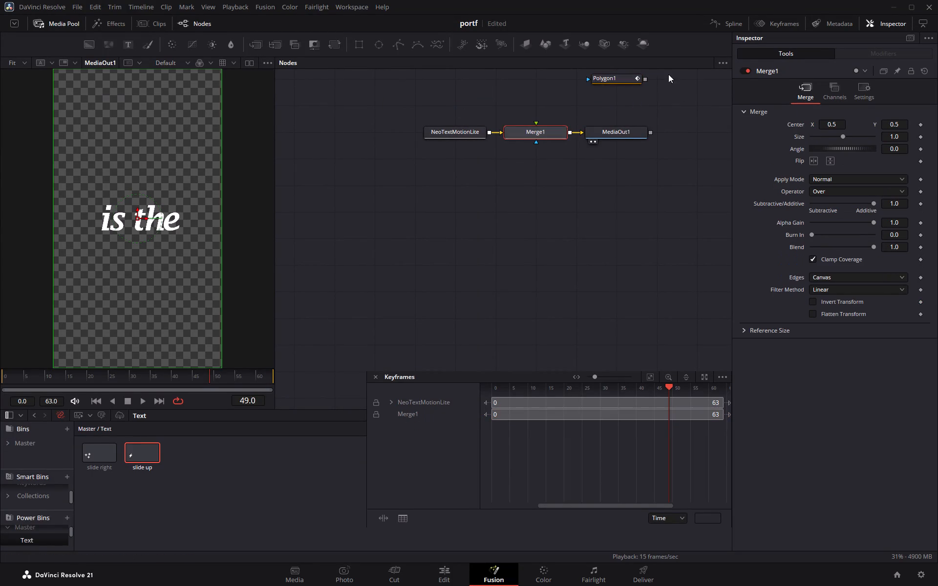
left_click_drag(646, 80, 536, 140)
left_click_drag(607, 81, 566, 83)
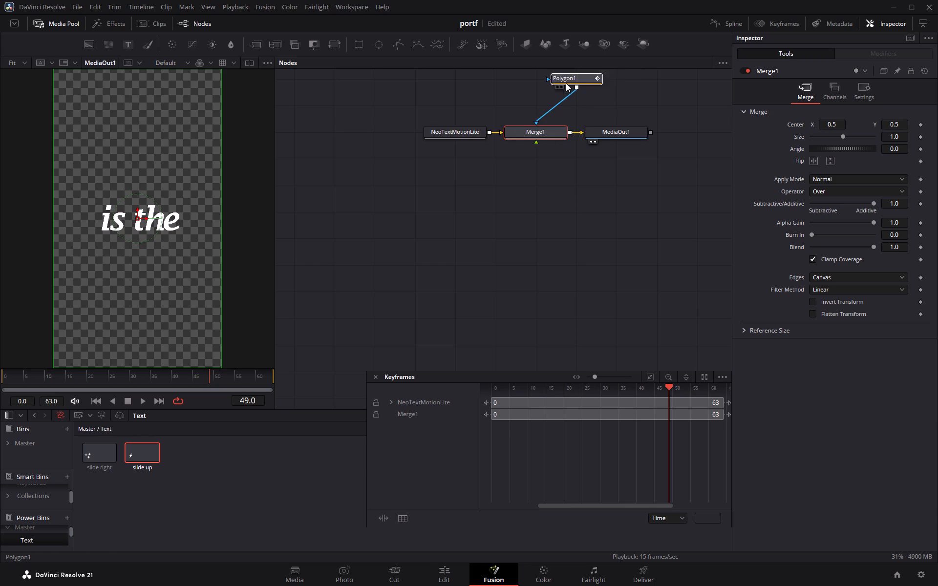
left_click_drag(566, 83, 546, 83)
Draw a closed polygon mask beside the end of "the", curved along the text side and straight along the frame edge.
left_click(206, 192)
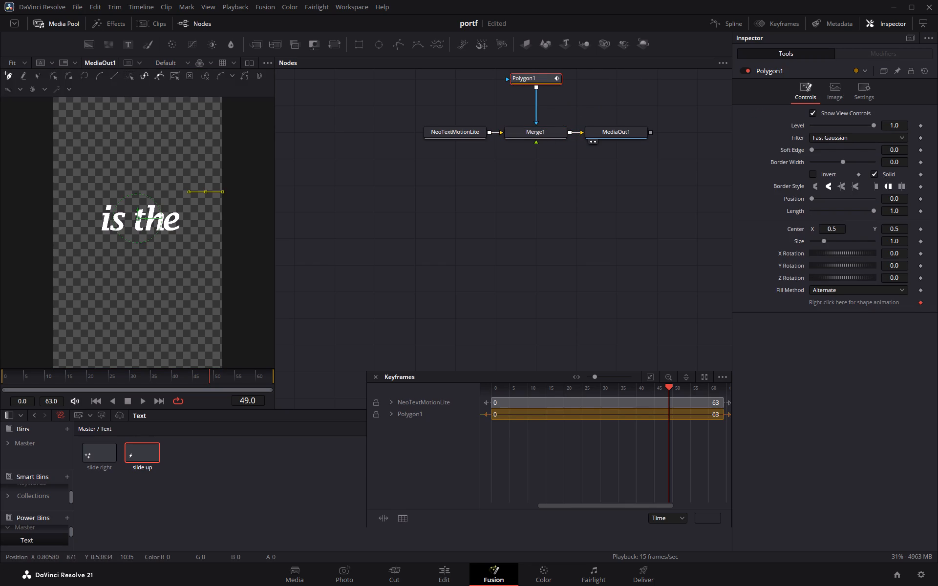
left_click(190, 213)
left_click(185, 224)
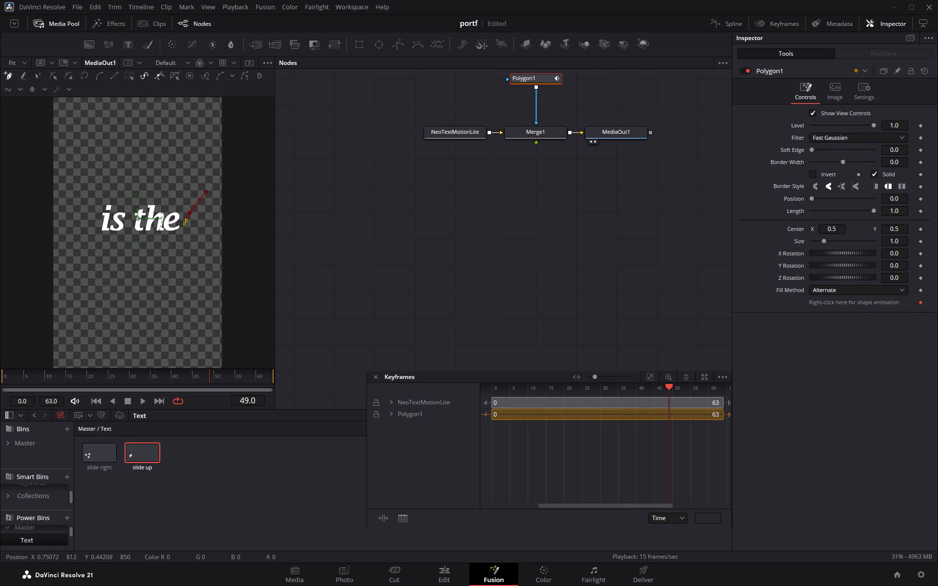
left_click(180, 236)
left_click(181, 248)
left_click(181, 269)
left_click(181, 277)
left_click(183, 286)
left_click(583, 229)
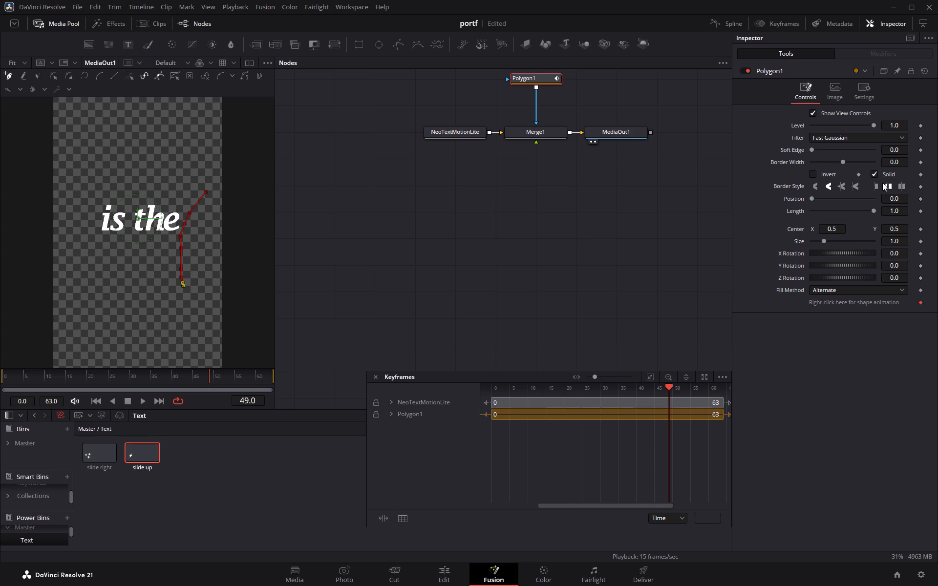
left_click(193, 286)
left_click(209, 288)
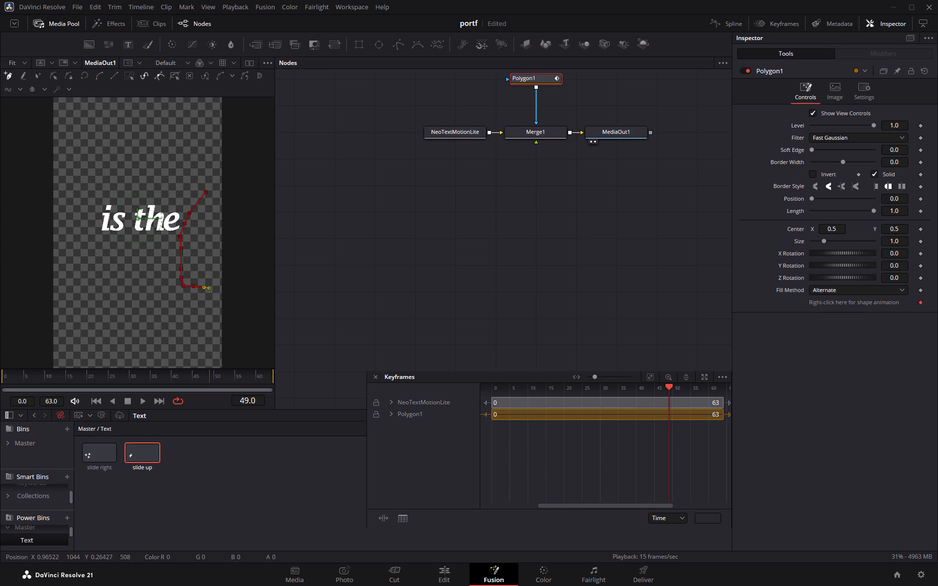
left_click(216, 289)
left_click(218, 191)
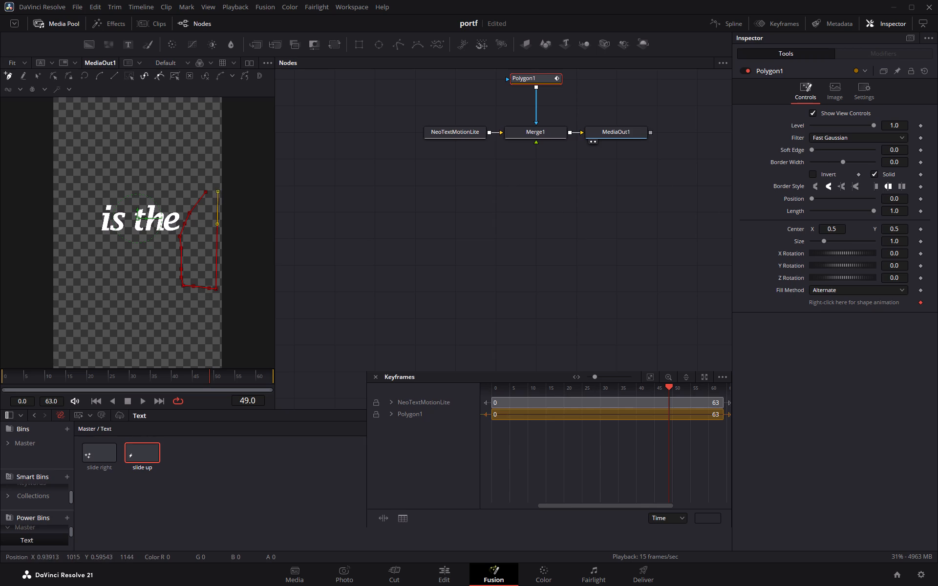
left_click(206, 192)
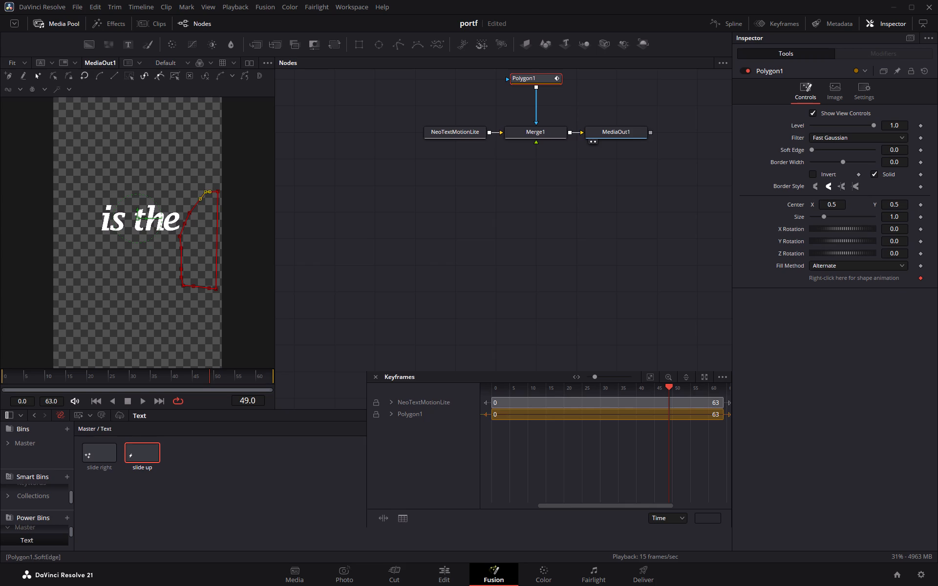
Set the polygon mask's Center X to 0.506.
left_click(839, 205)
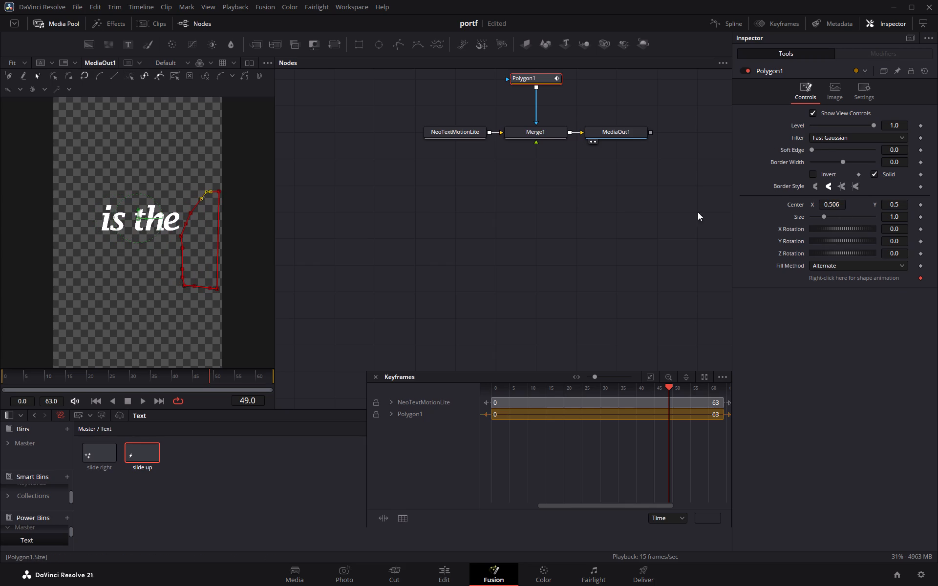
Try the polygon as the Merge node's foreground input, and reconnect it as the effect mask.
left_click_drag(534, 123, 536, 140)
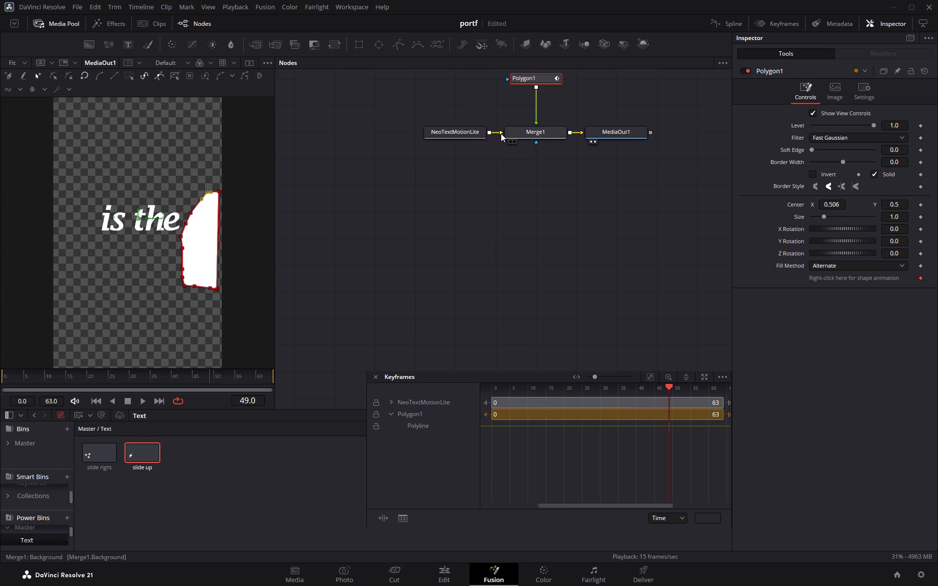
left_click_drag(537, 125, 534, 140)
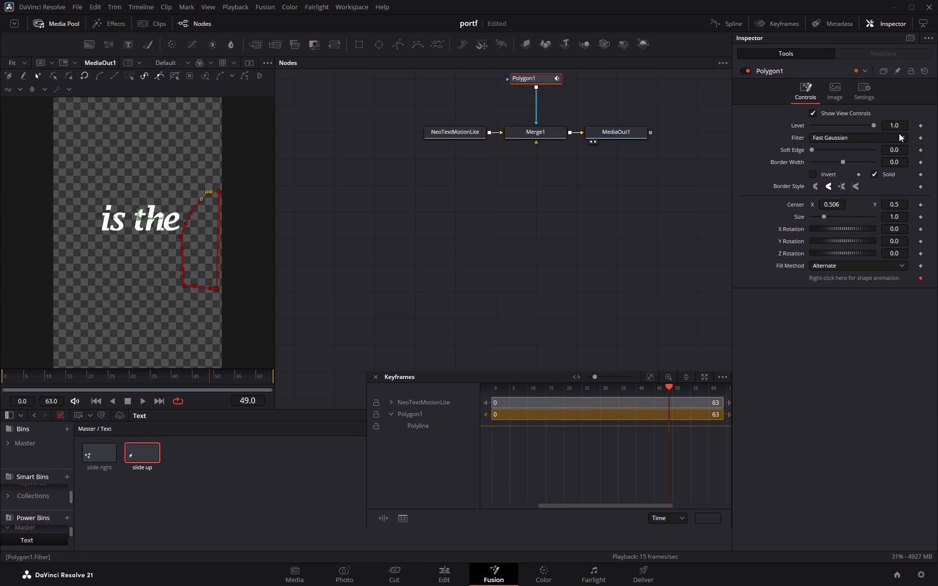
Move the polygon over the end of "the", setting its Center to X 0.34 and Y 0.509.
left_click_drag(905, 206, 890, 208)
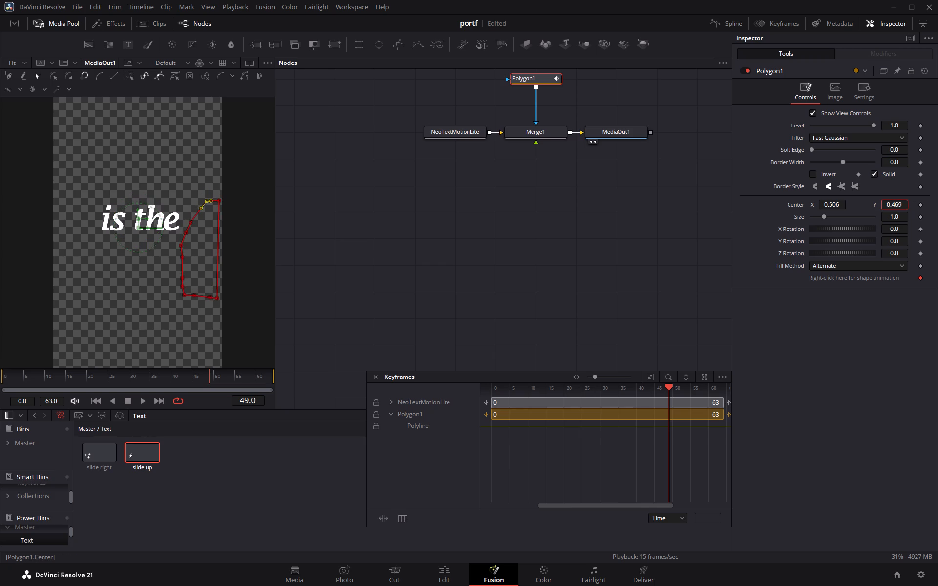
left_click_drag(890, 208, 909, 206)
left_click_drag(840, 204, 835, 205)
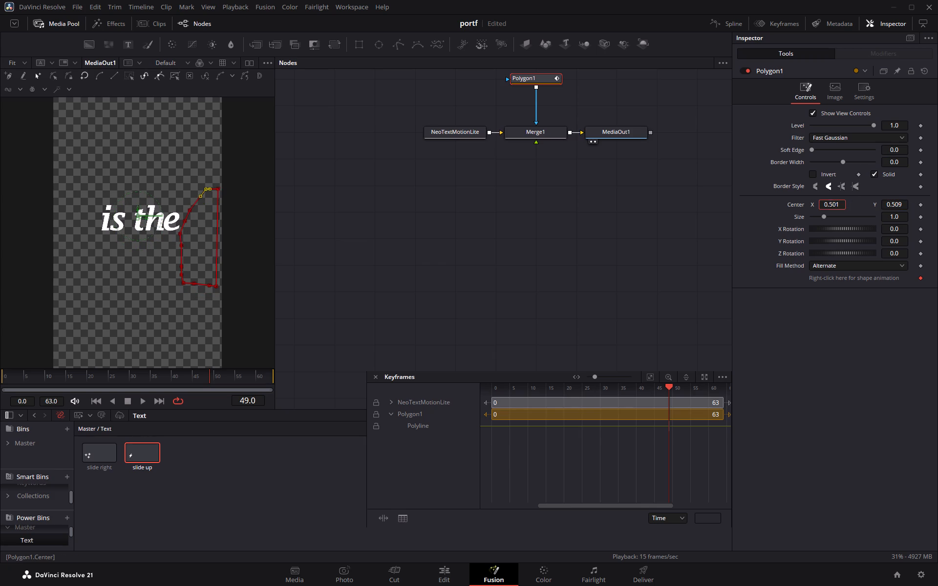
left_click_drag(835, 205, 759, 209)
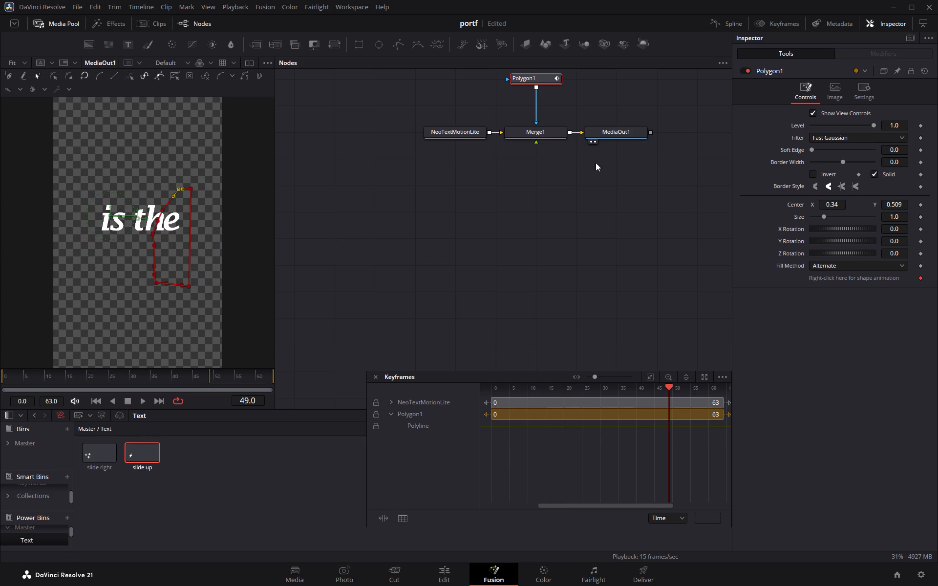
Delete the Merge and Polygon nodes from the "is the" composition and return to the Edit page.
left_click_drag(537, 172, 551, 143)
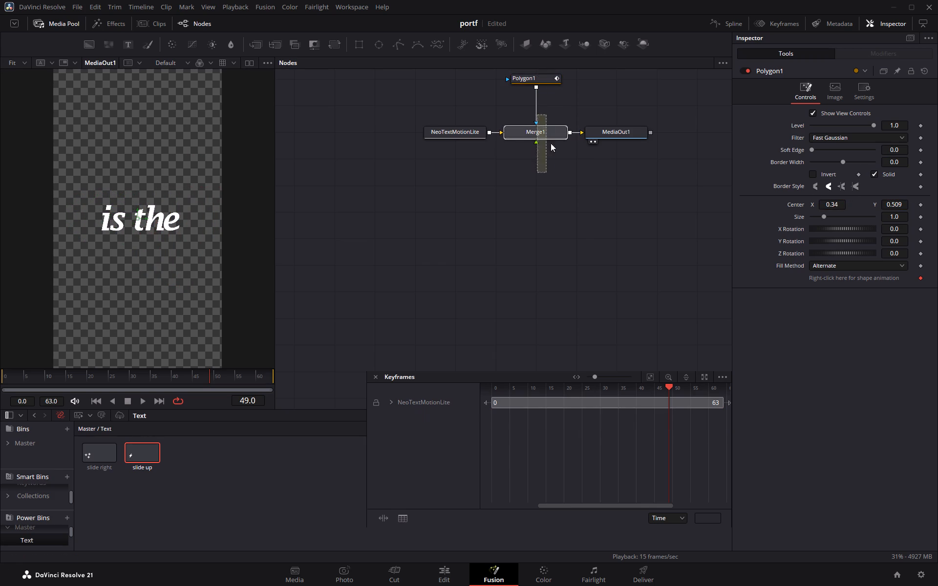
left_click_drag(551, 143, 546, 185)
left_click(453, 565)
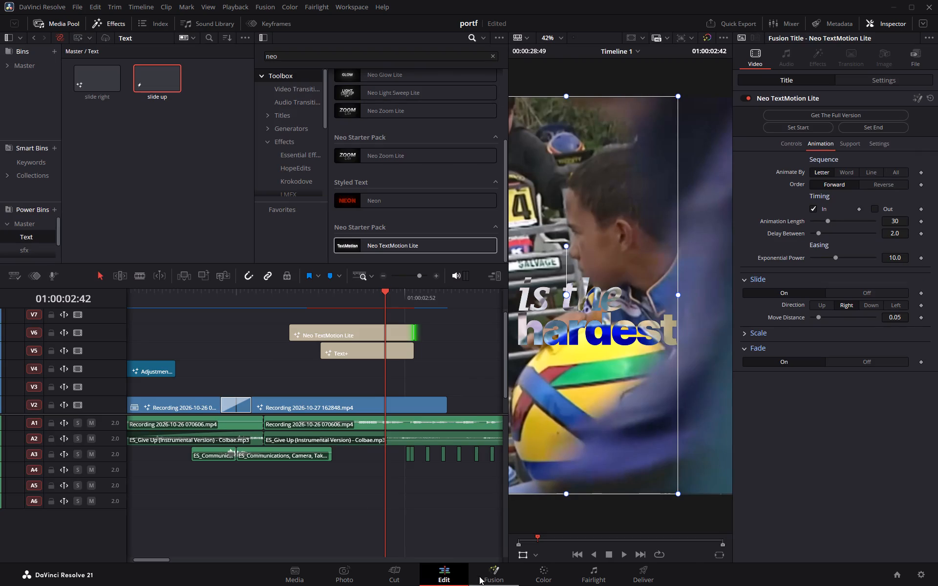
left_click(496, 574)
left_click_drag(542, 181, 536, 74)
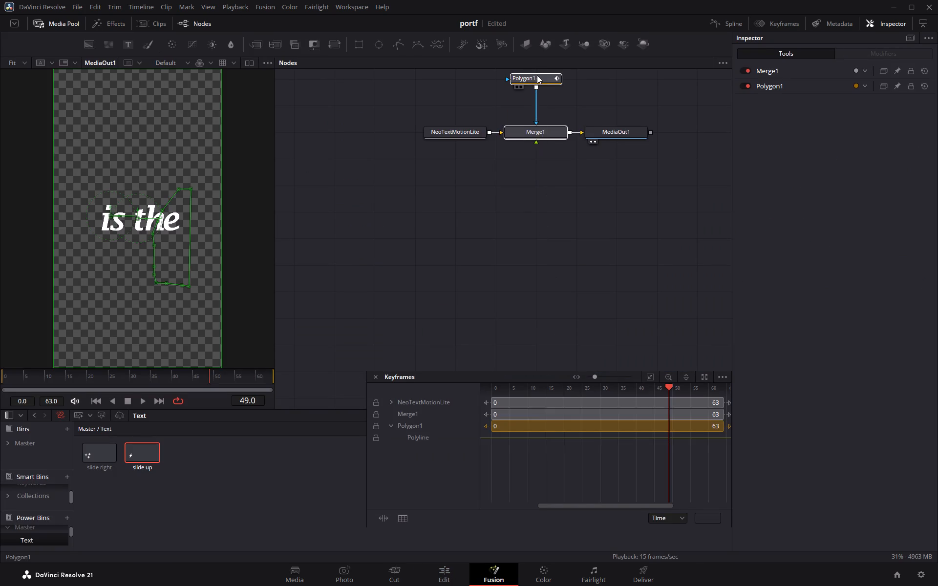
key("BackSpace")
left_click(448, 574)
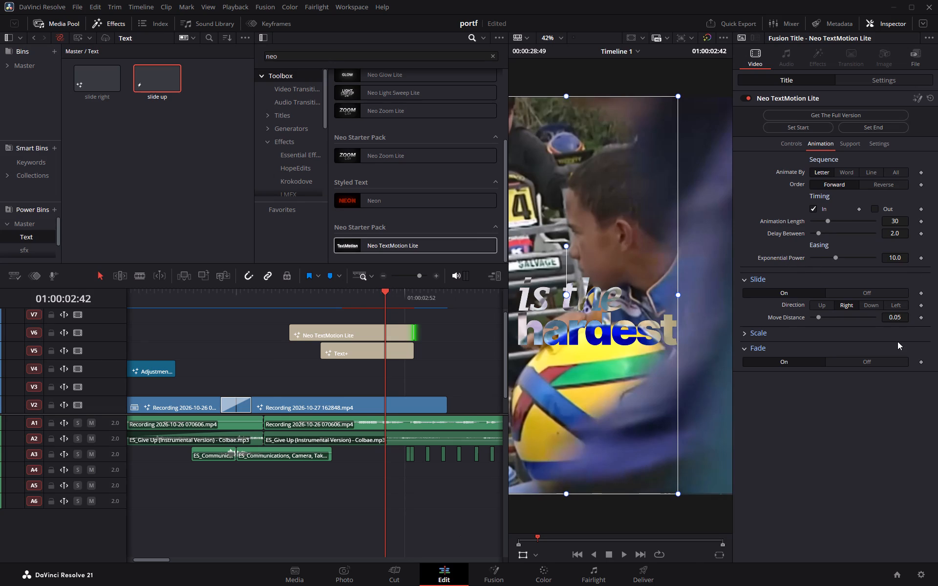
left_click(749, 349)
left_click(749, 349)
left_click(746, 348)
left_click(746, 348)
Enable the Out animation on the "is the" title and keyframe its In setting at 01:00:02:42.
left_click(877, 208)
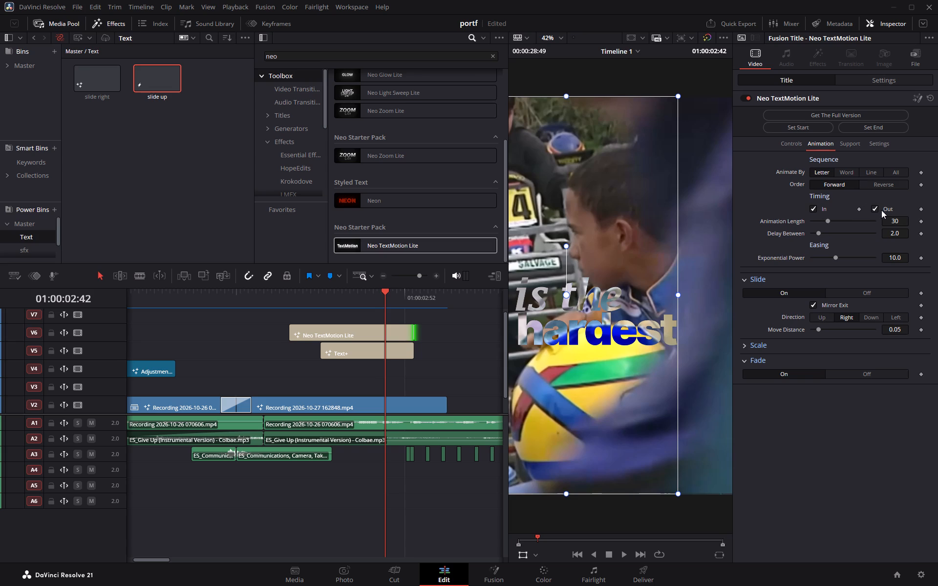
left_click(858, 210)
left_click(383, 292)
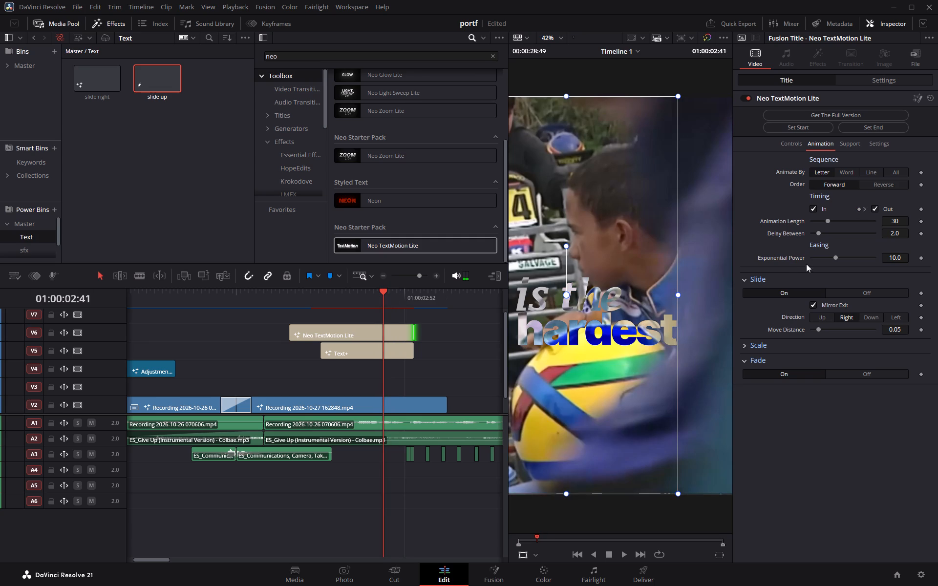
left_click(745, 358)
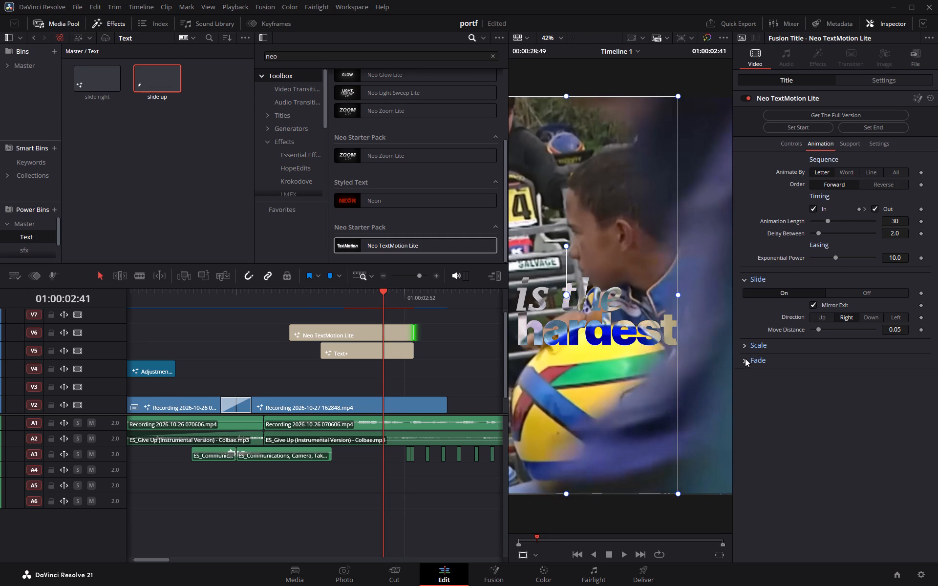
left_click(745, 358)
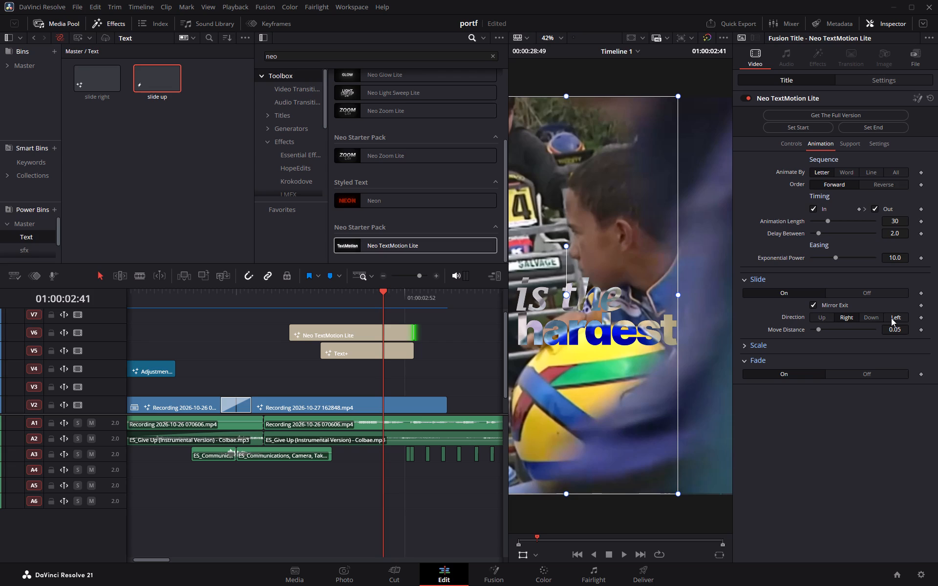
Delete the Text+ clip holding "hardest" from track V5.
left_click(376, 352)
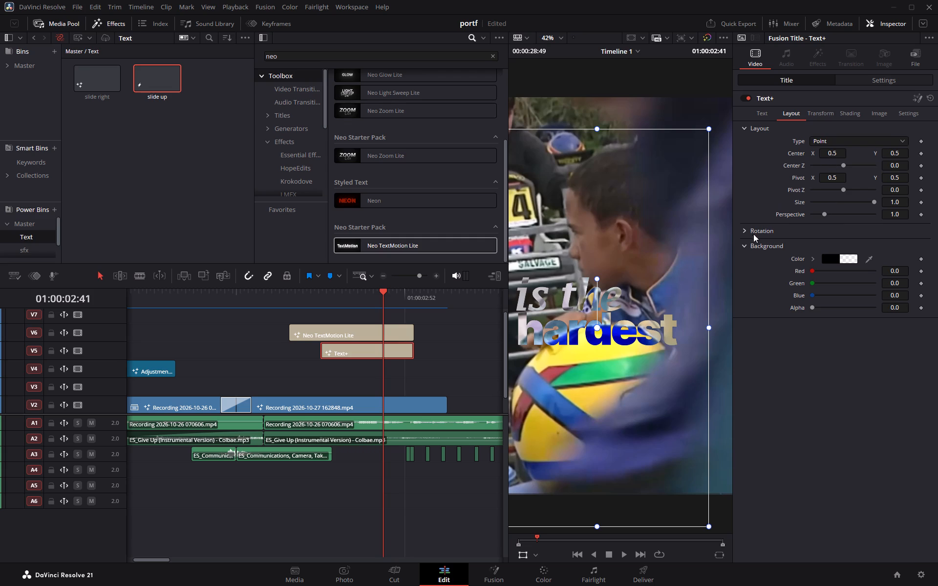
right_click_drag(367, 374, 367, 360)
left_click_drag(359, 367, 361, 357)
left_click_drag(361, 357, 363, 353)
key("BackSpace")
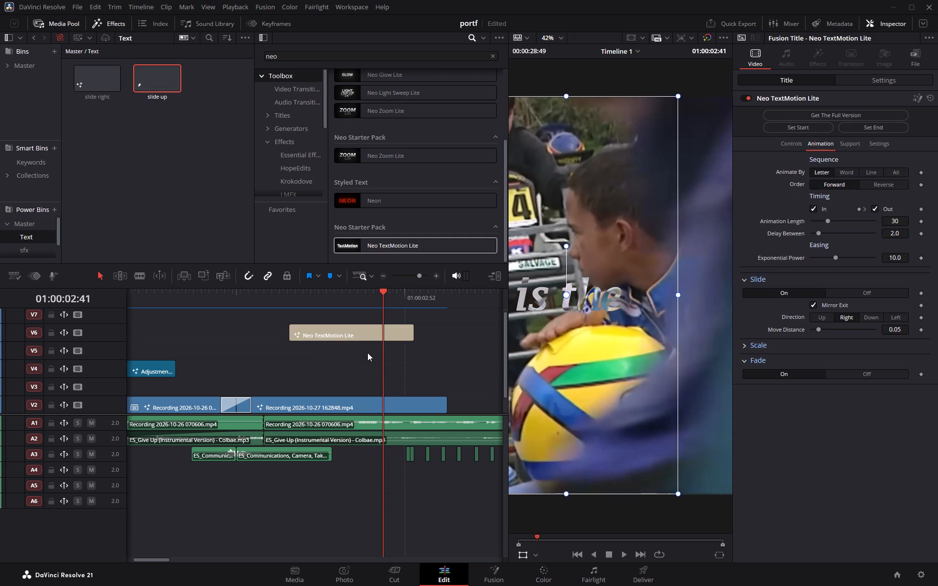
Duplicate the "is the" Neo TextMotion Lite clip onto track V5 and replace the copy's text with "hardest".
left_click(349, 334)
left_click_drag(349, 334, 347, 345, "alt")
left_click_drag(780, 169, 683, 173)
key("BackSpace")
key("BackSpace")
key("BackSpace")
key("BackSpace")
key("BackSpace")
key("BackSpace")
key("BackSpace")
key("BackSpace")
key("BackSpace")
key("BackSpace")
key("BackSpace")
key("BackSpace")
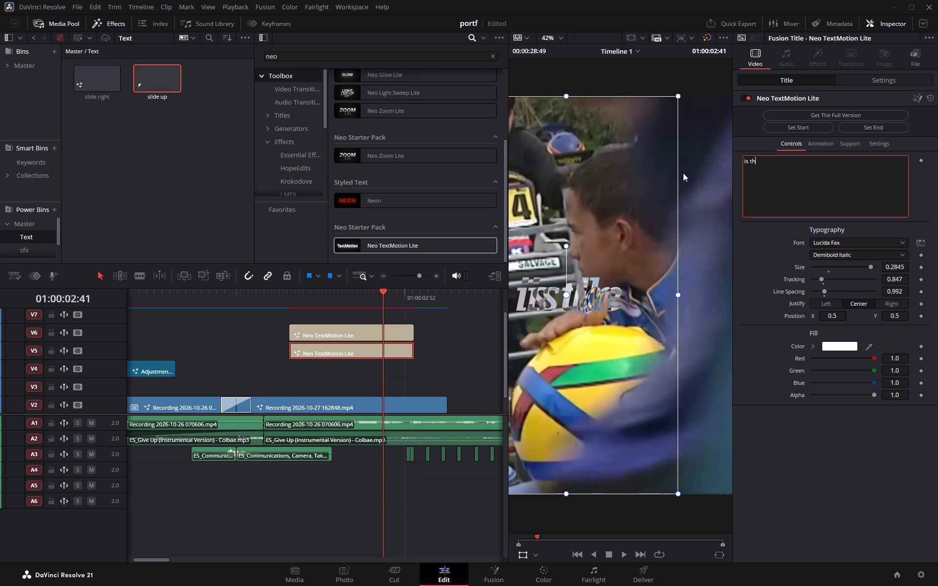
type("hardest")
Move the "hardest" title directly beneath "is the" in the frame.
left_click_drag(626, 282, 626, 285)
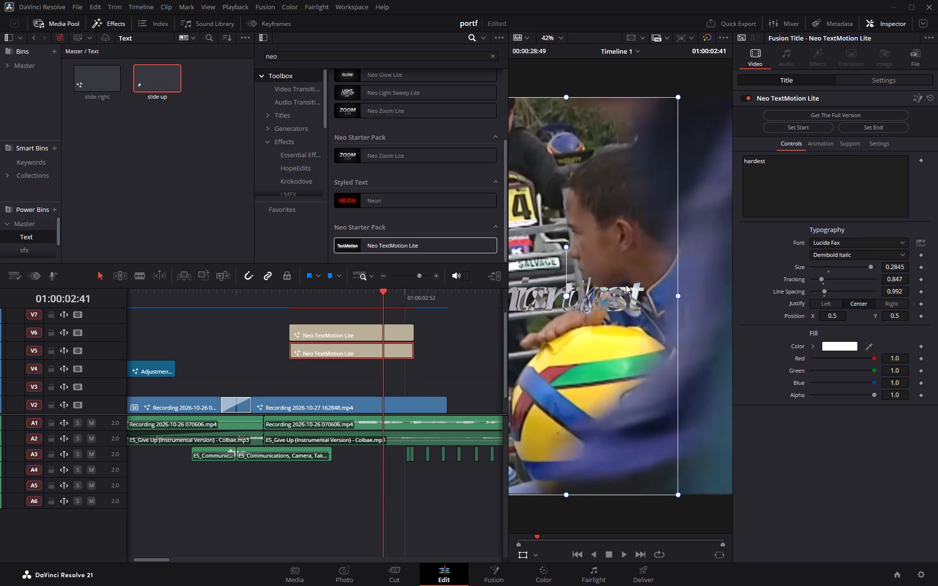
left_click_drag(626, 285, 647, 317)
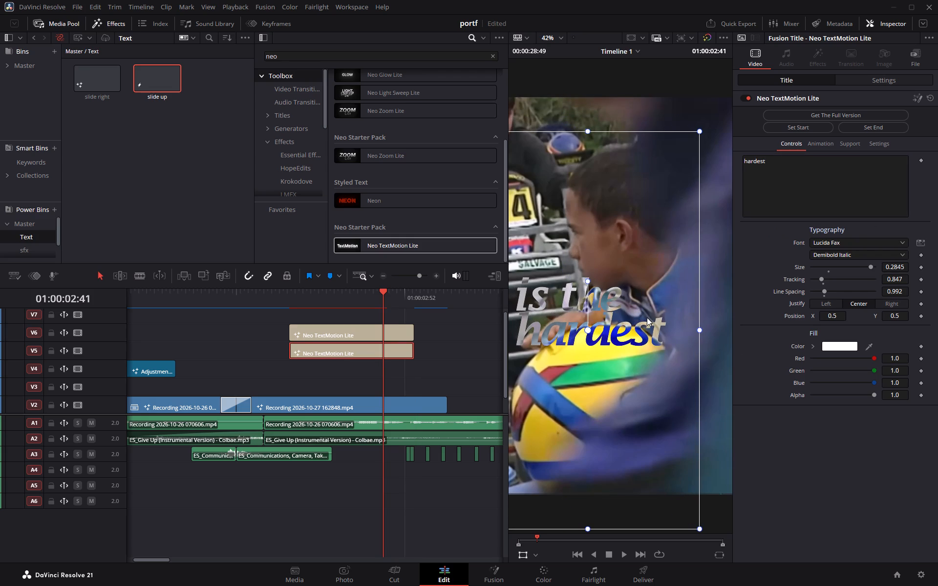
left_click_drag(647, 317, 645, 317)
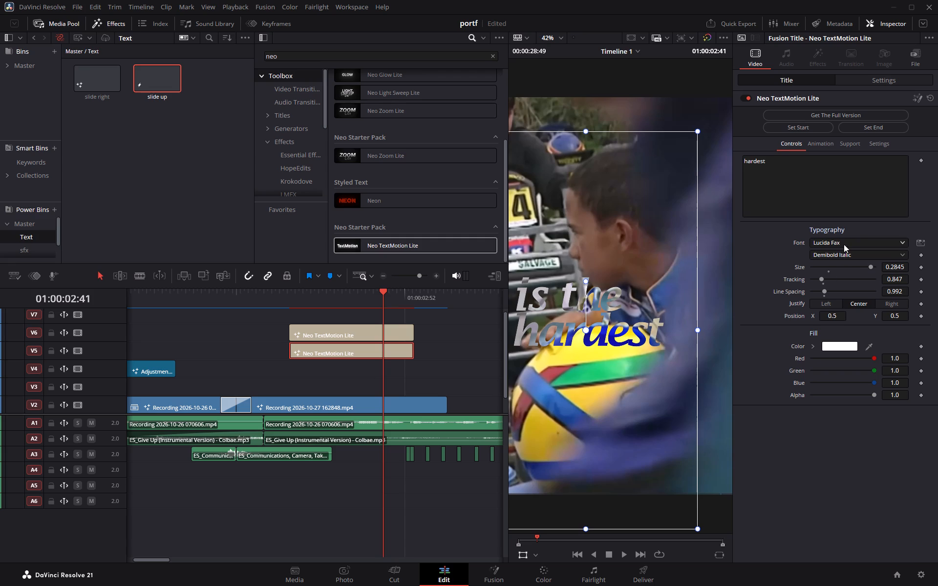
Set the "hardest" title's font to Inter in the Black style.
left_click(844, 245)
scroll(838, 293, "down", 7)
scroll(847, 347, "down", 20)
scroll(847, 347, "down", 8)
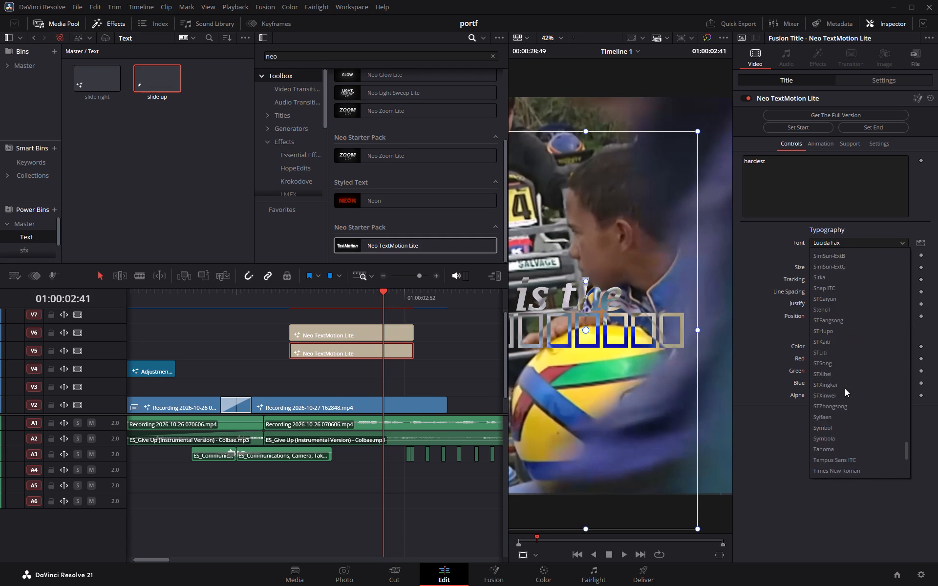
scroll(845, 388, "down", 14)
scroll(839, 399, "up", 18)
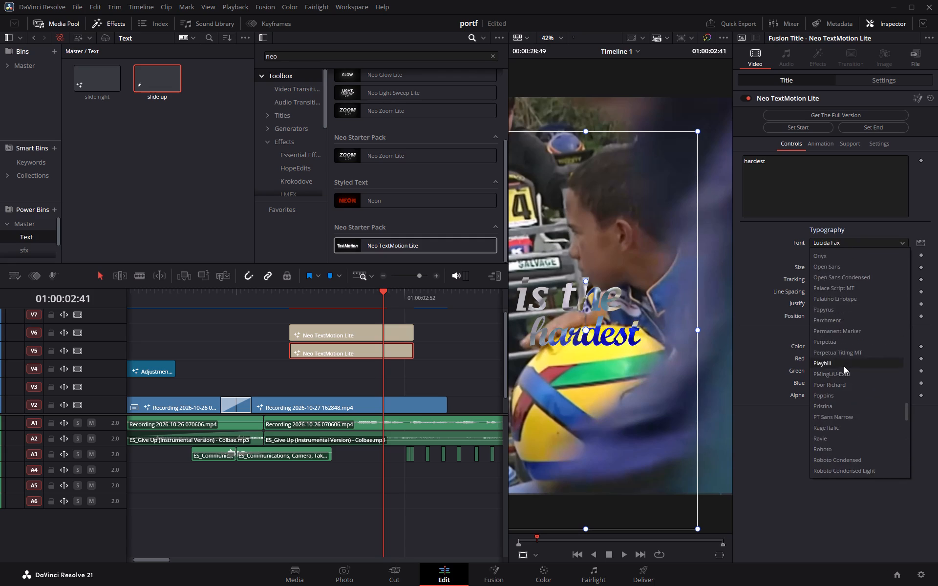
scroll(844, 366, "up", 19)
scroll(836, 294, "down", 6)
scroll(832, 326, "up", 4)
scroll(832, 329, "down", 20)
scroll(832, 329, "down", 15)
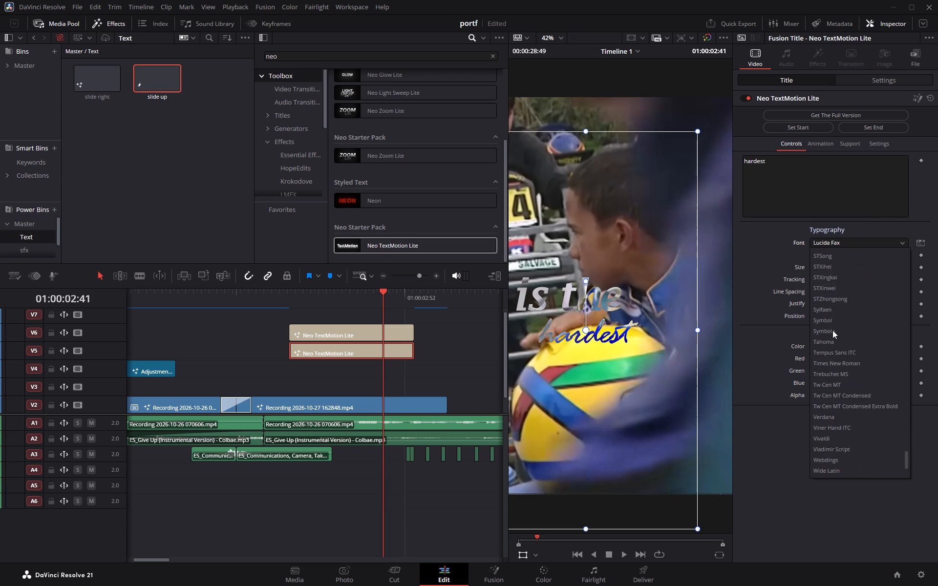
scroll(832, 330, "down", 5)
scroll(832, 331, "up", 20)
scroll(832, 331, "up", 10)
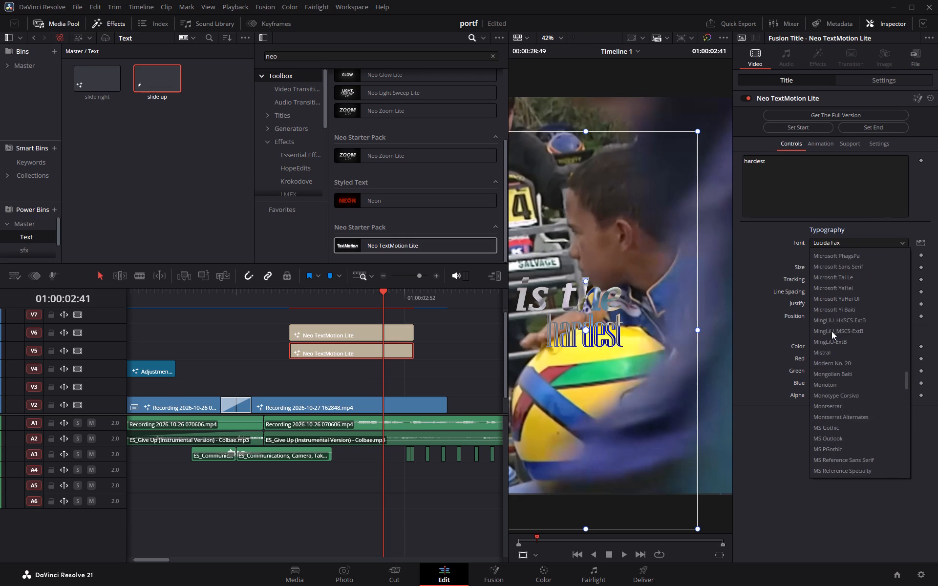
scroll(831, 331, "up", 16)
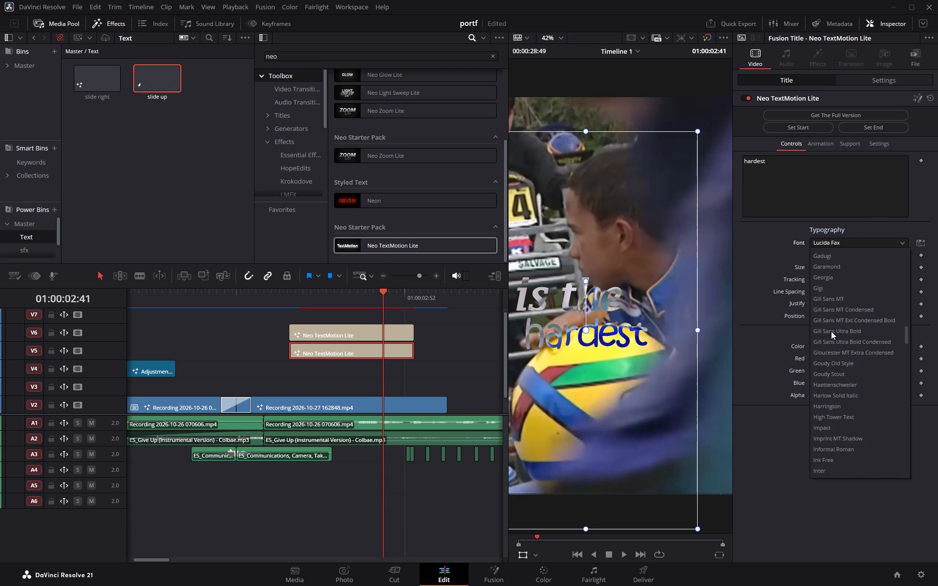
scroll(831, 331, "up", 6)
scroll(830, 331, "up", 20)
scroll(830, 331, "up", 4)
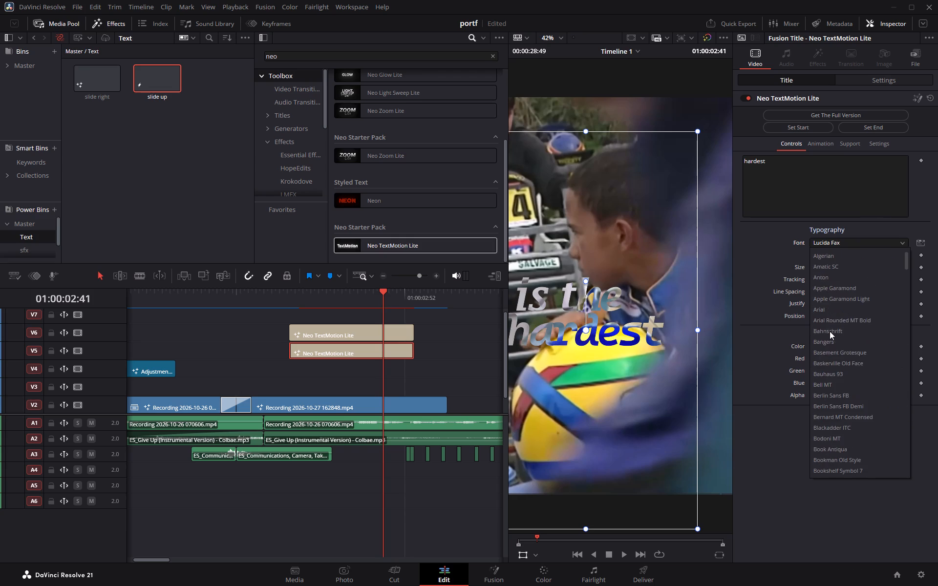
scroll(830, 332, "down", 18)
scroll(830, 337, "down", 16)
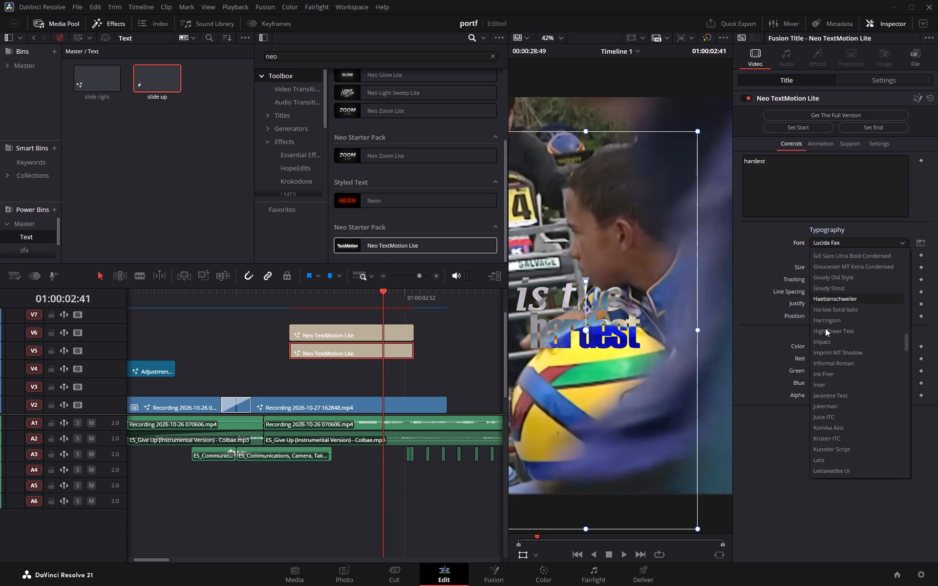
scroll(825, 328, "down", 6)
scroll(823, 339, "down", 20)
scroll(823, 339, "down", 11)
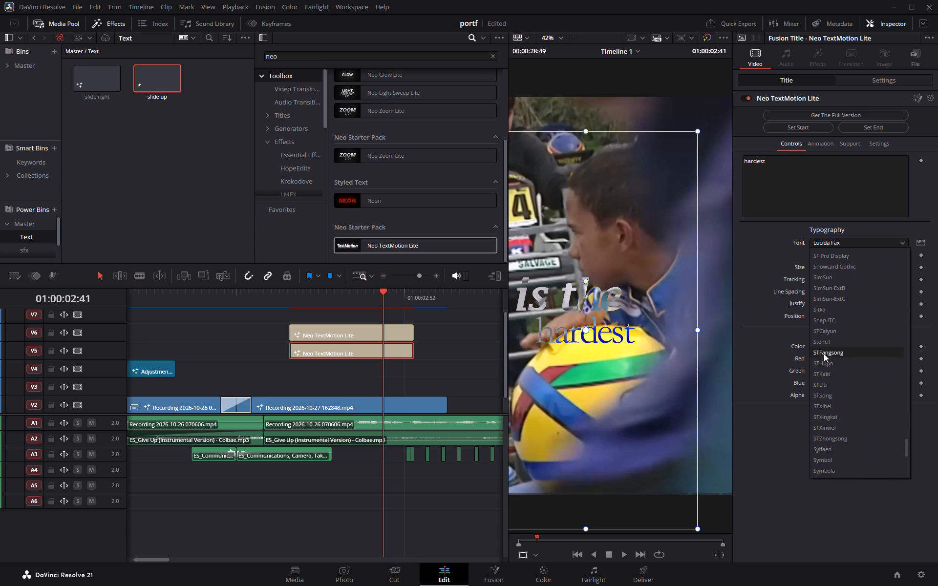
scroll(824, 354, "down", 12)
scroll(824, 357, "up", 20)
scroll(824, 357, "up", 4)
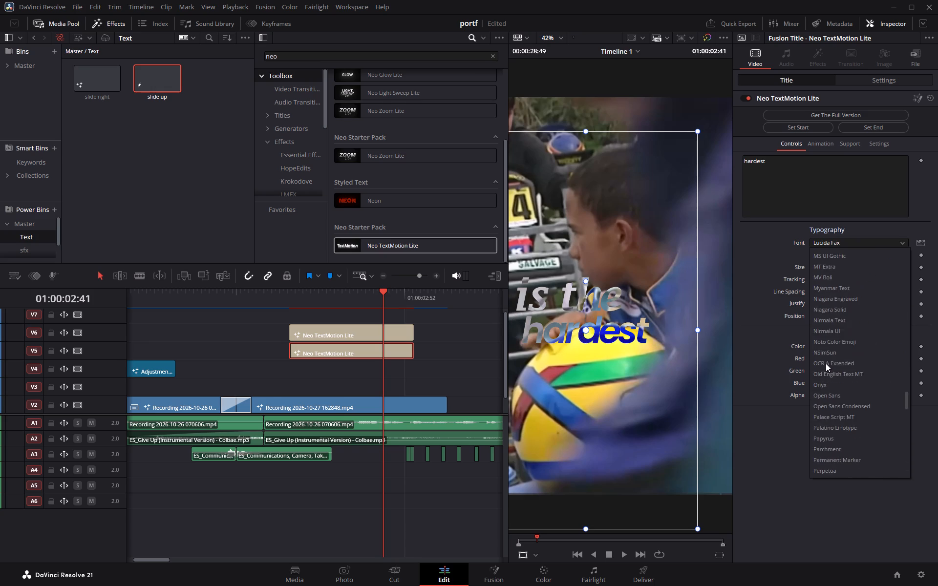
scroll(826, 363, "up", 20)
scroll(826, 364, "up", 5)
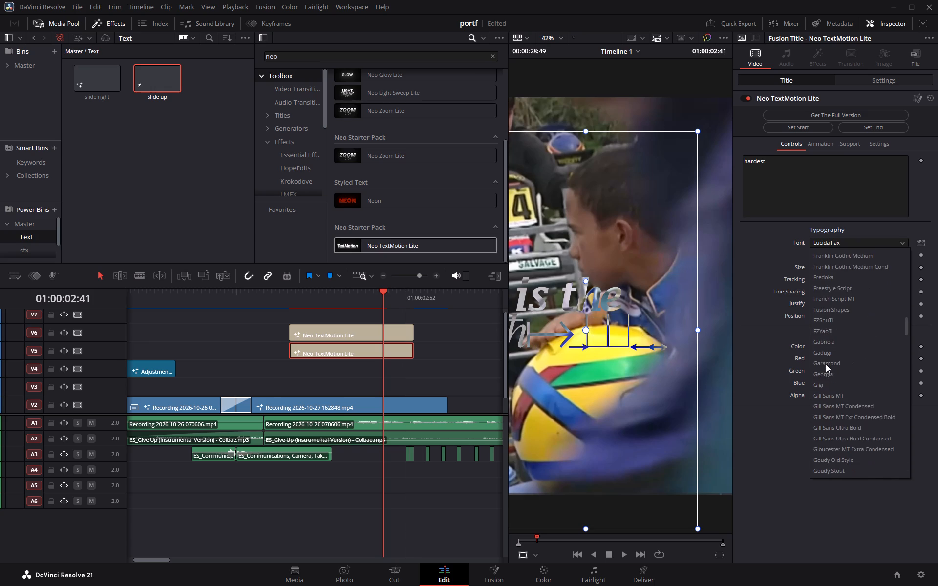
scroll(826, 364, "up", 16)
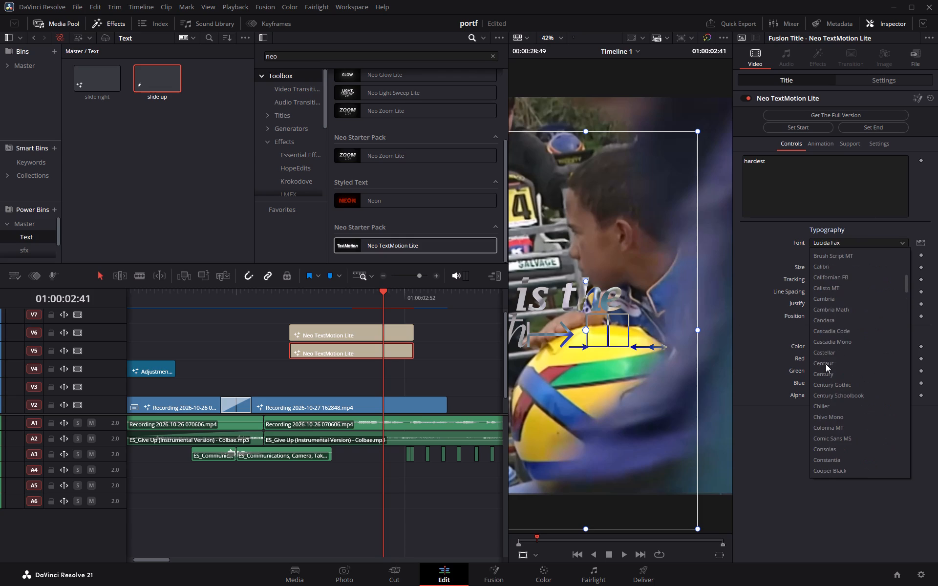
scroll(826, 364, "up", 18)
scroll(825, 366, "down", 12)
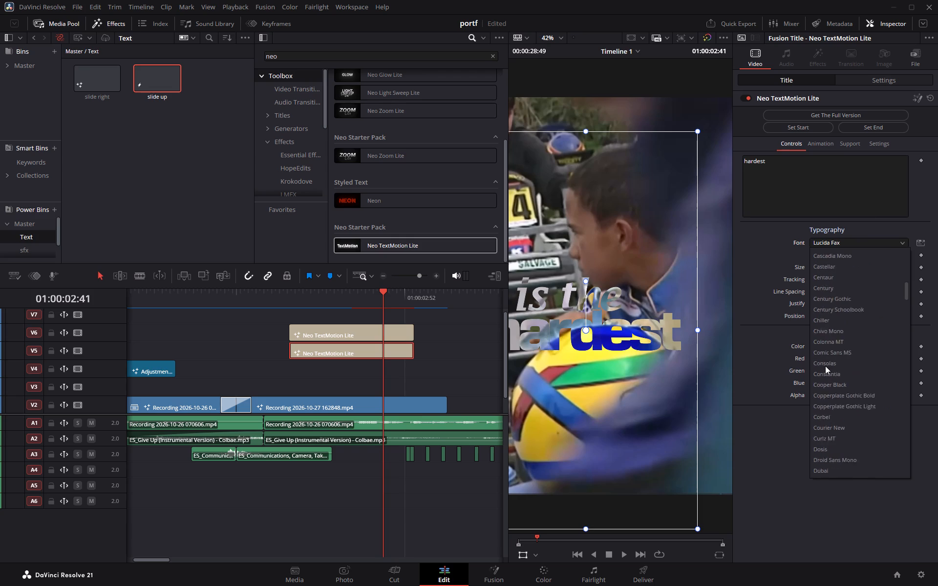
scroll(825, 366, "down", 16)
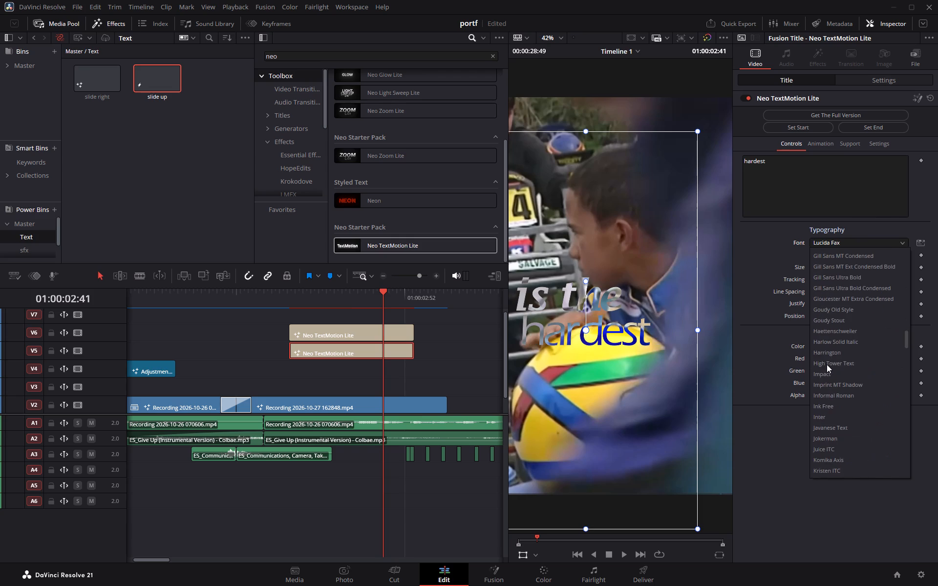
scroll(827, 364, "down", 6)
scroll(837, 306, "up", 3)
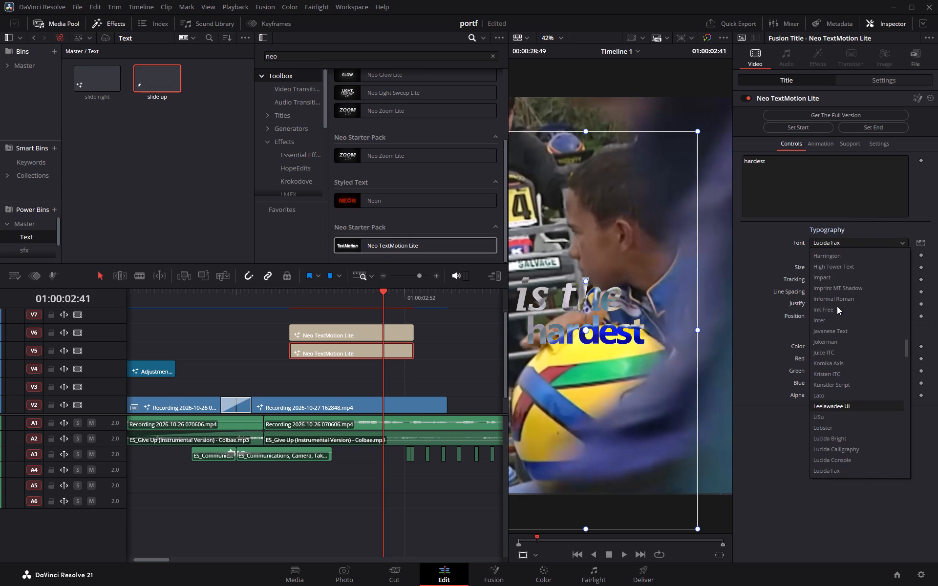
left_click(826, 320)
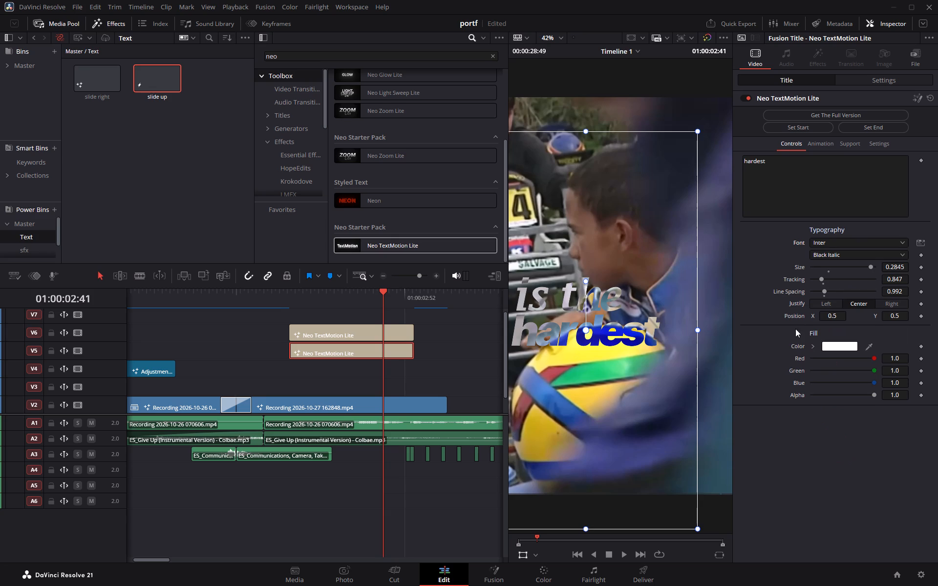
left_click(853, 253)
left_click(849, 268)
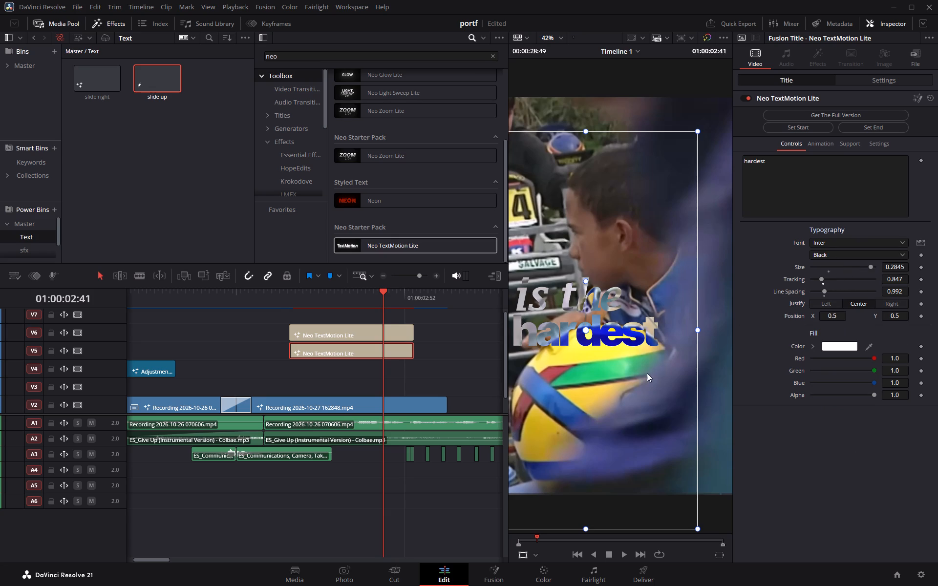
Enlarge the "hardest" title to Size 0.3 and fine-tune its placement beneath "is the".
left_click(624, 375)
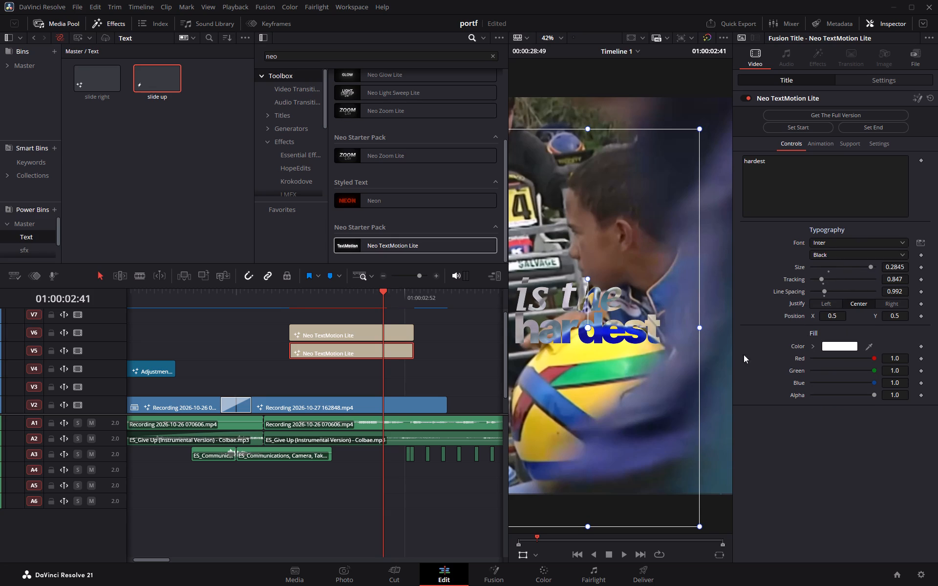
left_click_drag(890, 266, 545, 260)
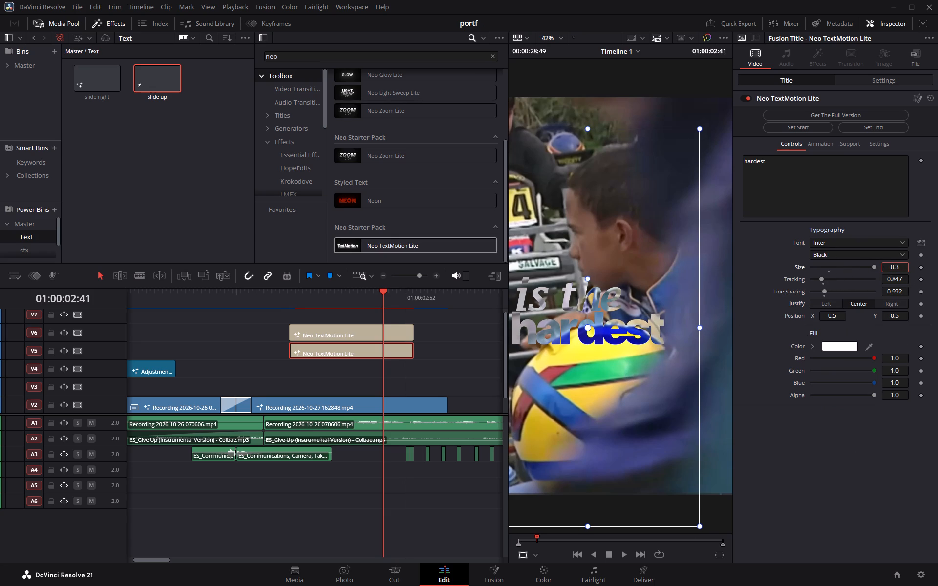
left_click_drag(545, 260, 584, 259)
left_click_drag(553, 380, 557, 380)
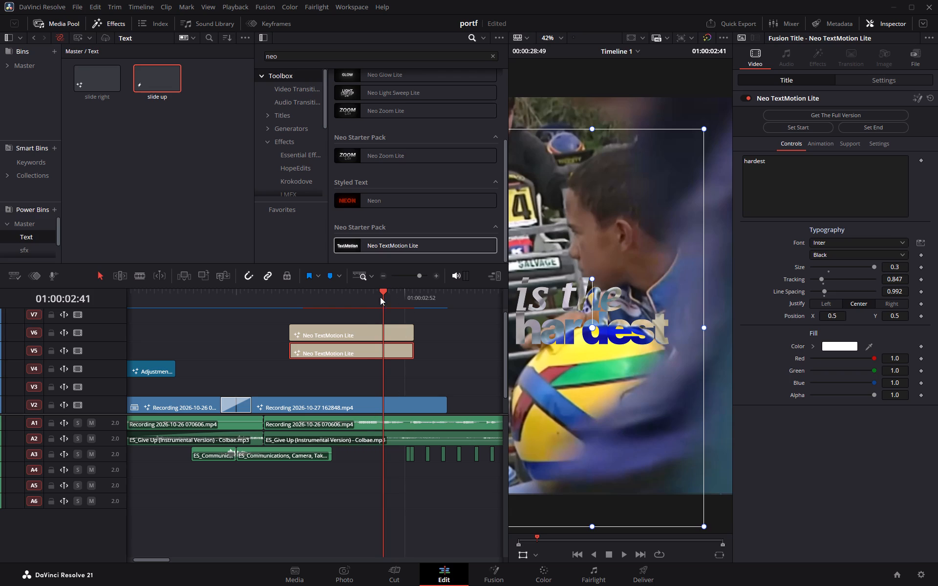
Review the "hardest" title's exit animation and keyframe its Out setting at 01:00:02:44.
left_click_drag(381, 291, 398, 293)
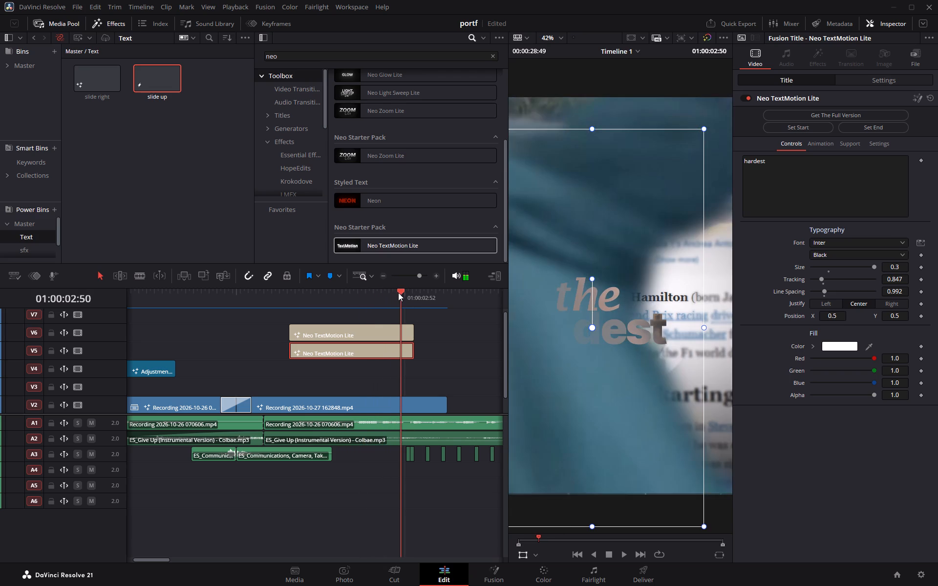
left_click_drag(398, 293, 385, 293)
left_click(818, 144)
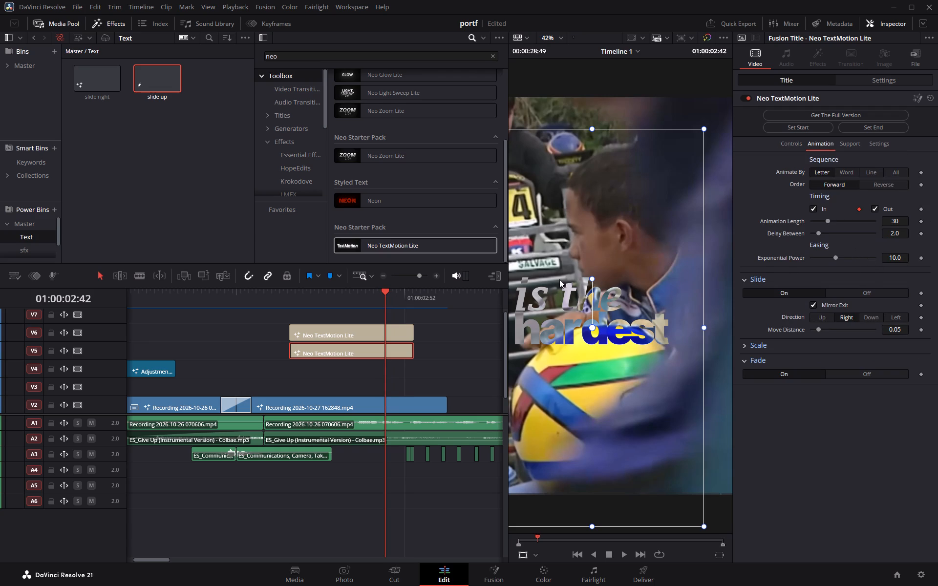
left_click_drag(384, 292, 388, 292)
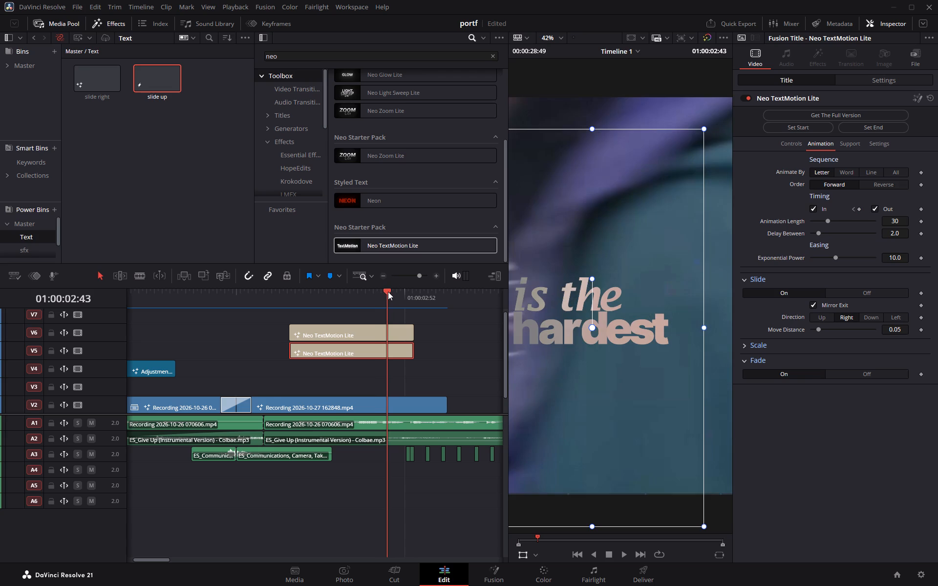
left_click_drag(388, 292, 389, 291)
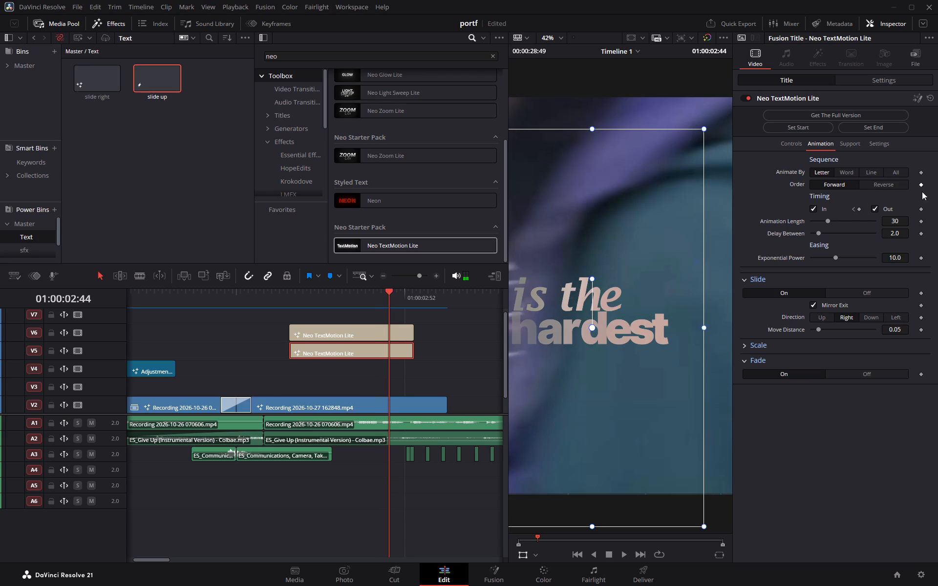
left_click(920, 209)
Return to the Out keyframe at 01:00:02:44, toggle it, and go back to the "hardest" title's earlier In keyframe.
left_click(388, 293)
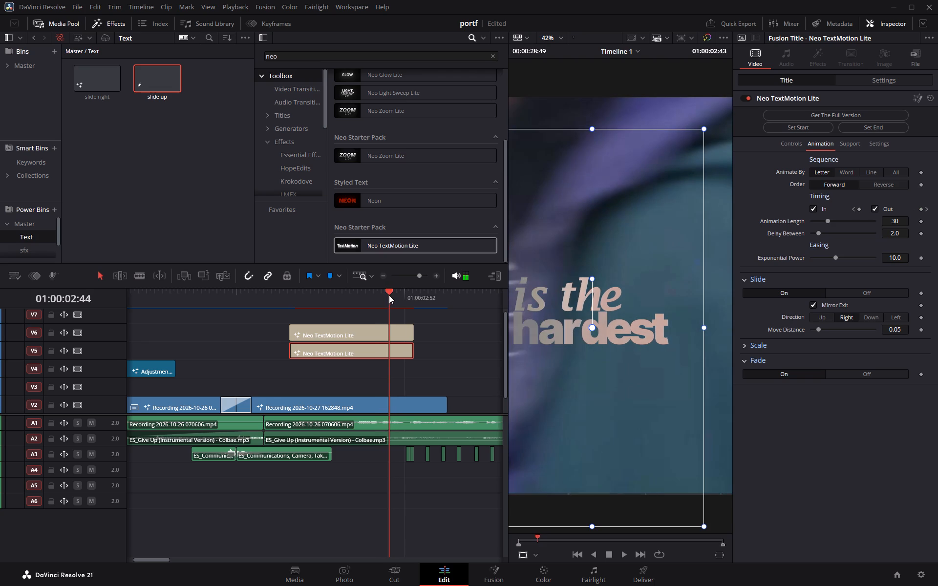
left_click(922, 209)
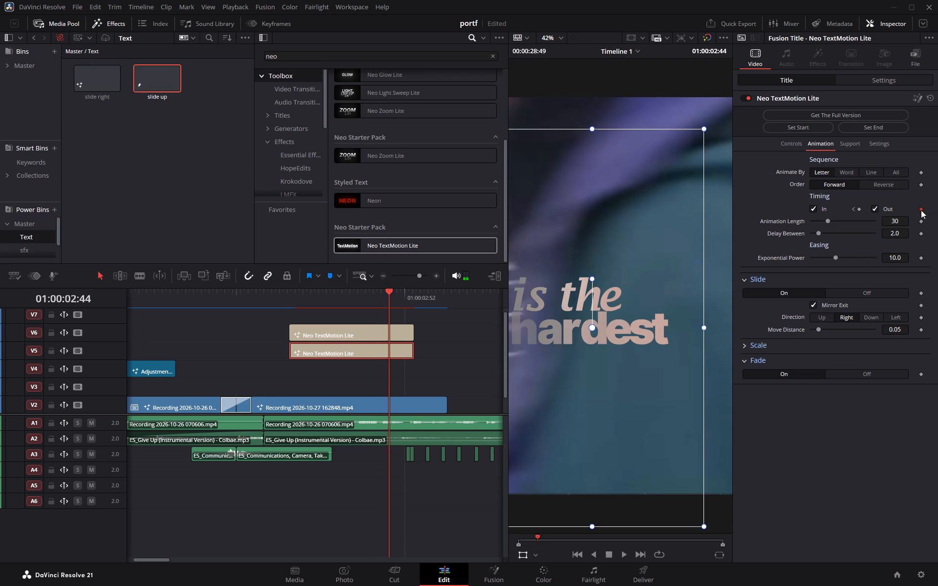
left_click(920, 209)
left_click(853, 209)
left_click(854, 209)
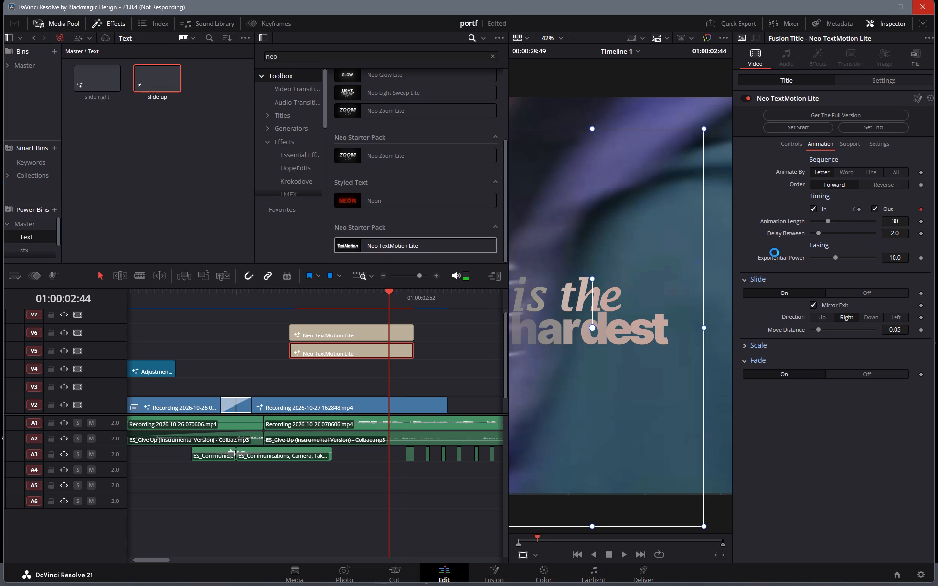
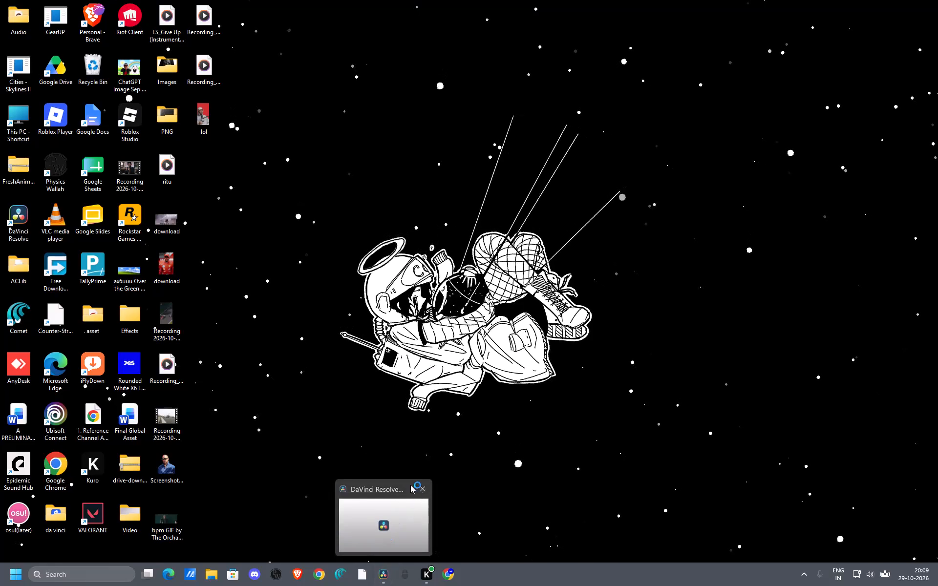
Close the DaVinci Resolve window from its taskbar preview.
left_click(419, 491)
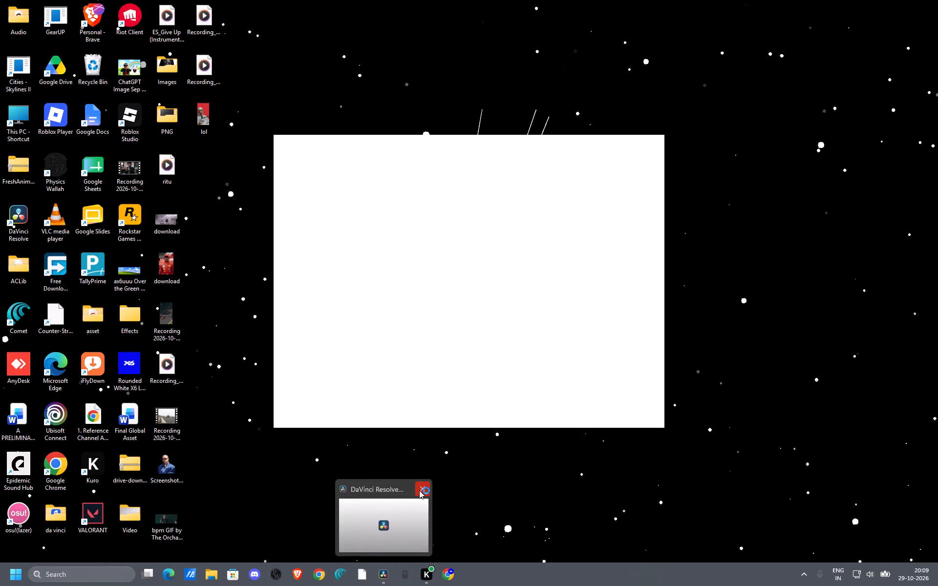
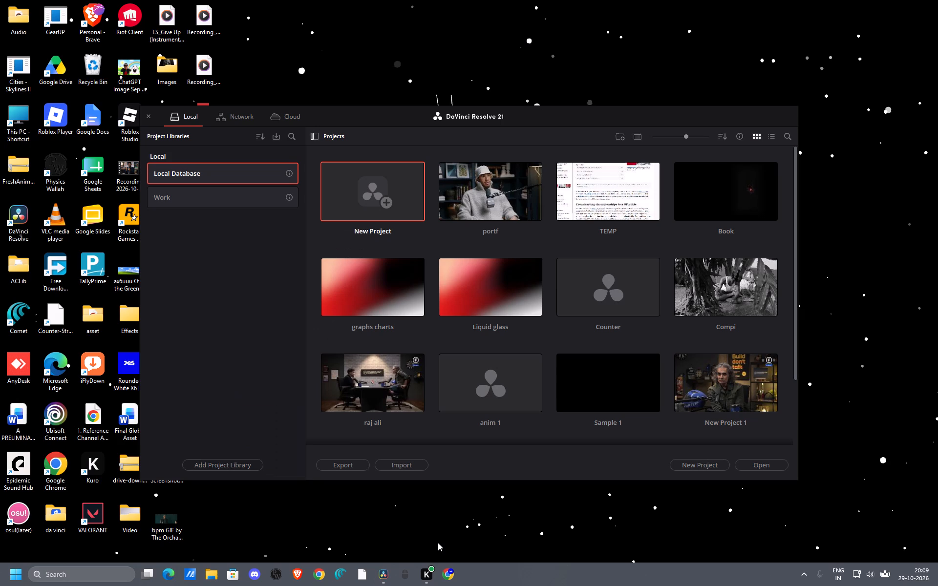
Open the portf project from the local project library.
double_click(443, 208)
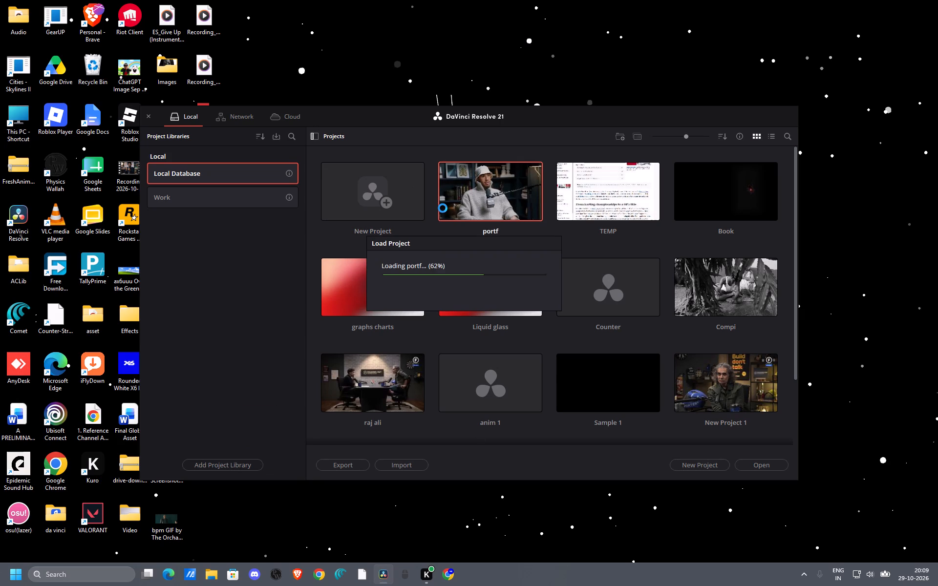
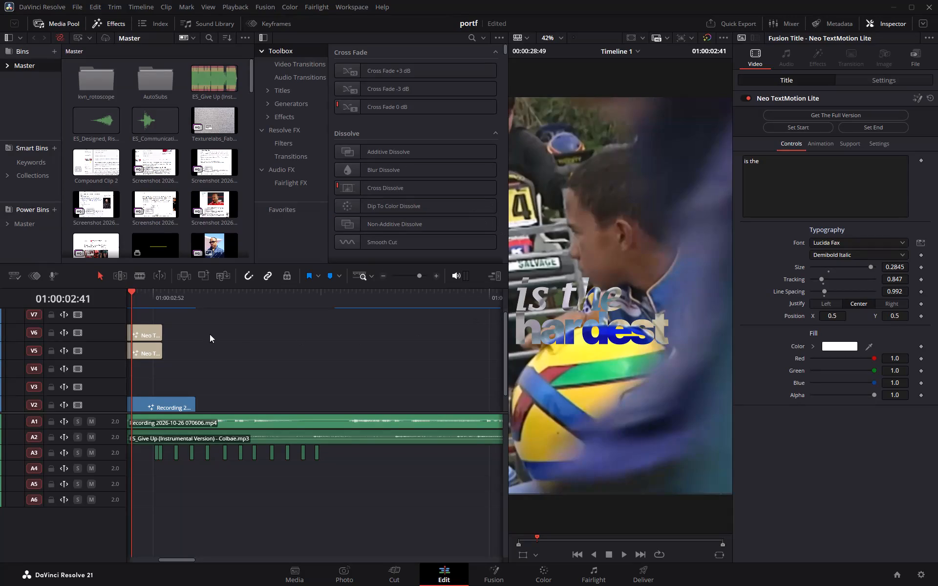
Turn on the on-screen transform controls and nudge the "hardest" title slightly to the right over the karting footage.
left_click_drag(138, 317, 149, 371)
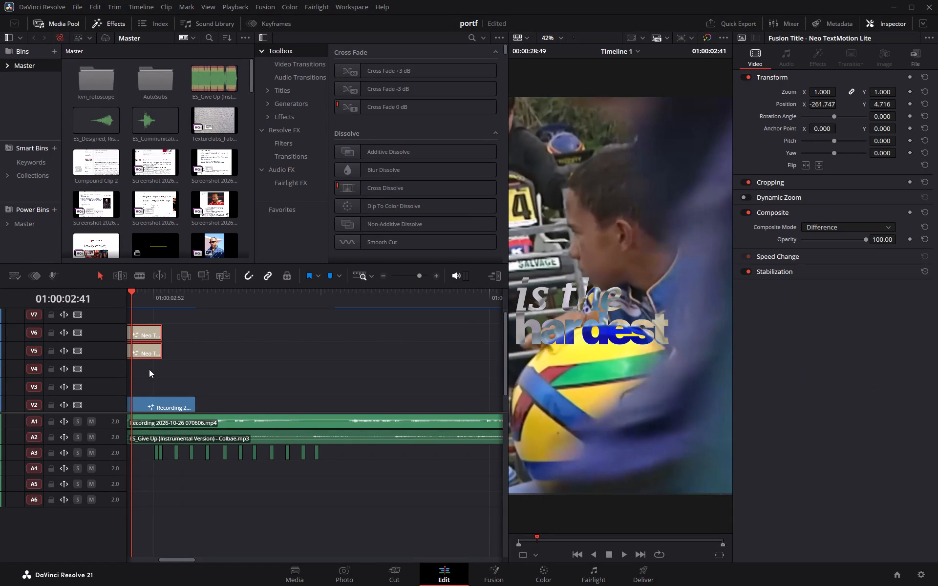
left_click(523, 555)
left_click(219, 335)
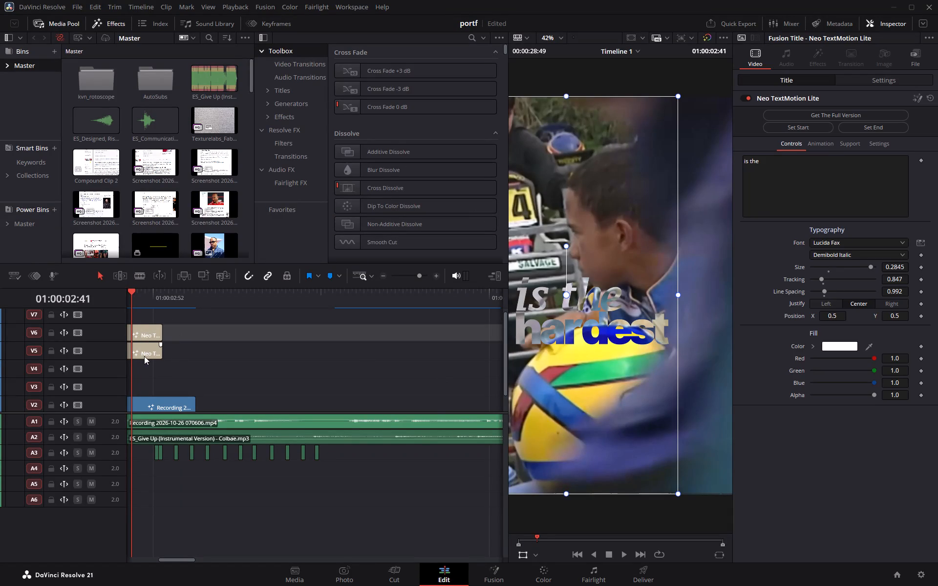
left_click(144, 356)
left_click_drag(550, 468, 555, 468)
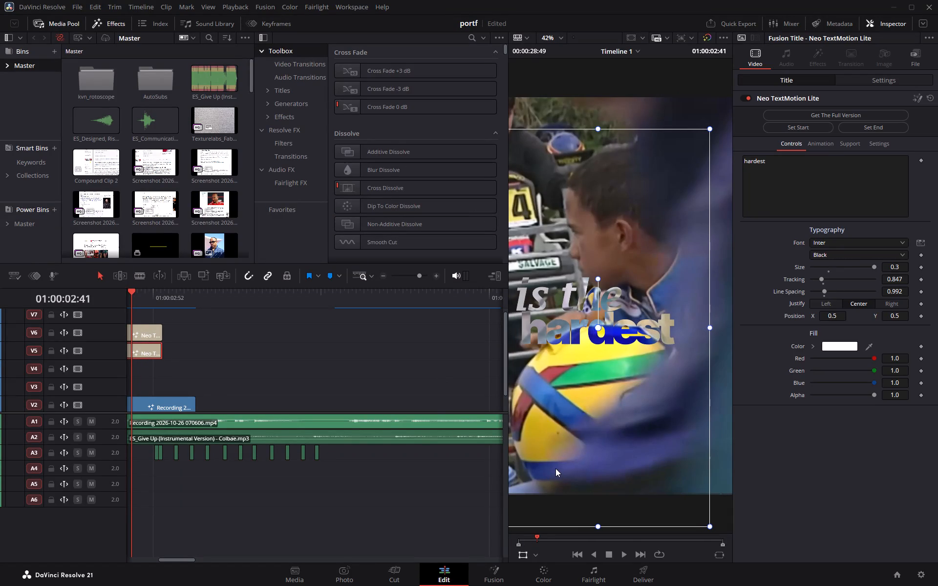
left_click_drag(555, 468, 560, 469)
Move the "is the" title right to about X -208, Y 7 above "hardest", then hide the on-screen transform controls.
left_click(142, 335)
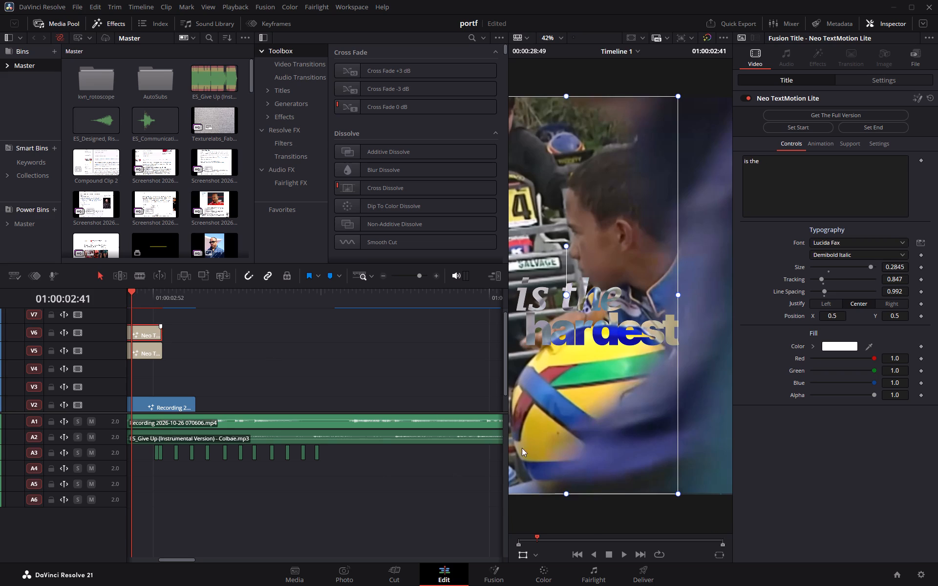
left_click_drag(585, 418, 595, 416)
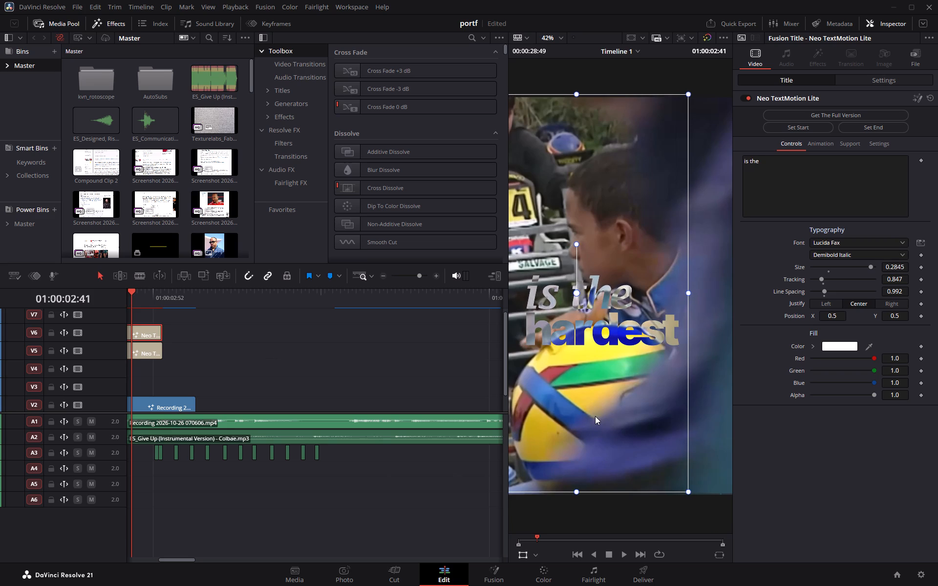
left_click_drag(595, 416, 596, 418)
left_click(518, 553)
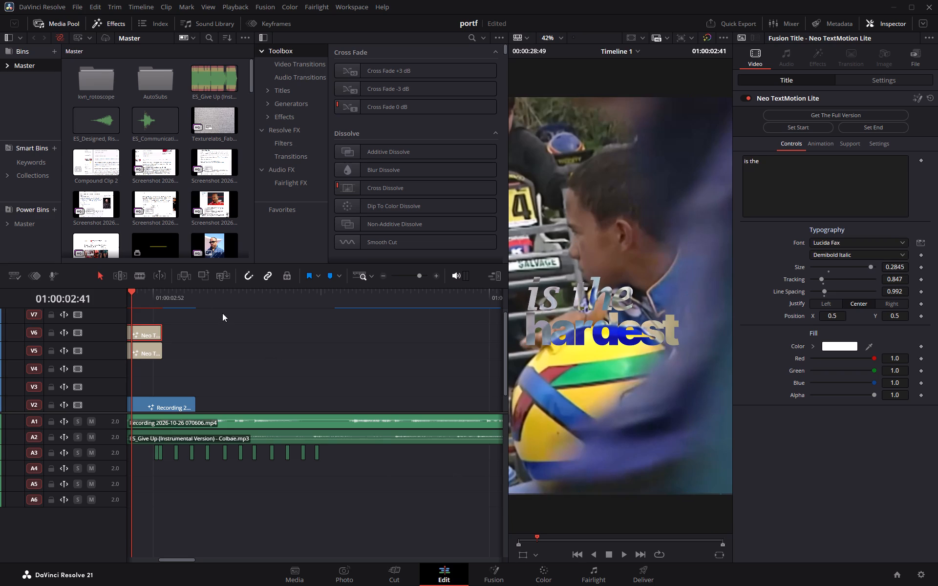
Split both Neo TextMotion Lite titles at 01:00:02:44 and delete the pieces after the cut.
left_click_drag(130, 292, 232, 296)
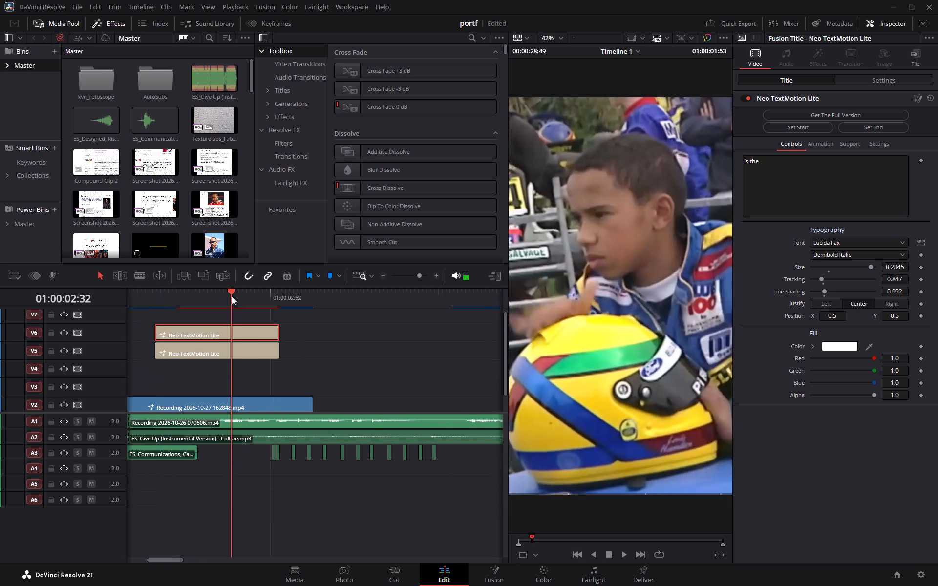
left_click_drag(232, 296, 269, 302)
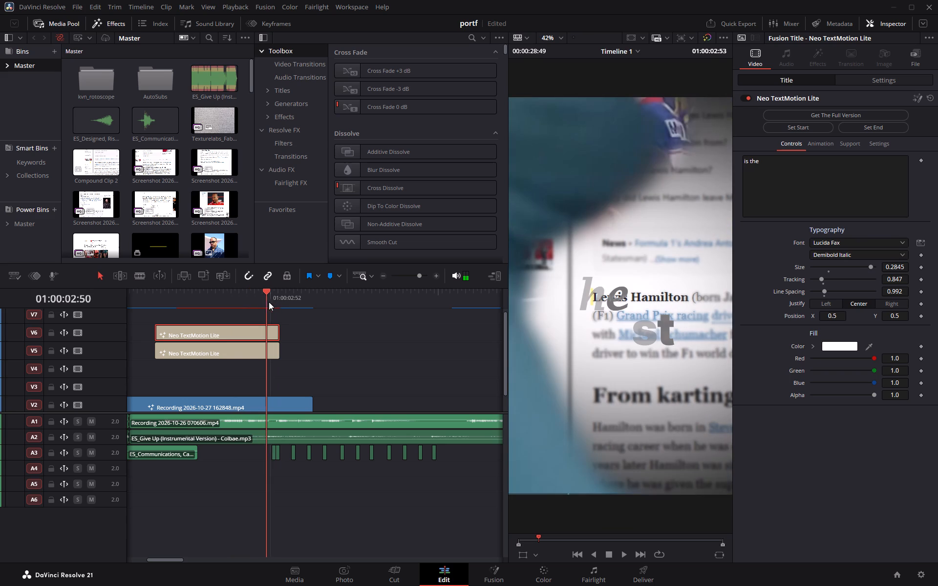
left_click_drag(269, 302, 257, 302)
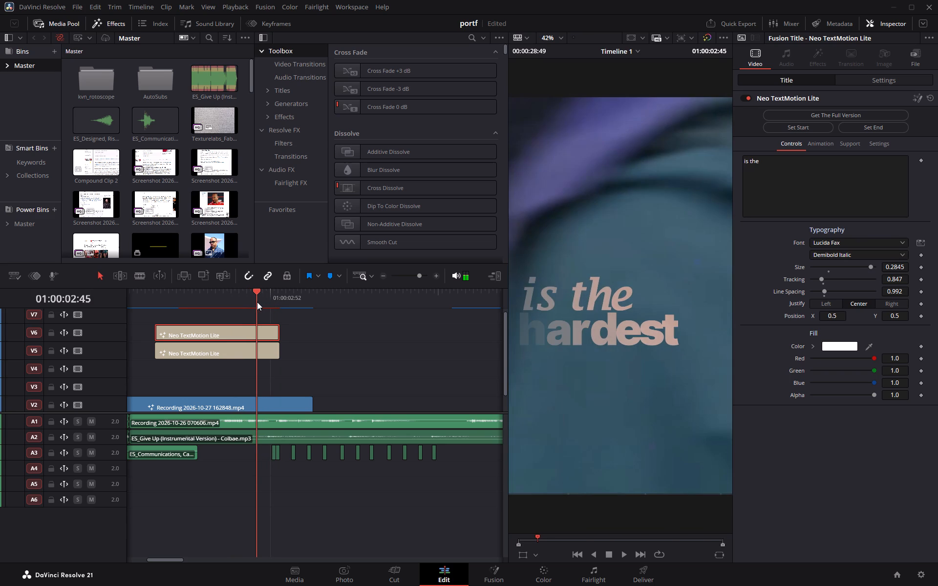
left_click_drag(257, 302, 255, 302)
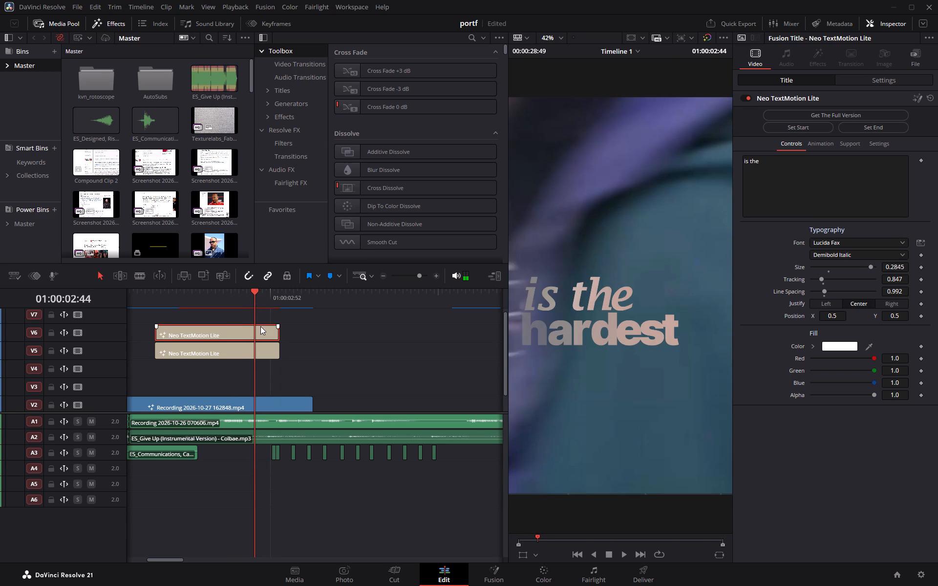
left_click(261, 331)
left_click_drag(270, 369, 271, 318)
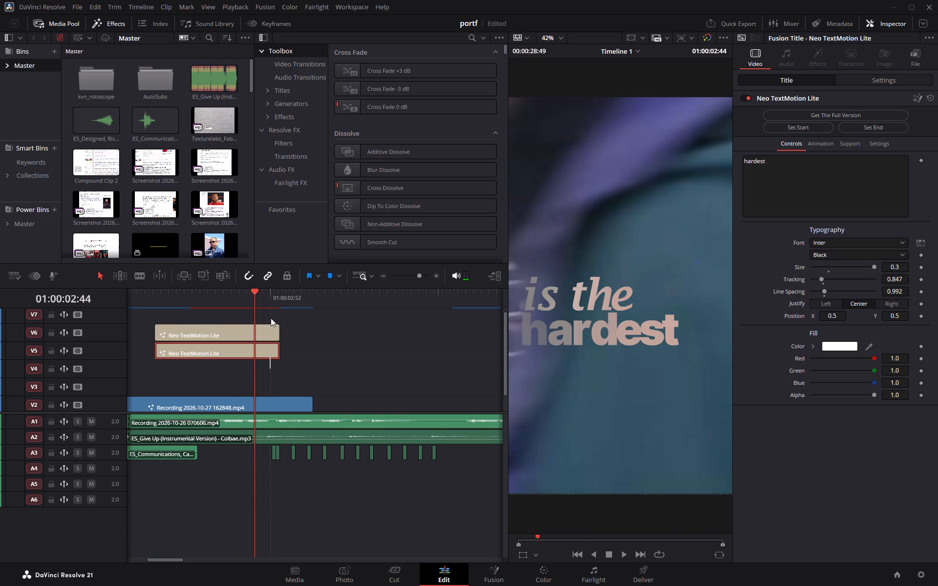
left_click_drag(271, 318, 271, 317)
key("s")
left_click_drag(280, 314, 267, 368)
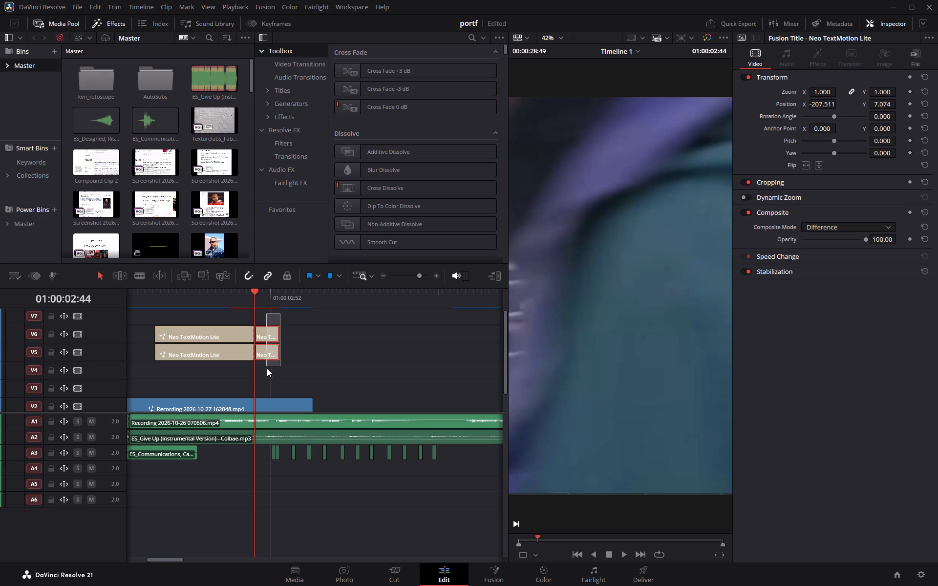
left_click_drag(267, 368, 267, 369)
key("BackSpace")
Turn off the Out animation for both the "hardest" and "is the" titles, keeping In enabled.
left_click_drag(251, 292, 244, 294)
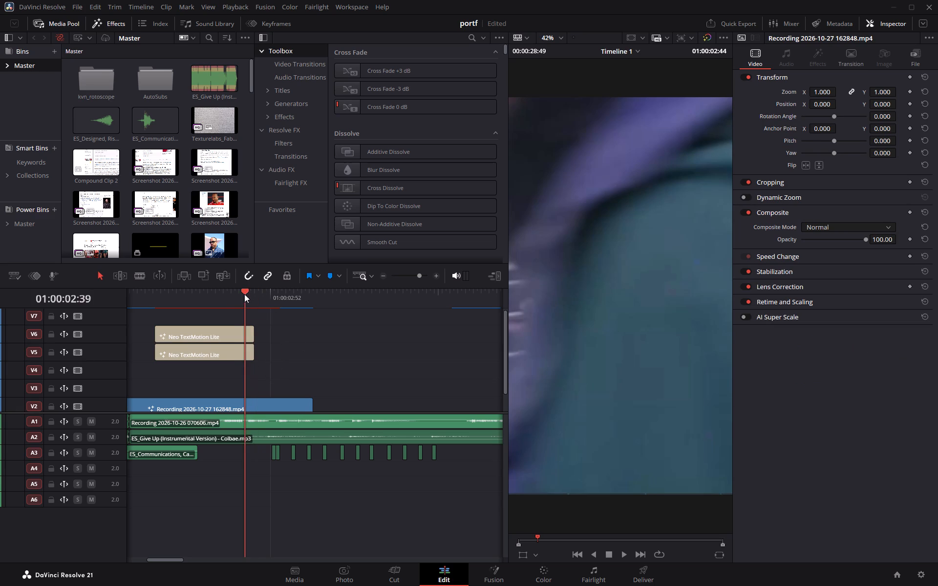
left_click_drag(244, 294, 245, 296)
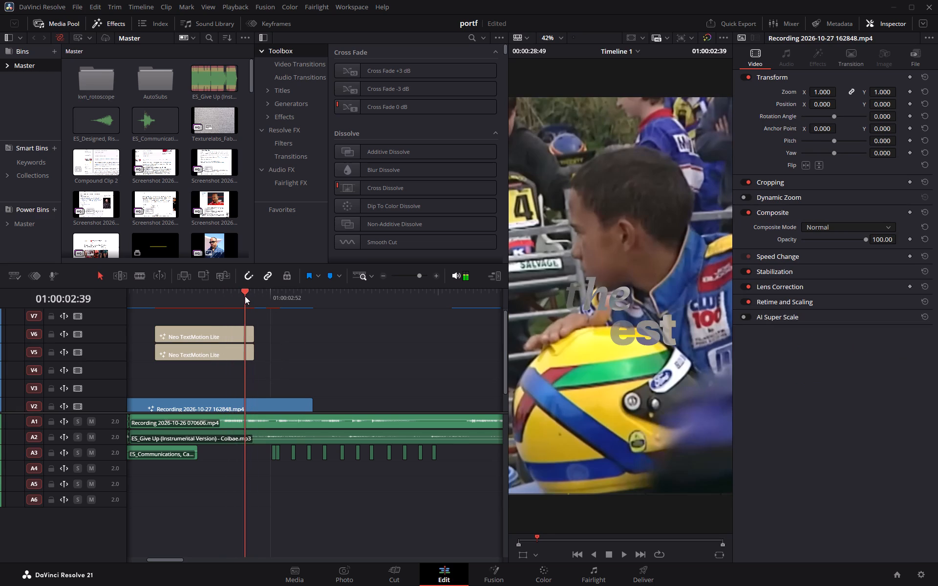
left_click_drag(245, 296, 234, 305)
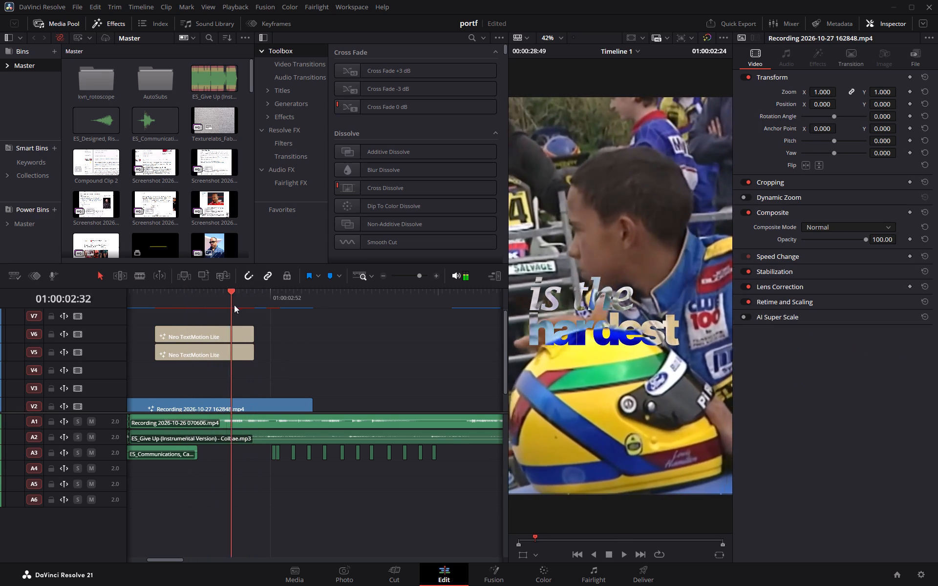
left_click_drag(234, 305, 254, 307)
left_click(232, 353)
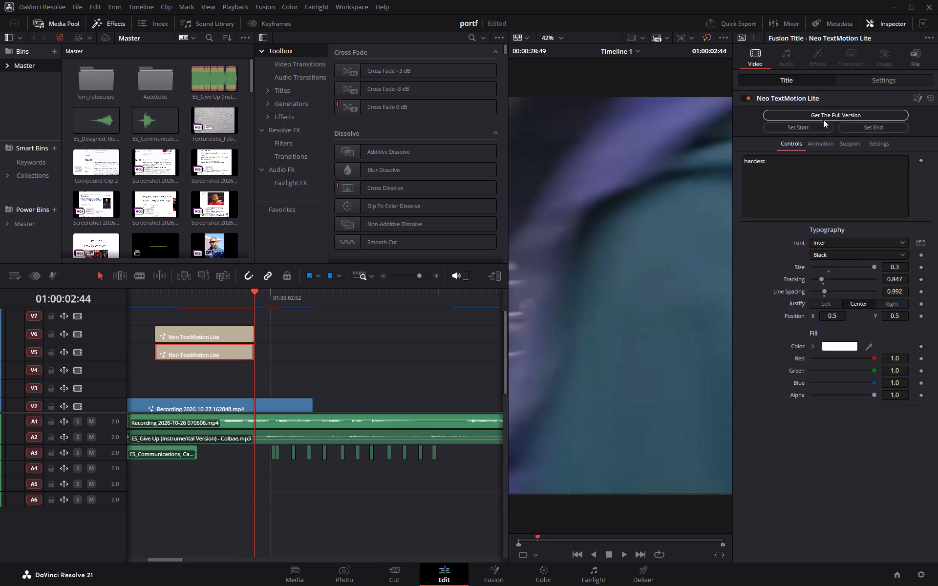
left_click(819, 146)
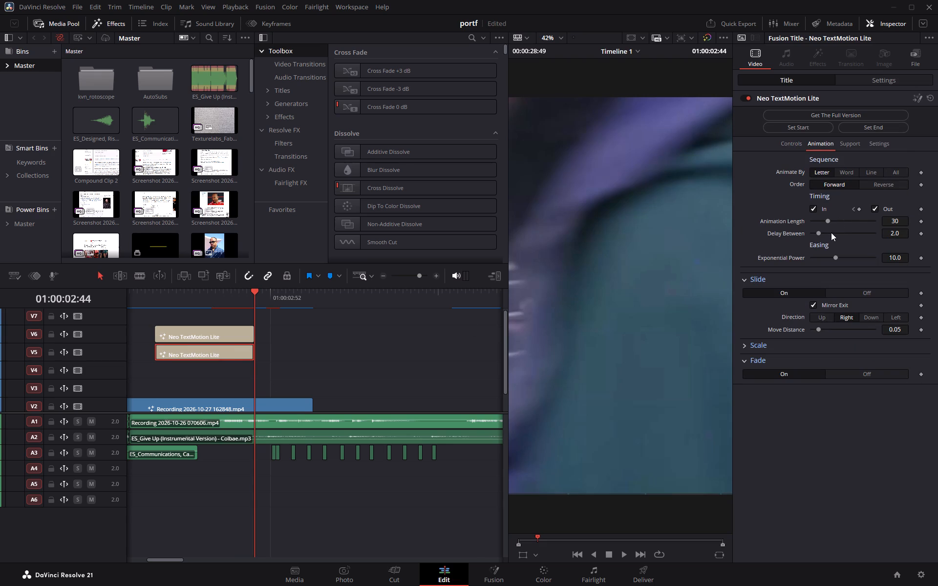
left_click(873, 208)
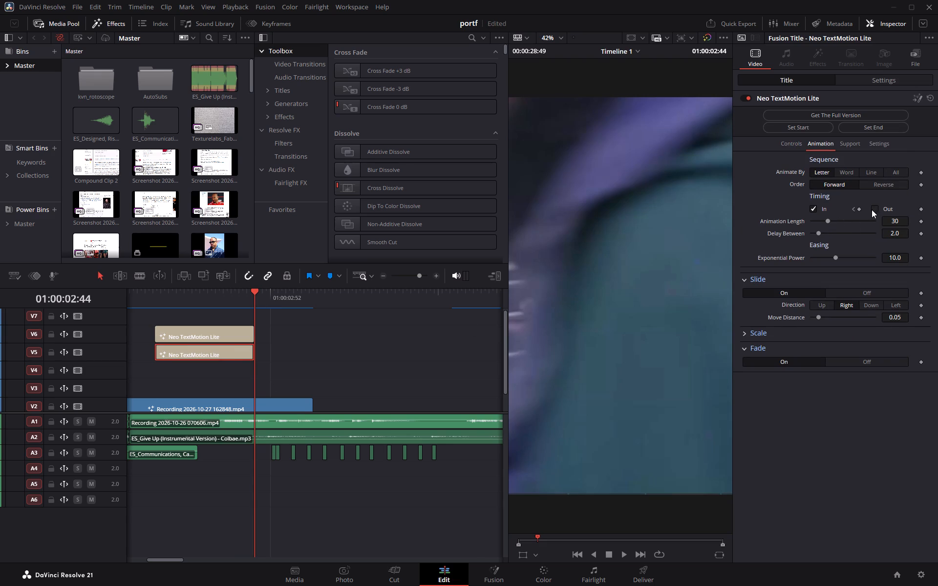
left_click(208, 334)
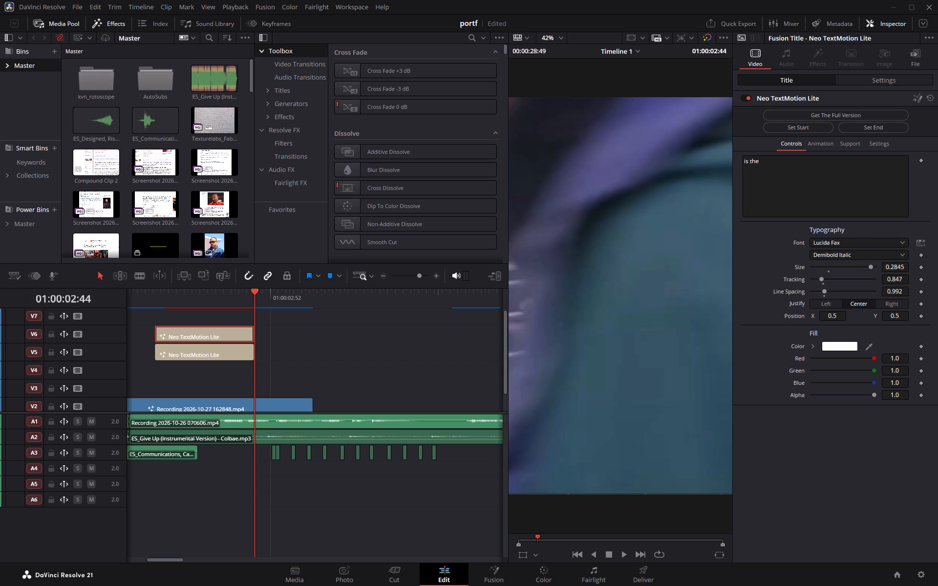
left_click(822, 144)
left_click(876, 207)
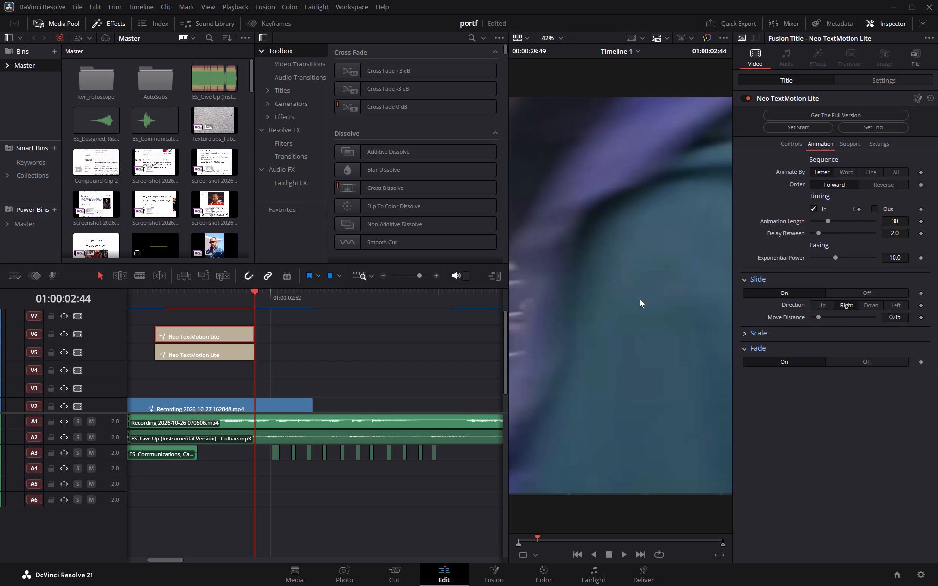
Scrub through and play back the timeline to check how both titles animate in and end over the karting footage.
left_click_drag(253, 294, 249, 294)
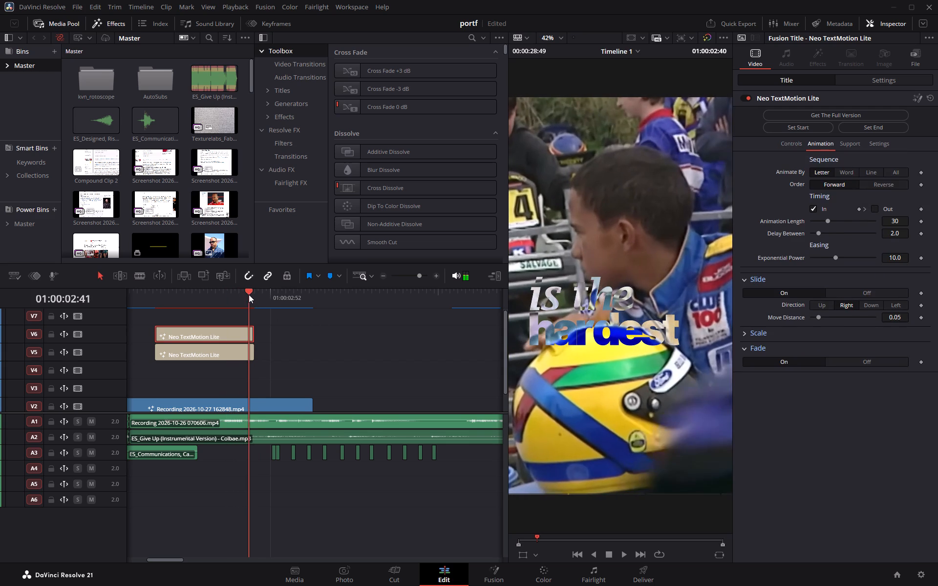
left_click_drag(249, 294, 250, 294)
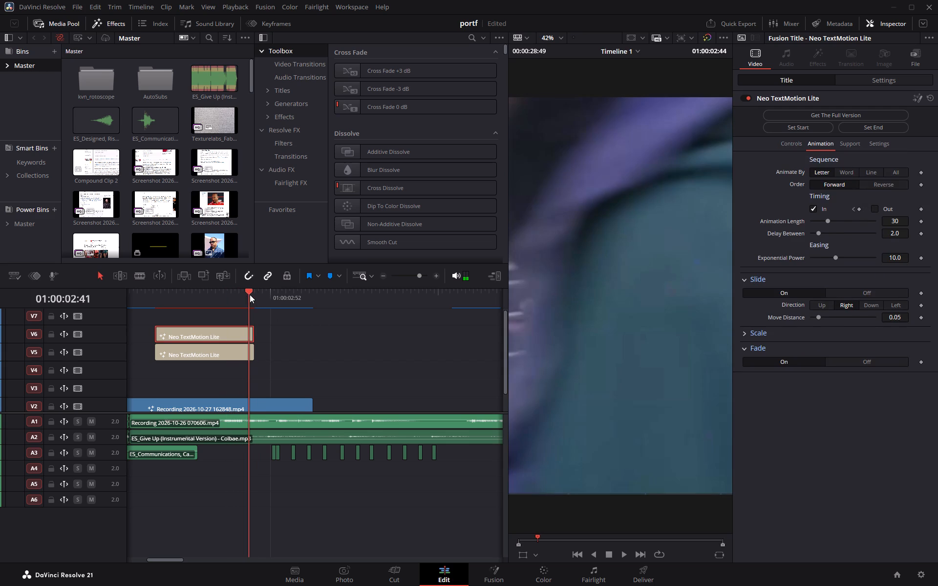
left_click_drag(250, 294, 249, 294)
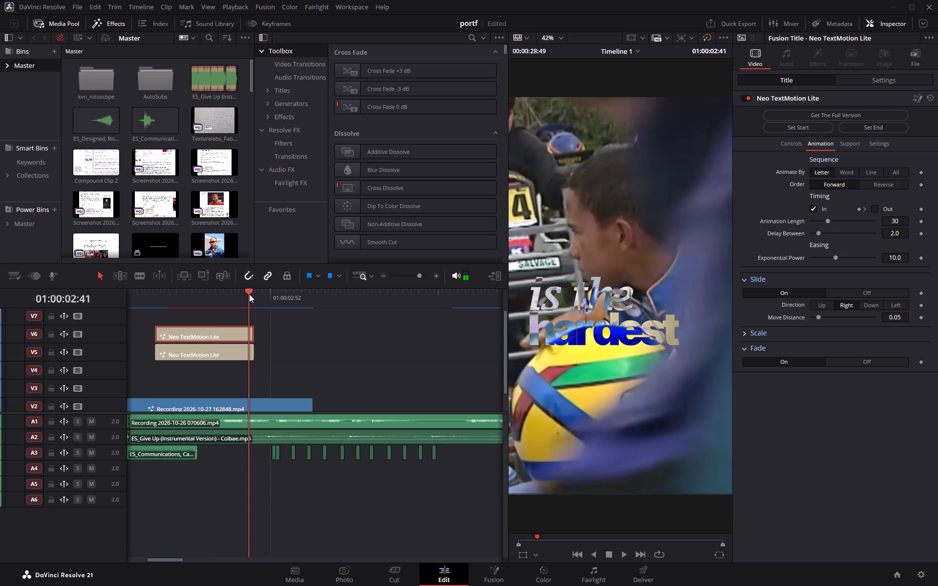
left_click_drag(249, 294, 191, 292)
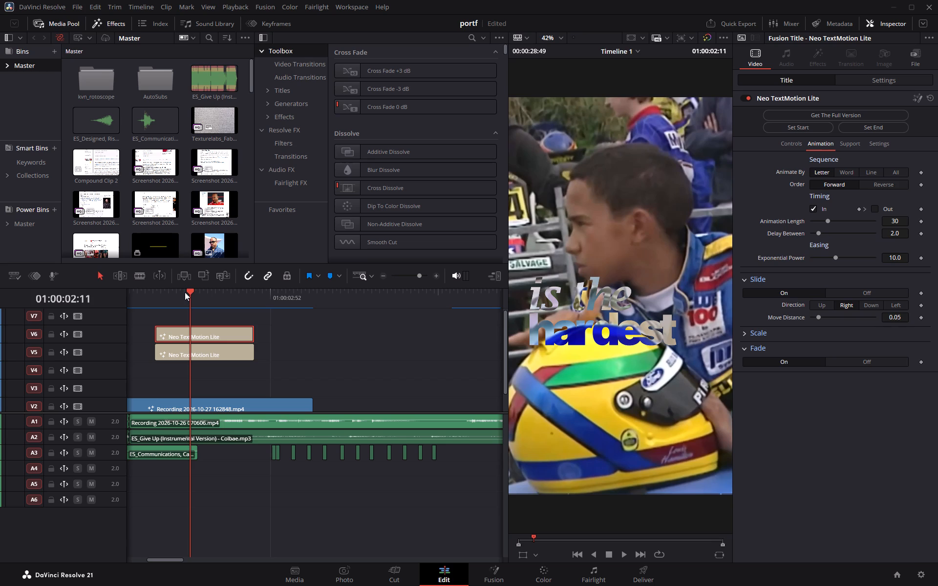
left_click_drag(192, 294, 0, 301)
key("space")
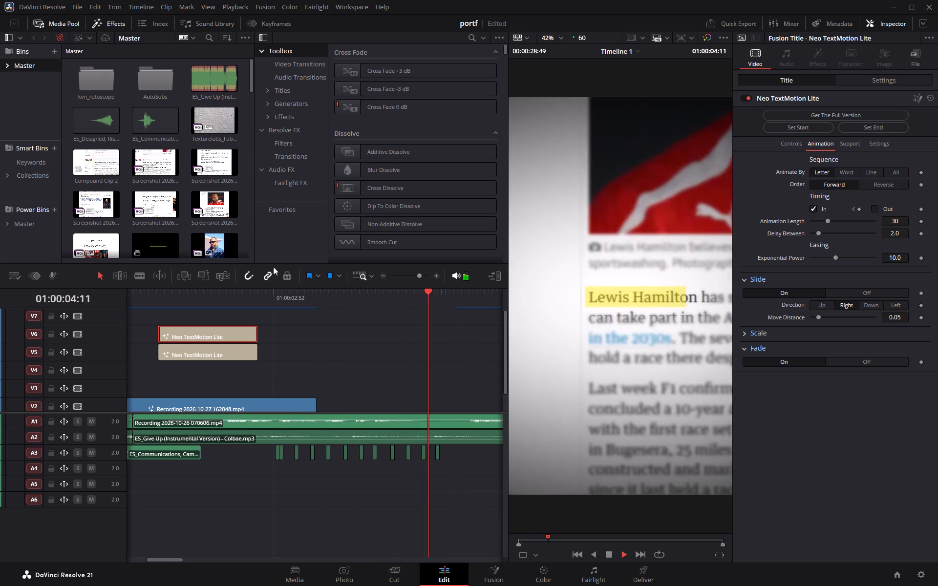
left_click_drag(436, 313, 256, 297)
left_click_drag(393, 298, 43, 300)
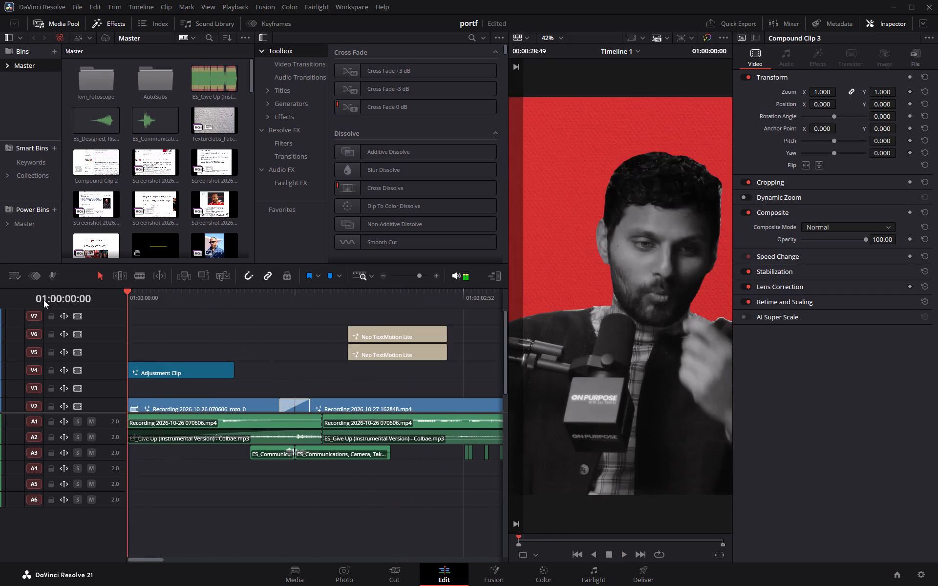
left_click_drag(43, 300, 342, 321)
key("space")
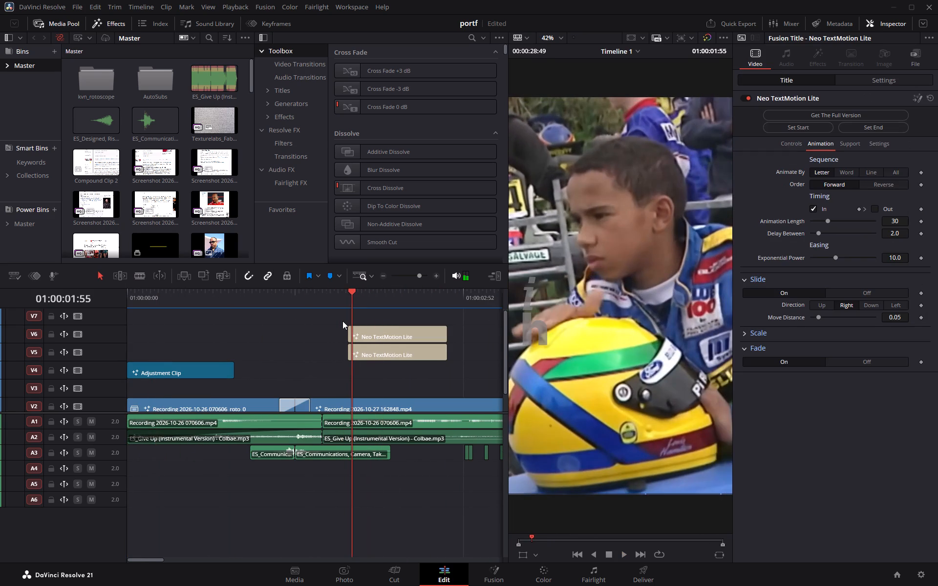
key("space")
key("space")
Set the "hardest" title's Slide direction to Up and shift its V5 clip about 20 frames later than "is the".
left_click(405, 354)
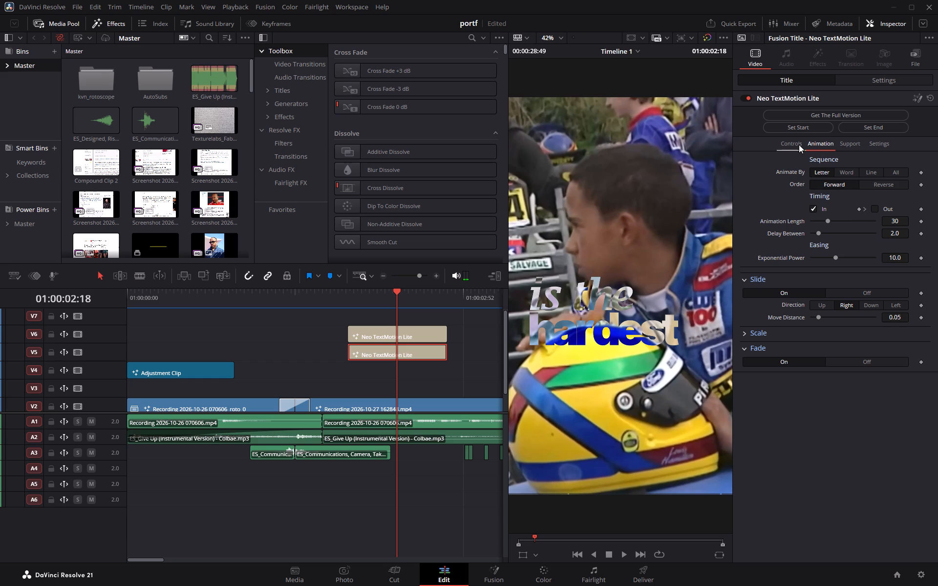
left_click(820, 302)
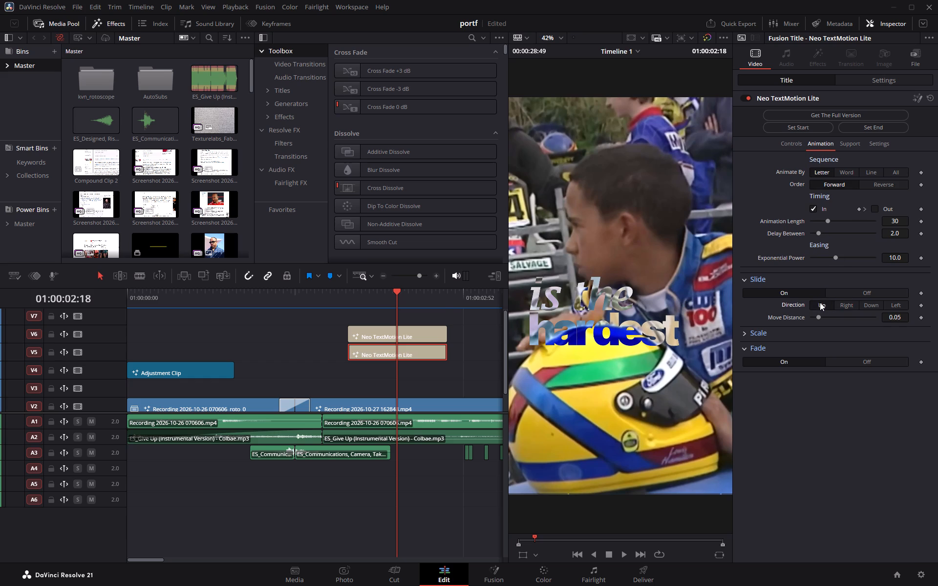
left_click_drag(384, 354, 393, 354)
left_click_drag(393, 354, 427, 354)
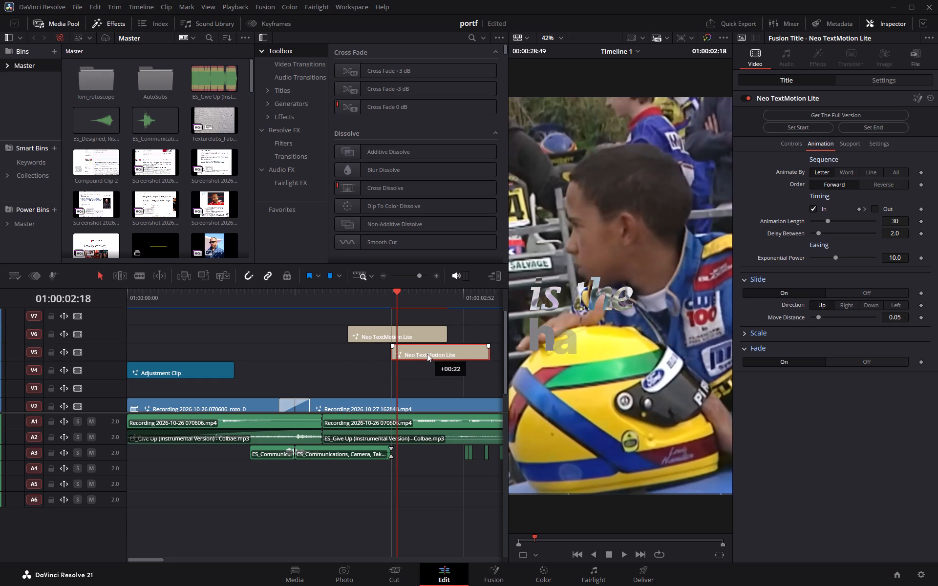
left_click_drag(427, 354, 422, 353)
Split the "hardest" title at 01:00:02:44, where the "is the" clip ends, and delete the leftover piece.
left_click_drag(399, 295, 404, 295)
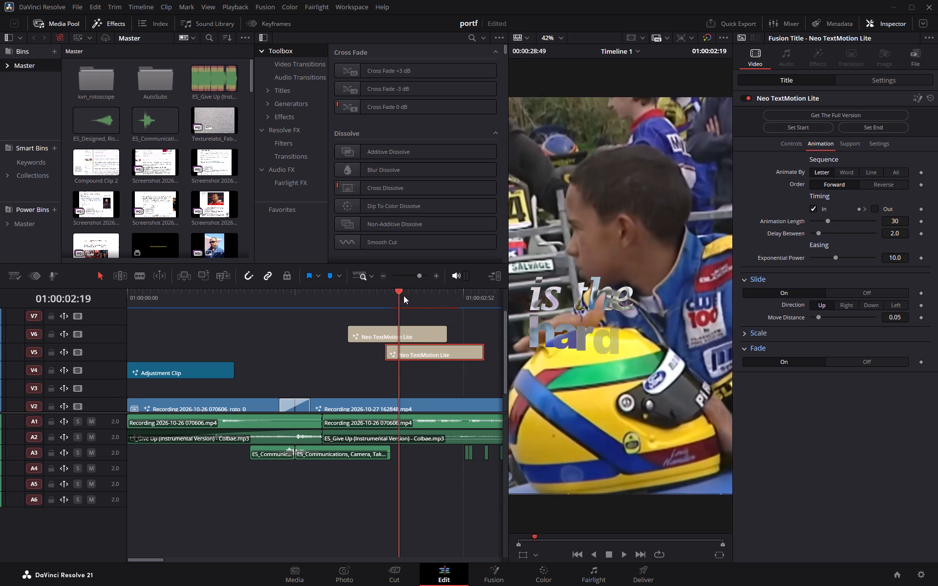
left_click_drag(404, 295, 448, 305)
key("s")
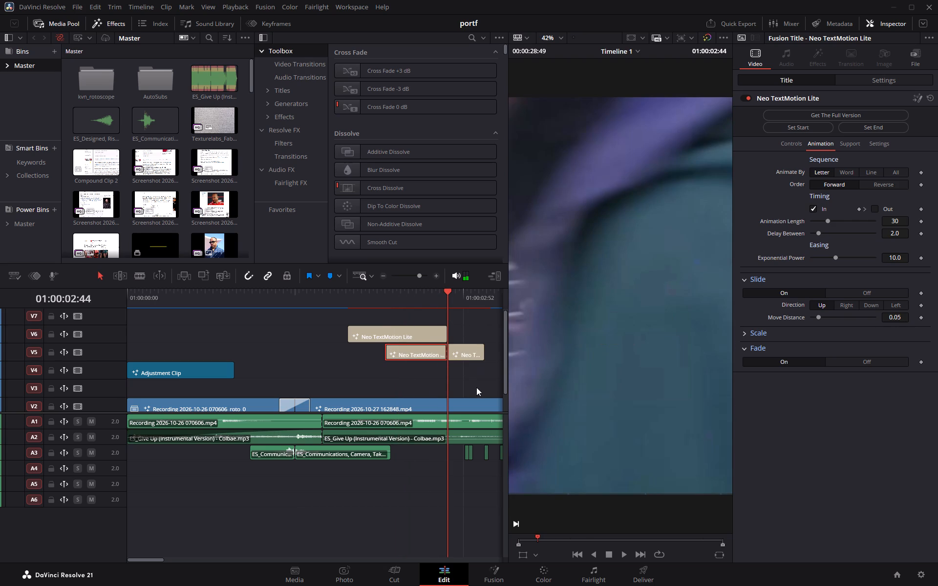
left_click_drag(474, 382, 473, 348)
key("BackSpace")
Play the timeline from the start to check how the opening titles and the staggered "is the hardest" title animate.
left_click_drag(442, 292, 2, 337)
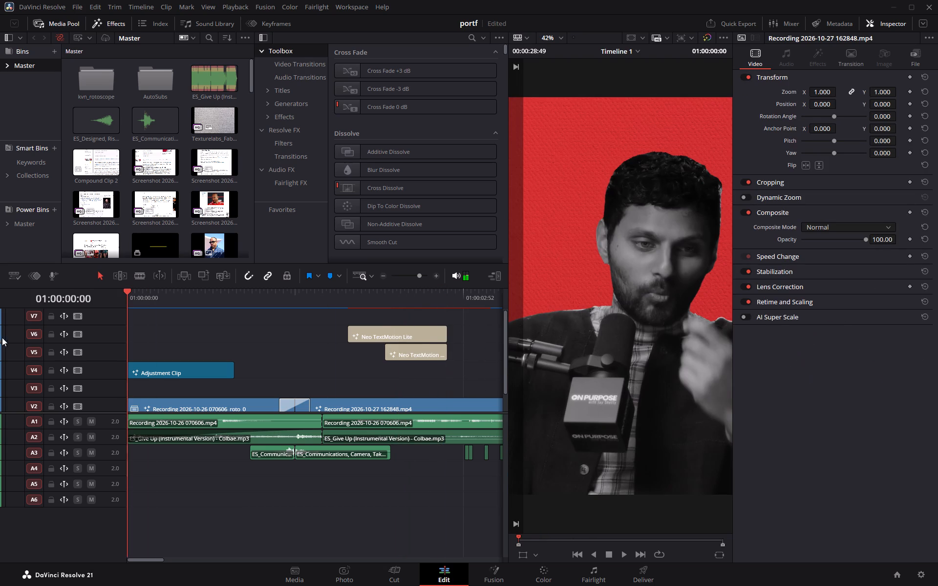
left_click_drag(2, 337, 0, 337)
key("space")
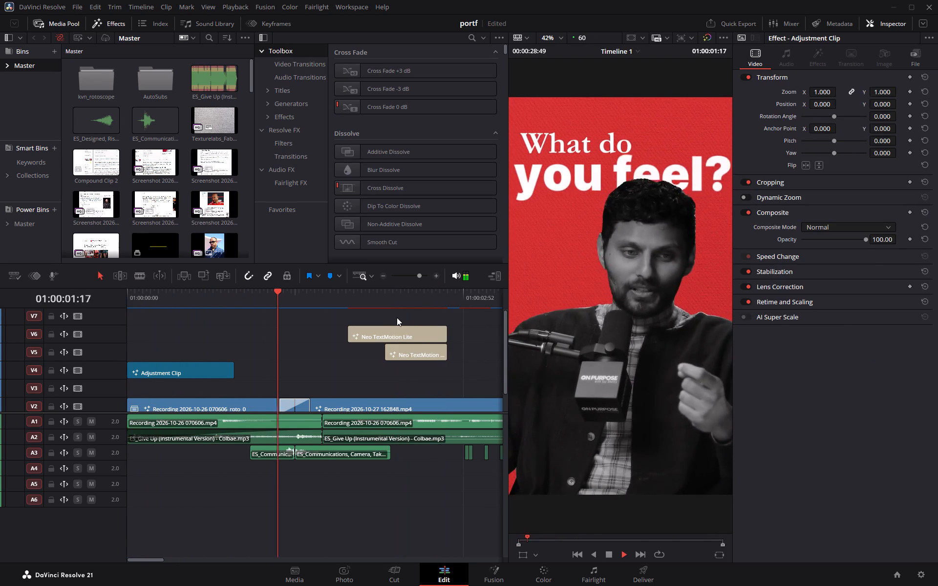
key("space")
left_click_drag(417, 295, 382, 294)
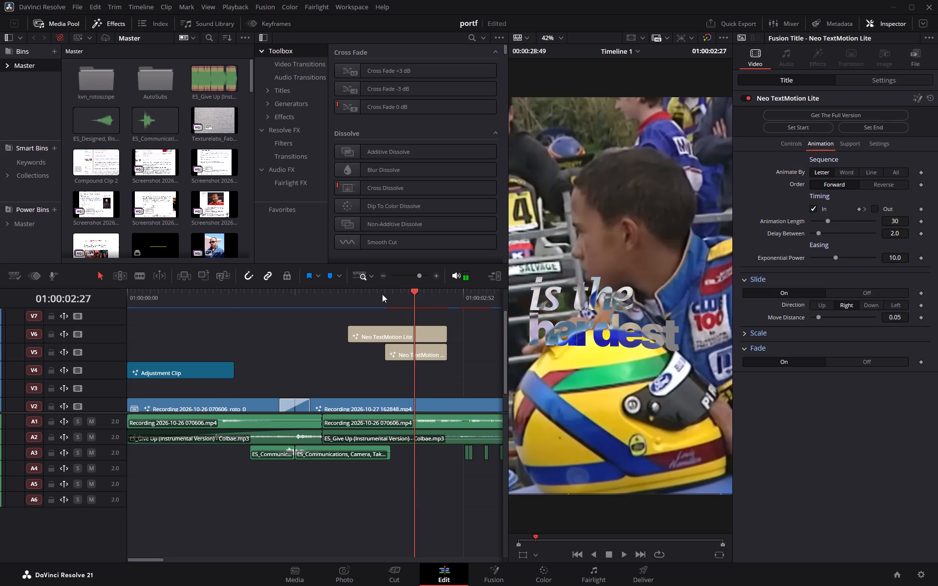
left_click_drag(382, 294, 0, 311)
key("space")
key("space")
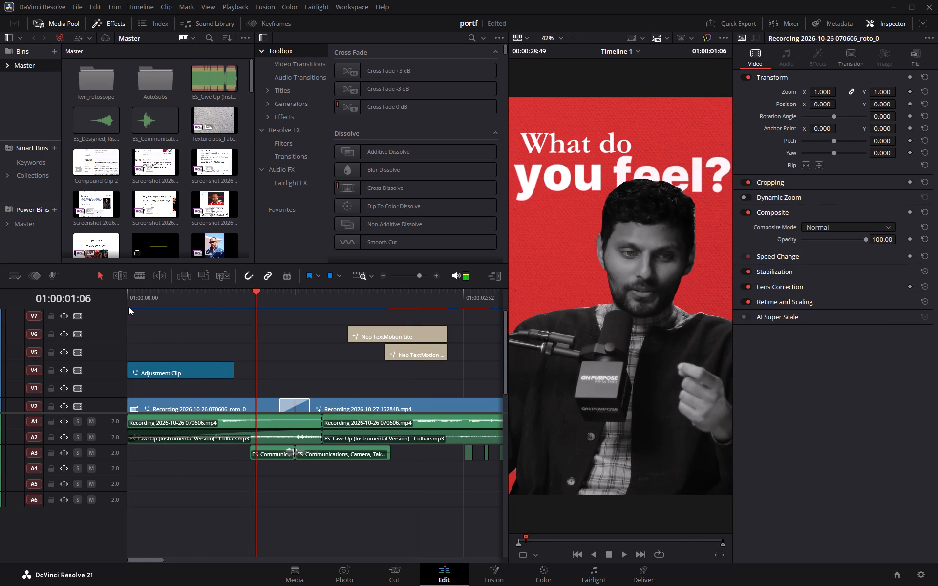
left_click_drag(249, 294, 67, 308)
key("space")
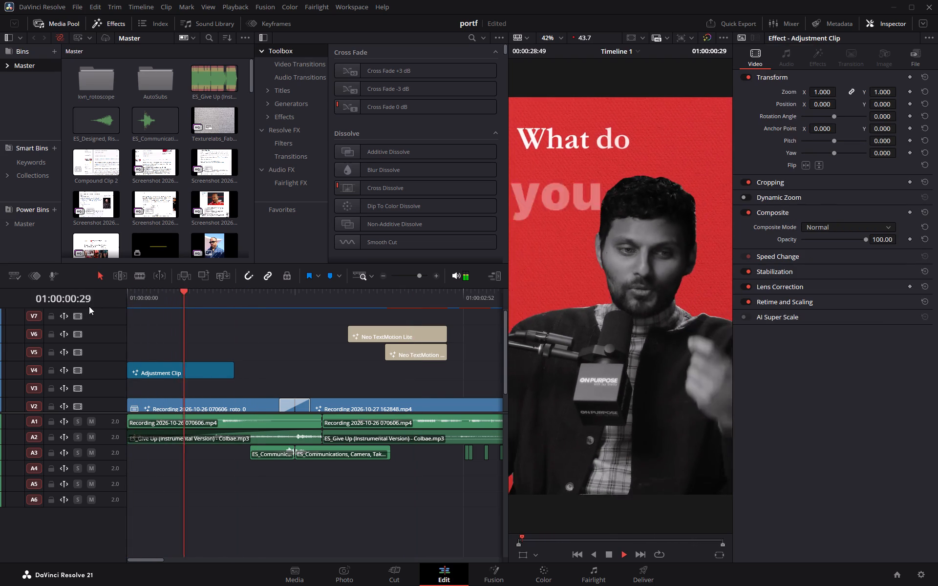
key("space")
key("space")
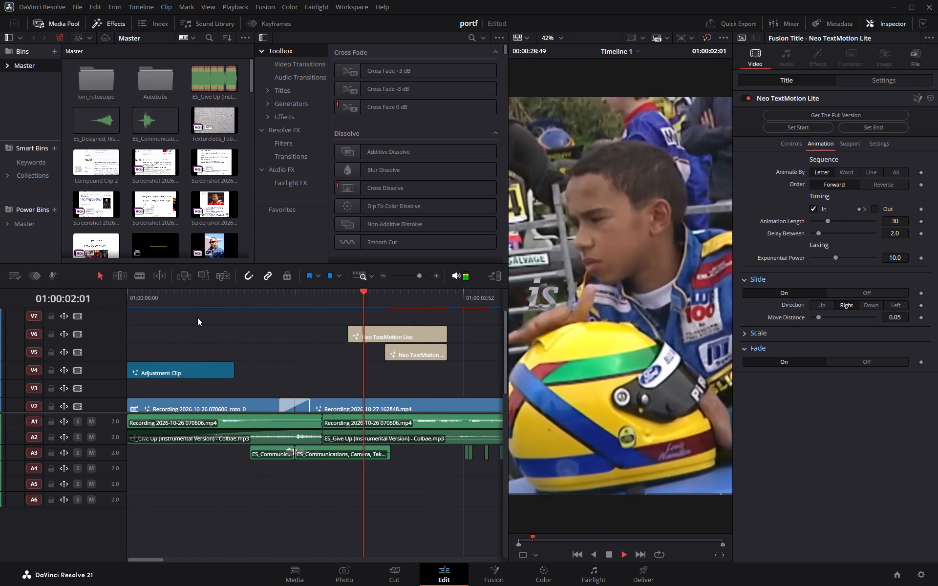
key("space")
key("space")
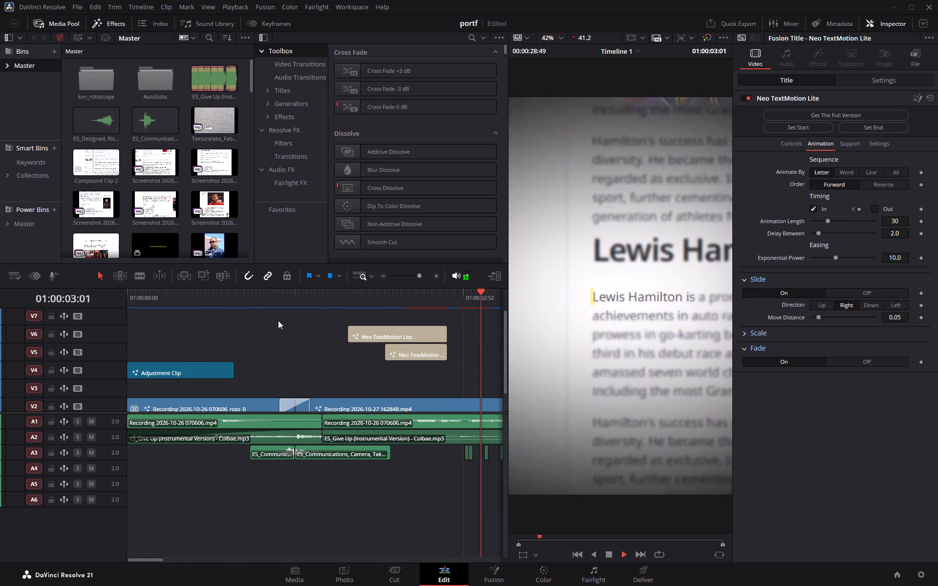
key("space")
Replay the karting section to check the letter-by-letter entrance of the "is the hardest" title.
left_click_drag(319, 307, 160, 310)
key("space")
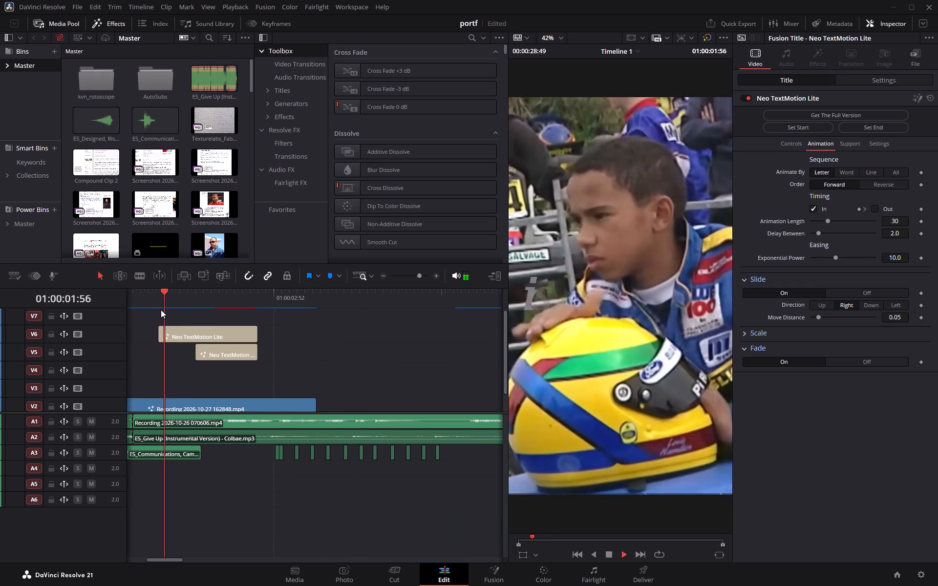
key("space")
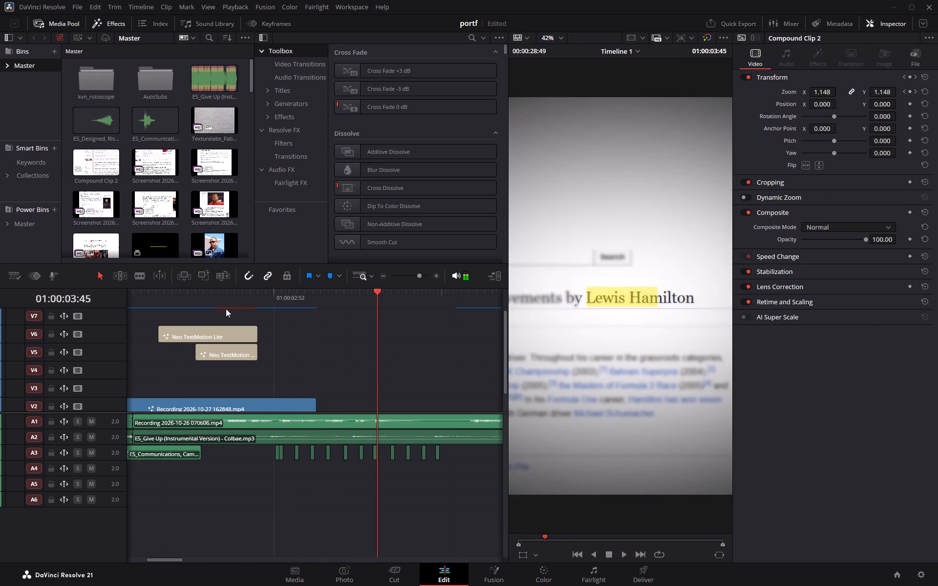
left_click_drag(337, 296, 171, 300)
key("space")
key("space")
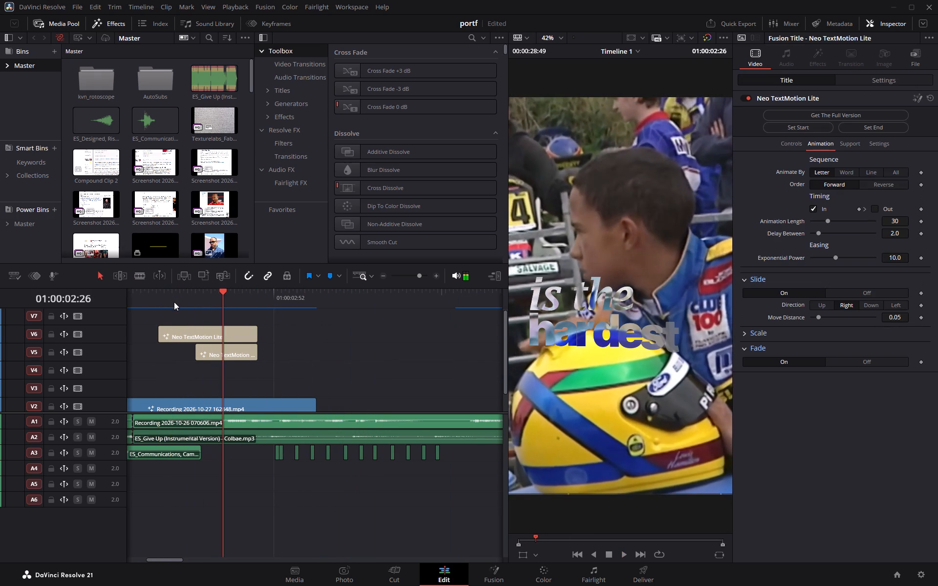
key("space")
key("space")
Set Animate By to Word for both the "is the" and "hardest" titles on V6 and V5.
left_click(215, 334)
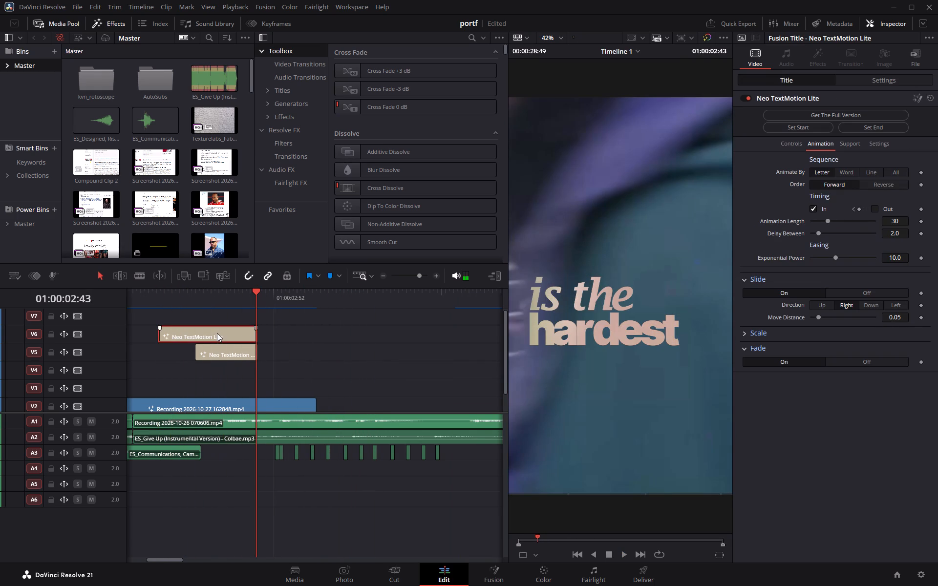
left_click(840, 176)
left_click(224, 356)
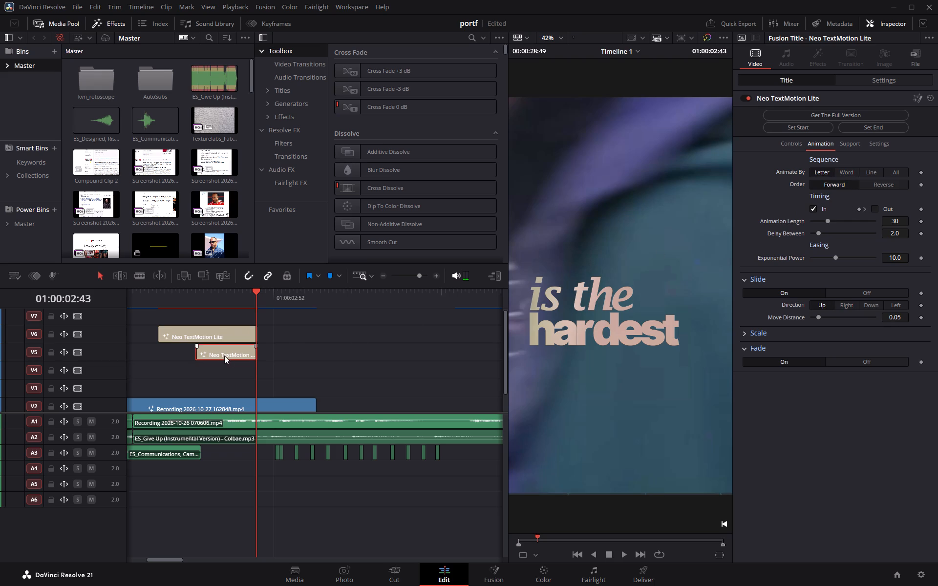
left_click(844, 173)
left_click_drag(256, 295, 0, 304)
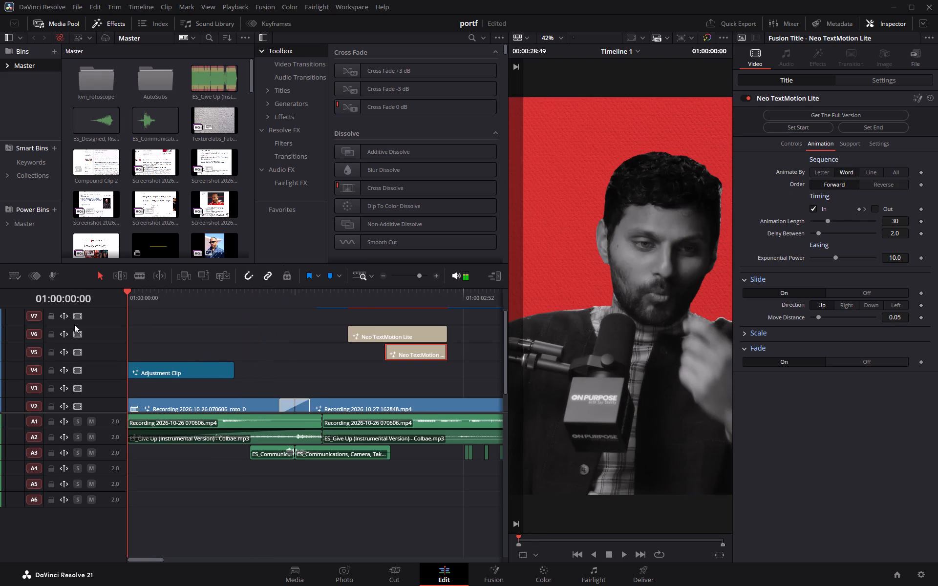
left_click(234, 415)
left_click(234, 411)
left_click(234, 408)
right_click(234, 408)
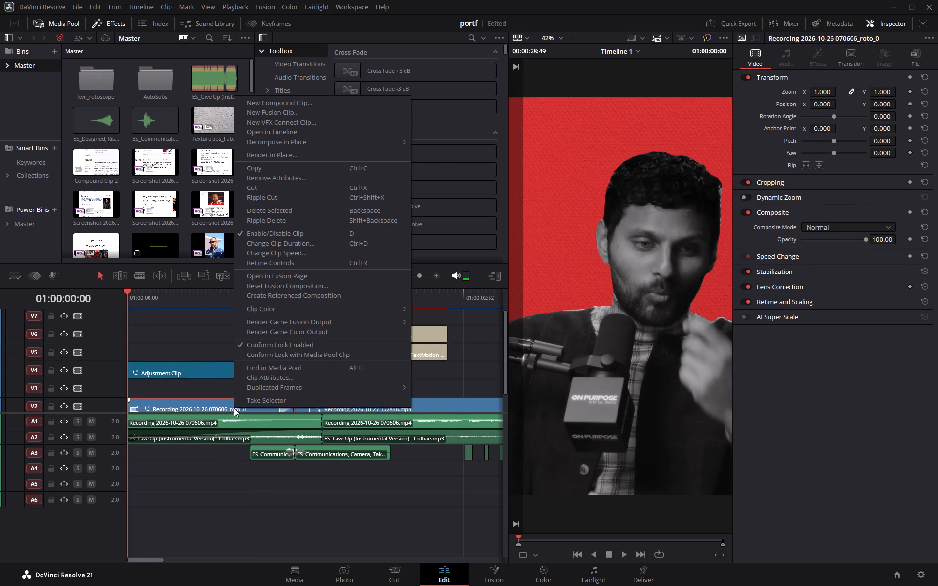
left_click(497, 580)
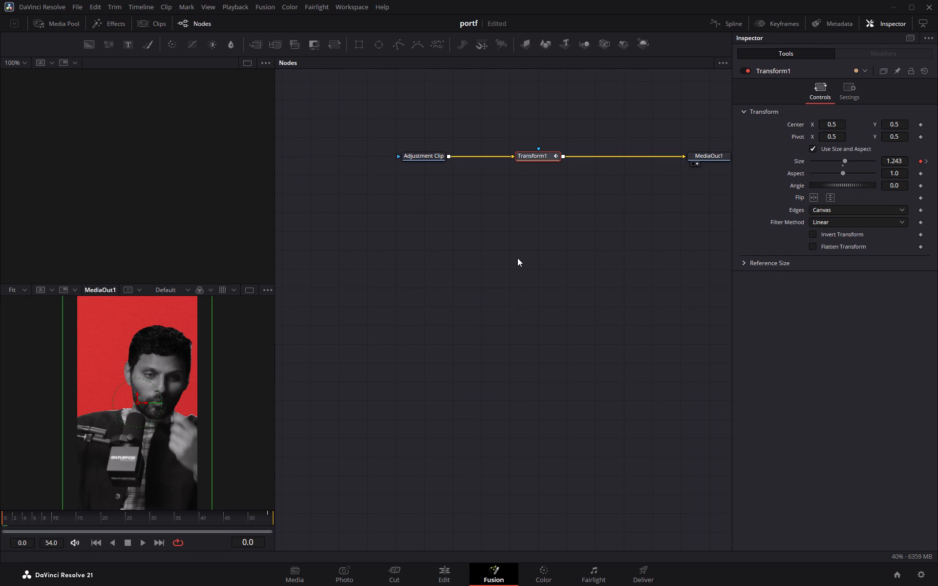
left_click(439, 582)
Open the composition of the opening Recording roto_0 clip on V2 in the Fusion page.
left_click(244, 403)
right_click(244, 403)
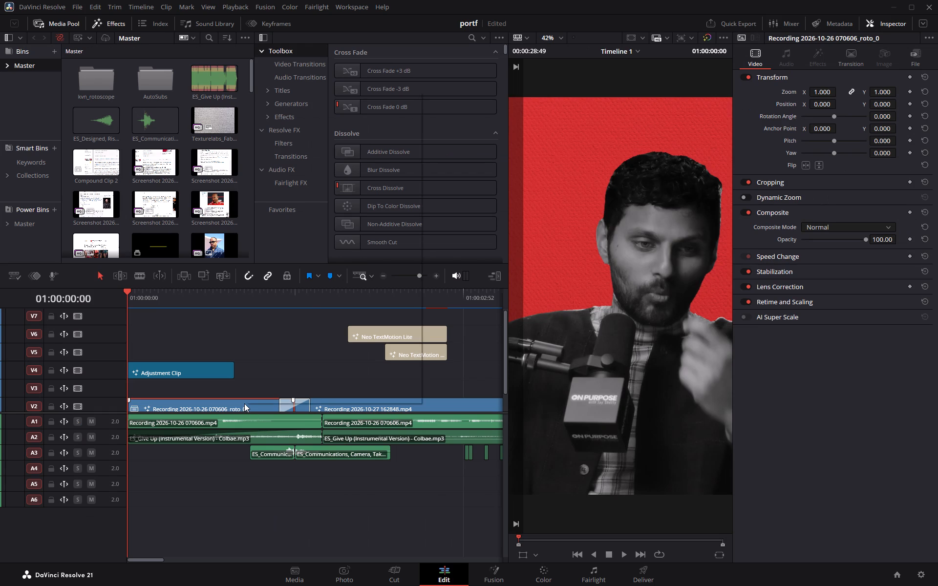
left_click(302, 270)
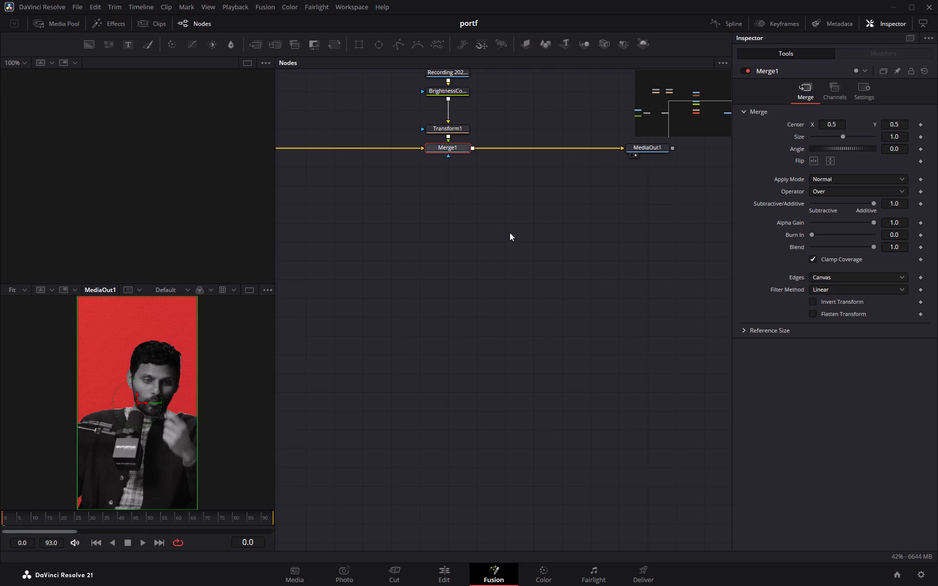
Reduce Delay Between to about 16.7 in the "you feel?" NeoTextMotion node's animation settings, and return to the Edit page.
middle_click_drag(510, 236, 573, 399)
scroll(554, 354, "up", 2)
scroll(468, 317, "down", 3)
left_click_drag(418, 336, 550, 389)
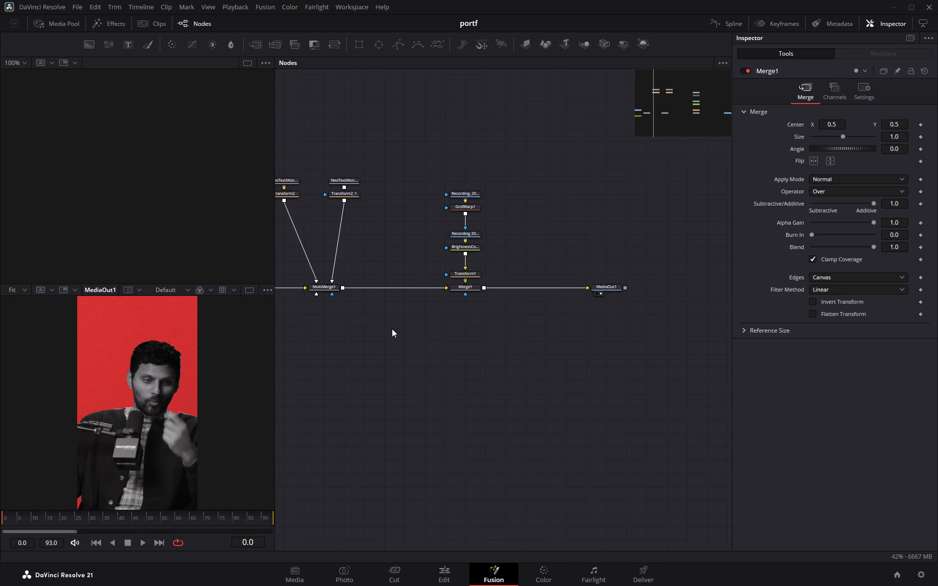
middle_click_drag(392, 328, 553, 416)
scroll(557, 314, "up", 1)
middle_click_drag(575, 341, 597, 367)
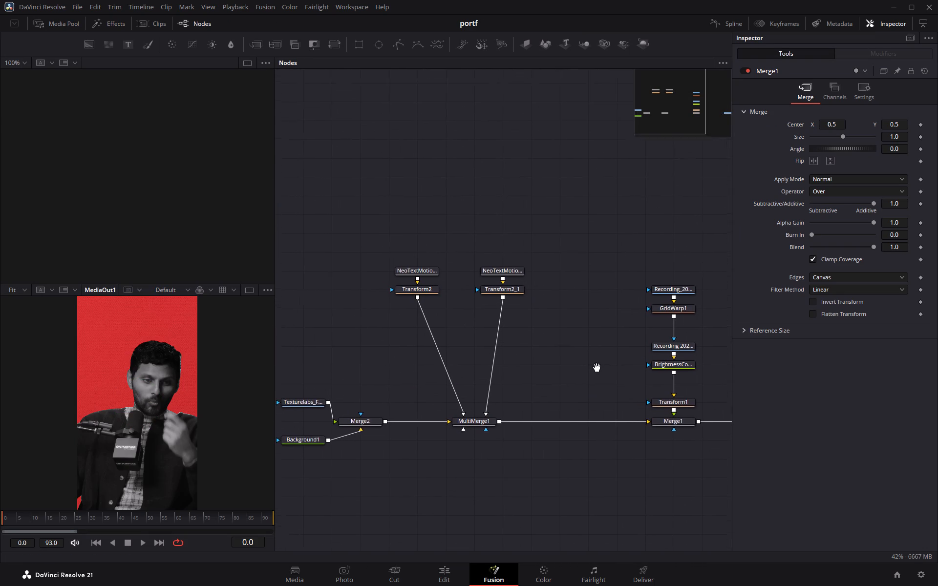
middle_click_drag(597, 367, 599, 376)
left_click(525, 287)
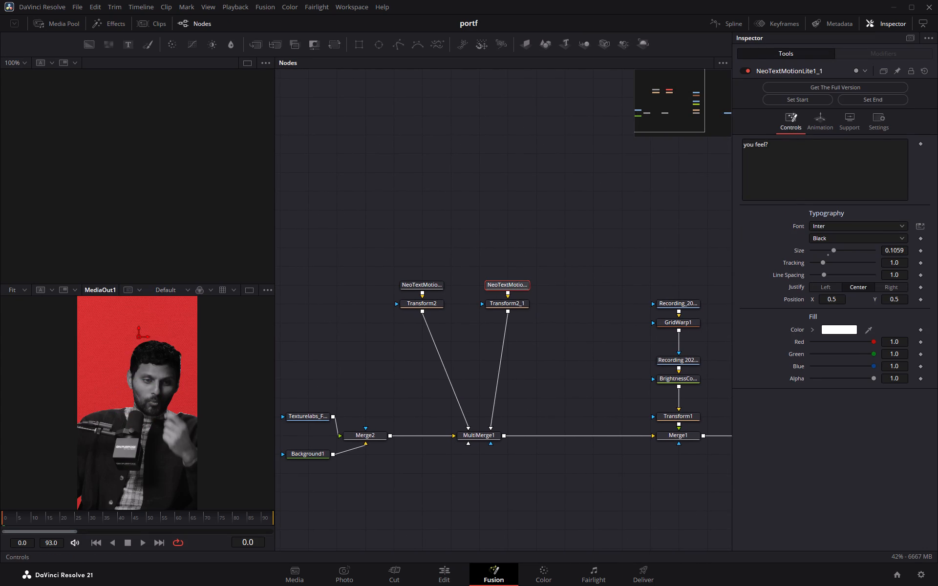
left_click(820, 120)
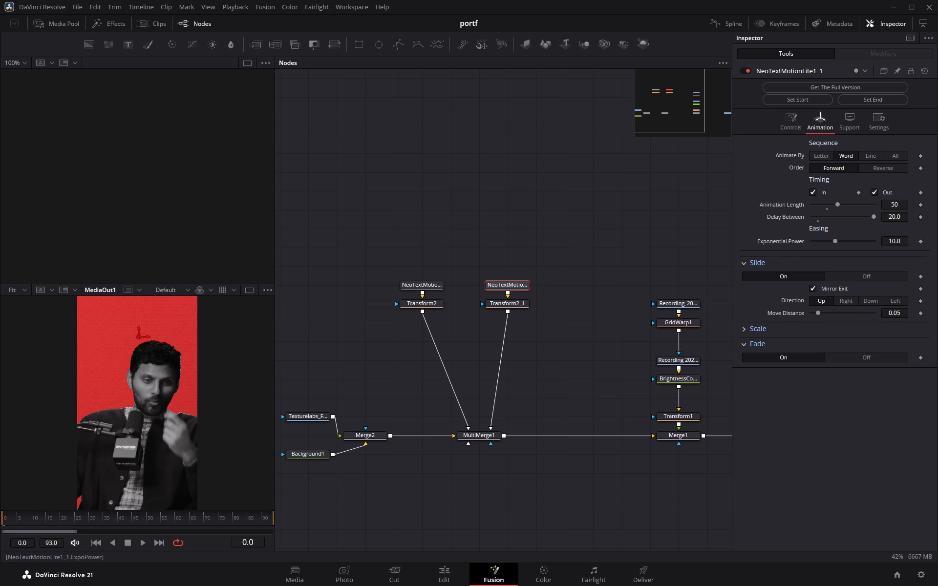
left_click_drag(896, 217, 735, 225)
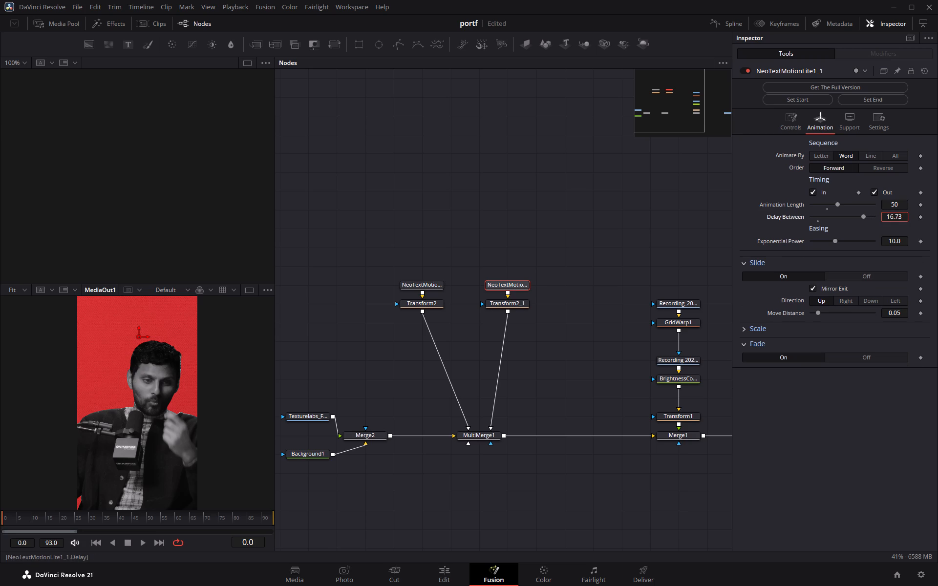
left_click_drag(735, 225, 732, 225)
left_click(445, 575)
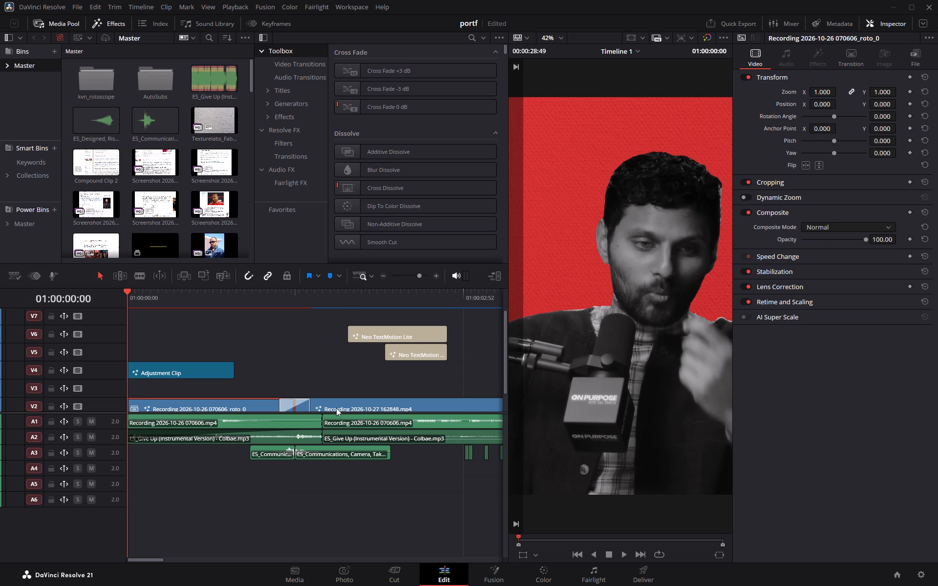
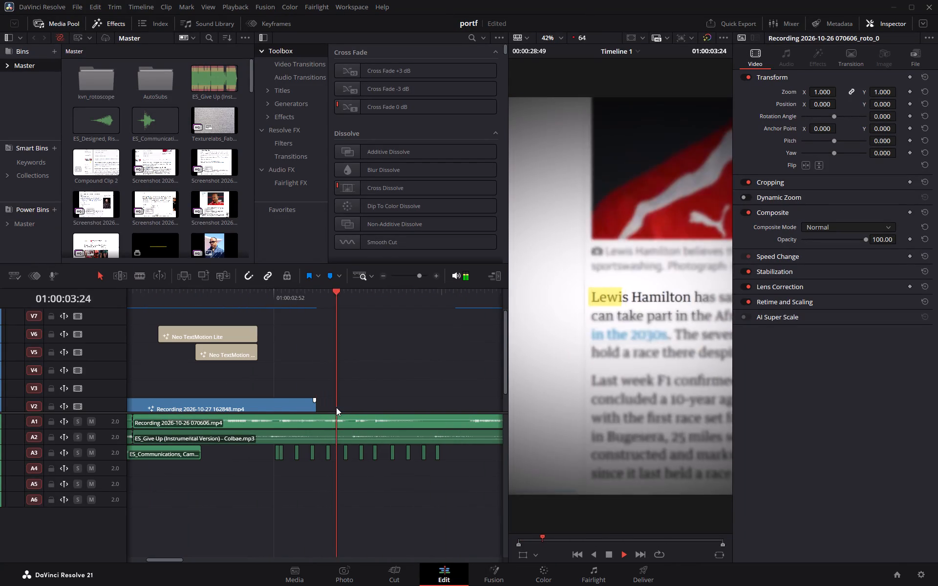
Replay the opening from the start and scrub through the karting section to check the timing of the "you feel?" and "is the hardest" titles.
key("space")
left_click_drag(387, 296, 121, 303)
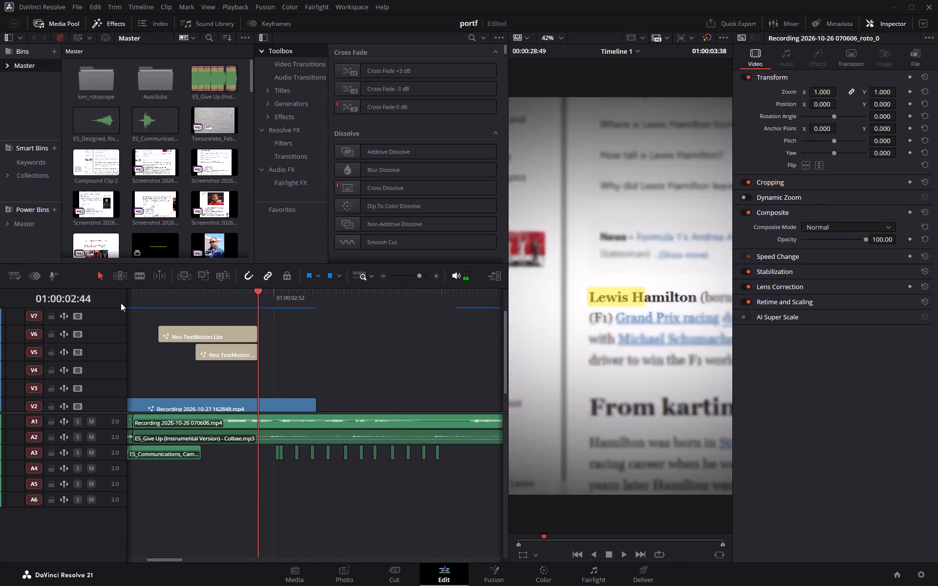
left_click_drag(121, 303, 0, 334)
key("space")
key("space")
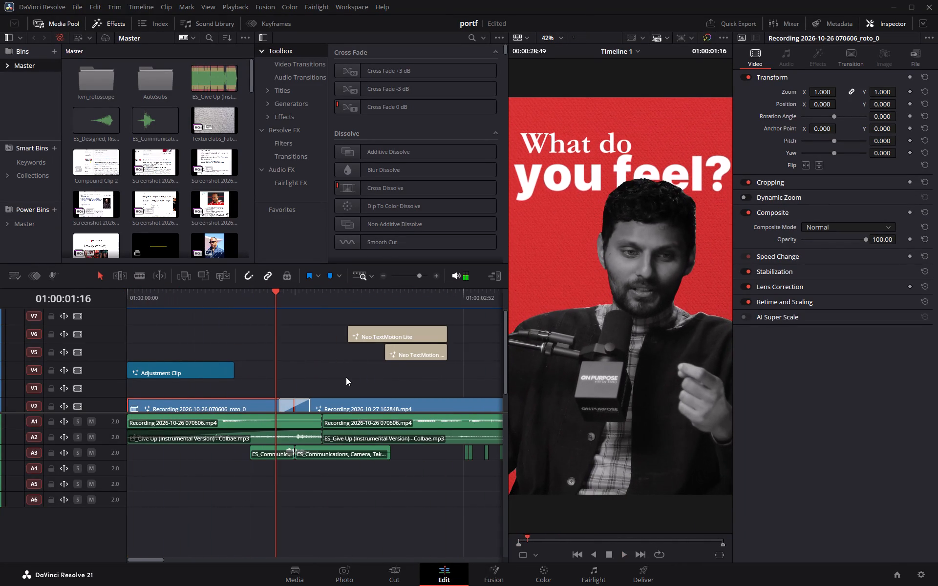
left_click_drag(270, 297, 0, 326)
key("space")
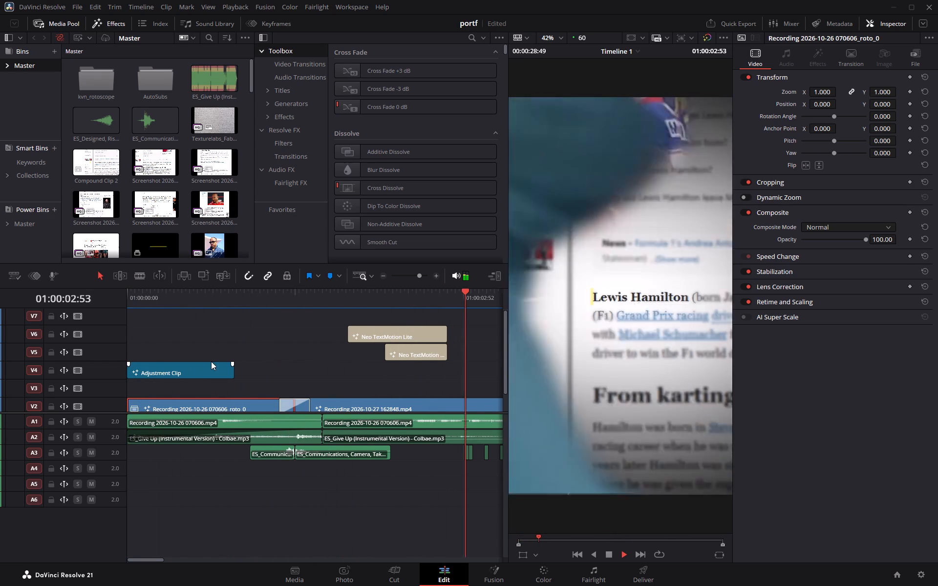
key("space")
left_click_drag(453, 301, 416, 308)
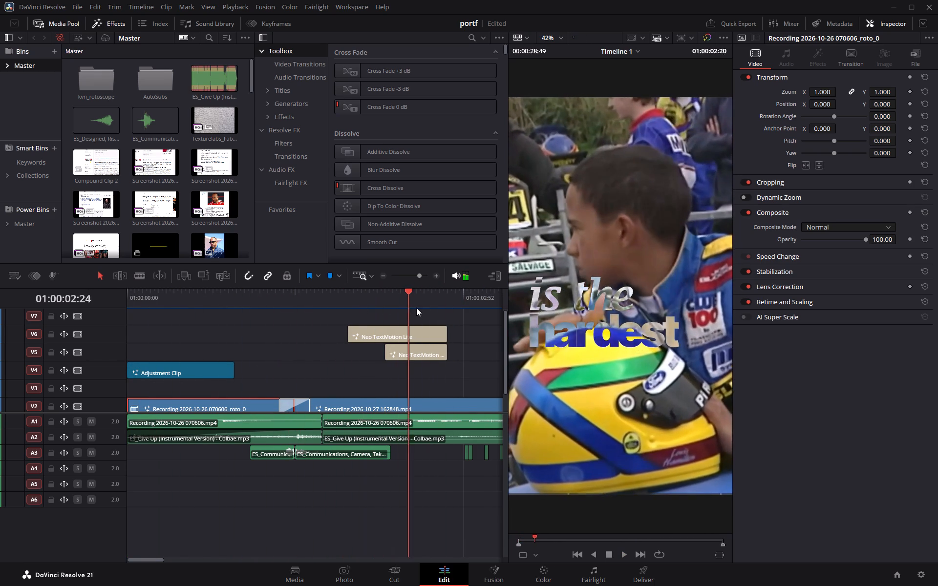
left_click_drag(416, 308, 373, 309)
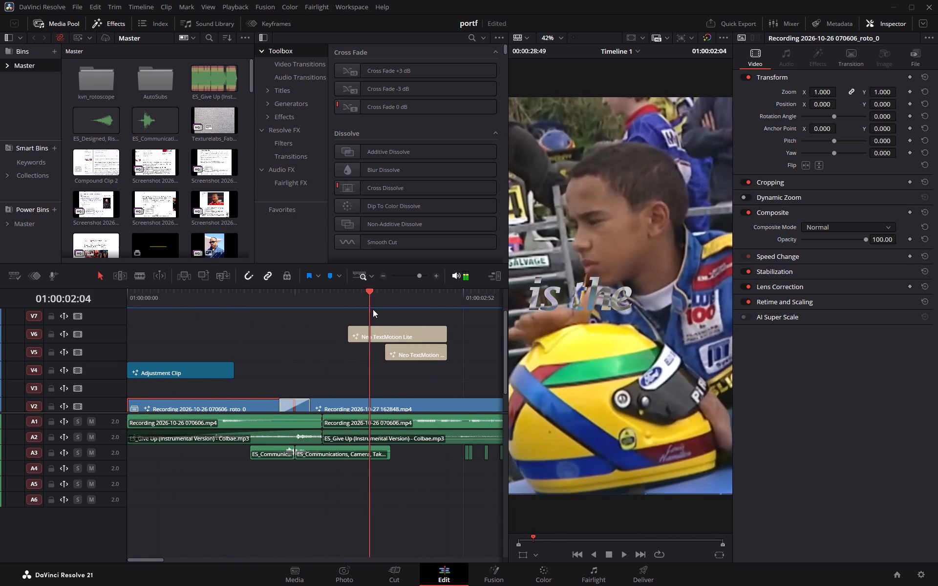
left_click_drag(373, 309, 397, 311)
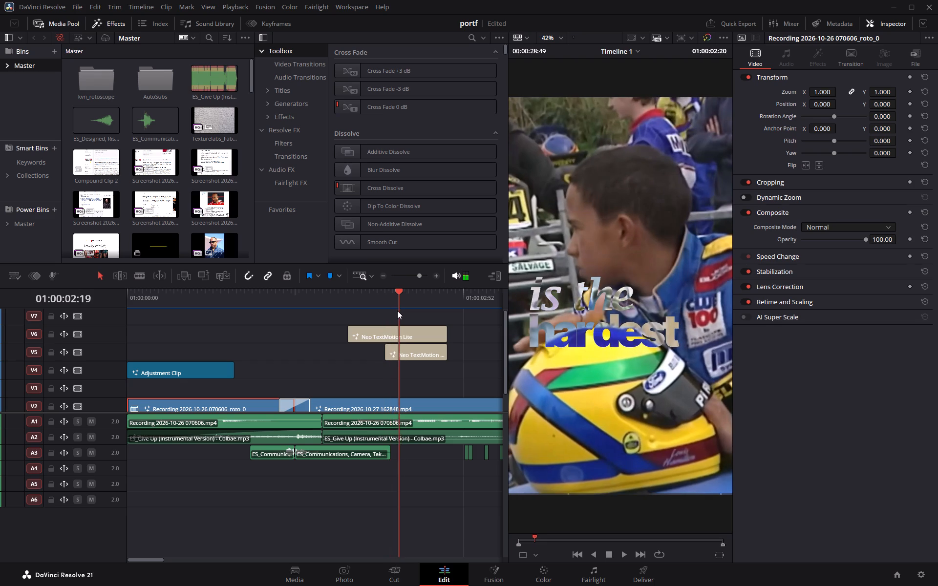
left_click_drag(397, 311, 384, 313)
Raise Delay Between to about 4.17 in the animation settings of the "is the" title on V6.
left_click(408, 332)
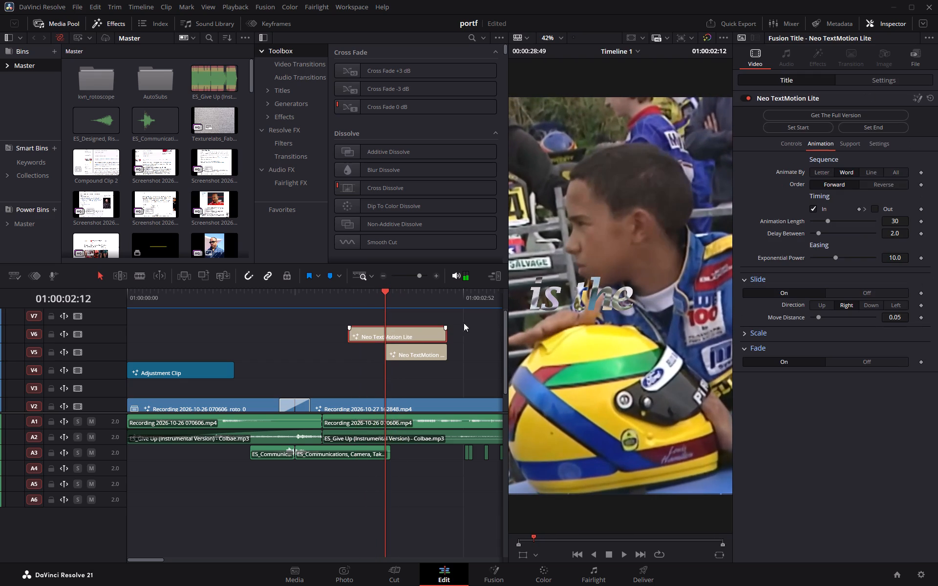
left_click_drag(894, 234, 916, 234)
left_click_drag(916, 234, 539, 236)
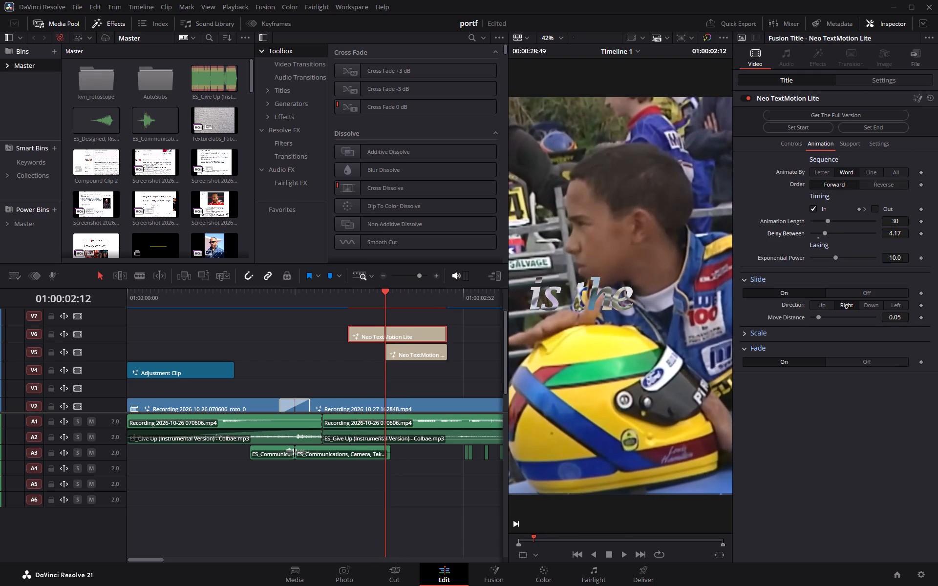
Replay the karting section several times to check the word-by-word entrance of the "is the" title.
left_click_drag(384, 293, 391, 293)
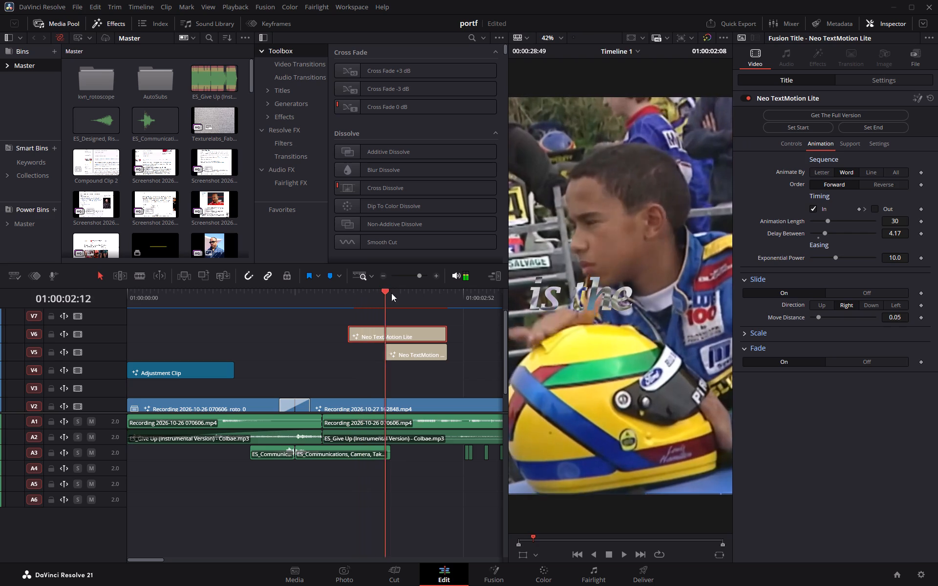
left_click_drag(391, 293, 320, 294)
key("space")
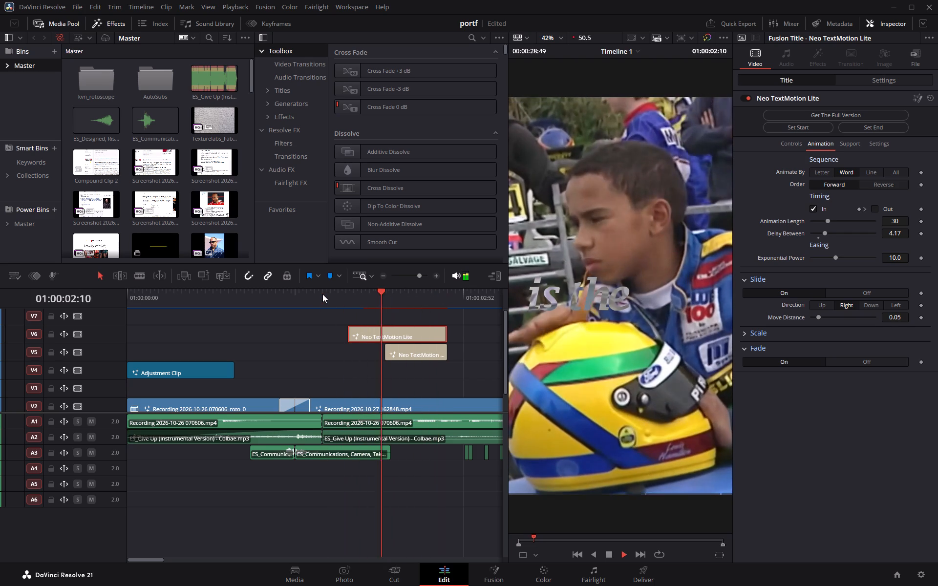
key("space")
left_click_drag(451, 294, 313, 294)
key("space")
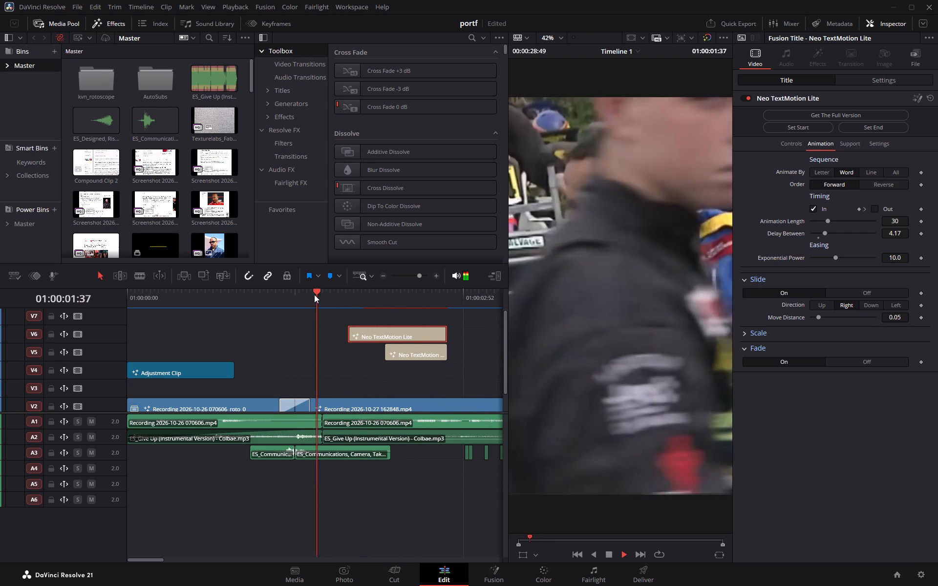
key("space")
left_click_drag(442, 297, 328, 295)
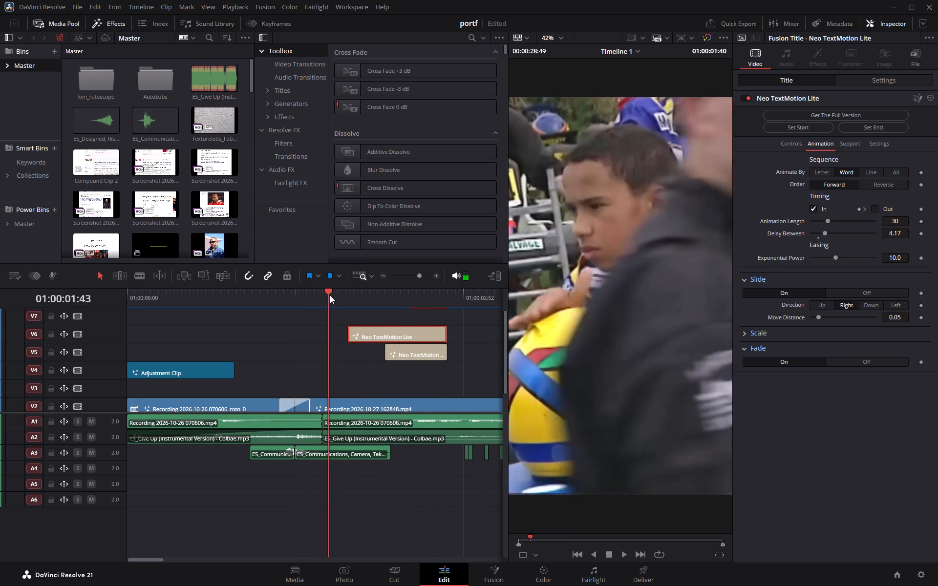
key("space")
key("space")
left_click_drag(459, 293, 350, 293)
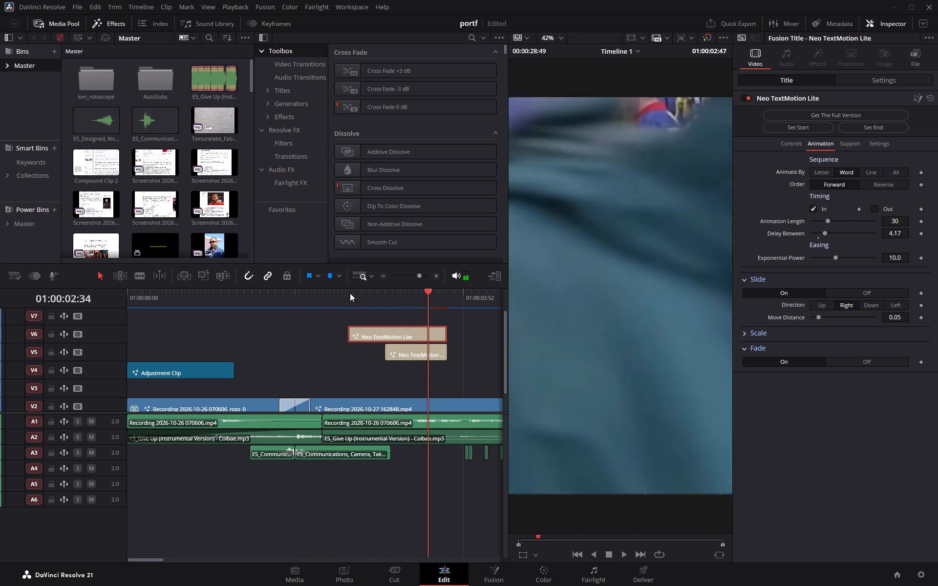
left_click_drag(350, 293, 340, 293)
key("space")
key("space")
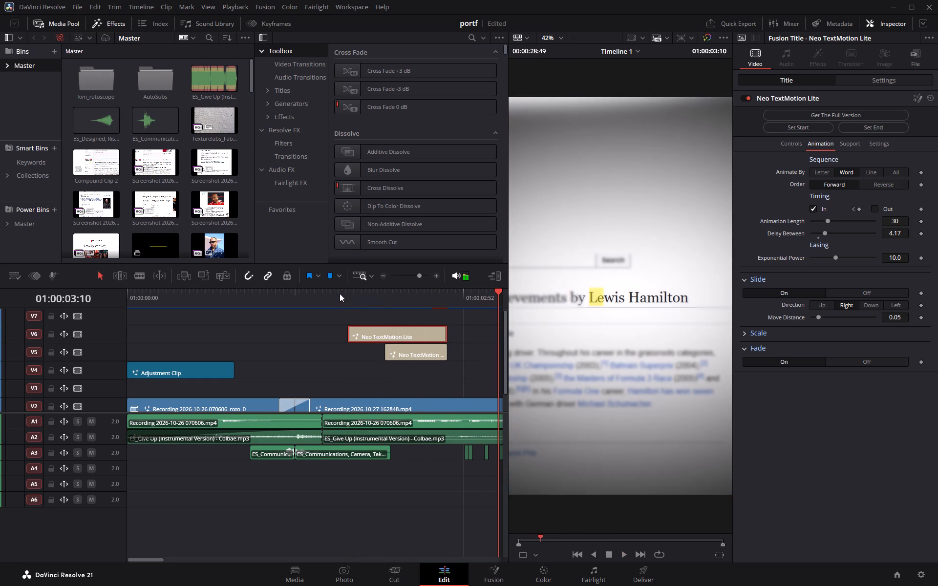
Review the Lewis Hamilton article montage and the trophy celebration shot that follow the karting section.
double_click(382, 277)
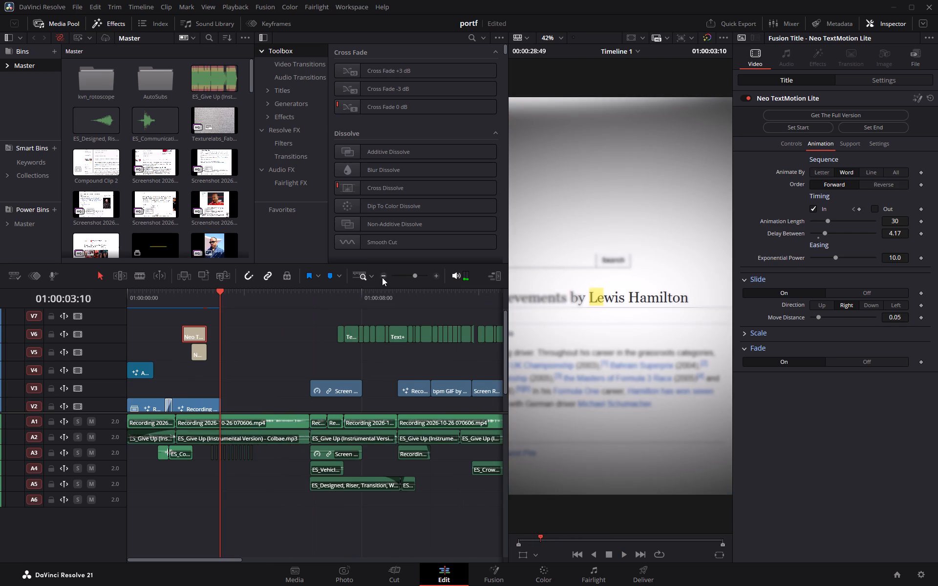
key("space")
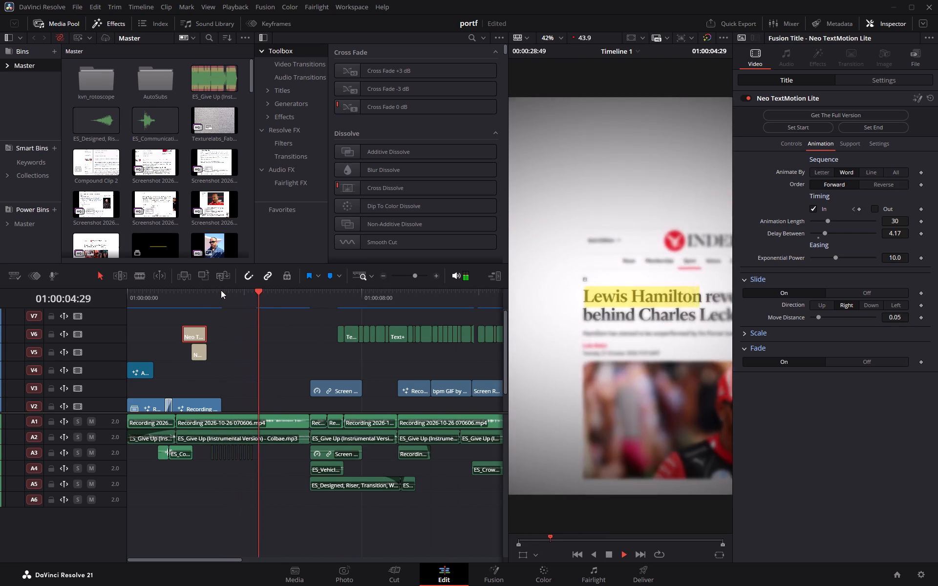
key("space")
left_click_drag(275, 293, 254, 294)
key("space")
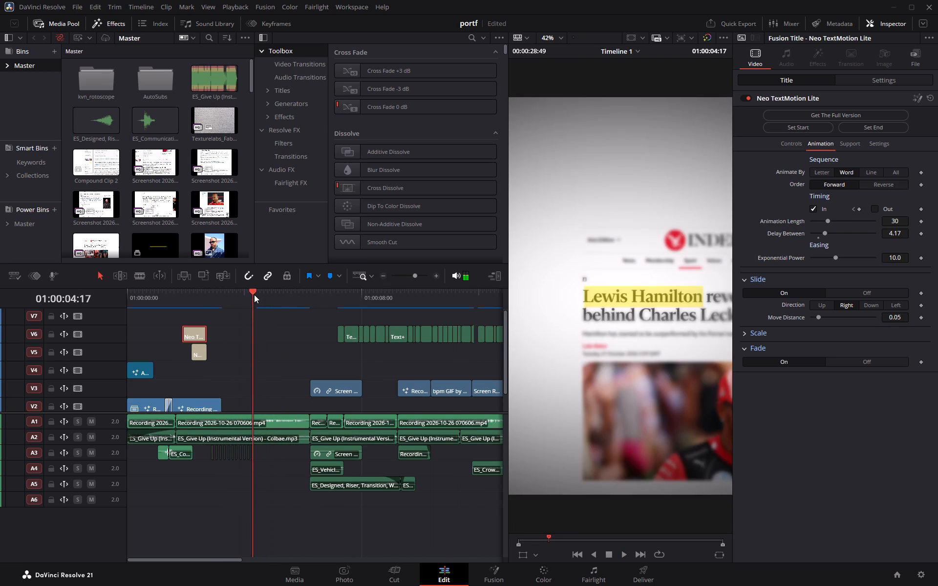
key("space")
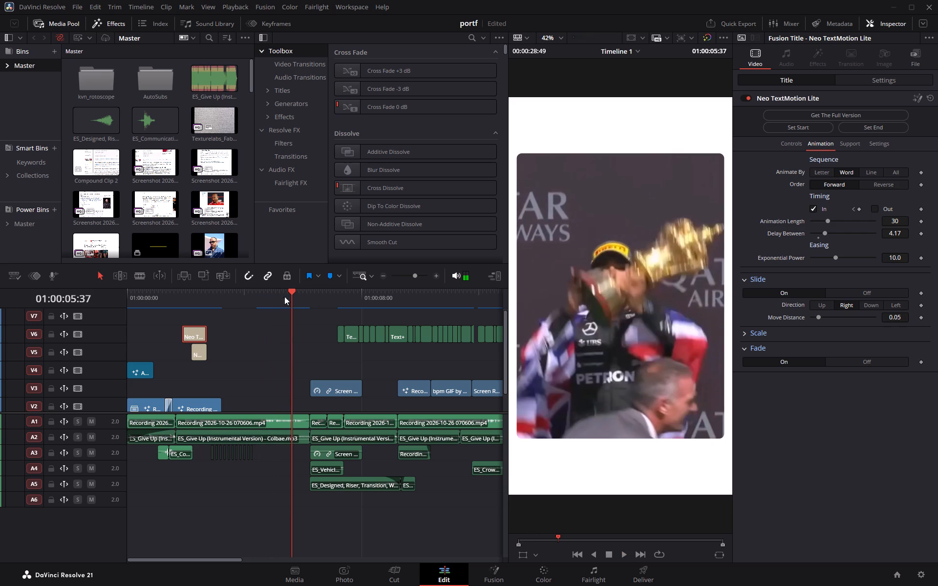
left_click_drag(295, 293, 263, 295)
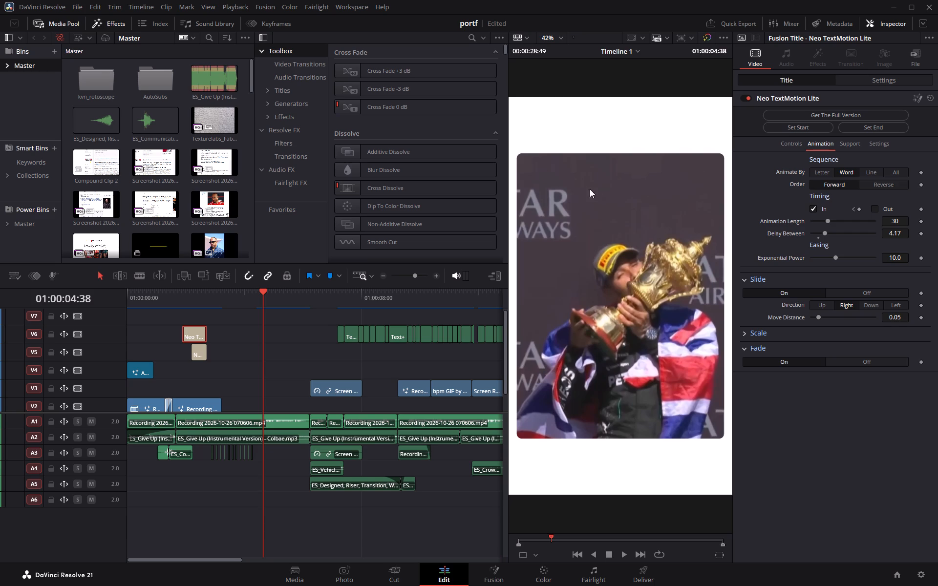
key("space")
key("space")
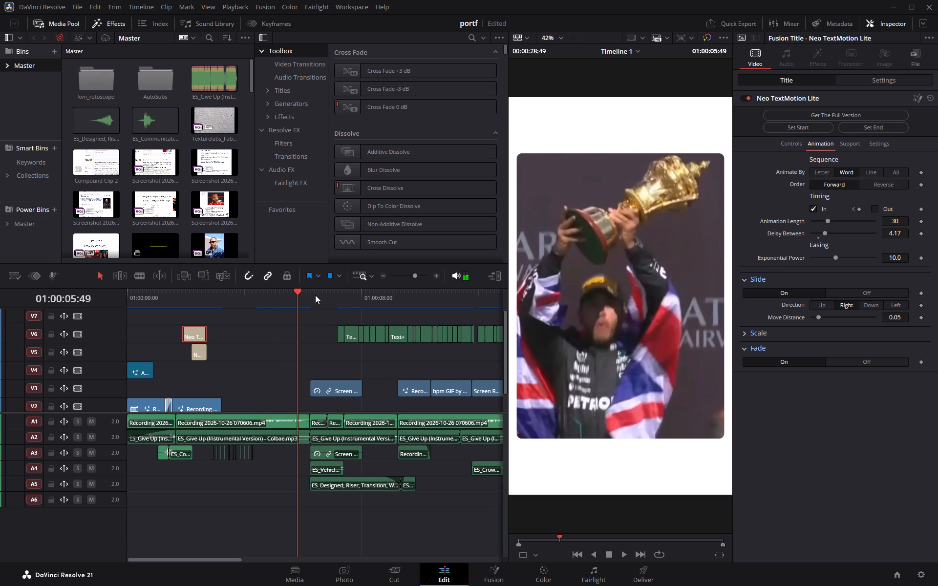
left_click_drag(297, 293, 223, 298)
scroll(261, 324, "down", 4)
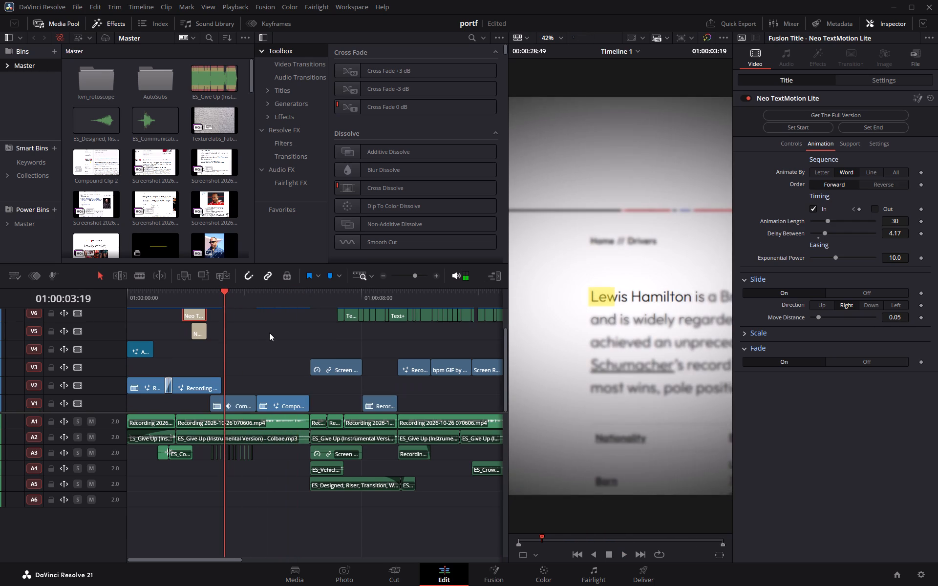
key("space")
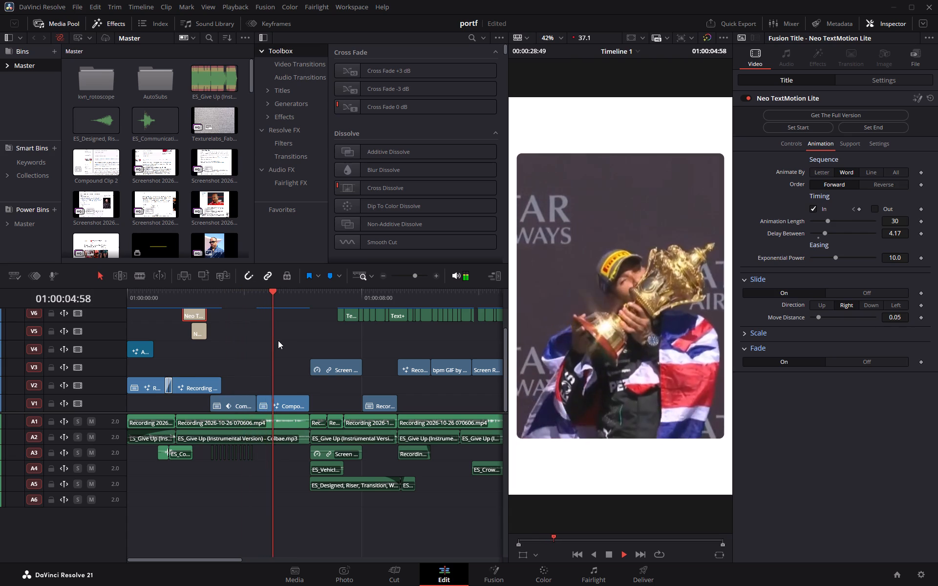
key("space")
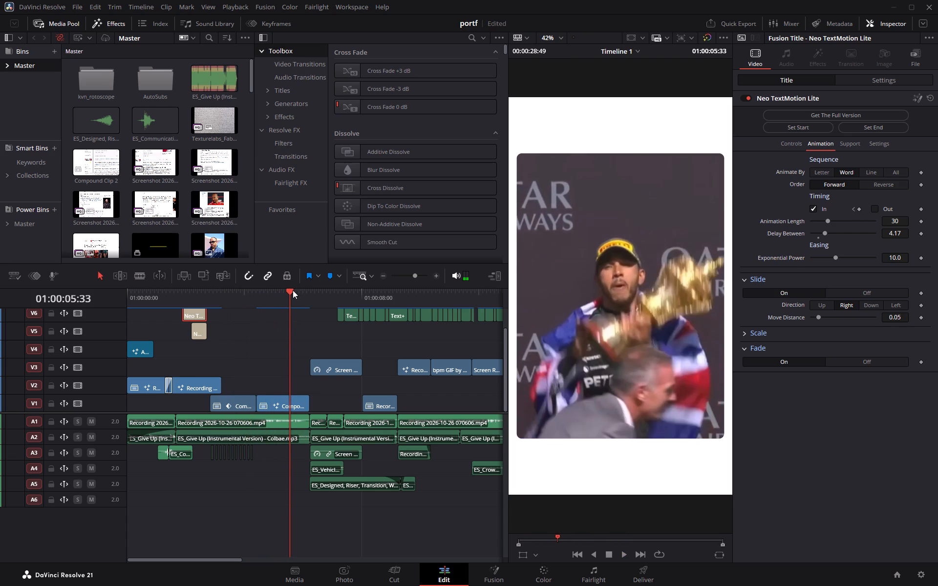